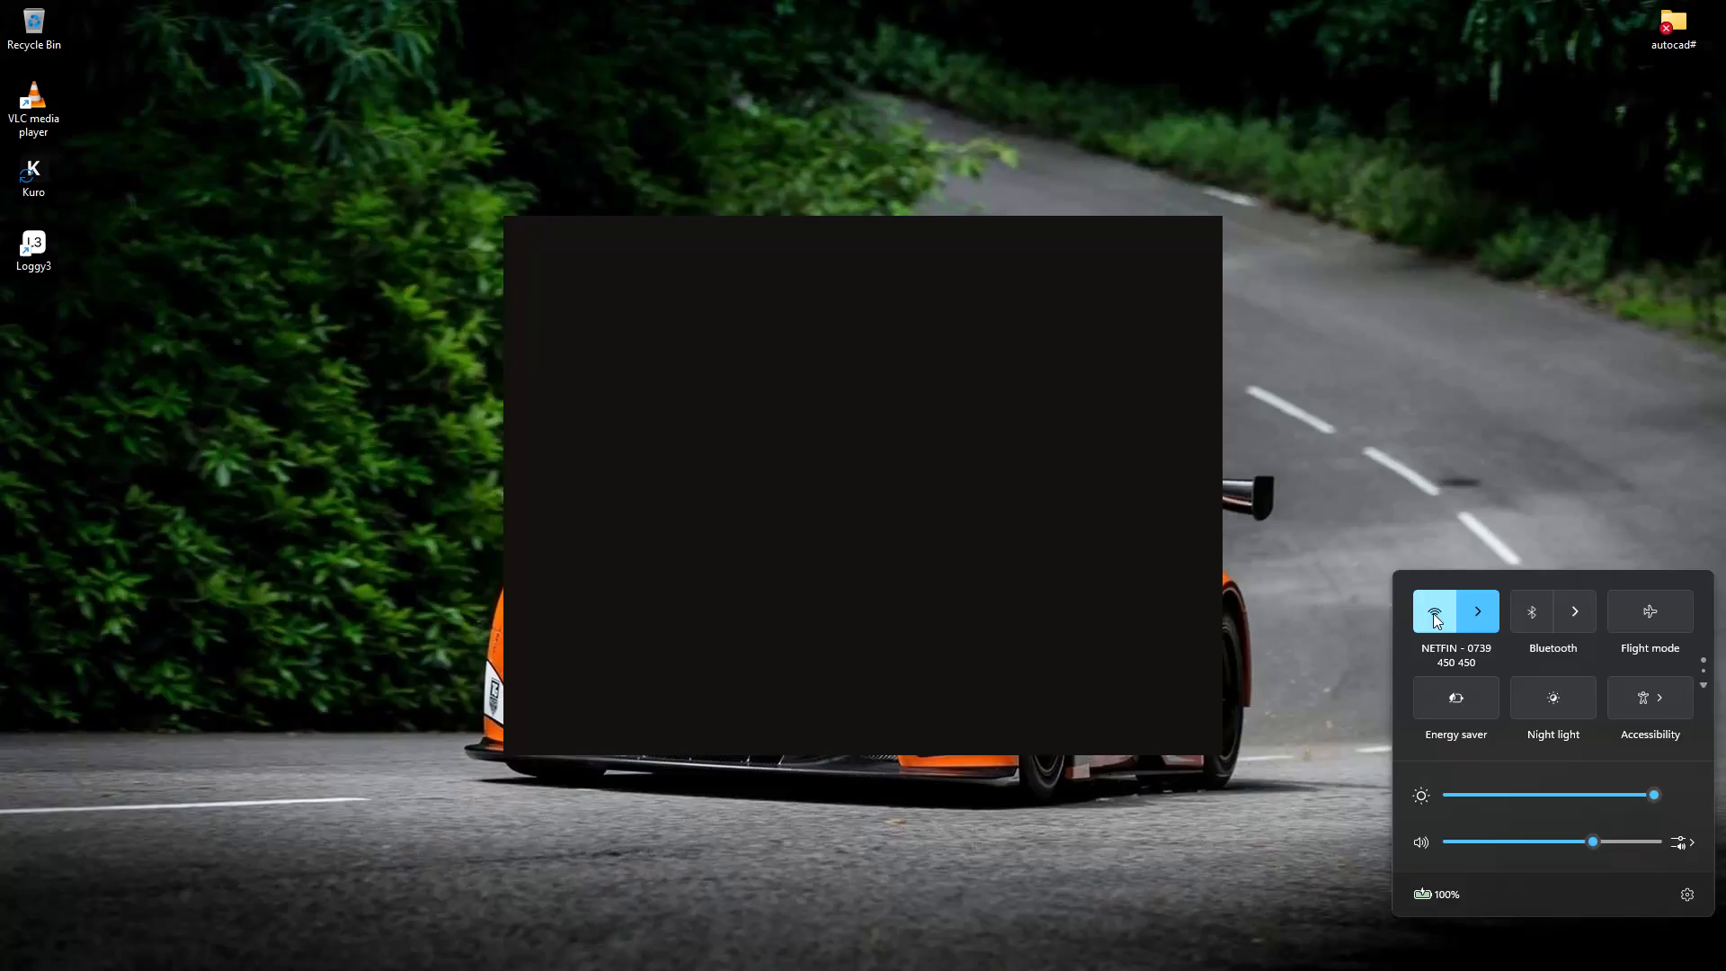
# Turn off the computer's Wi-Fi in the quick settings and return to the desktop.
pyautogui.click(1428, 613)
pyautogui.click(1265, 842)
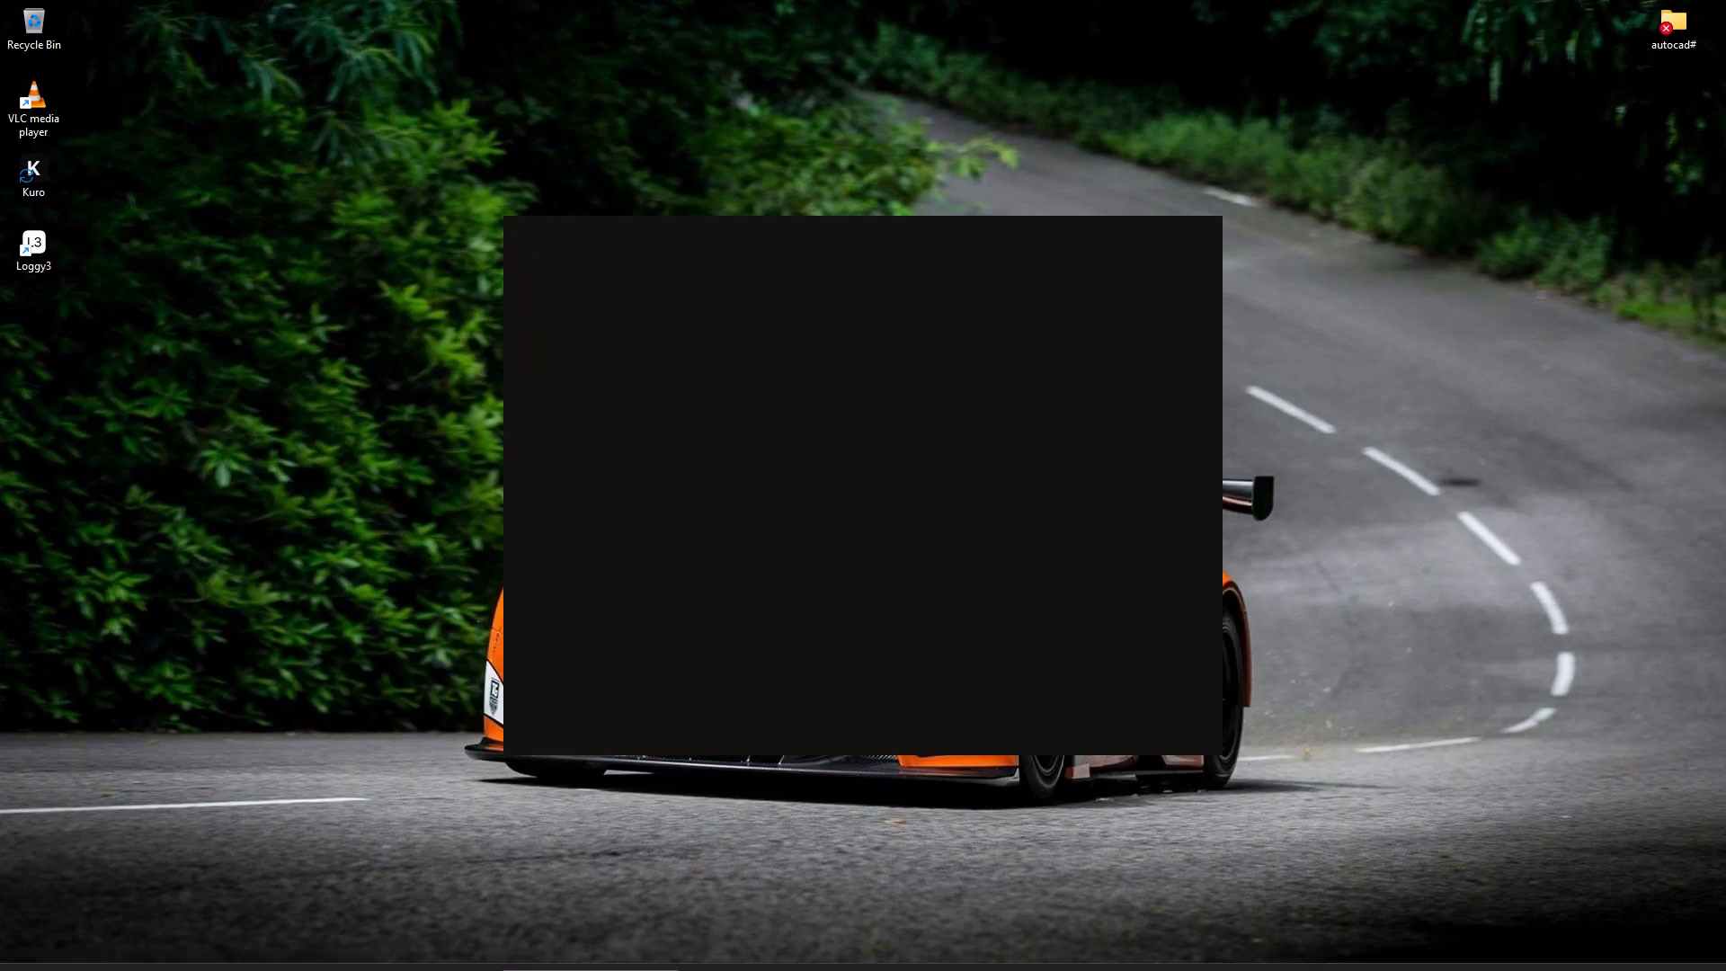
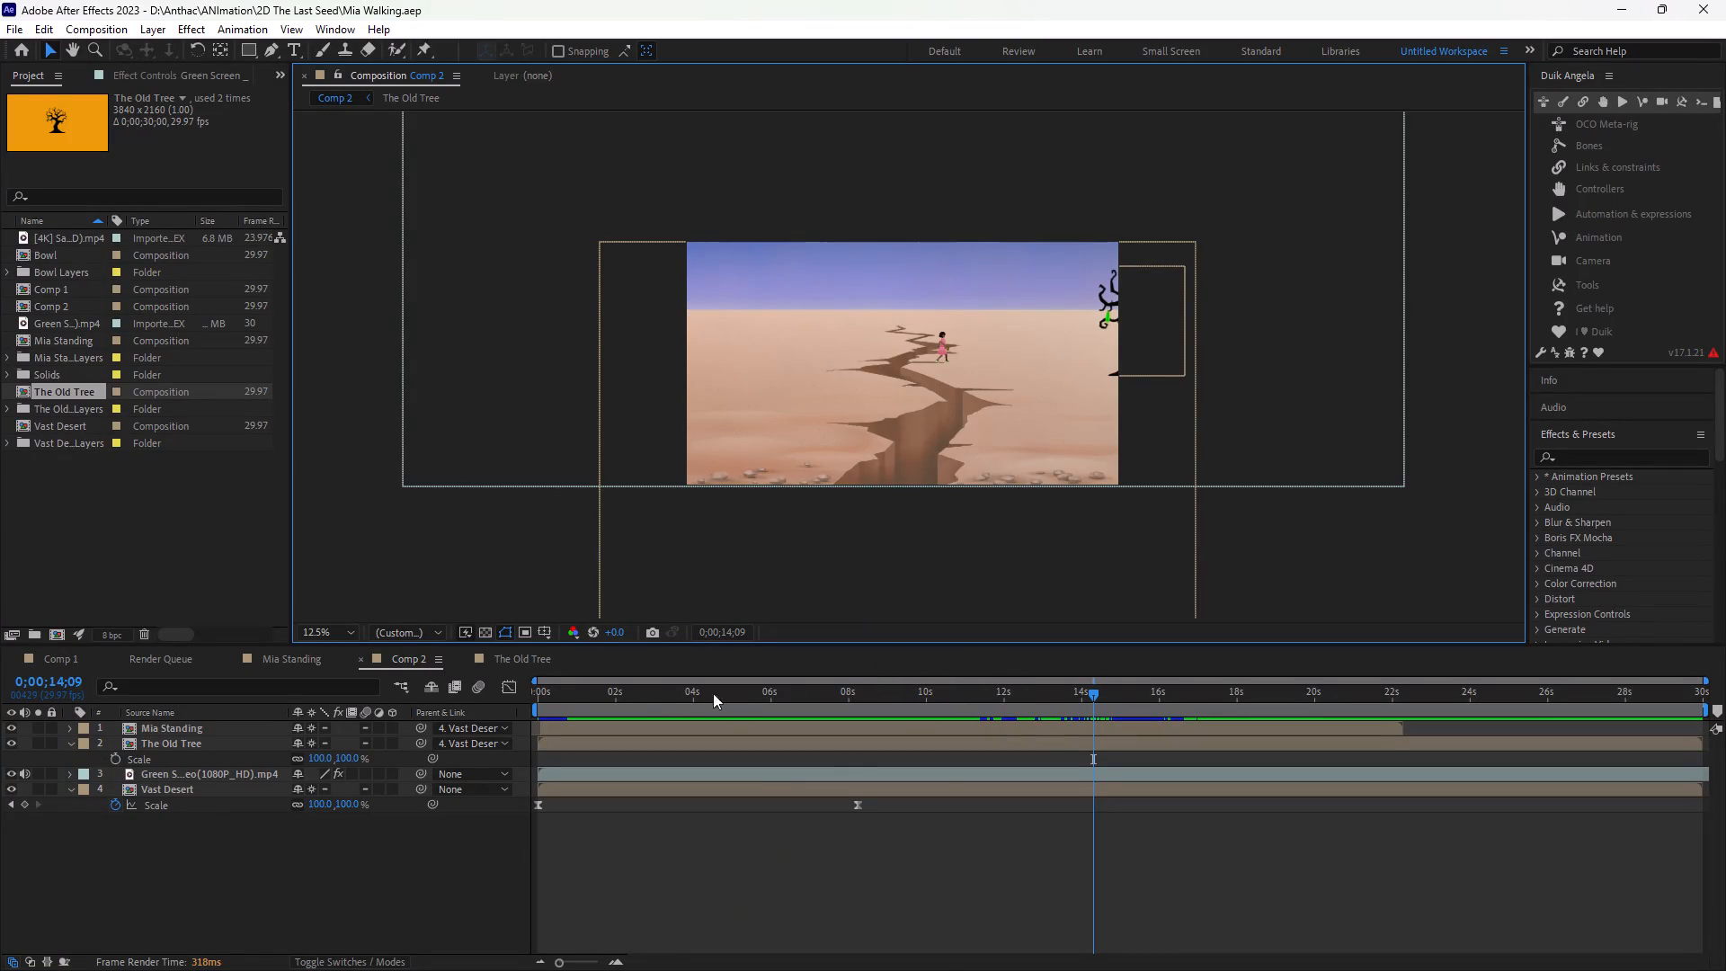
# Preview the Comp 2 animation from its first frame to review the desert zoom-out and Mia's walk.
pyautogui.moveTo(558, 696); pyautogui.dragTo(510, 696)
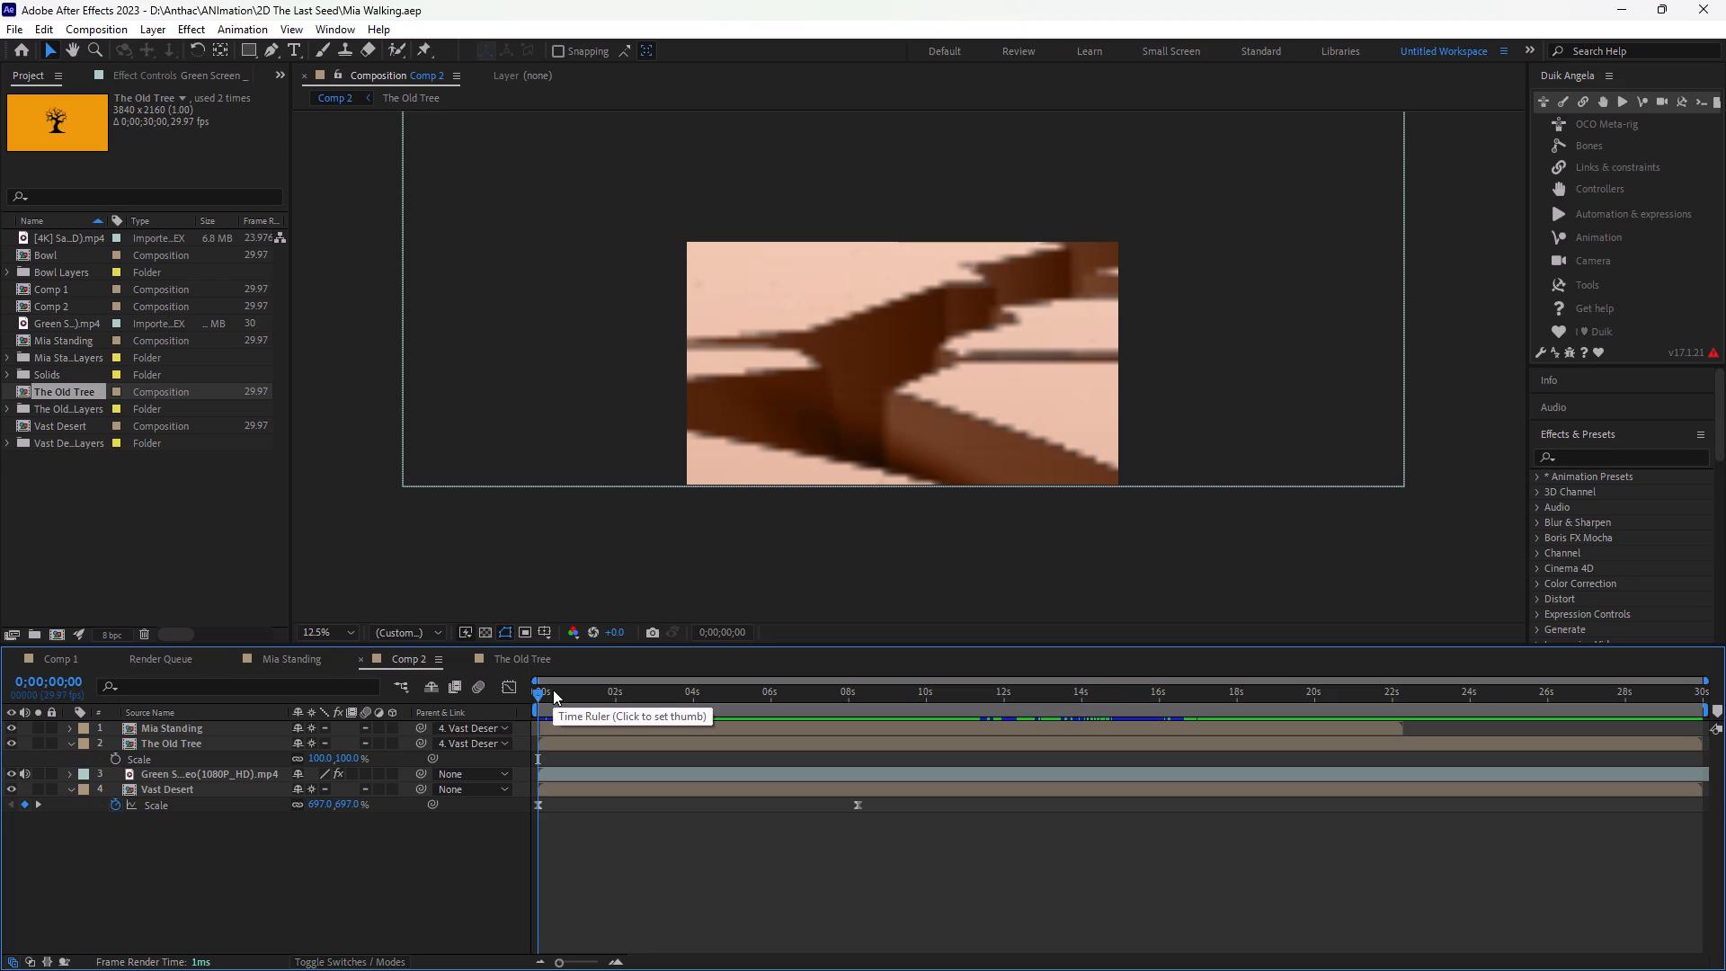
pyautogui.press('space')
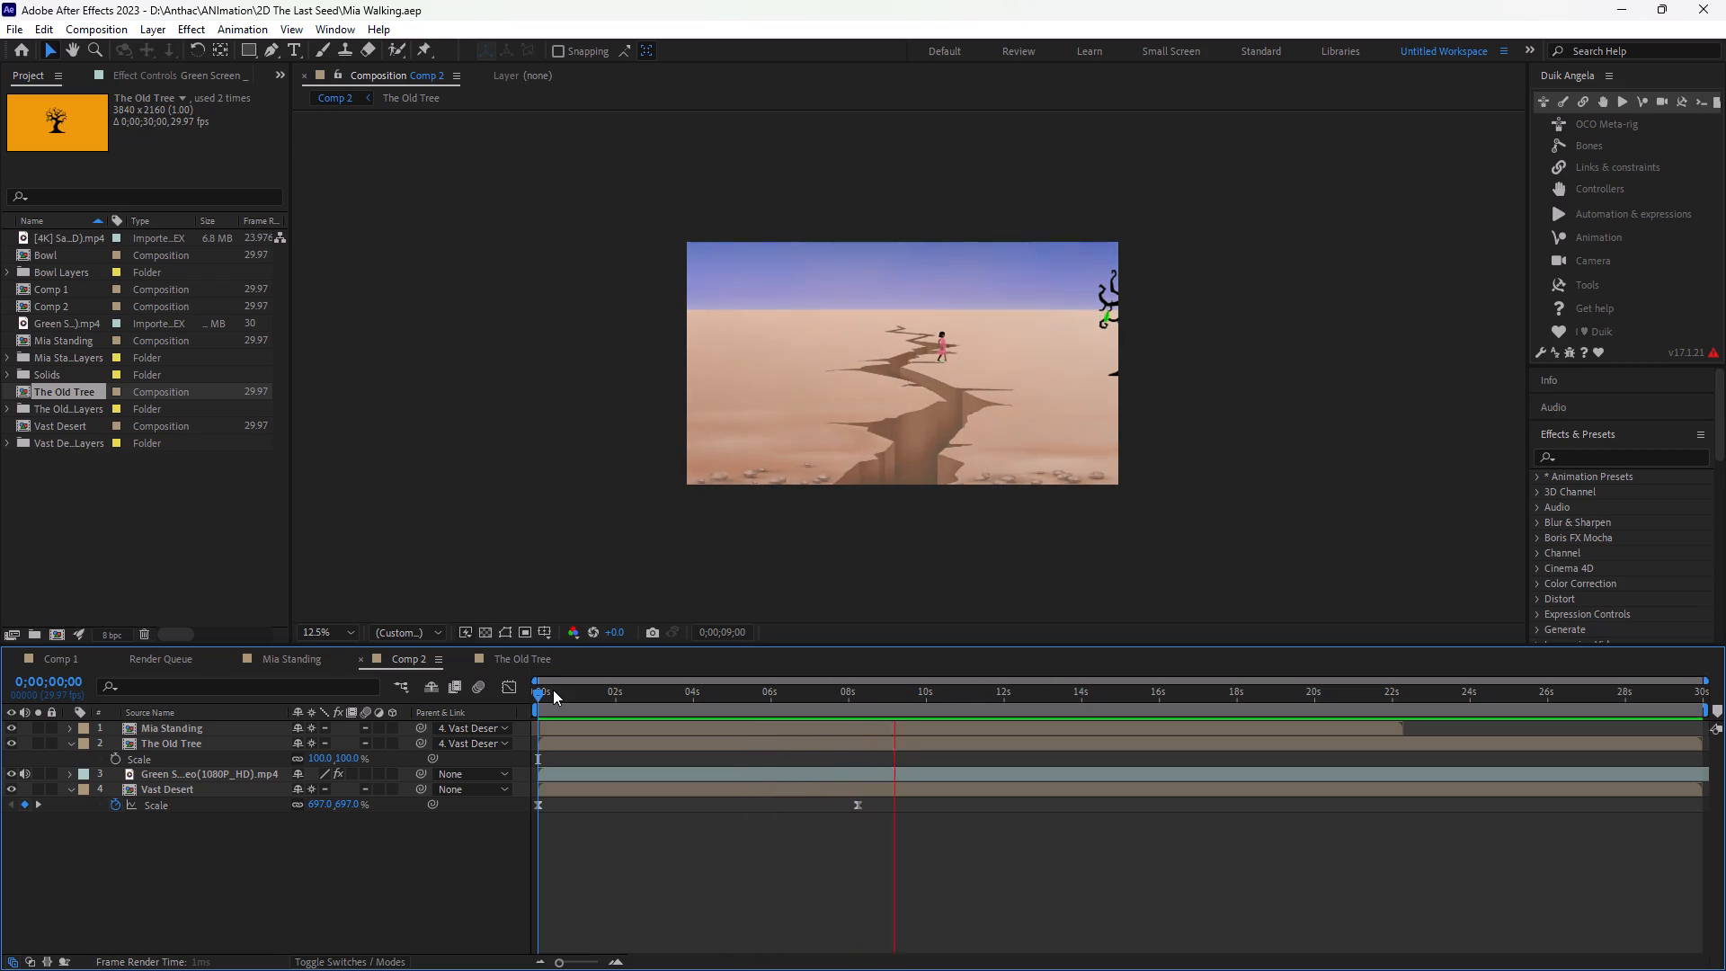
pyautogui.press('space')
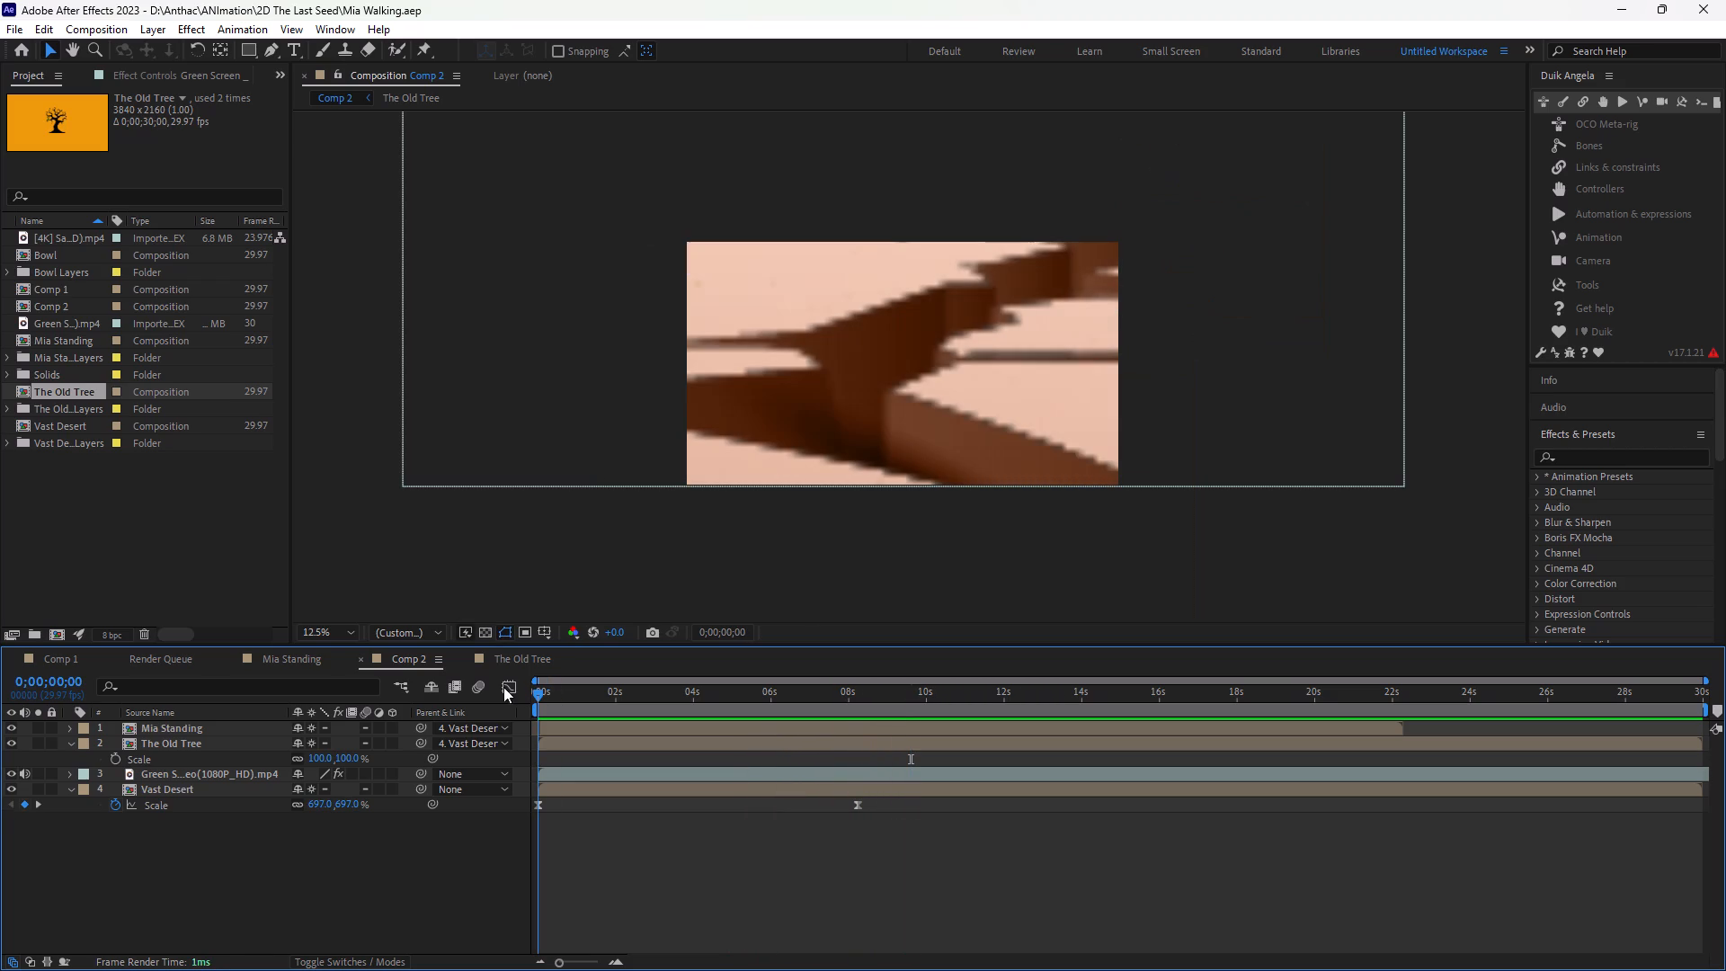
pyautogui.press('space')
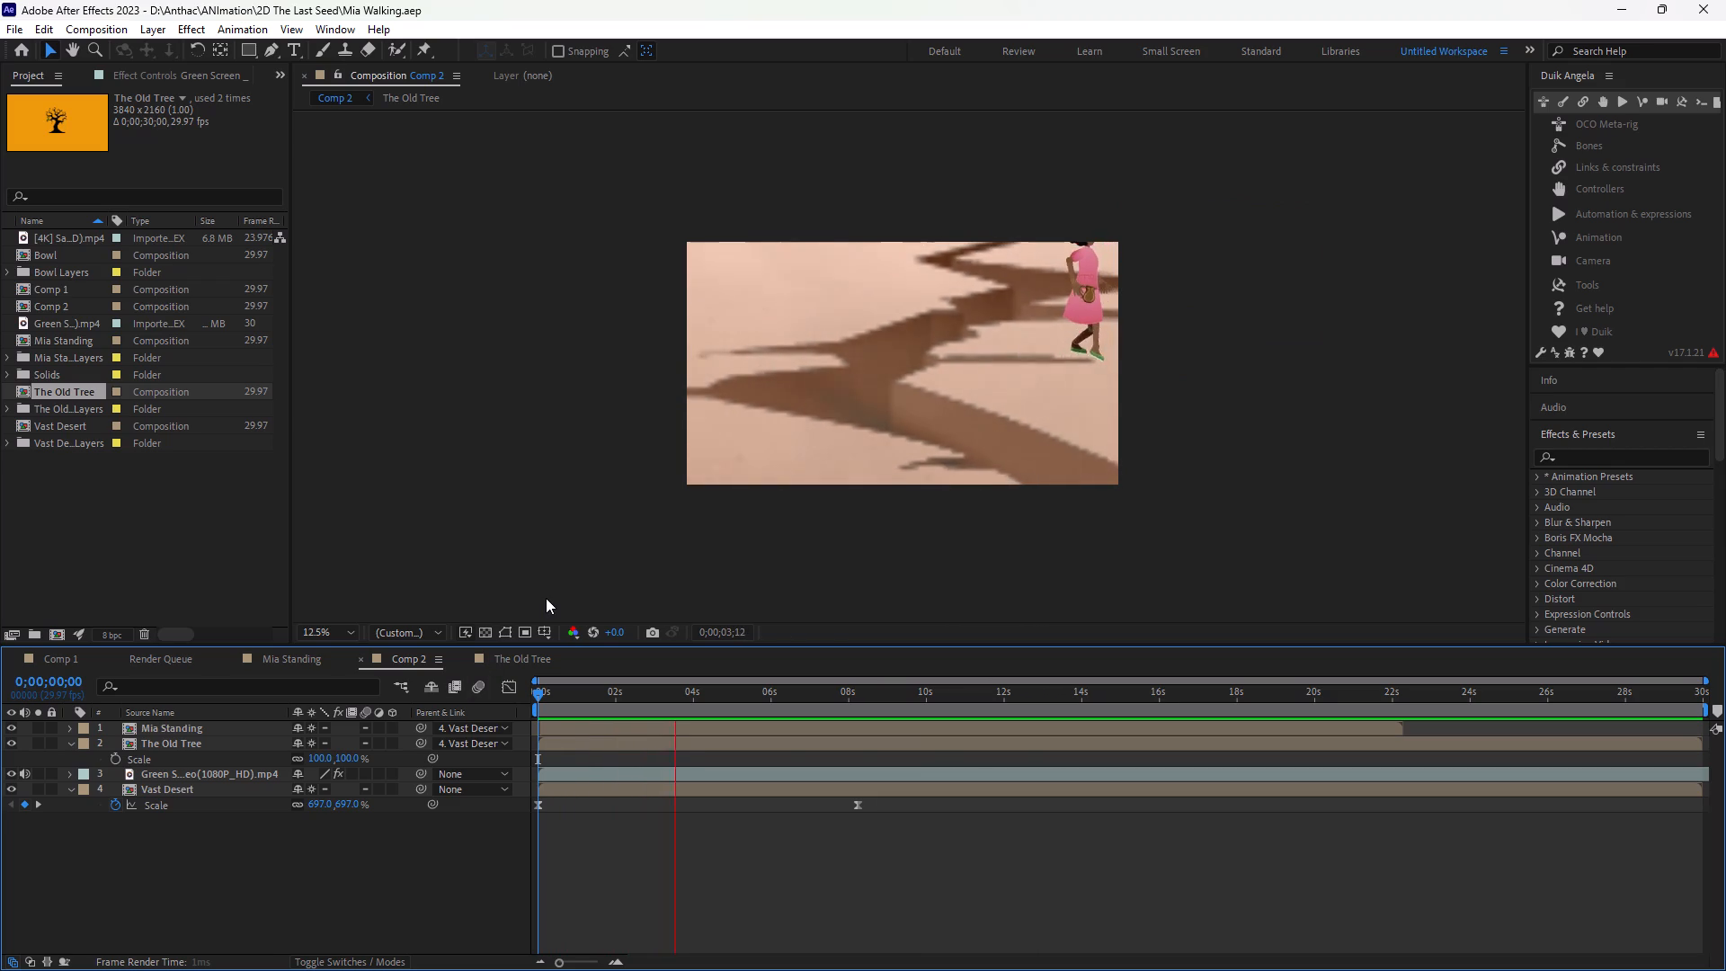
pyautogui.press('space')
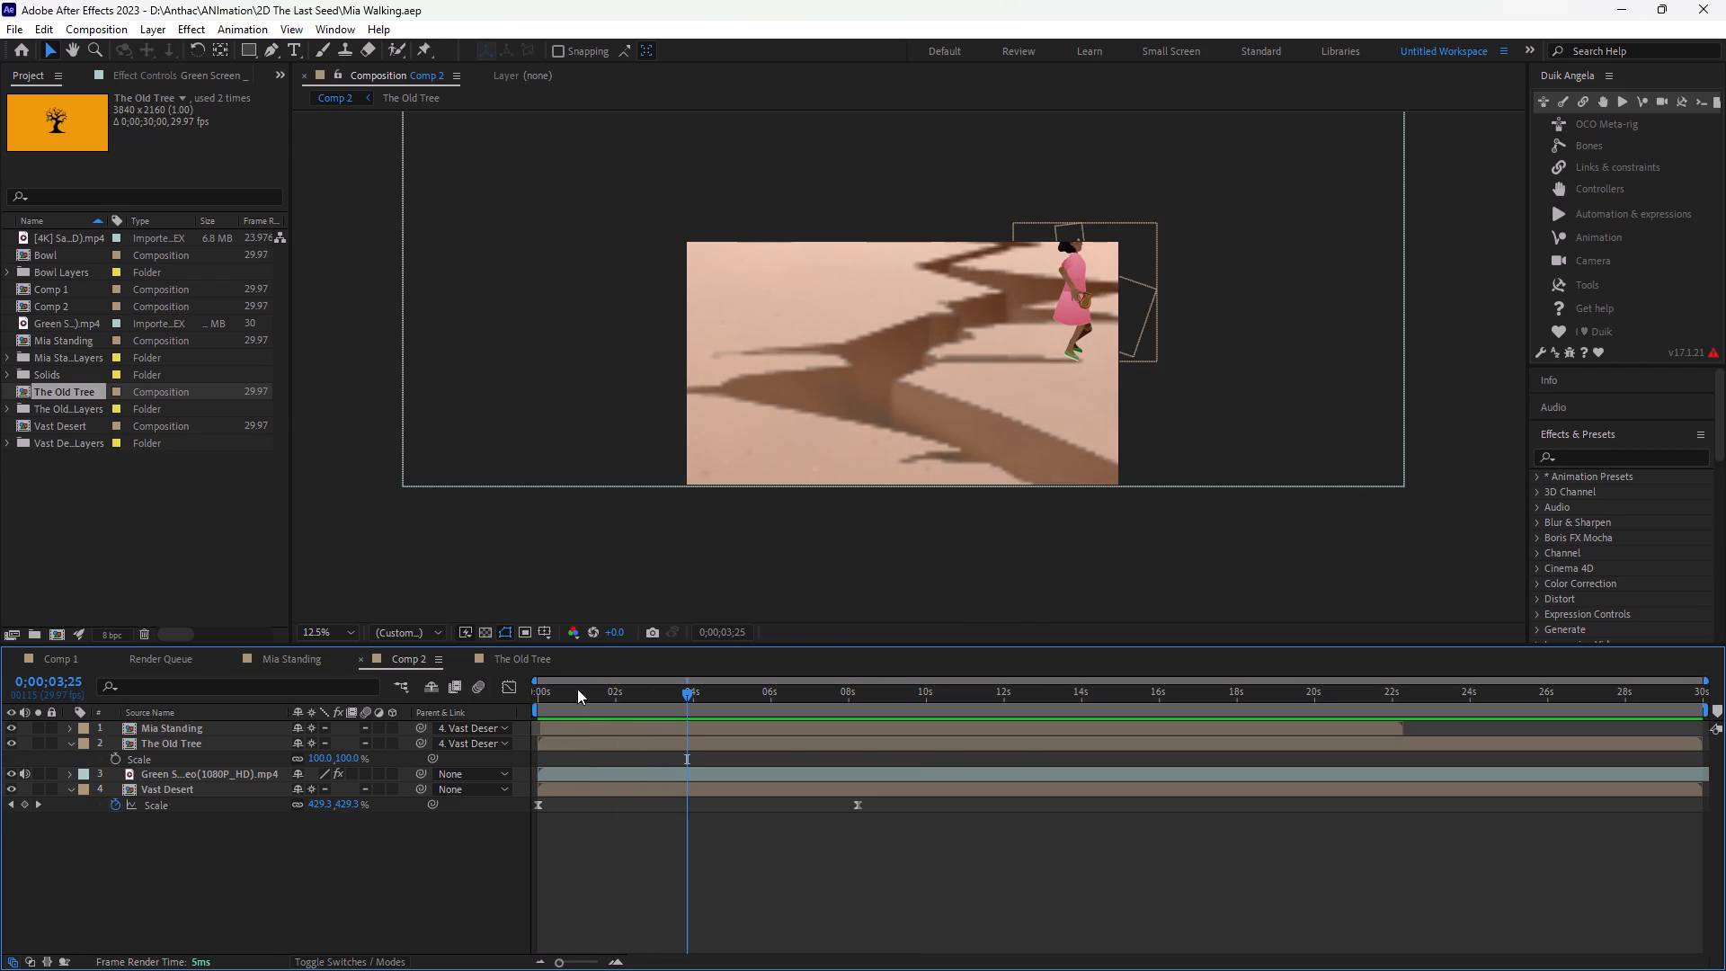
# Add a starting Position keyframe to the Mia Standing layer at 0;00;00;00, with The Old Tree layer's properties collapsed.
pyautogui.moveTo(574, 682); pyautogui.dragTo(474, 690)
pyautogui.moveTo(563, 685); pyautogui.dragTo(538, 688)
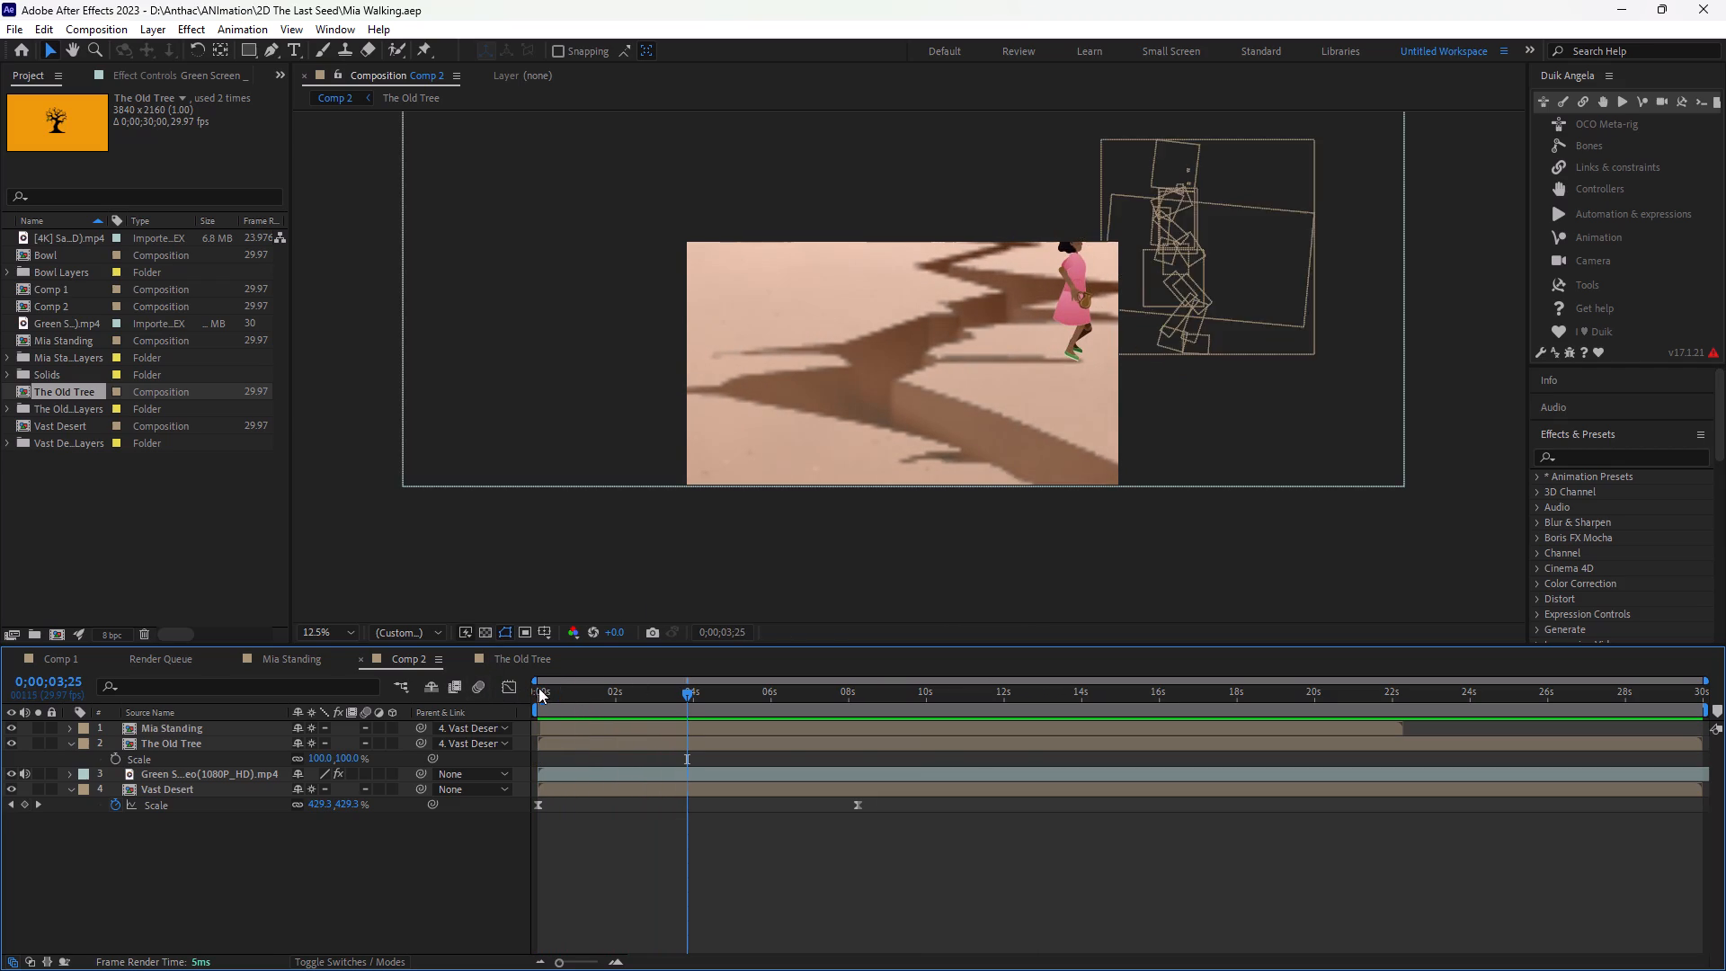
pyautogui.moveTo(538, 688); pyautogui.dragTo(485, 686)
pyautogui.click(70, 744)
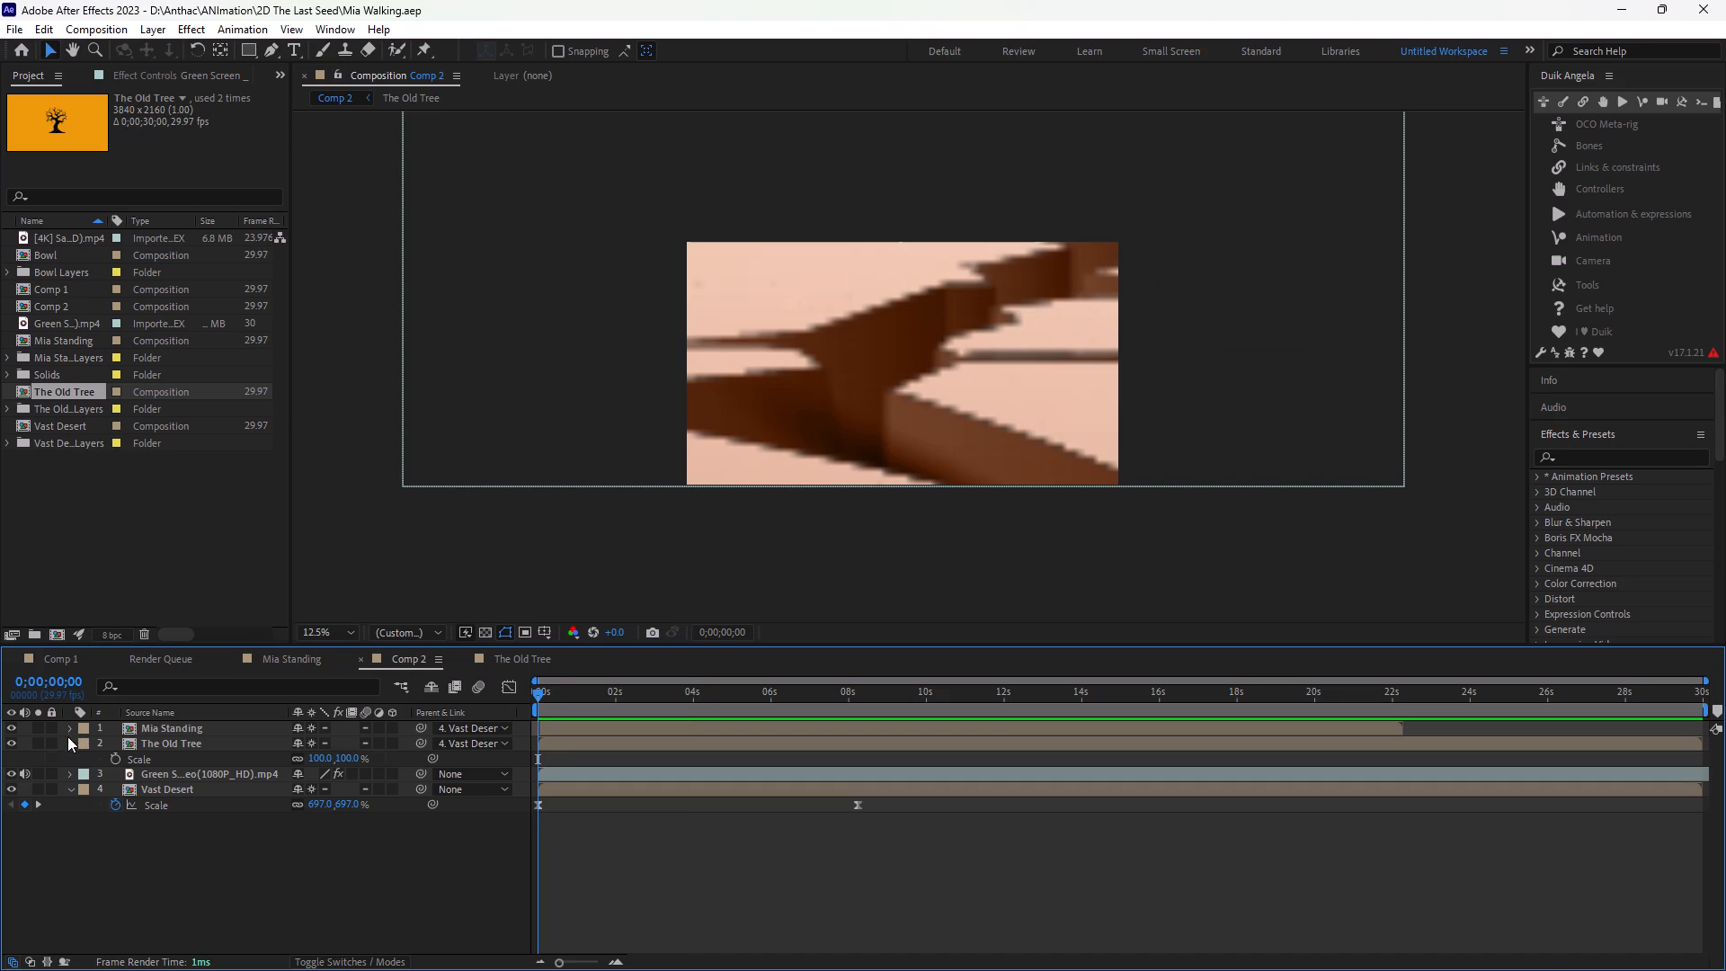
pyautogui.click(147, 730)
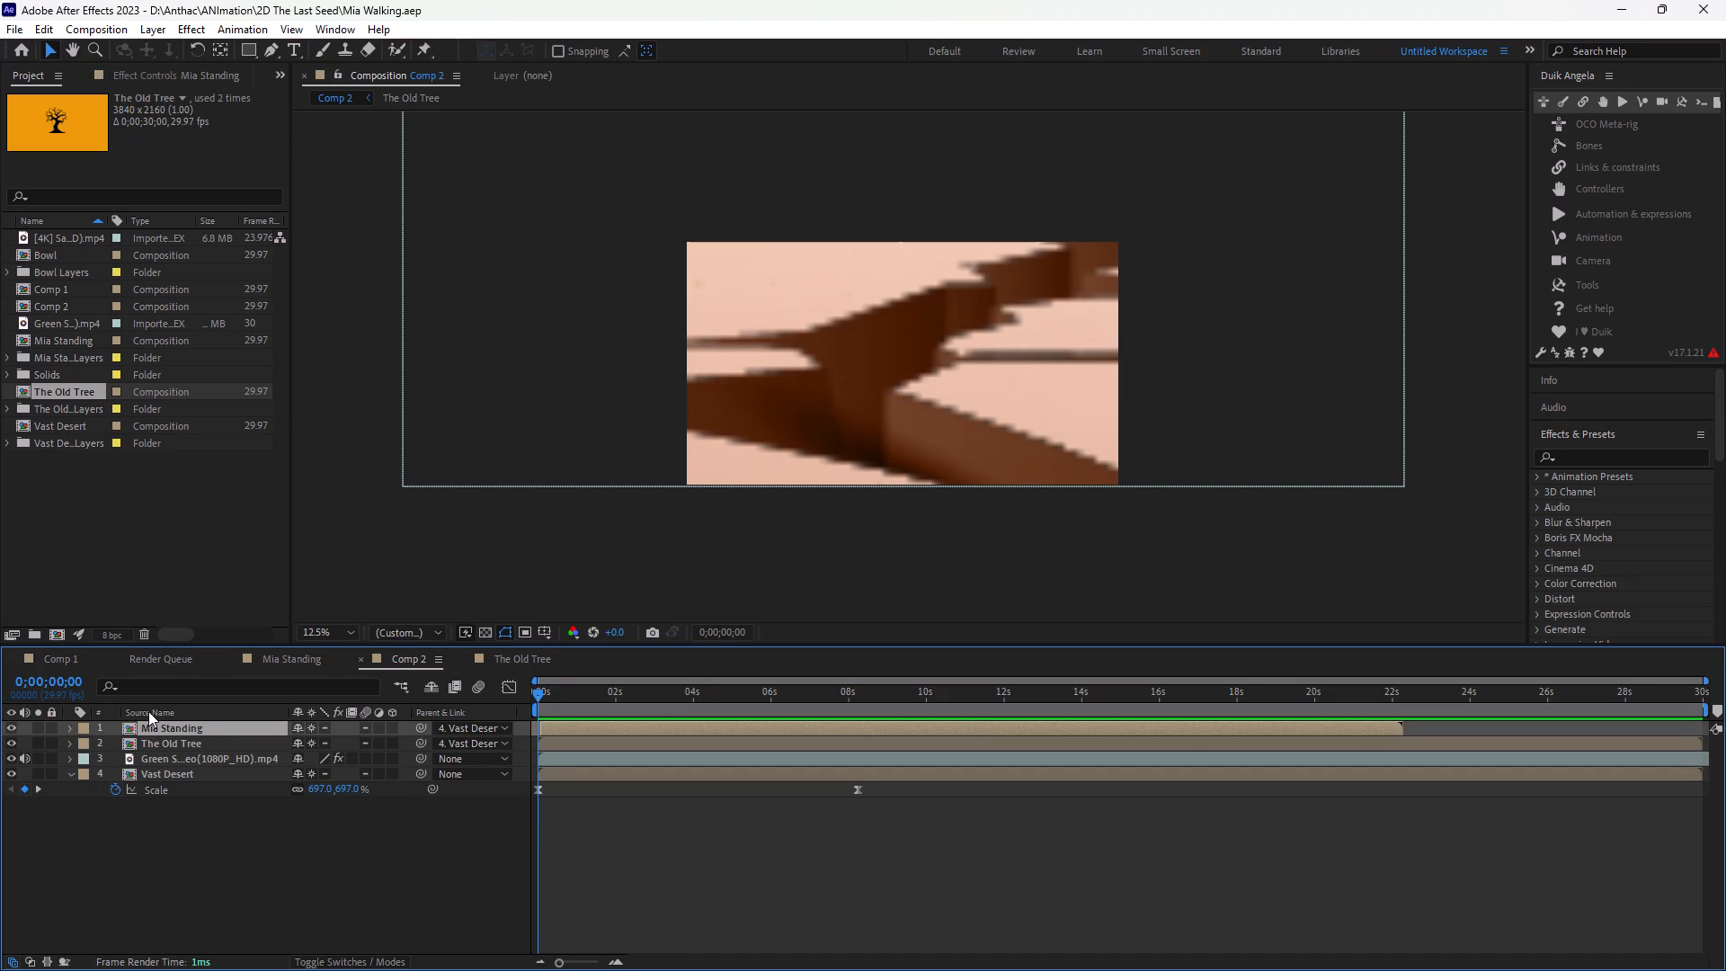
pyautogui.press('p')
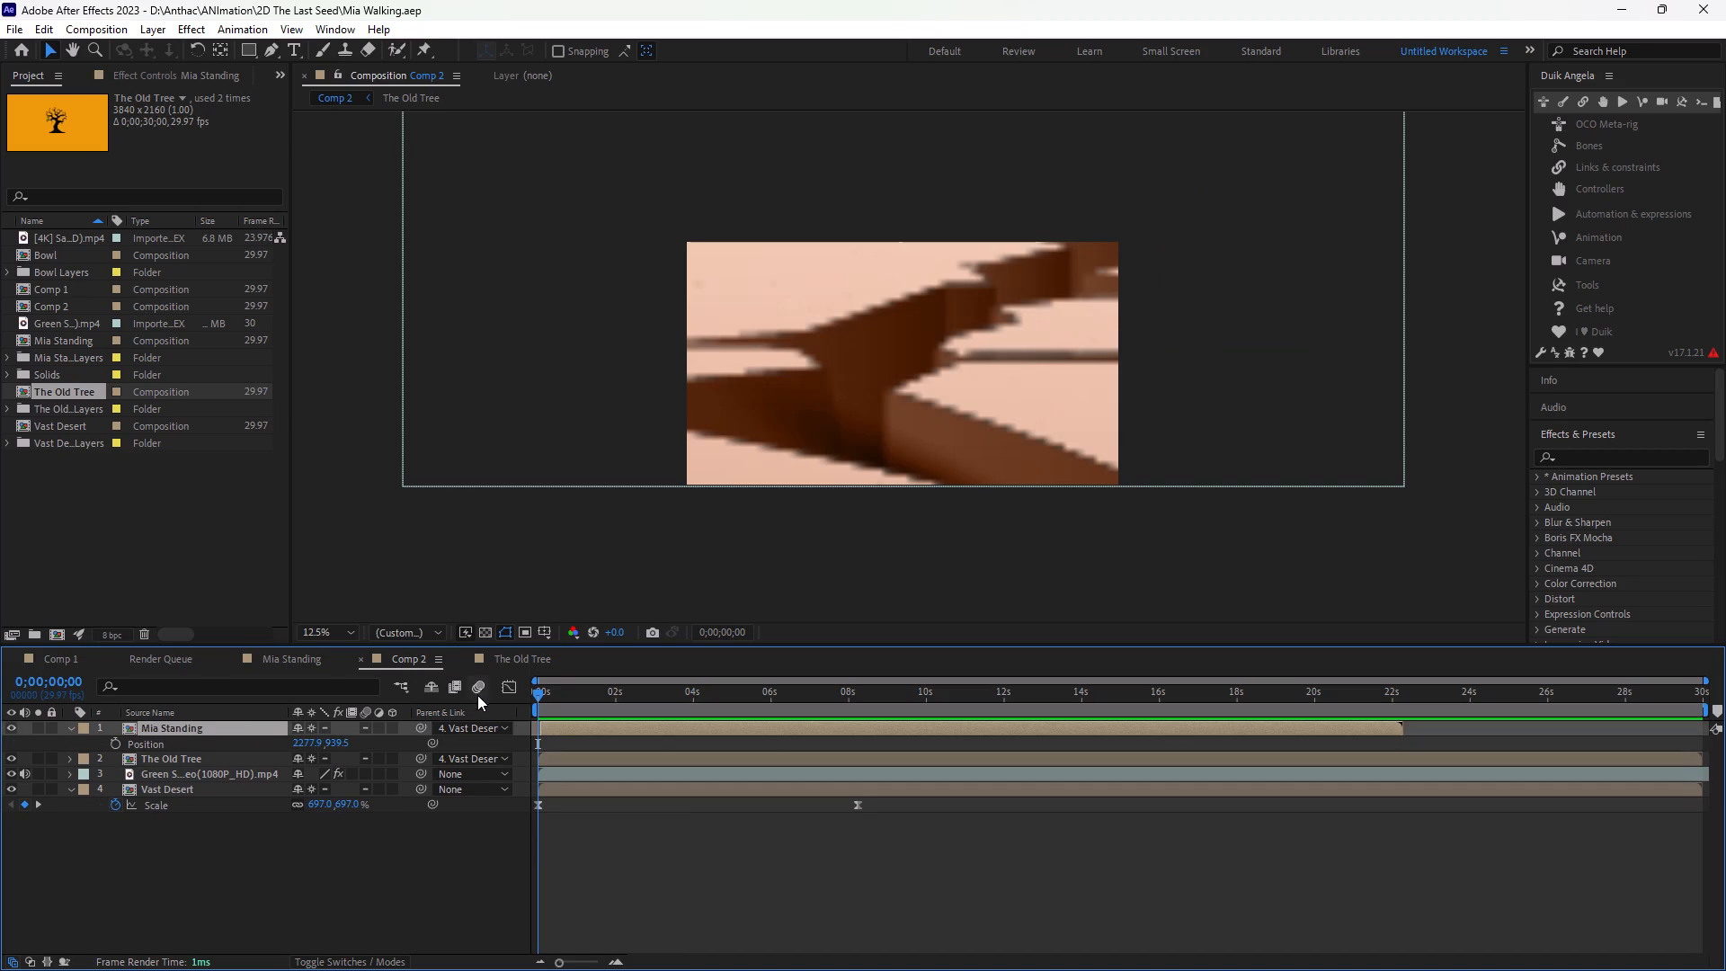
pyautogui.click(114, 746)
# At 0;00;20;12, keyframe Mia Standing farther across the desert toward the tree, with its X position at about 3466.9.
pyautogui.moveTo(537, 692); pyautogui.dragTo(542, 689)
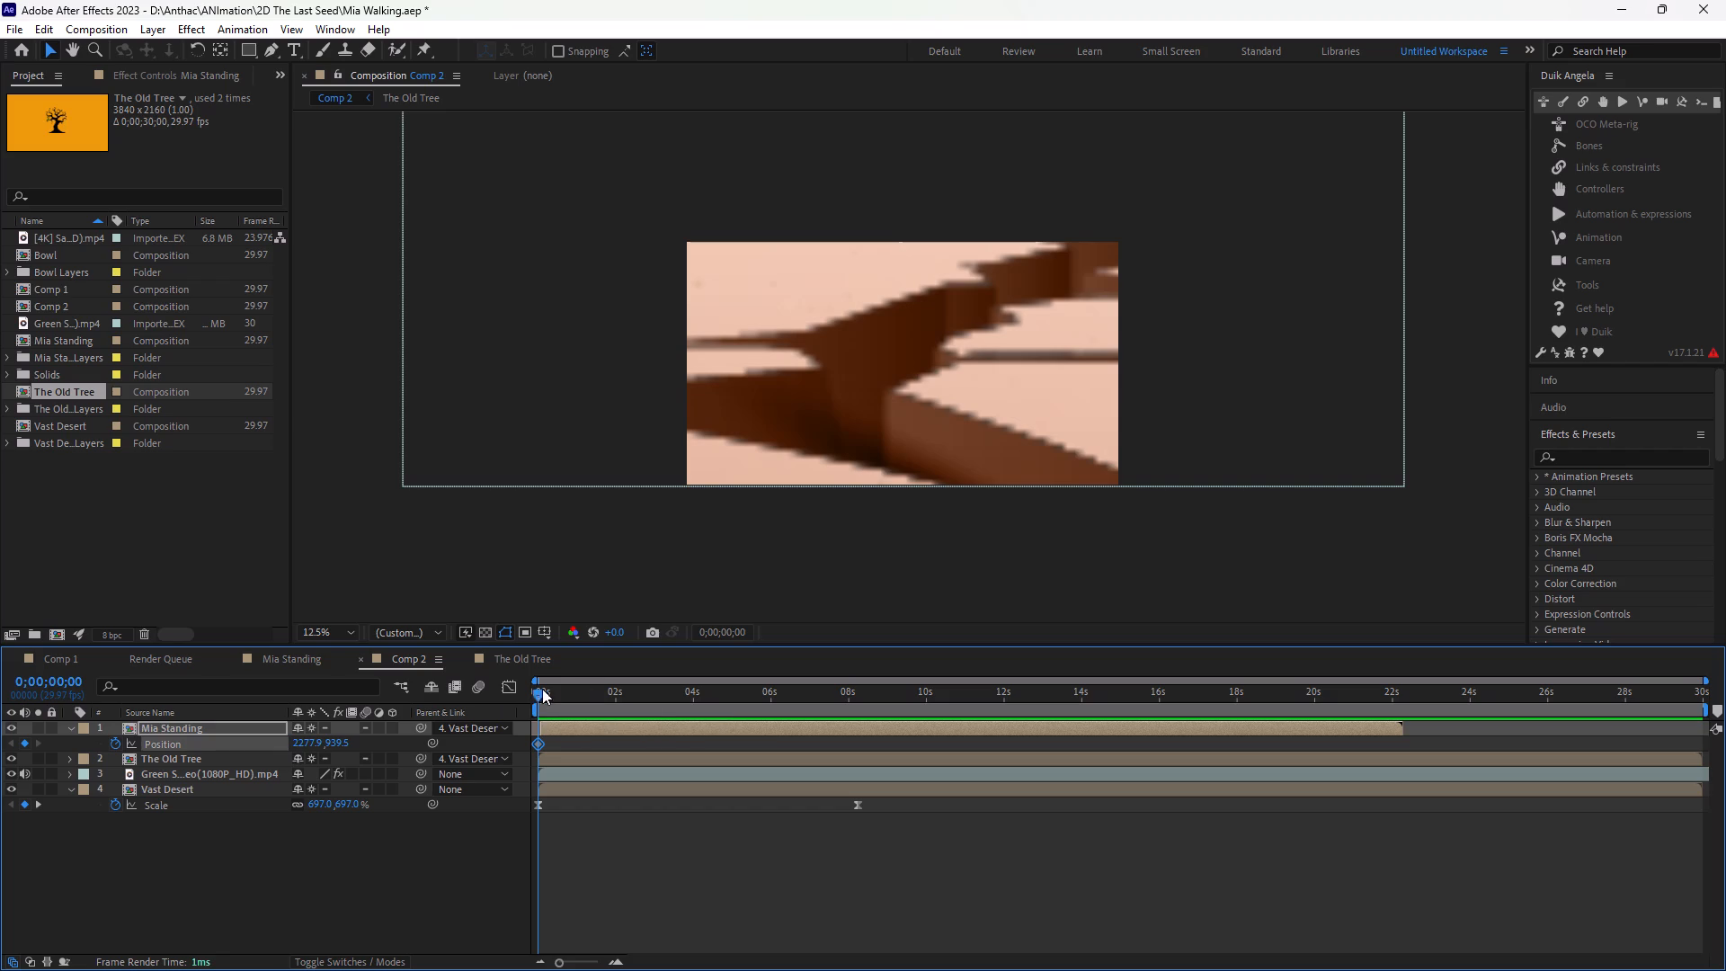
pyautogui.moveTo(542, 689); pyautogui.dragTo(1048, 734)
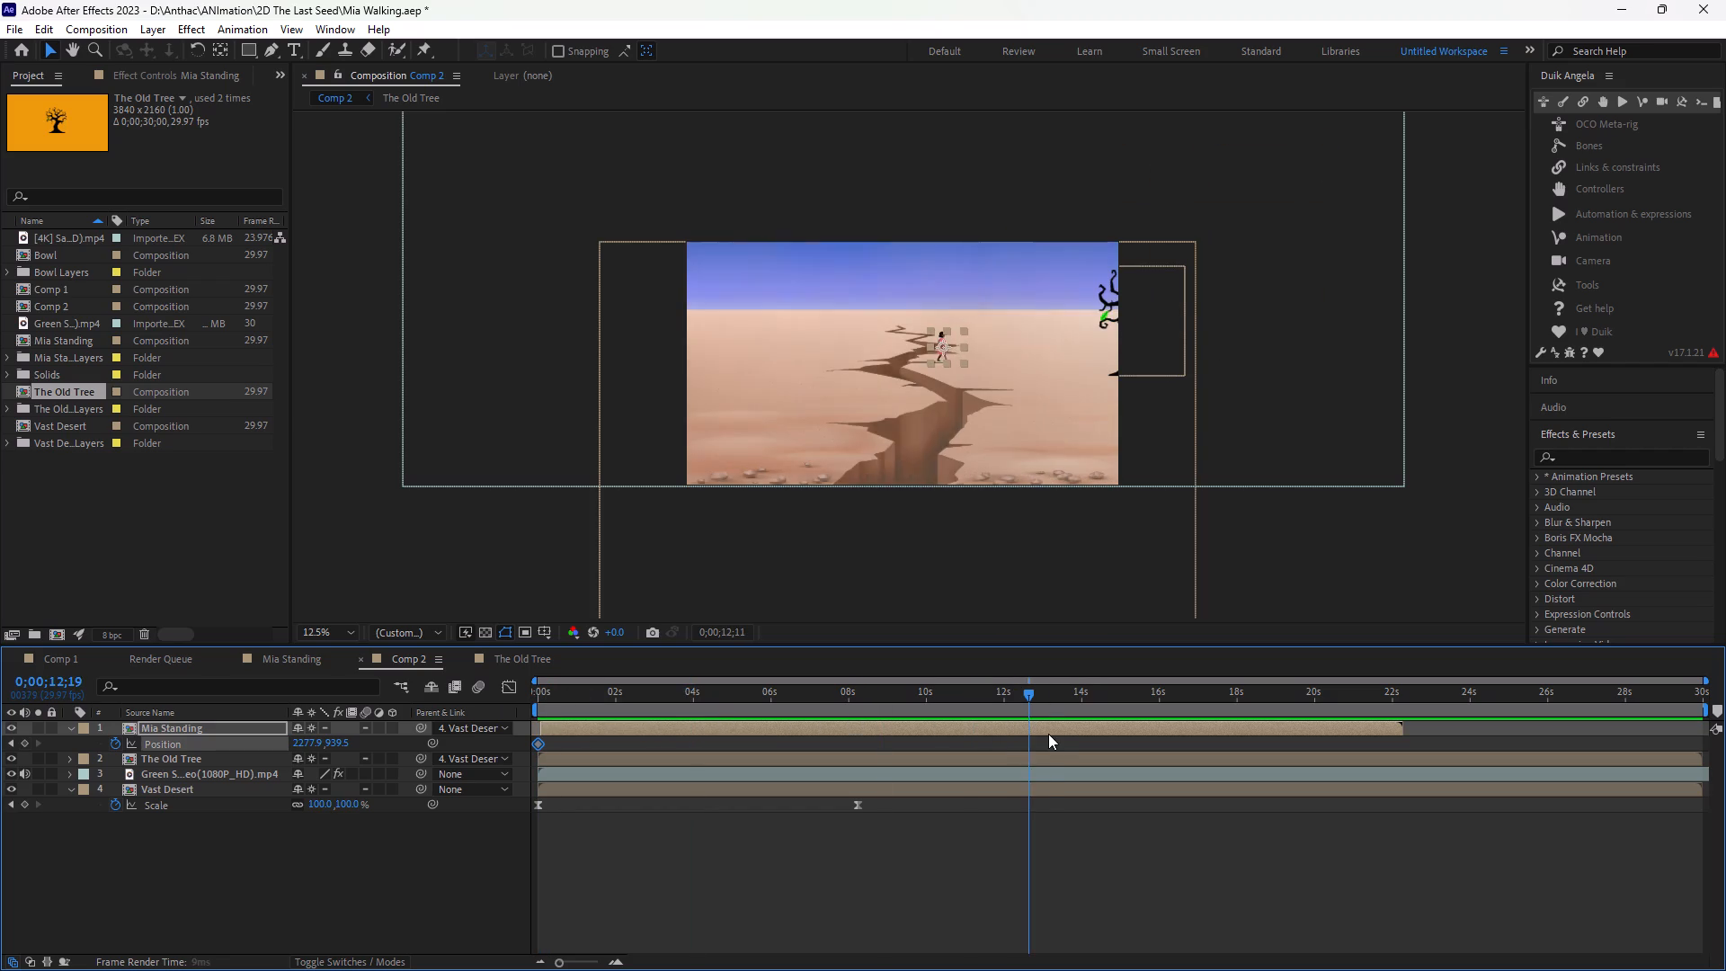
pyautogui.moveTo(1048, 734); pyautogui.dragTo(1159, 728)
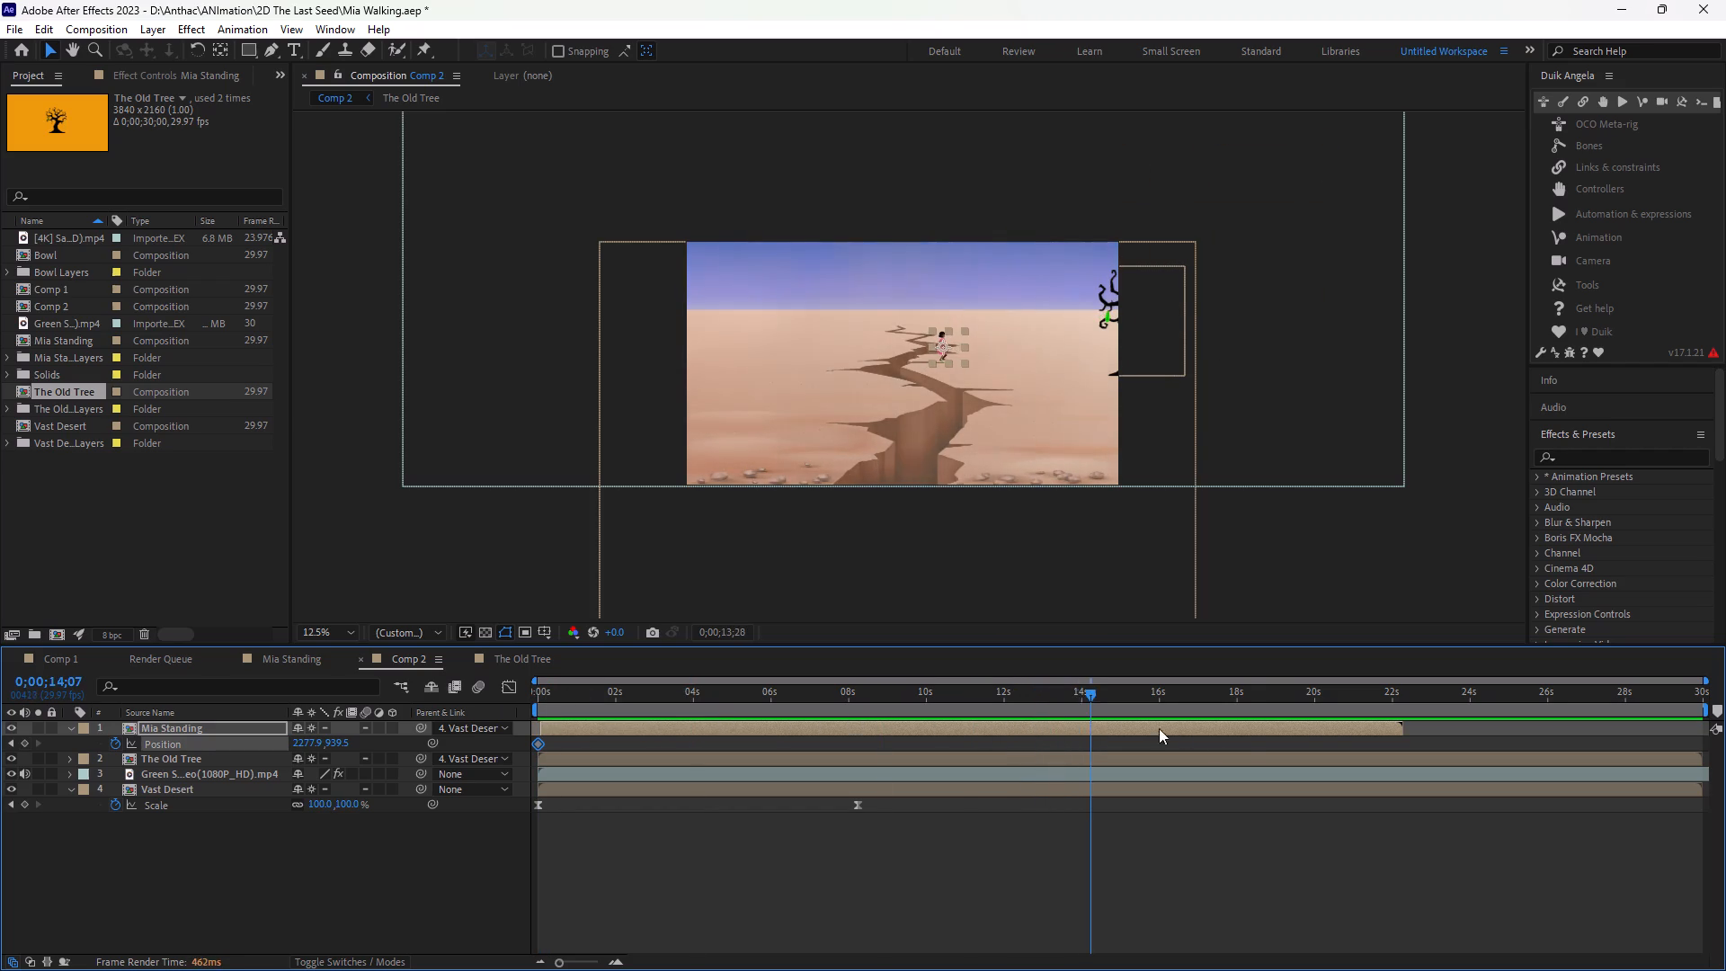
pyautogui.moveTo(1159, 728); pyautogui.dragTo(1394, 717)
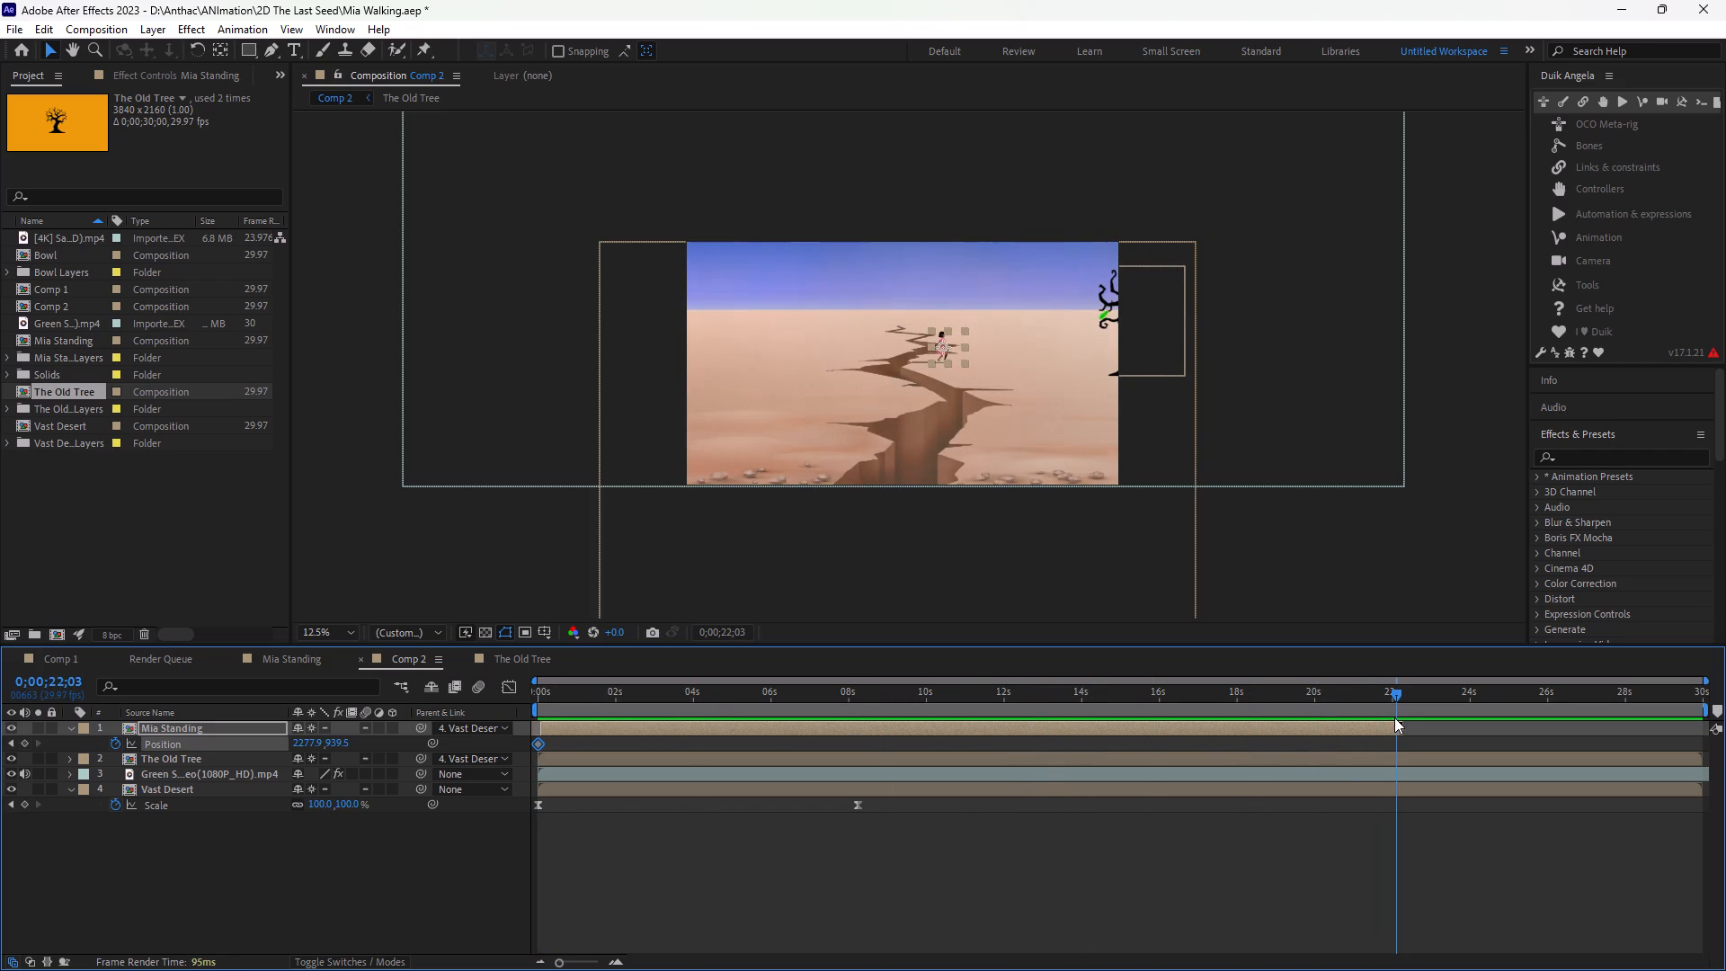
pyautogui.moveTo(1394, 717); pyautogui.dragTo(1329, 734)
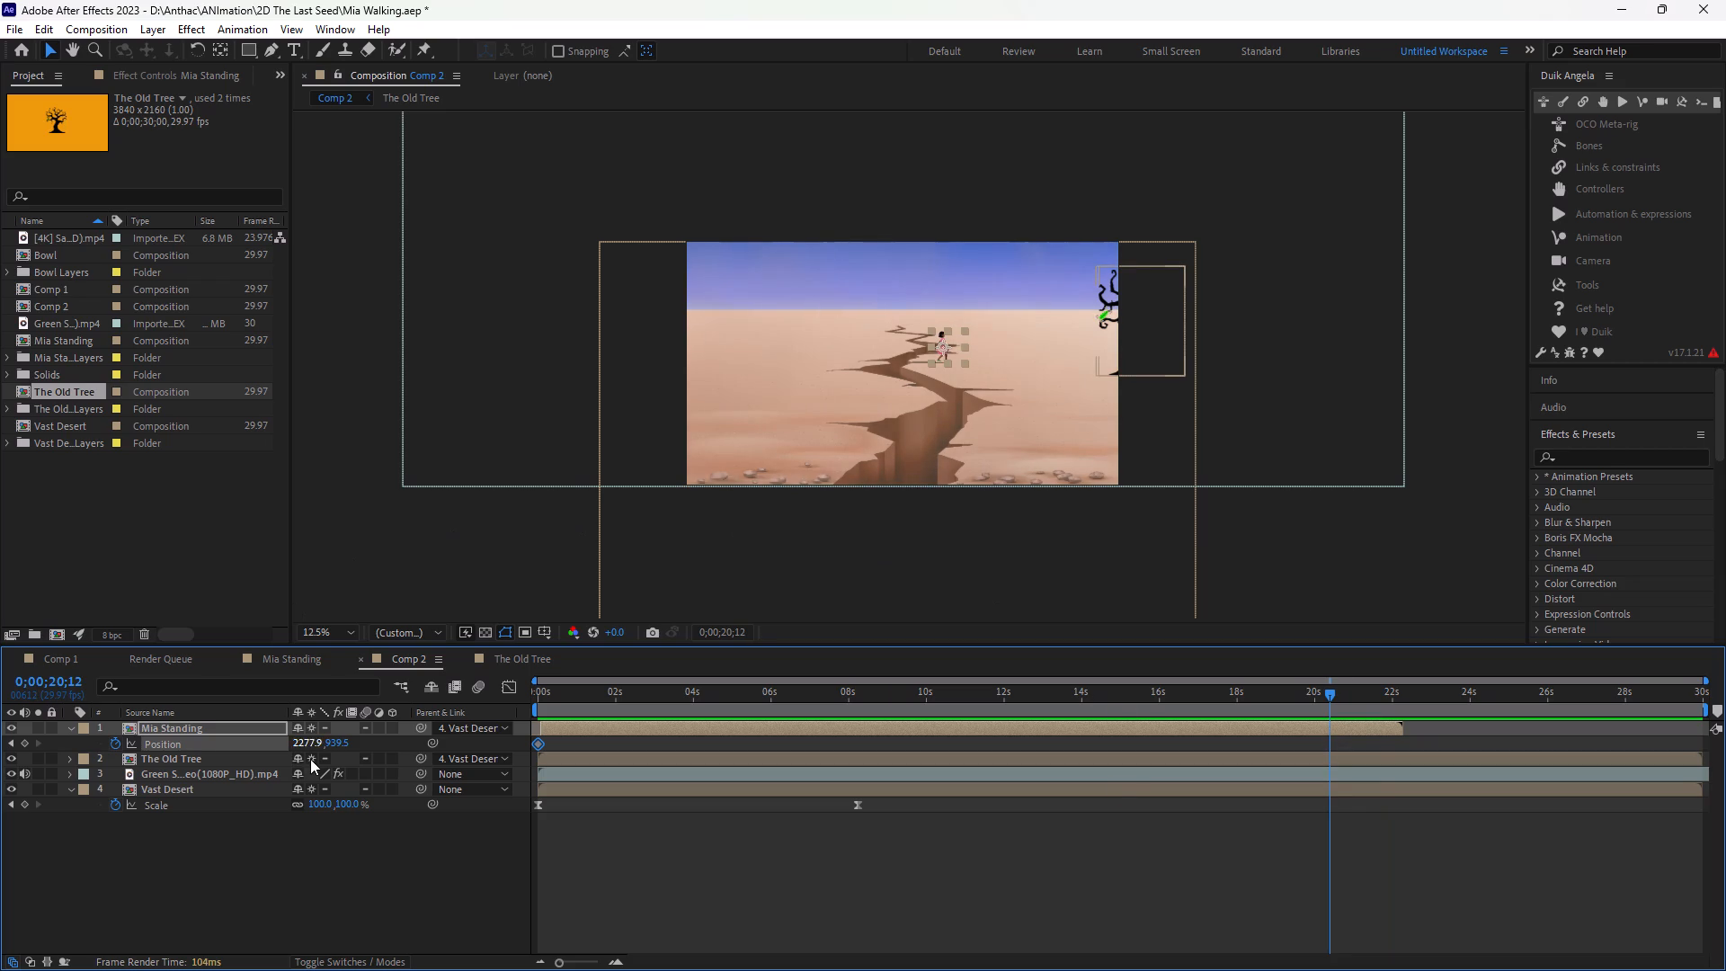
pyautogui.moveTo(296, 743); pyautogui.dragTo(725, 748)
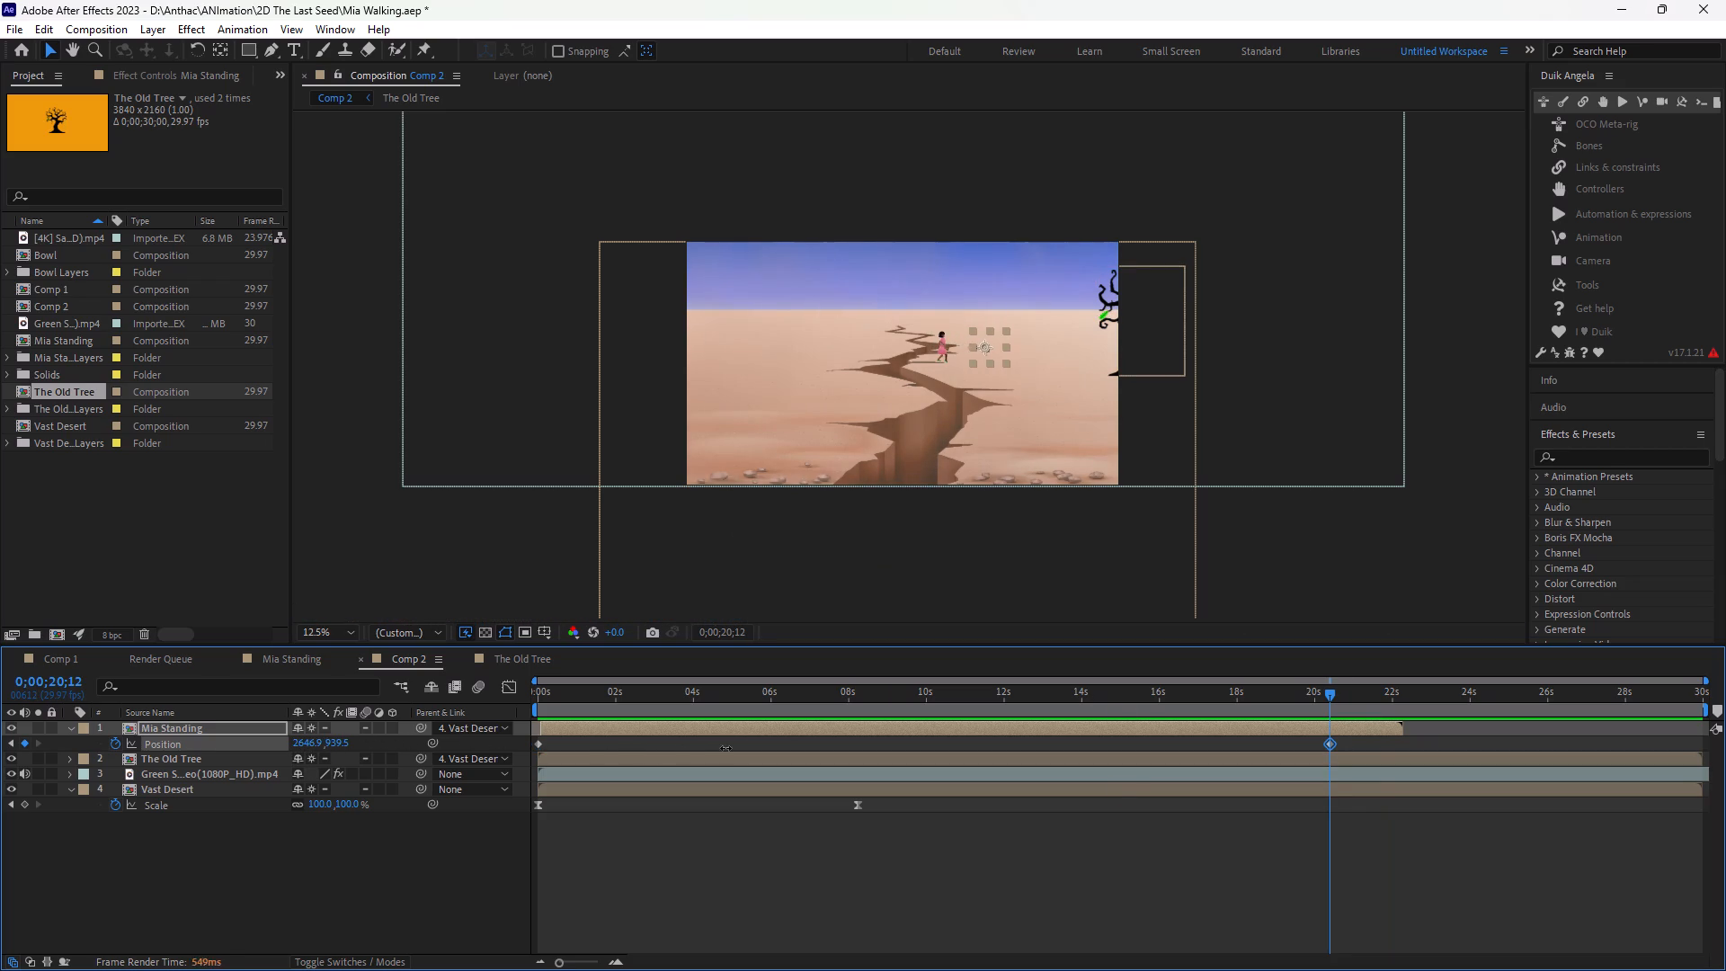
pyautogui.moveTo(725, 748); pyautogui.dragTo(954, 750)
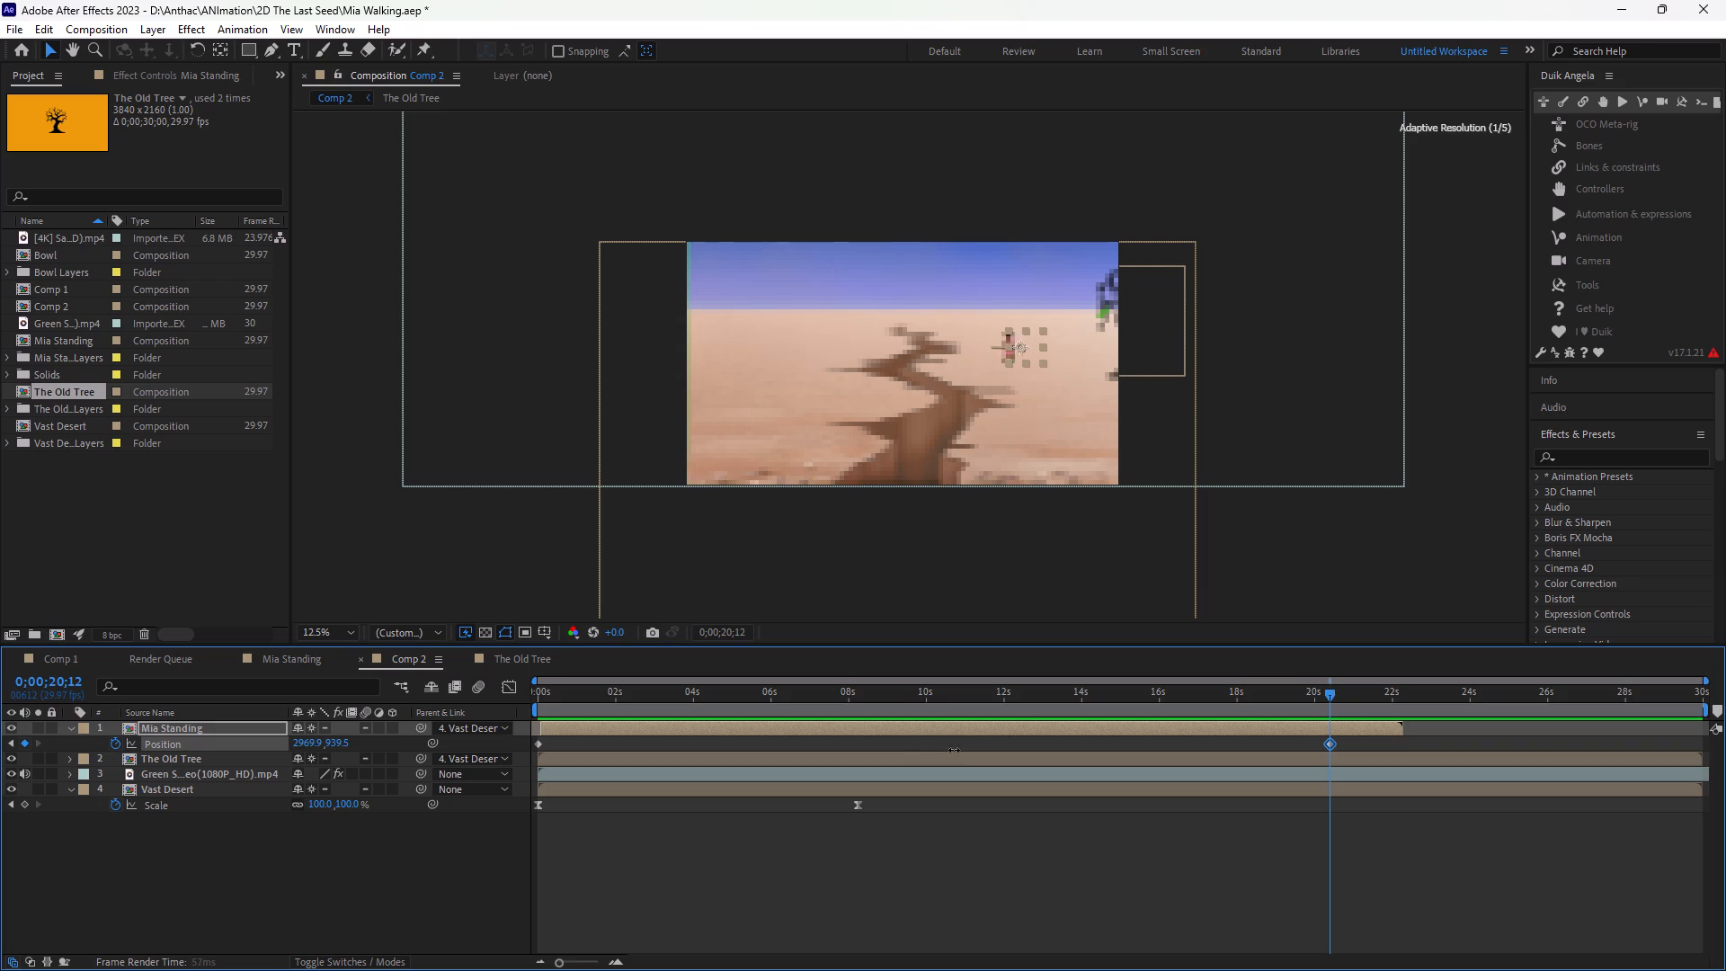
pyautogui.moveTo(954, 750); pyautogui.dragTo(966, 749)
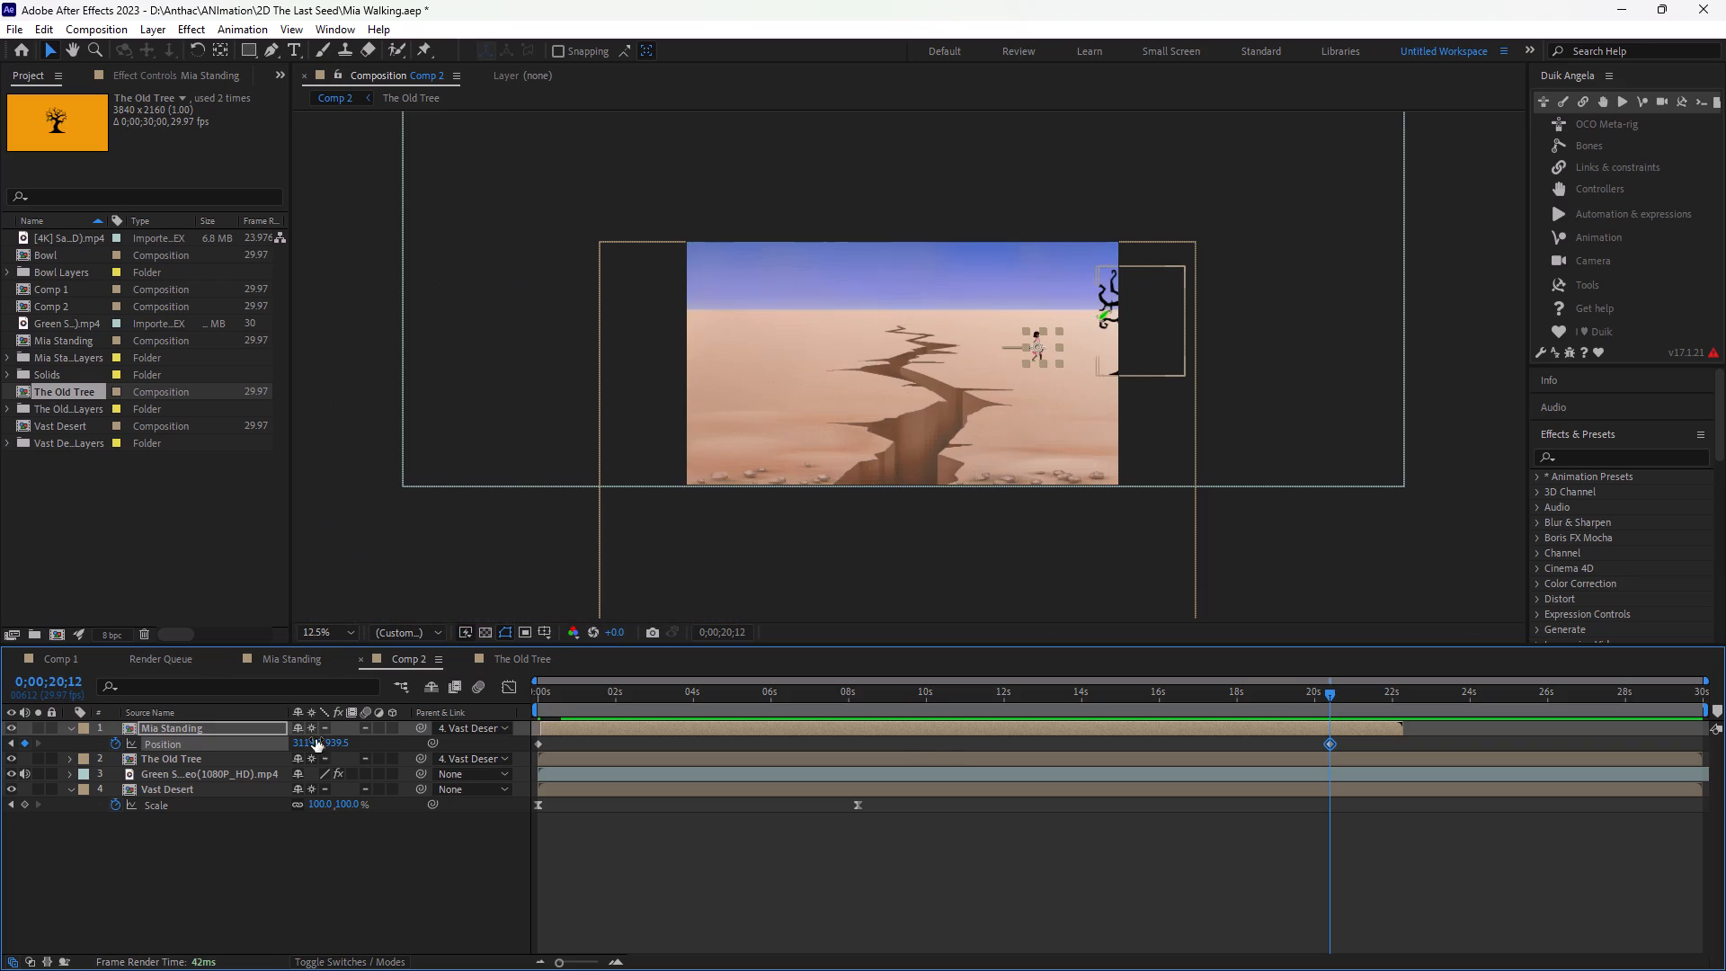
pyautogui.moveTo(305, 742); pyautogui.dragTo(345, 742)
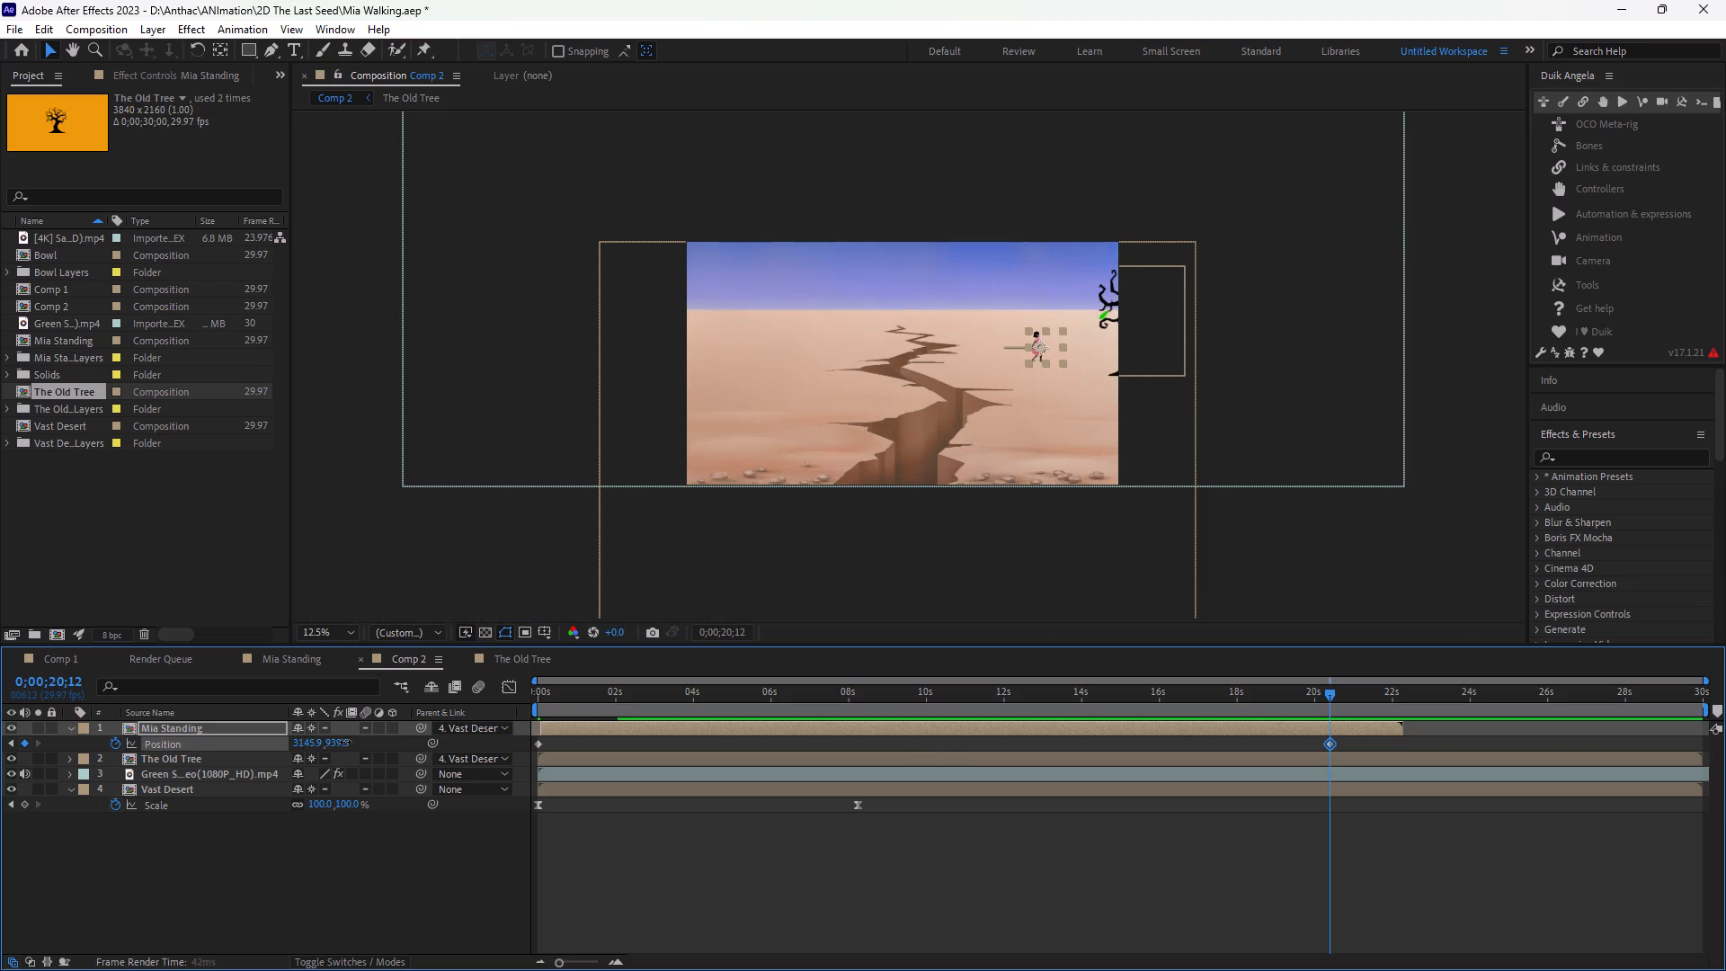
pyautogui.moveTo(345, 742); pyautogui.dragTo(548, 733)
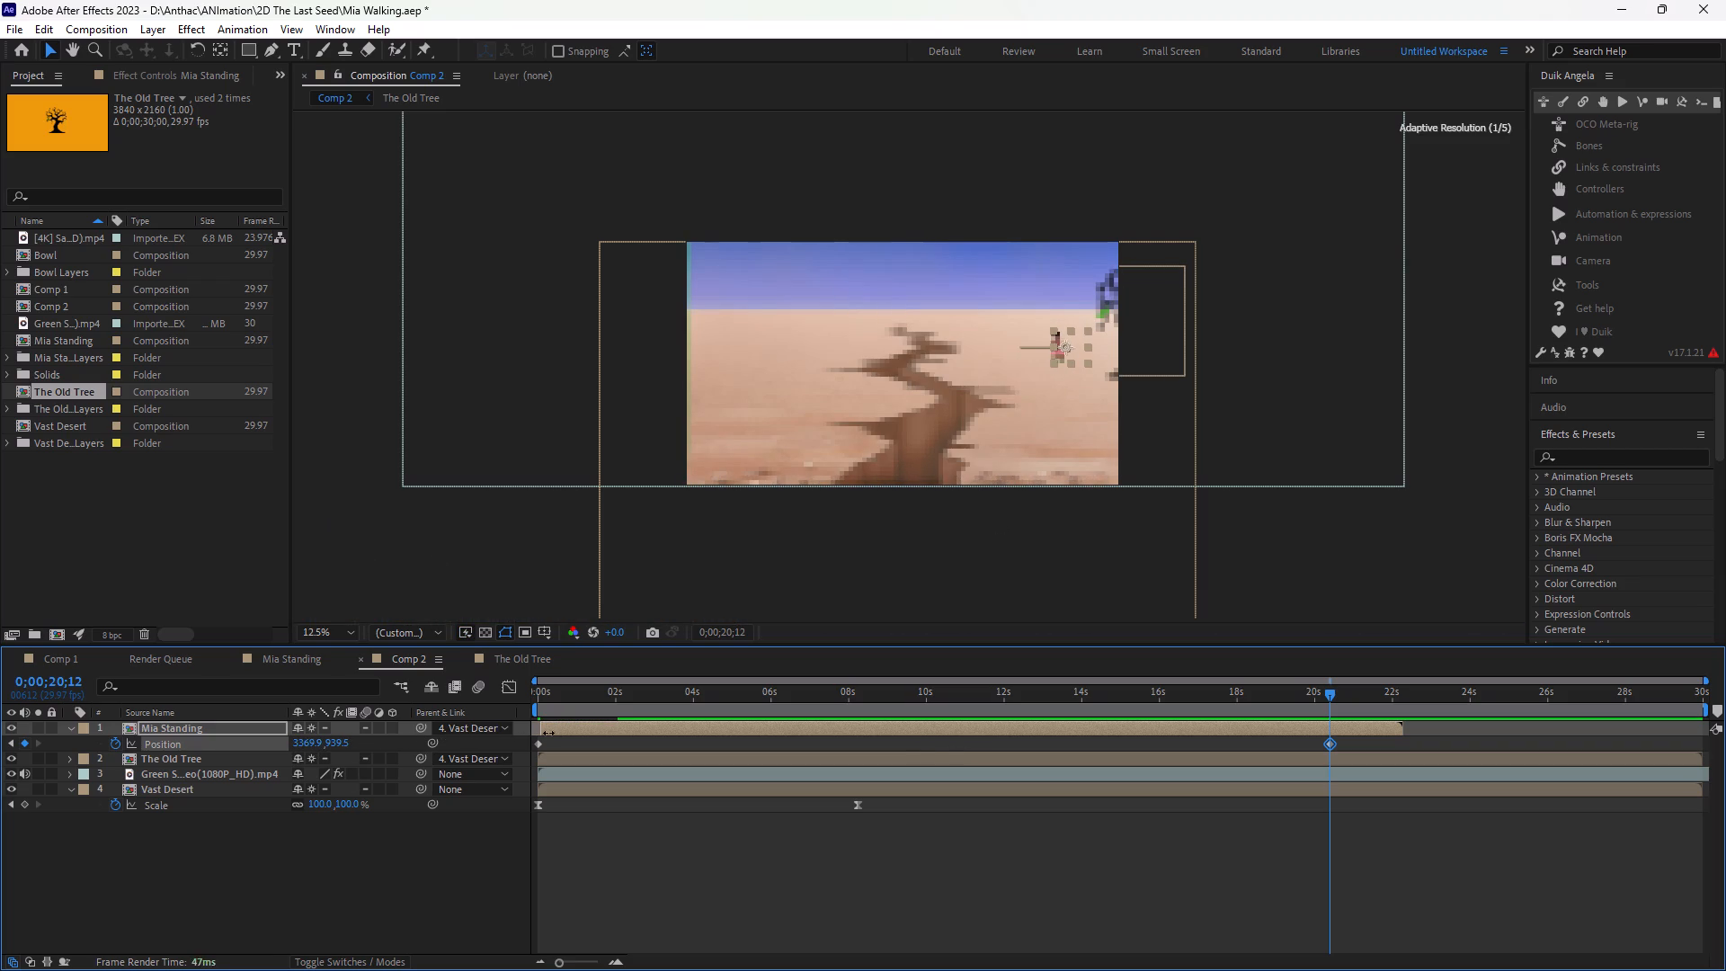
pyautogui.moveTo(548, 733); pyautogui.dragTo(601, 726)
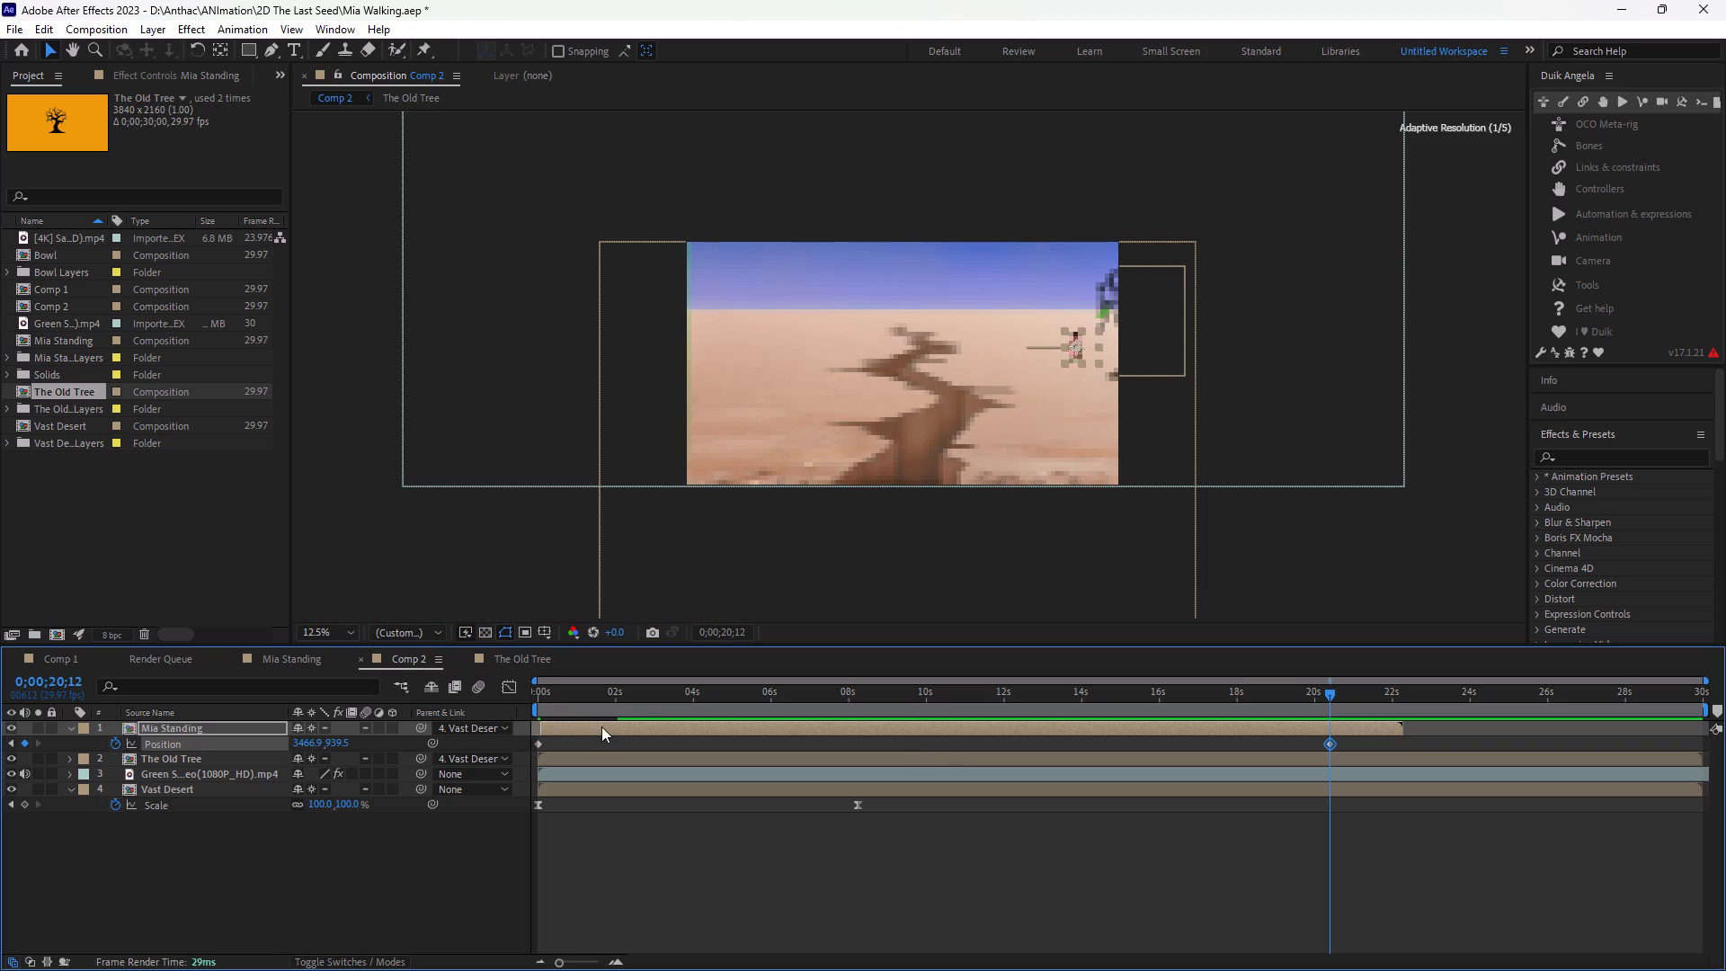
pyautogui.click(1417, 534)
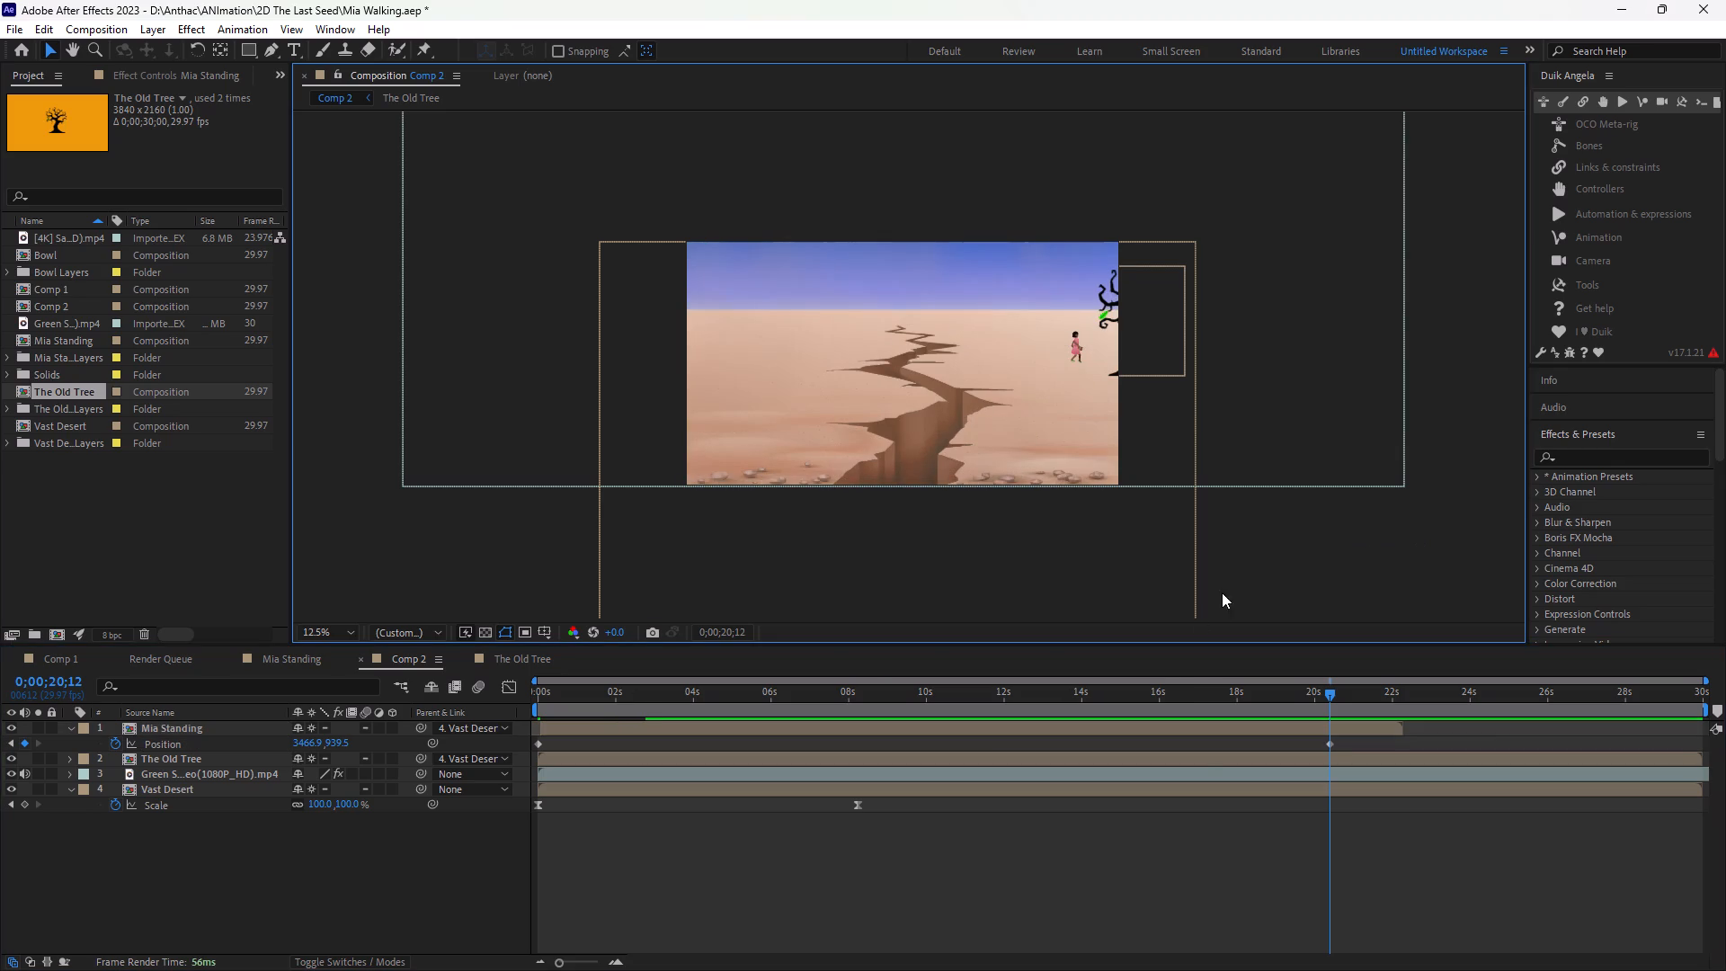
# Apply Easy Ease to both Position keyframes of the Mia Standing layer.
pyautogui.moveTo(1356, 738); pyautogui.dragTo(1340, 744)
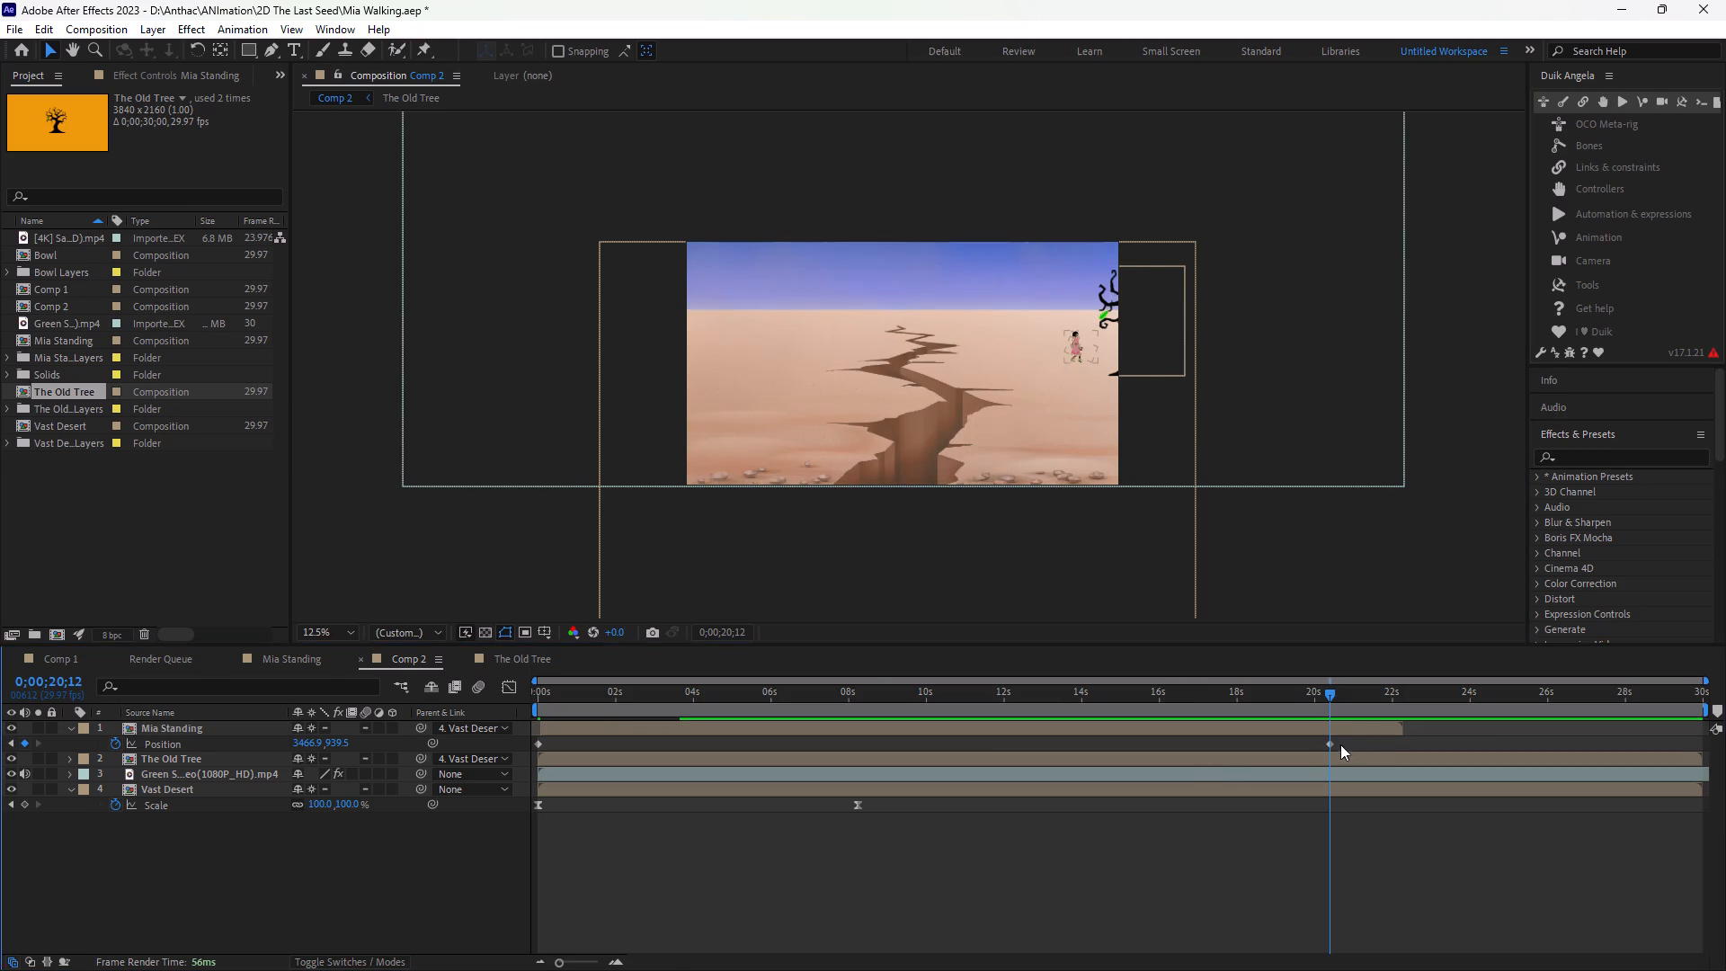
pyautogui.moveTo(1340, 744); pyautogui.dragTo(532, 748)
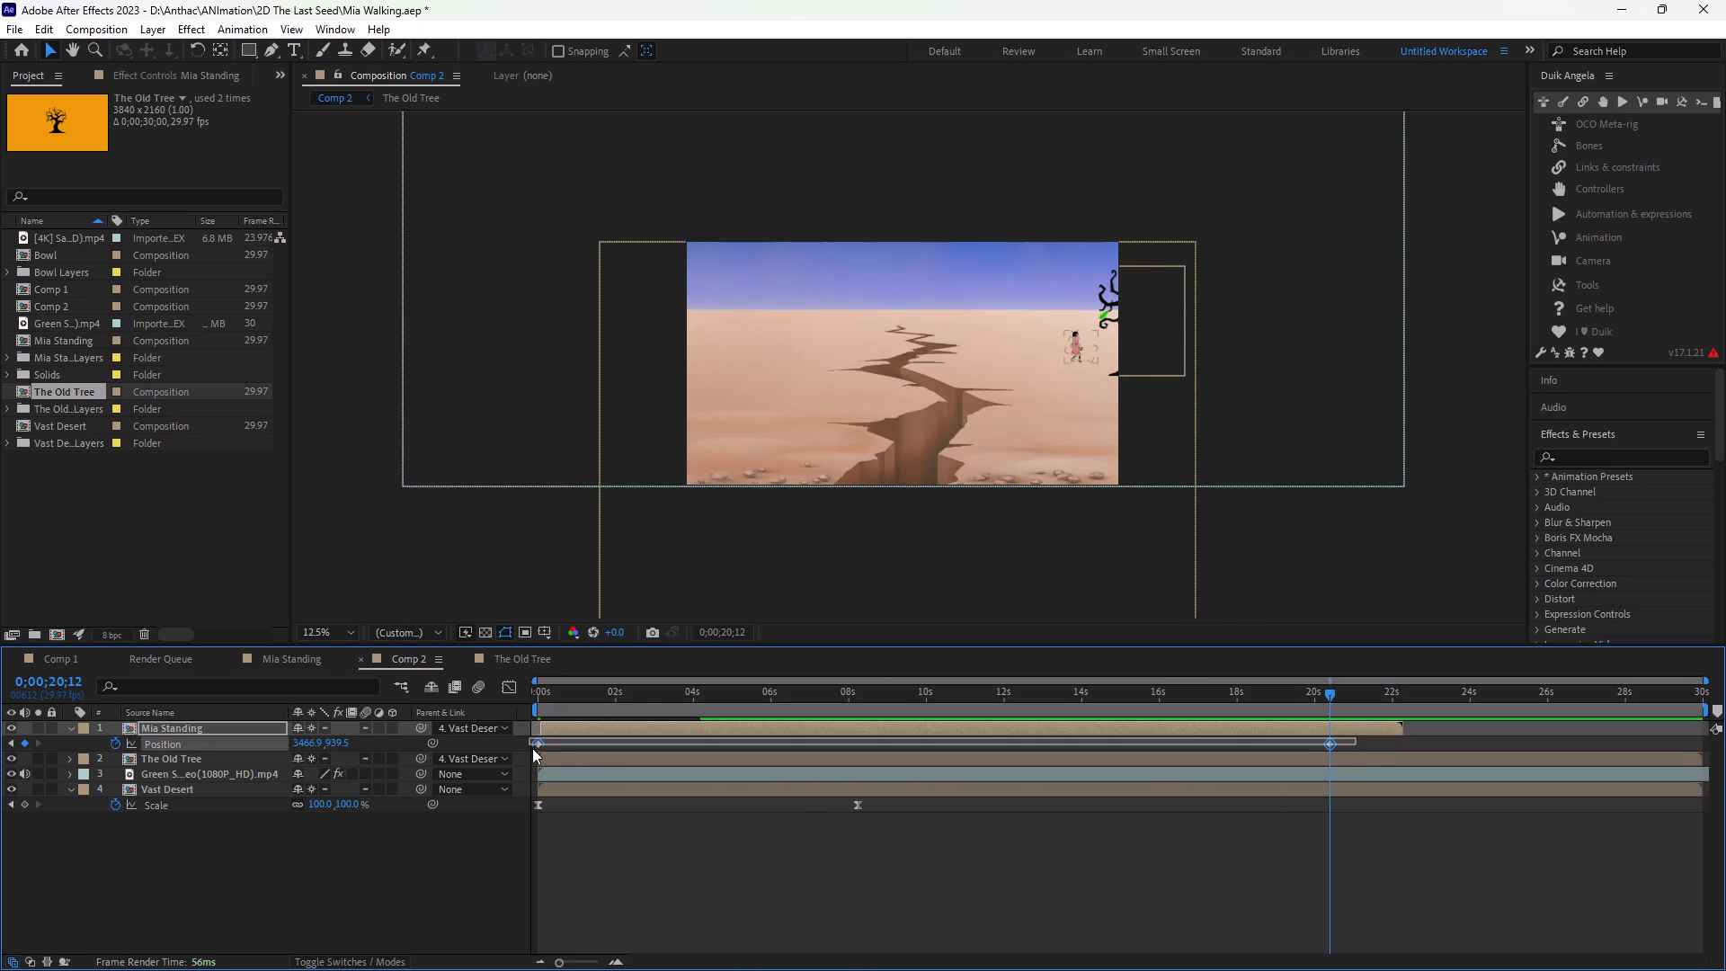
pyautogui.moveTo(532, 748); pyautogui.dragTo(536, 754)
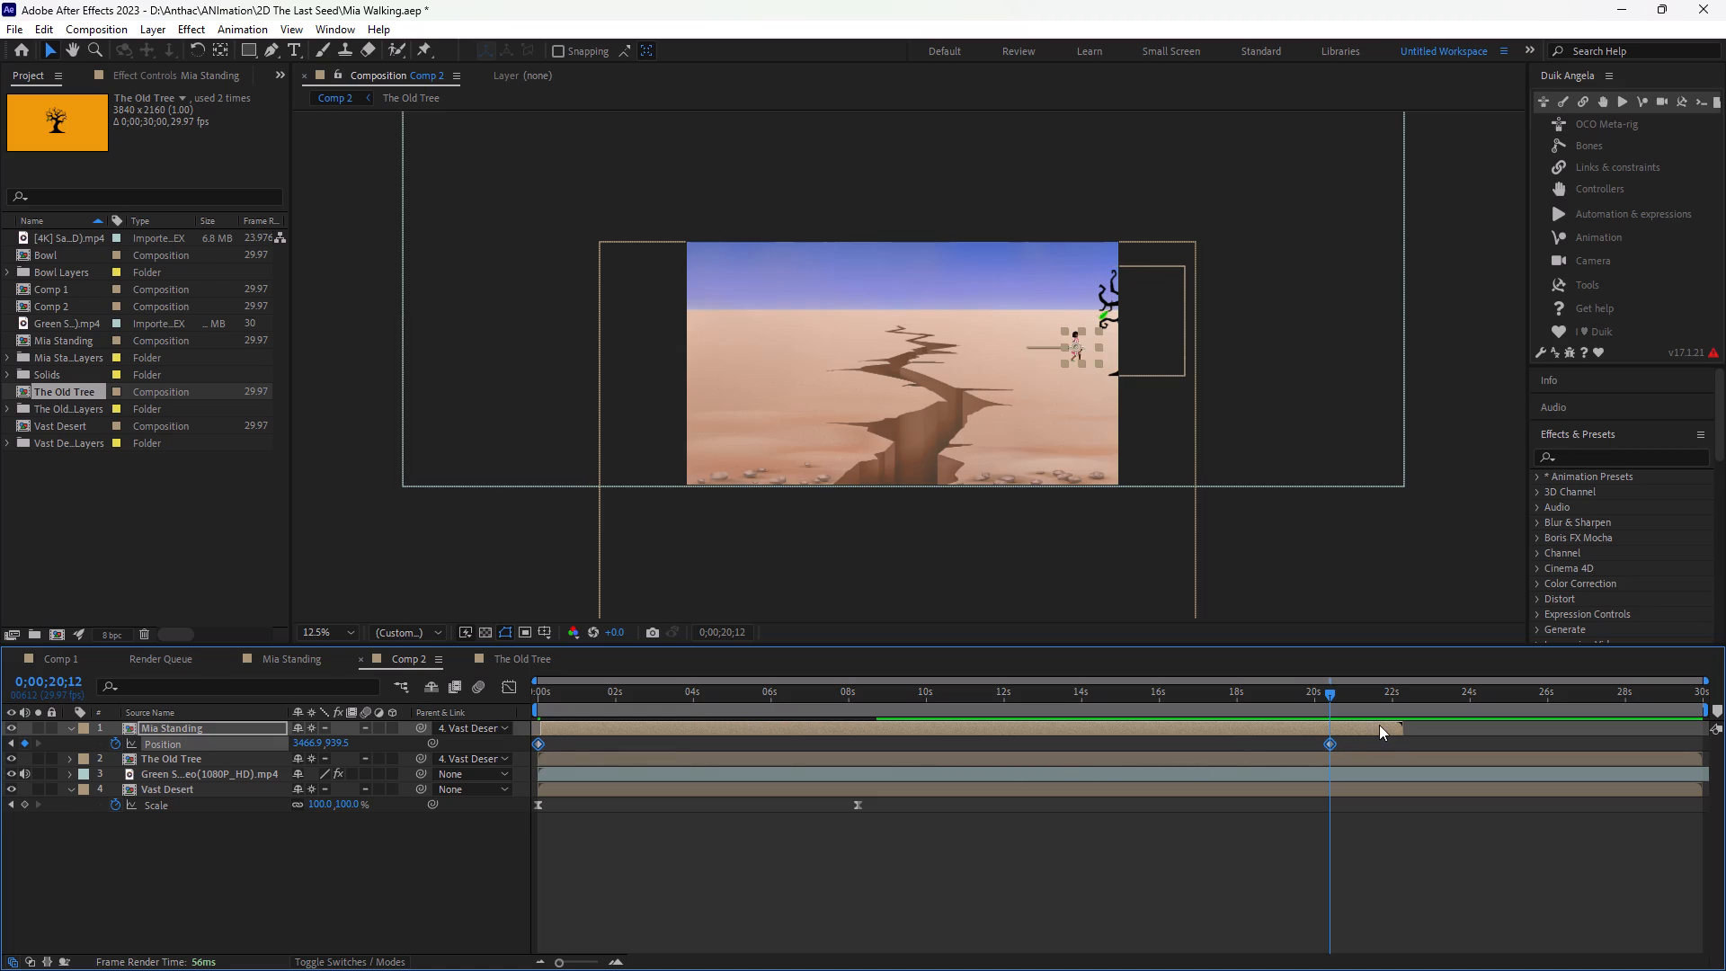
pyautogui.rightClick(1332, 745)
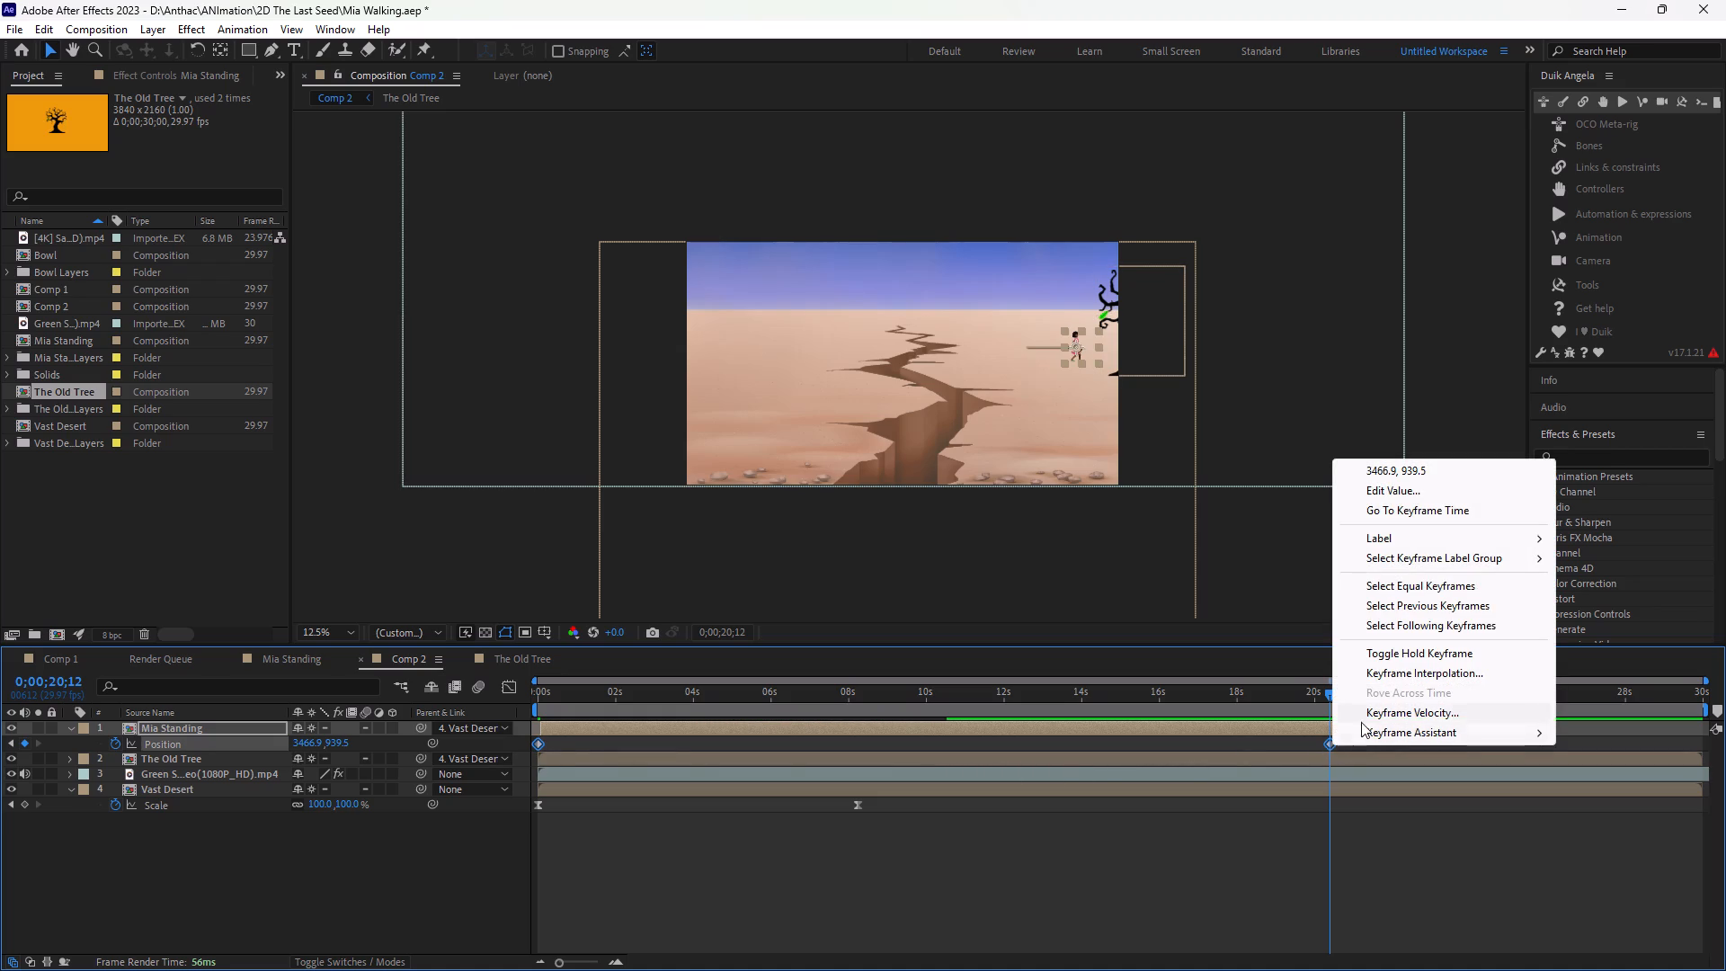
pyautogui.click(1363, 735)
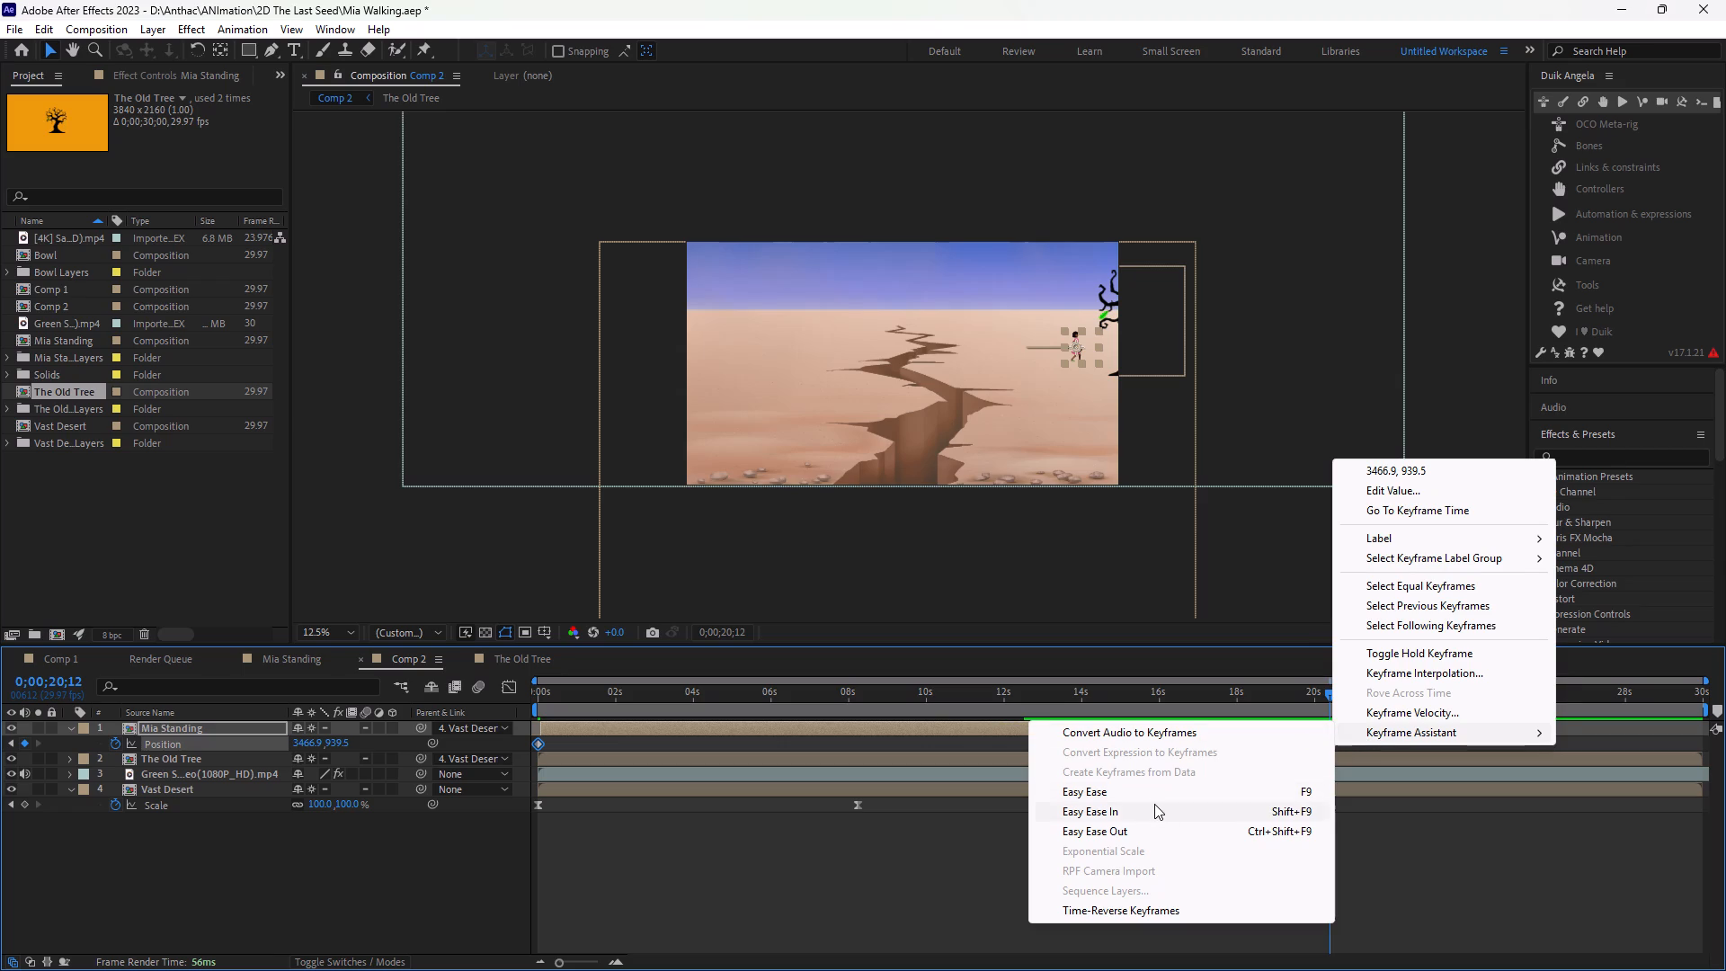
pyautogui.click(1152, 796)
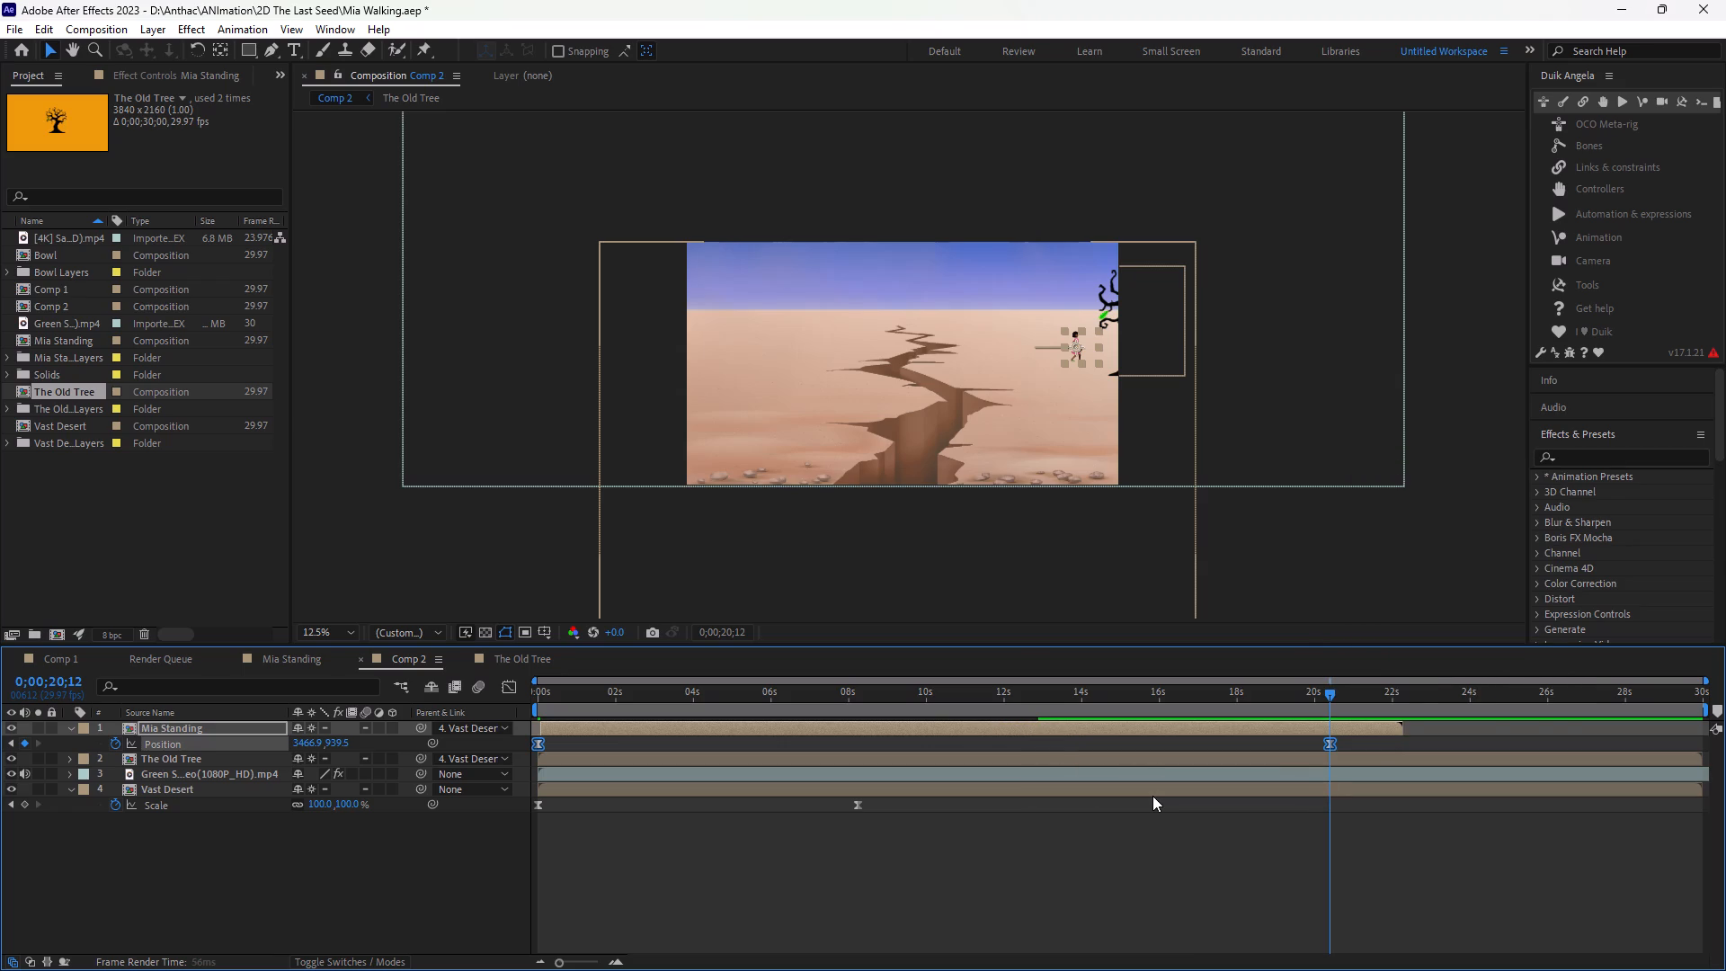
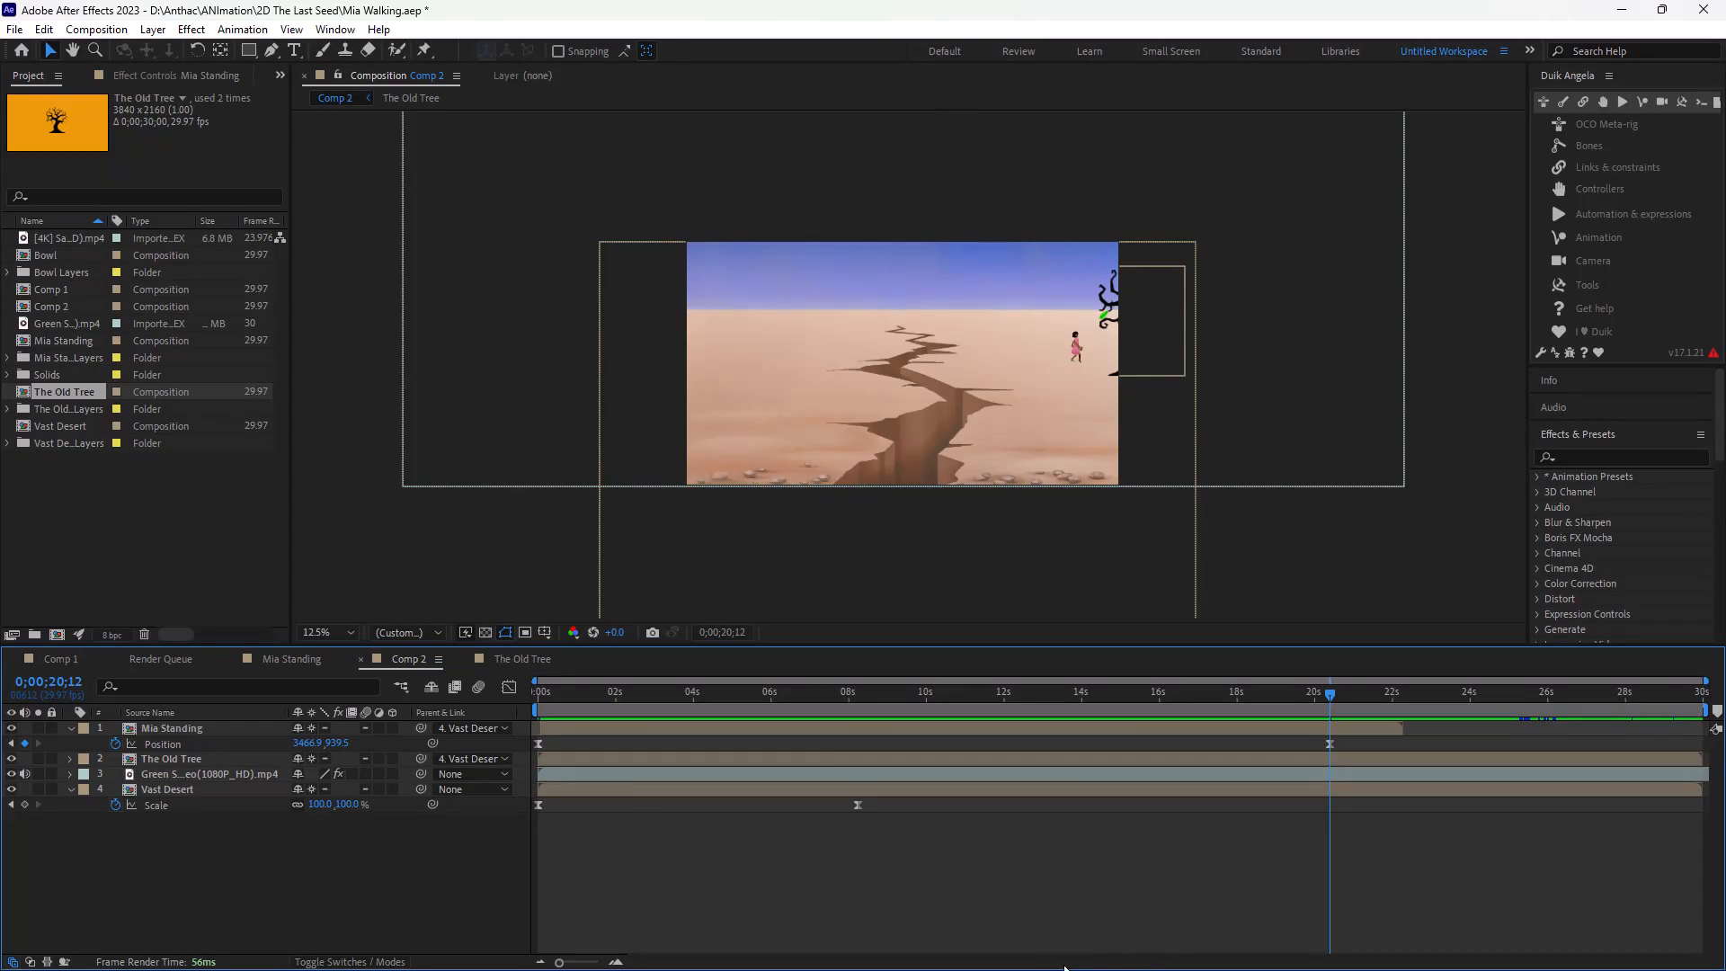
# Preview the Comp 2 animation from its first frame to review Mia's eased walk toward the tree.
pyautogui.click(700, 868)
pyautogui.moveTo(559, 692); pyautogui.dragTo(483, 686)
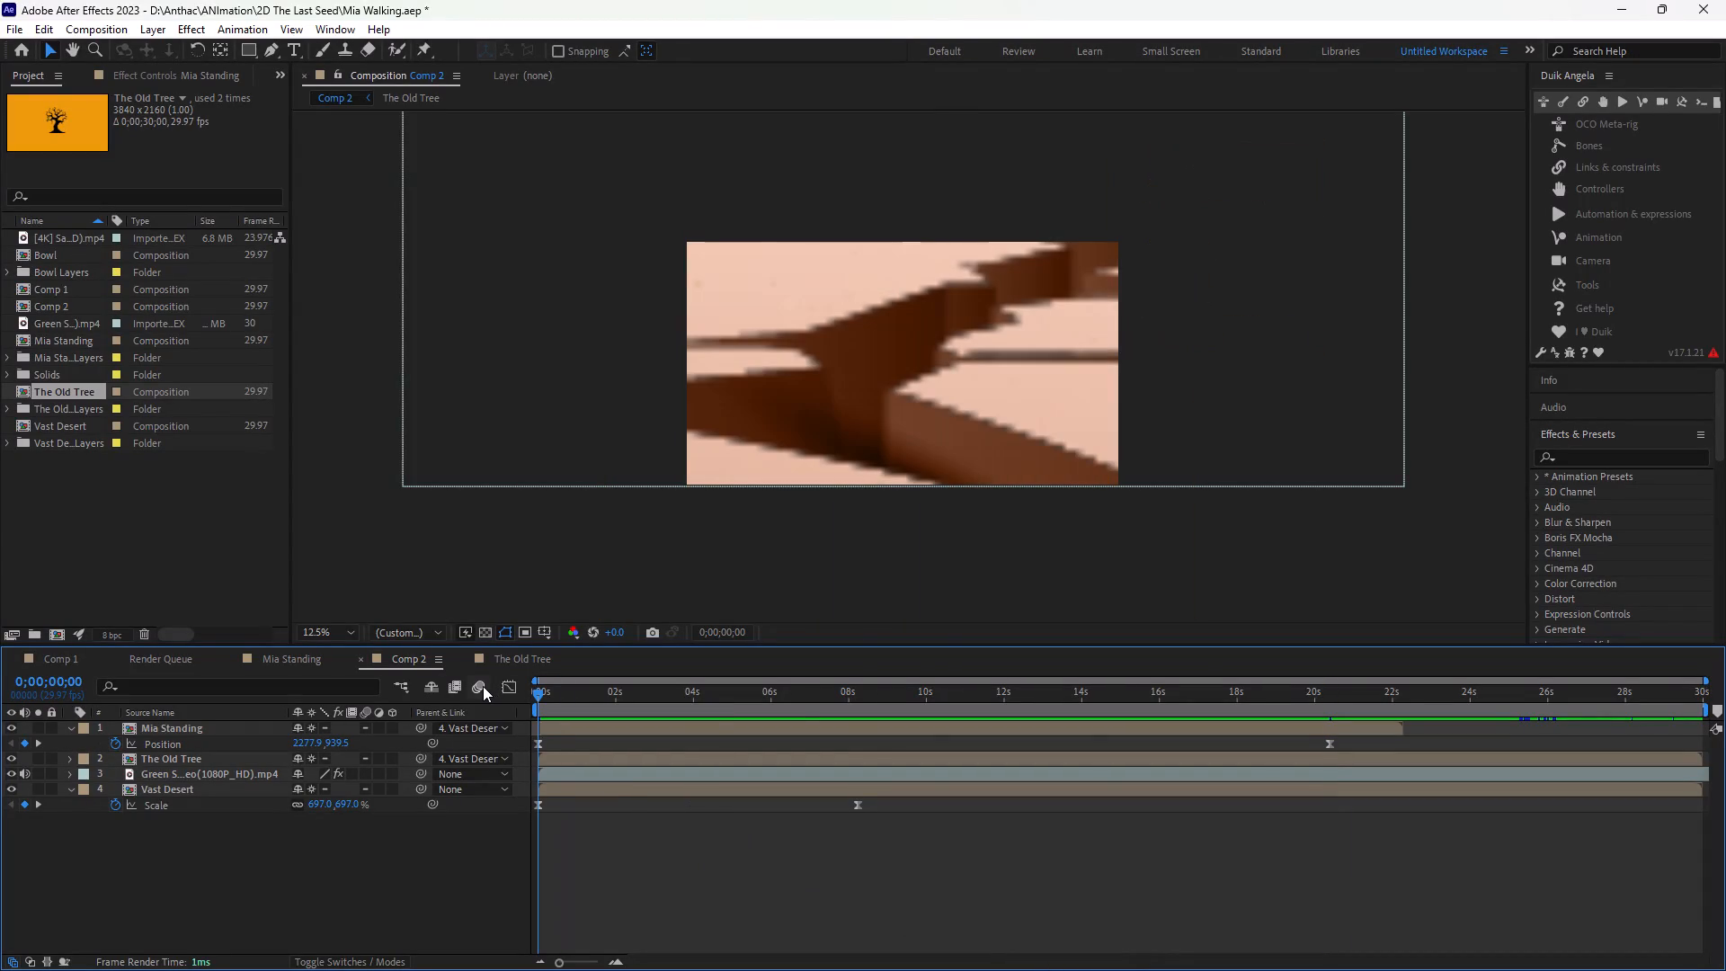
pyautogui.press('space')
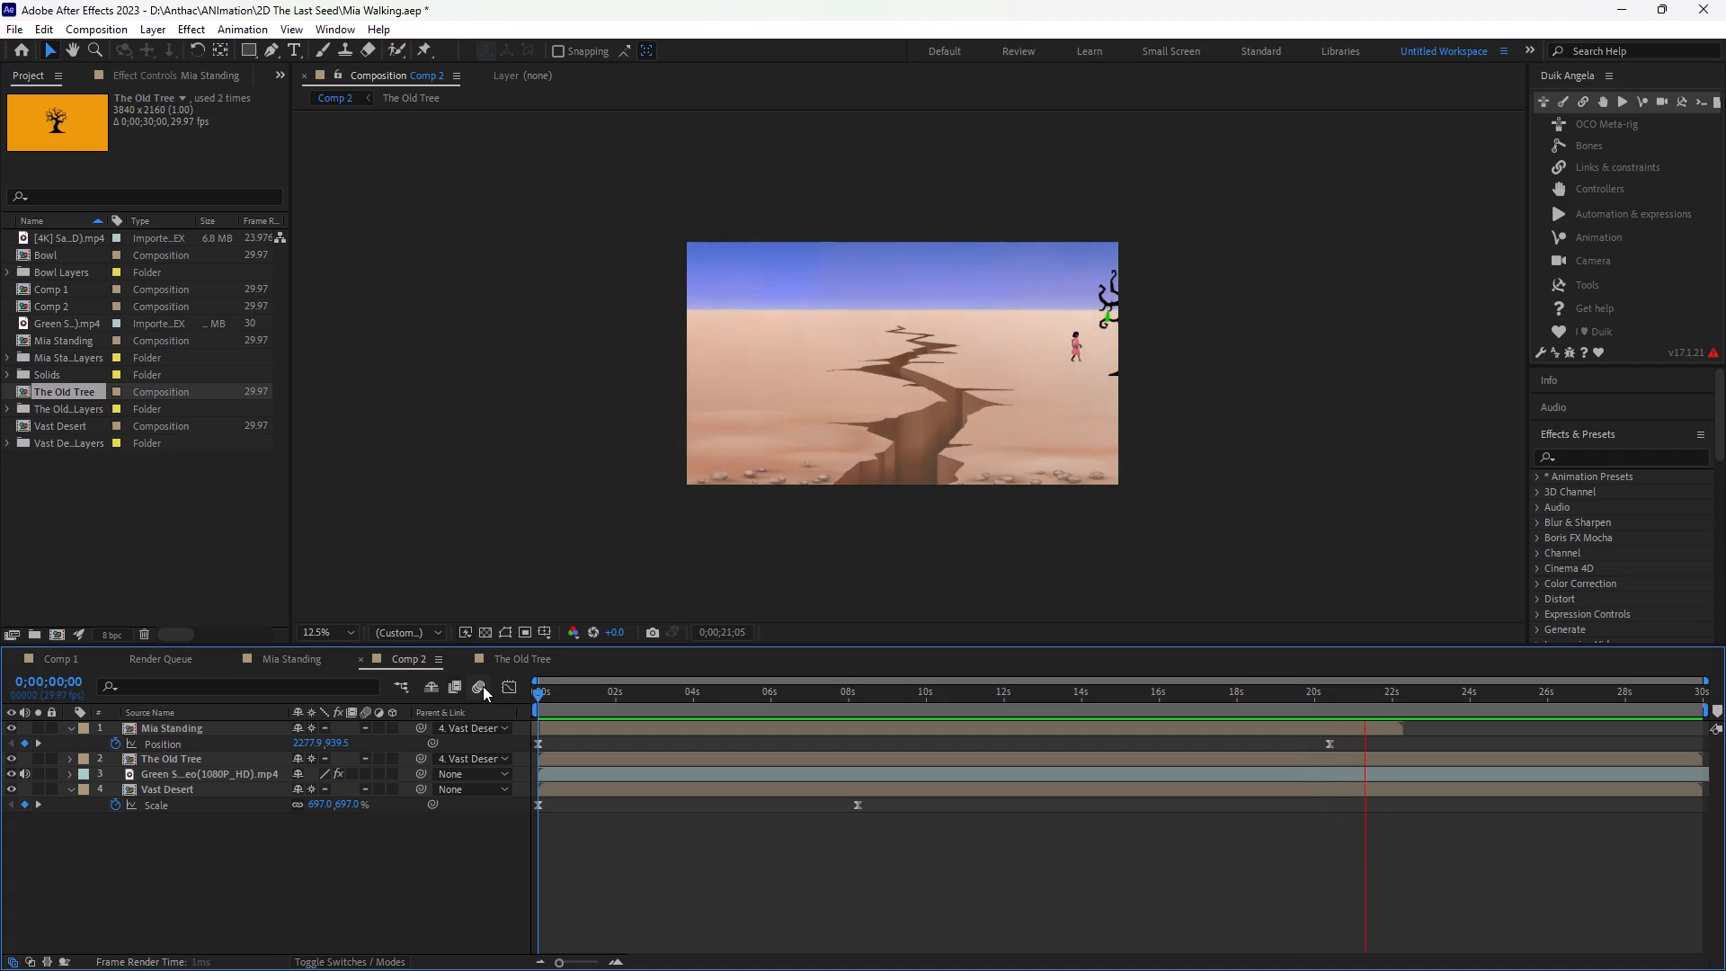
pyautogui.press('space')
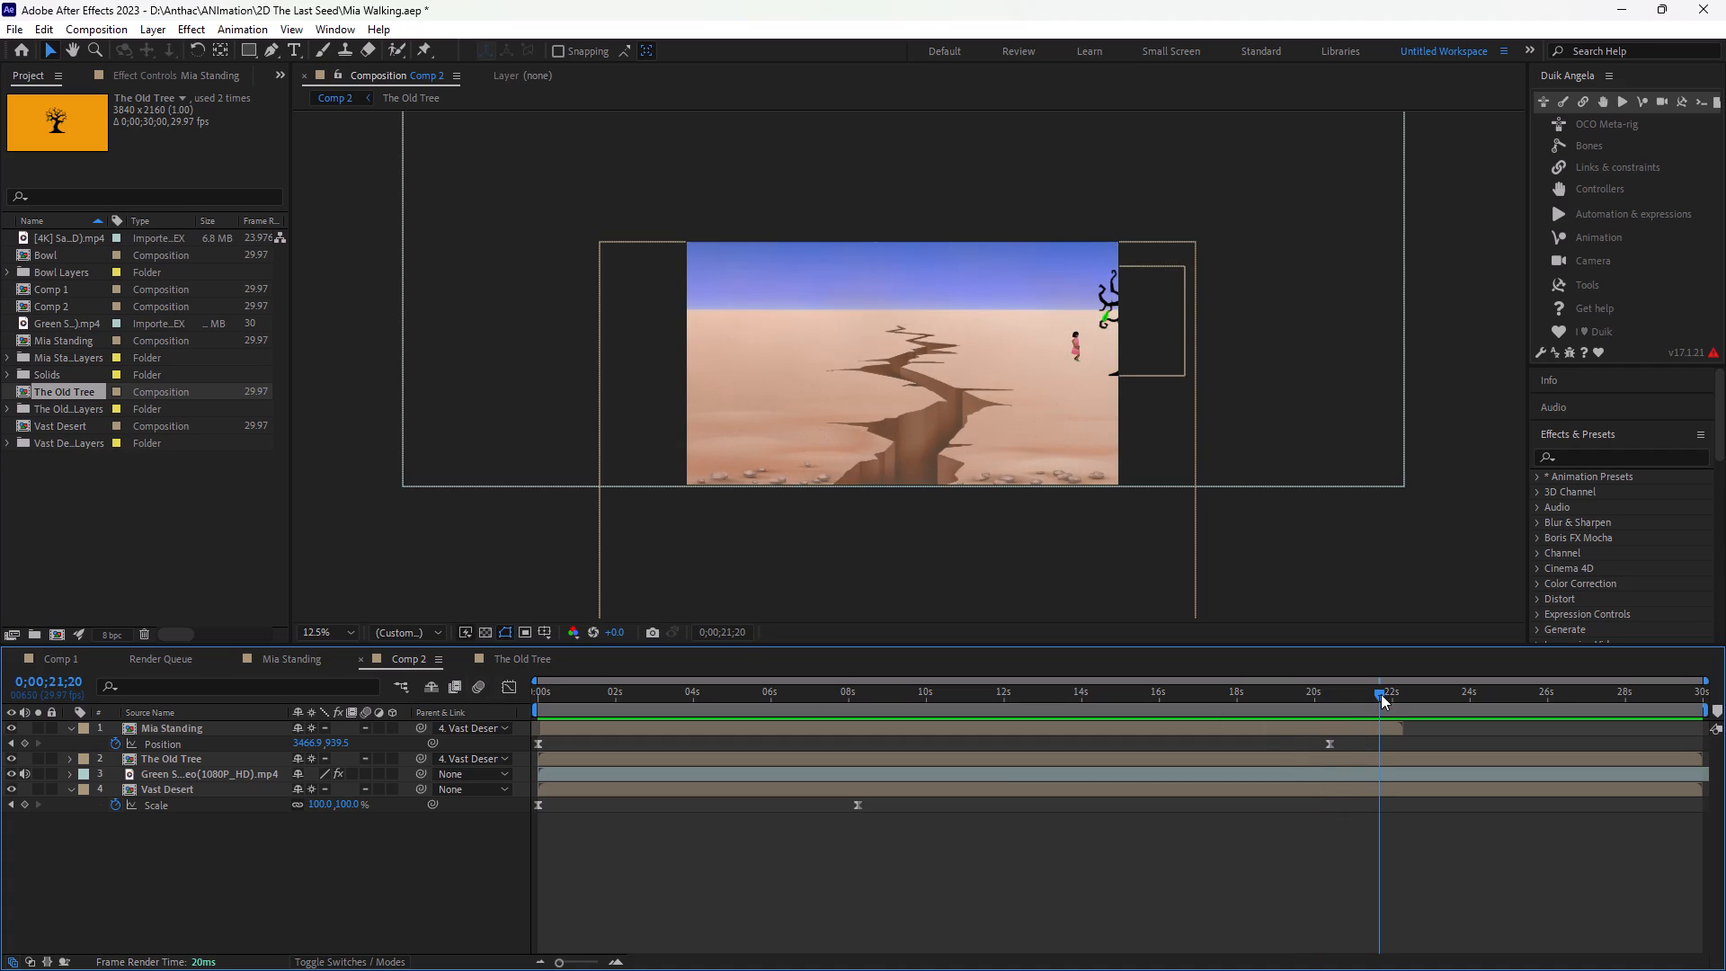
# Move Mia Standing's end Position keyframe to the end of that layer, at about 22 s.
pyautogui.moveTo(1381, 694); pyautogui.dragTo(1337, 690)
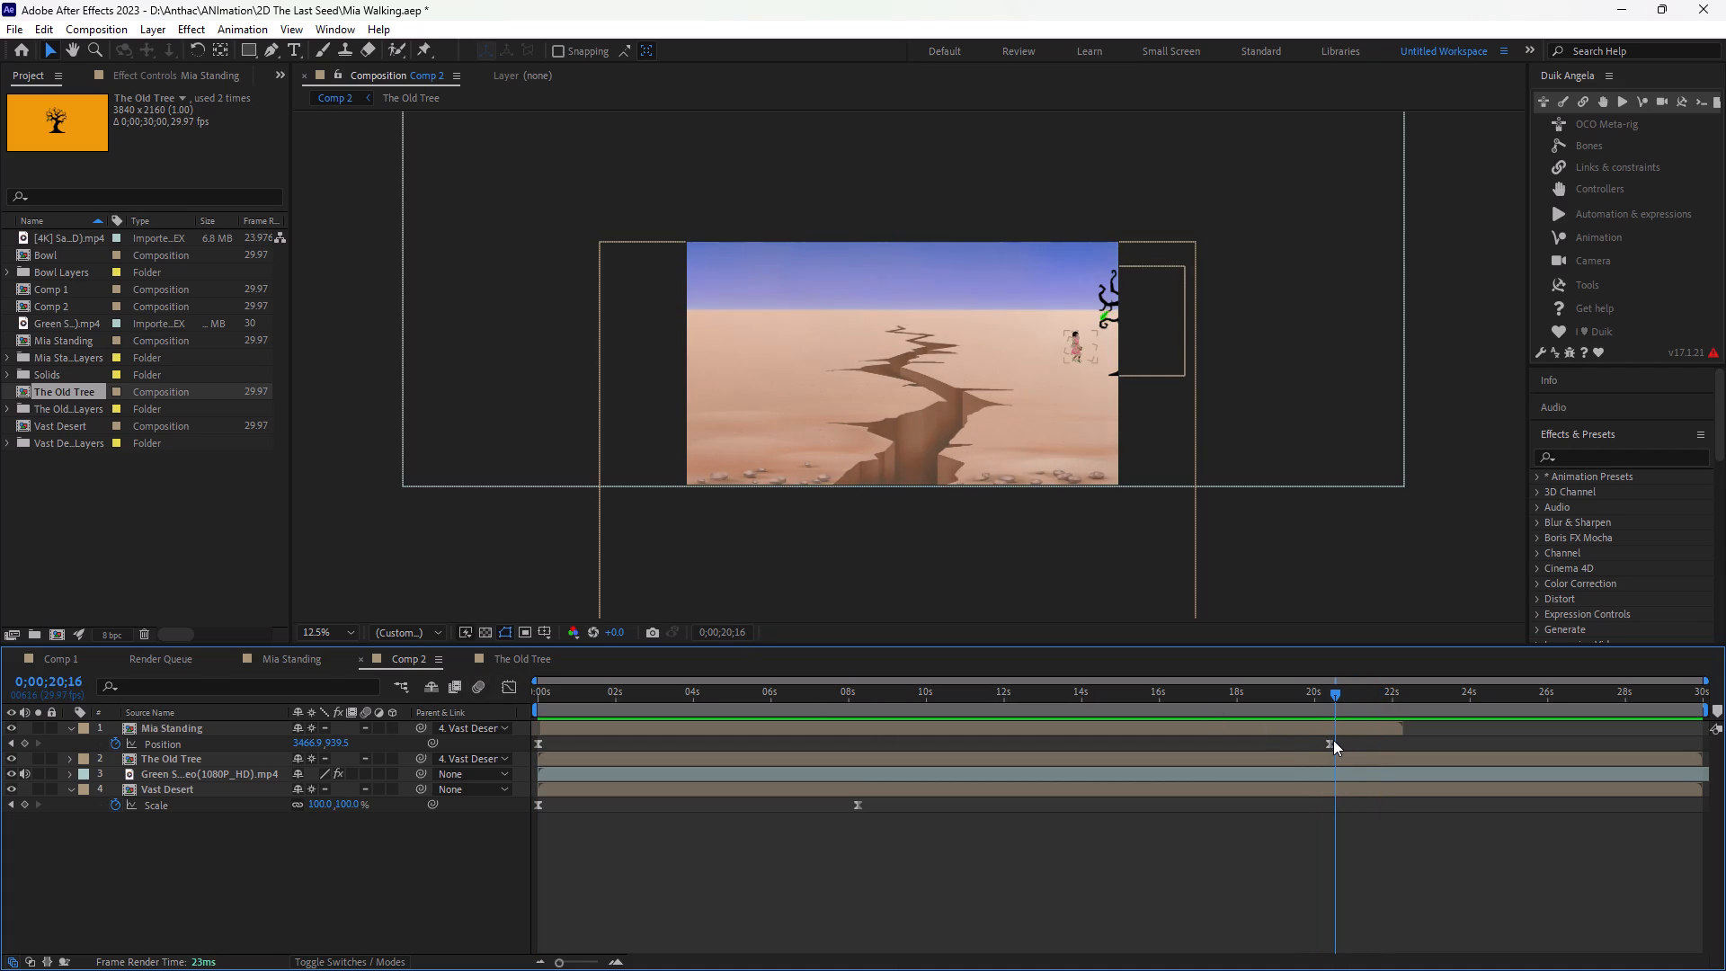
pyautogui.moveTo(1333, 740); pyautogui.dragTo(1394, 736)
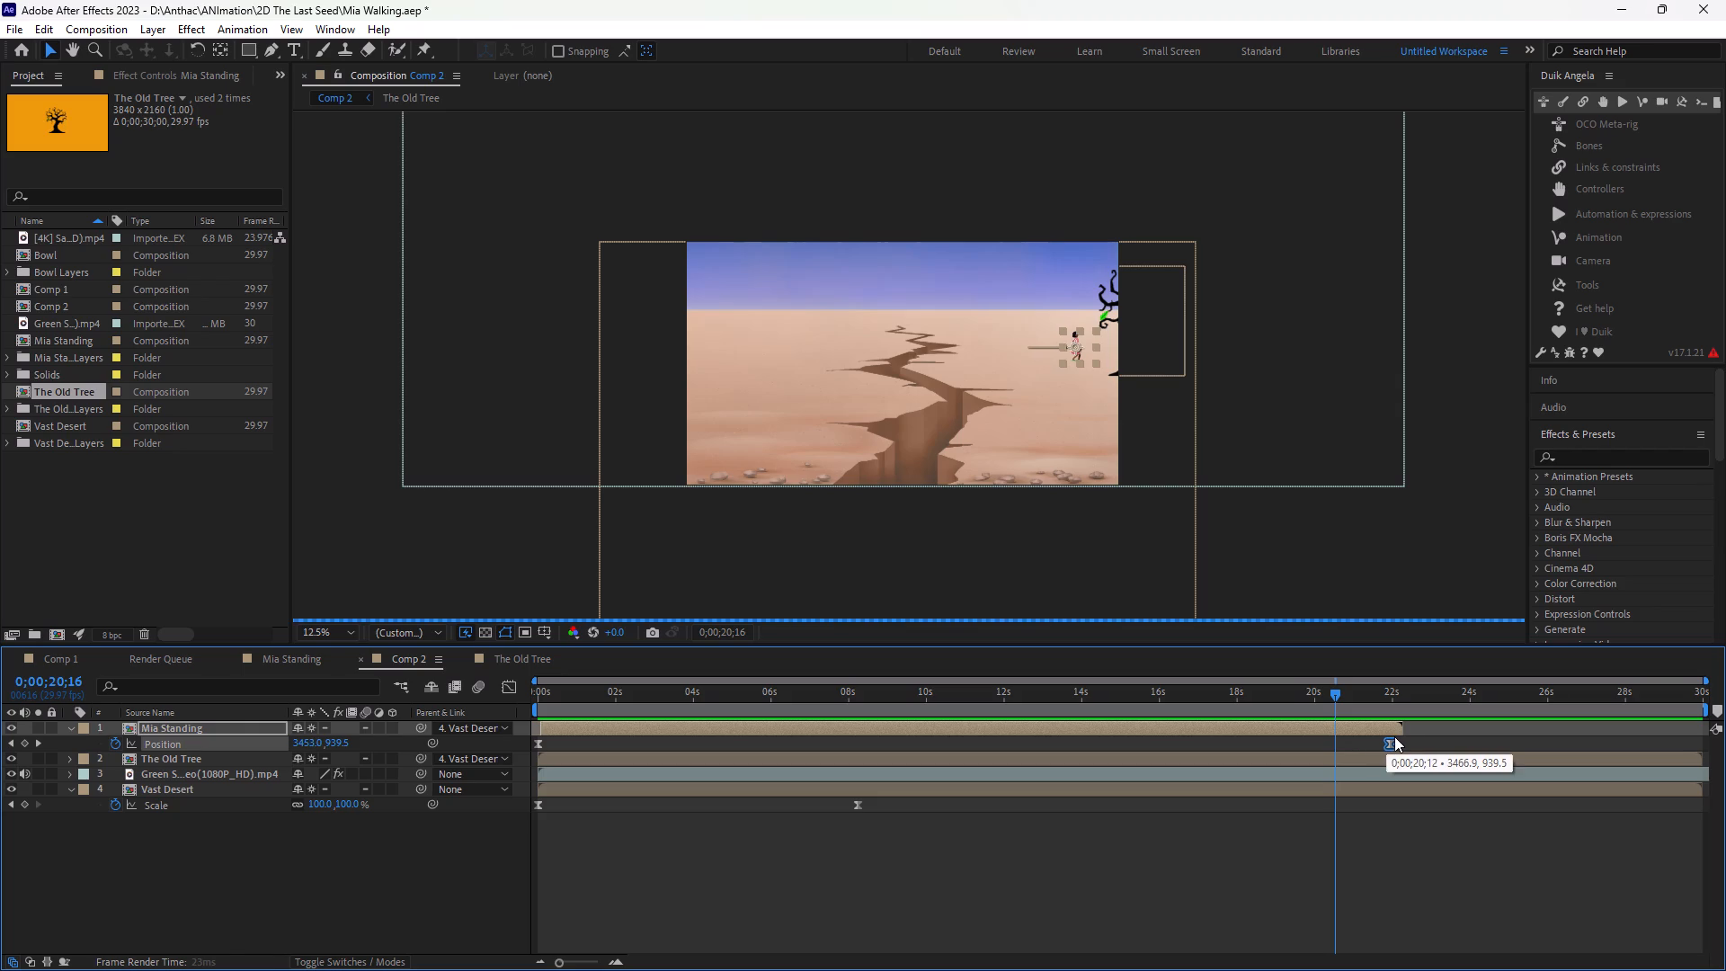
pyautogui.moveTo(1394, 736); pyautogui.dragTo(1405, 734)
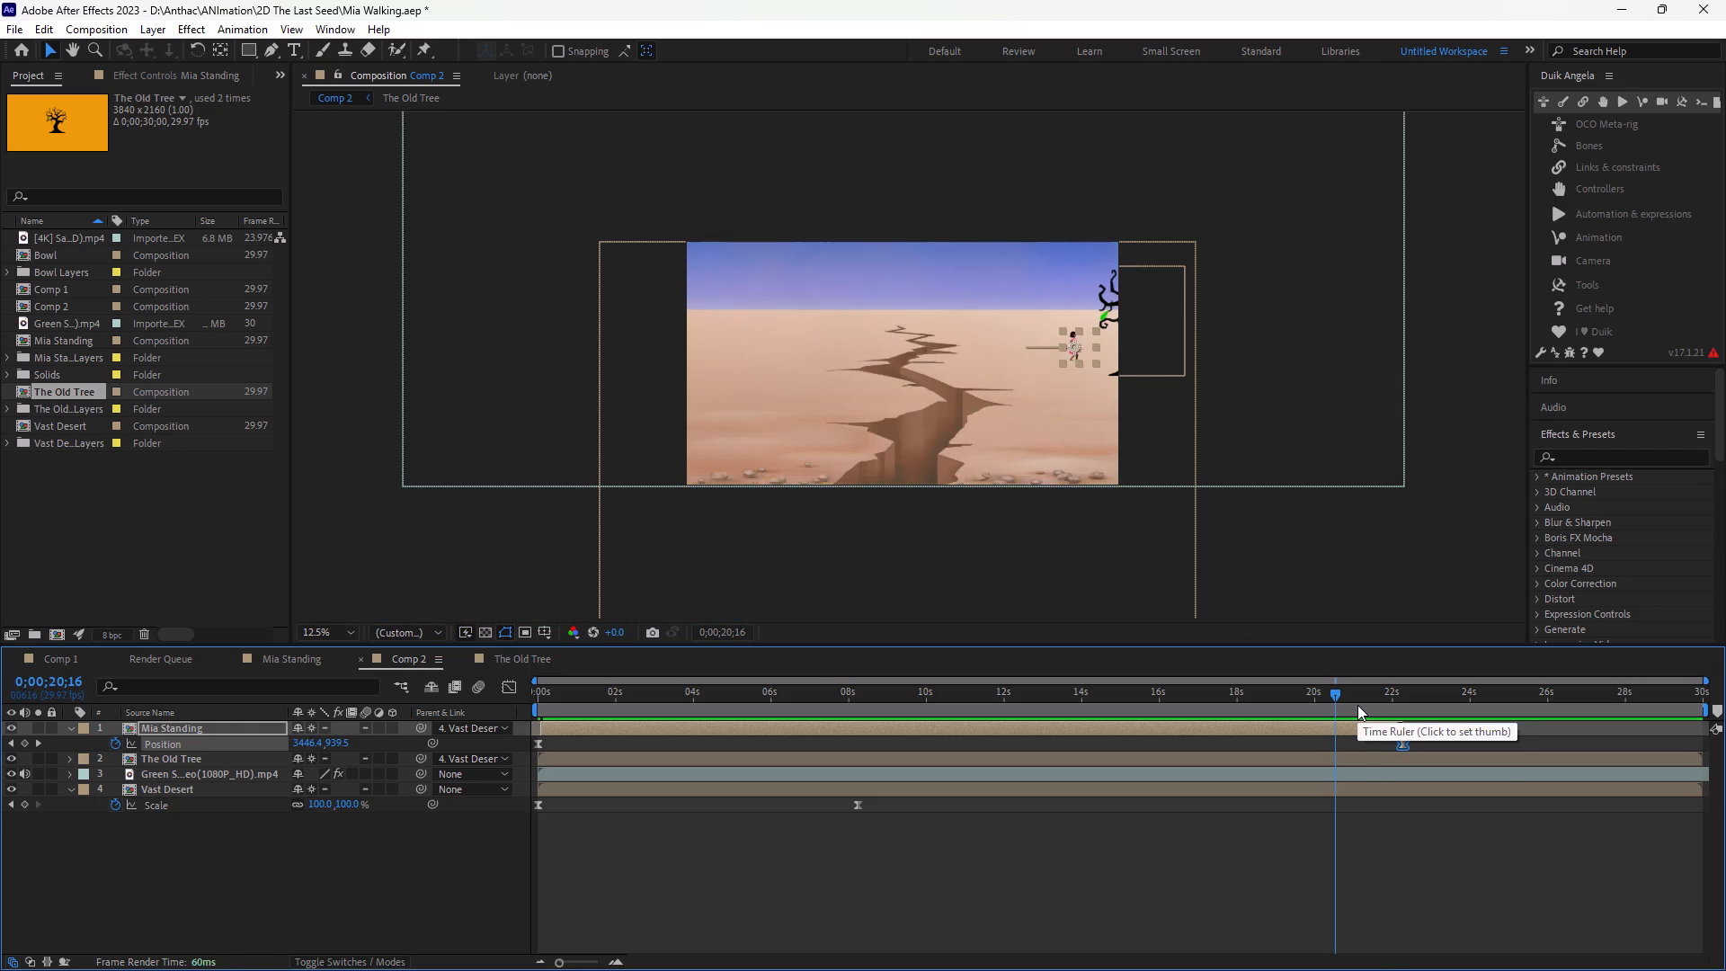
# Preview the end of Mia's walk from 0;00;20;16 onward.
pyautogui.press('space')
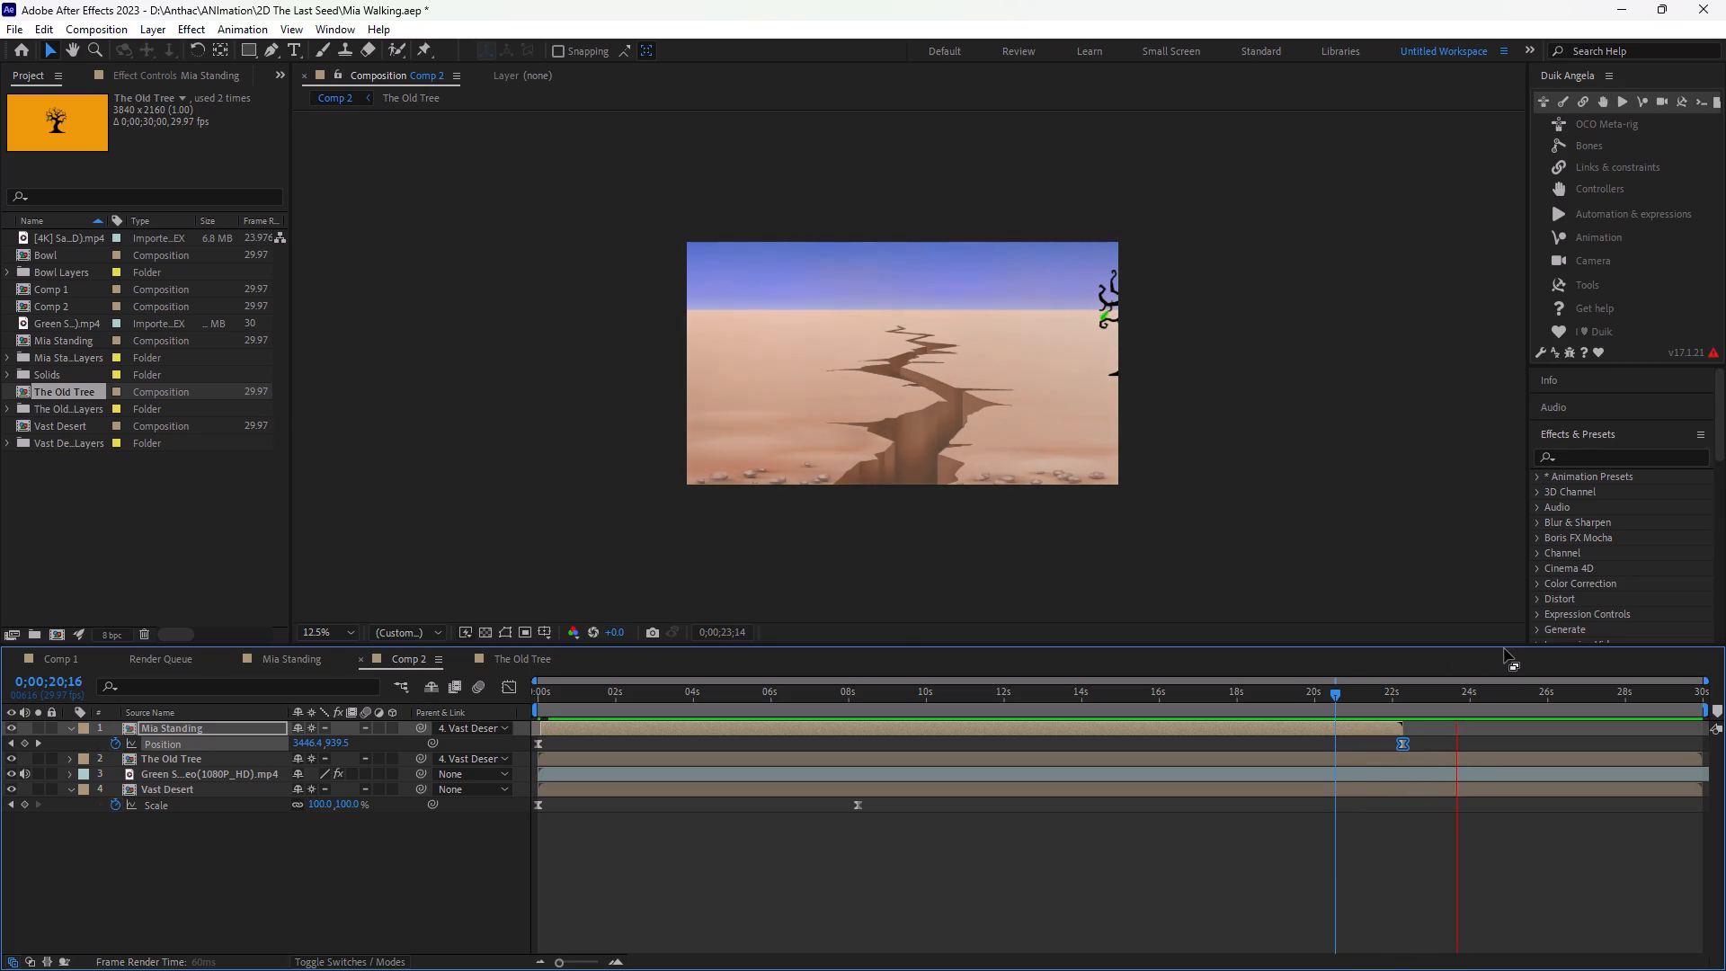
pyautogui.press('space')
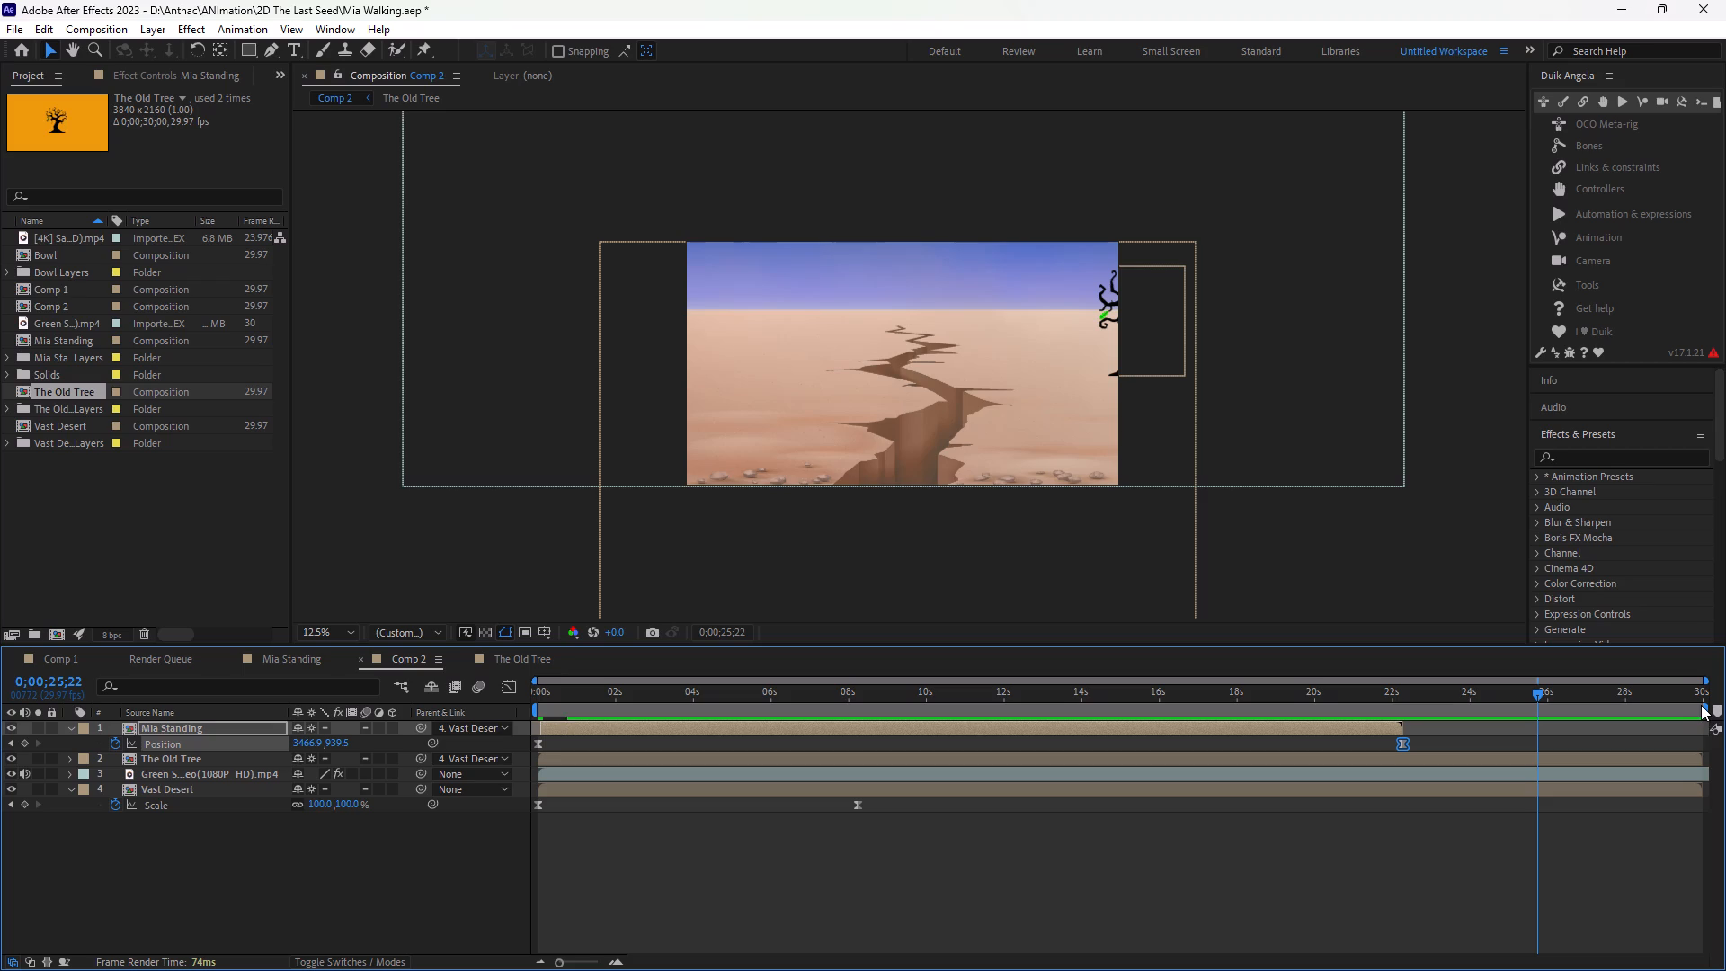
# Shorten the Comp 2 work area to end at about 22.7 s, just past Mia Standing's layer end.
pyautogui.moveTo(1704, 712); pyautogui.dragTo(1586, 717)
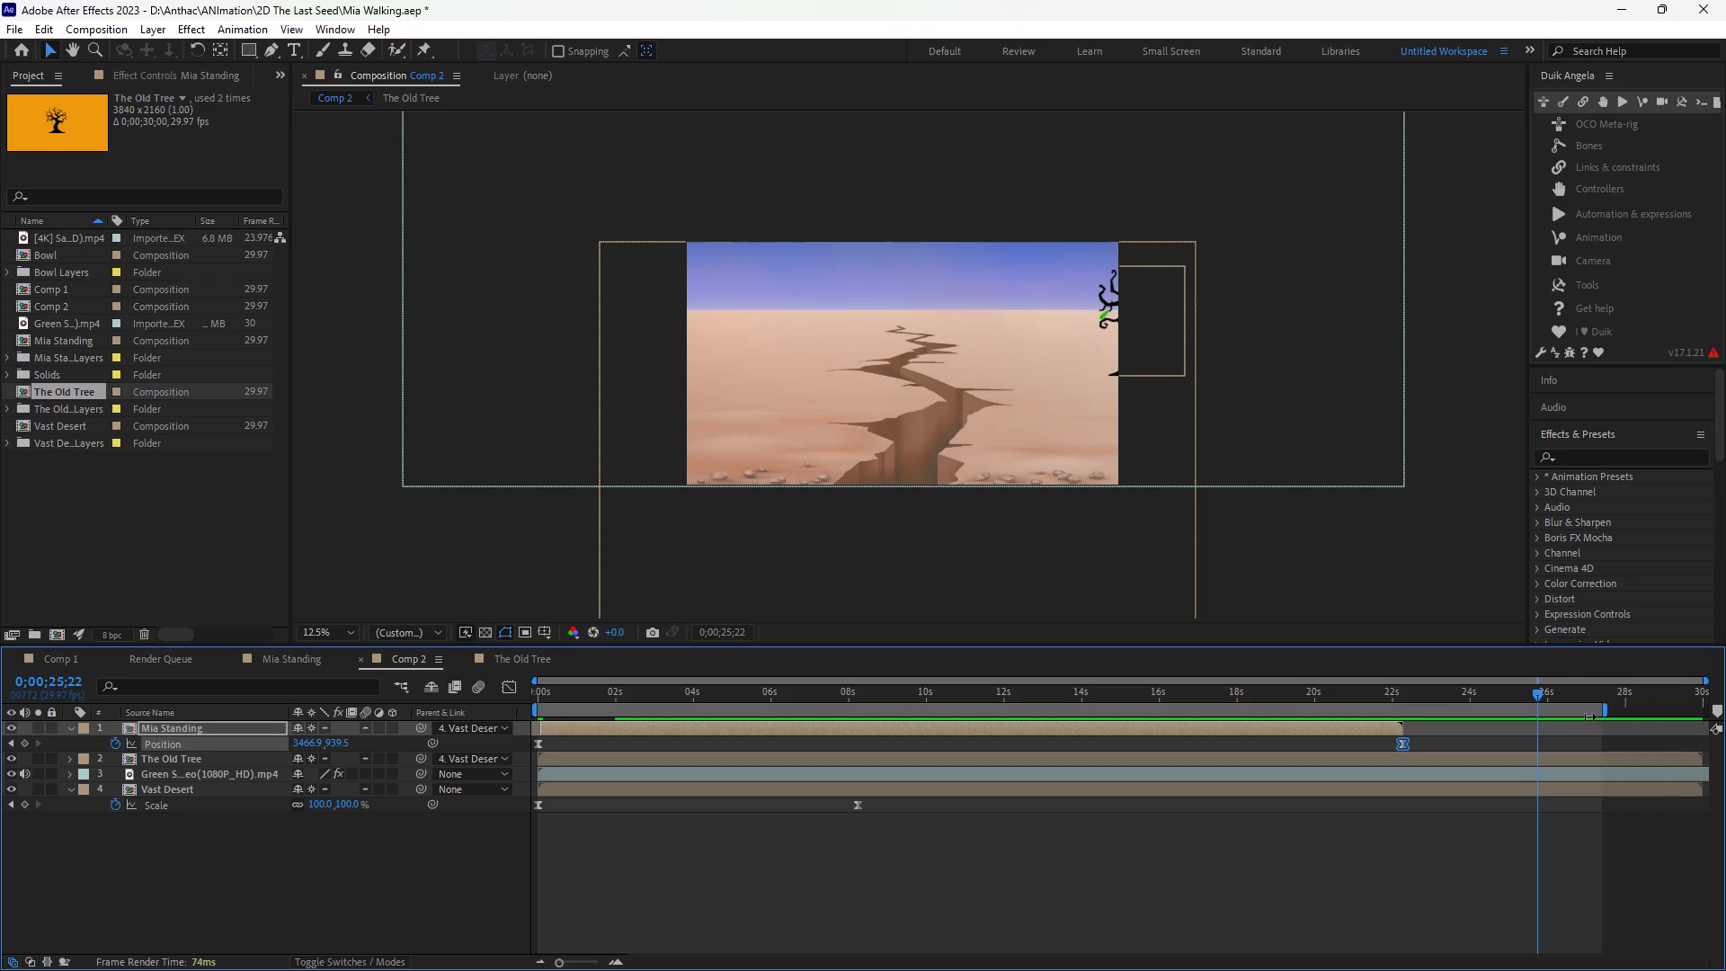
pyautogui.moveTo(1586, 717); pyautogui.dragTo(1422, 722)
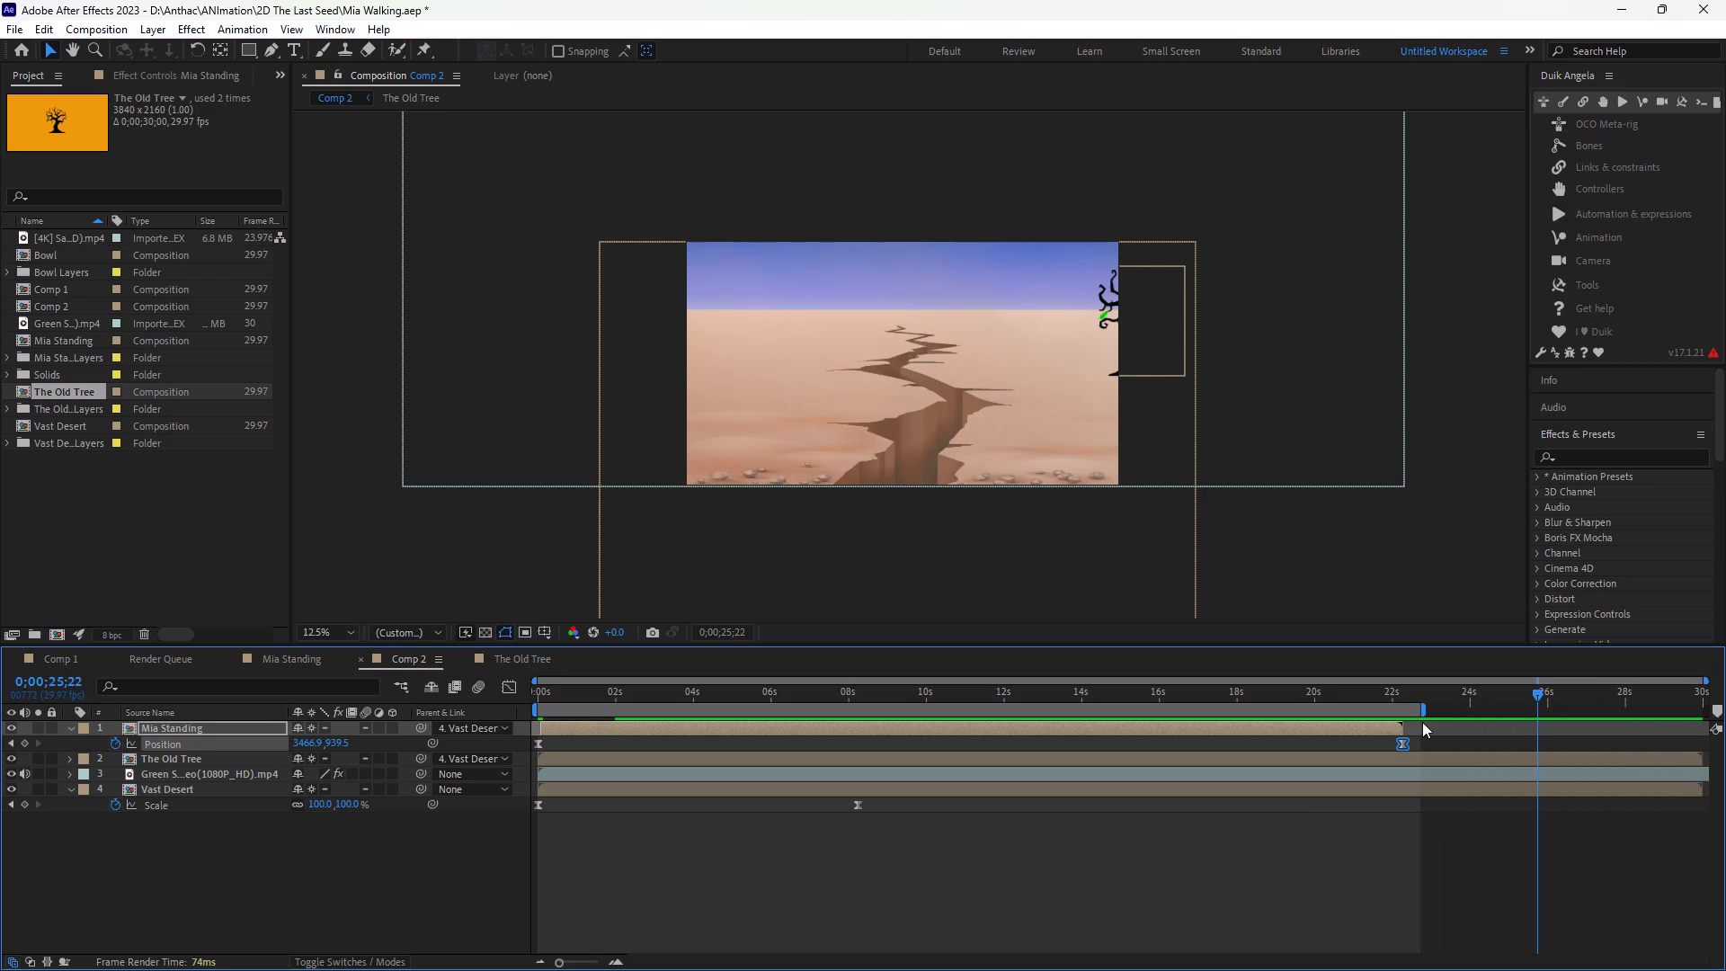
# Trim the Vast Desert and The Old Tree layers to end at about 22.5 s, just before the work area end.
pyautogui.click(1698, 760)
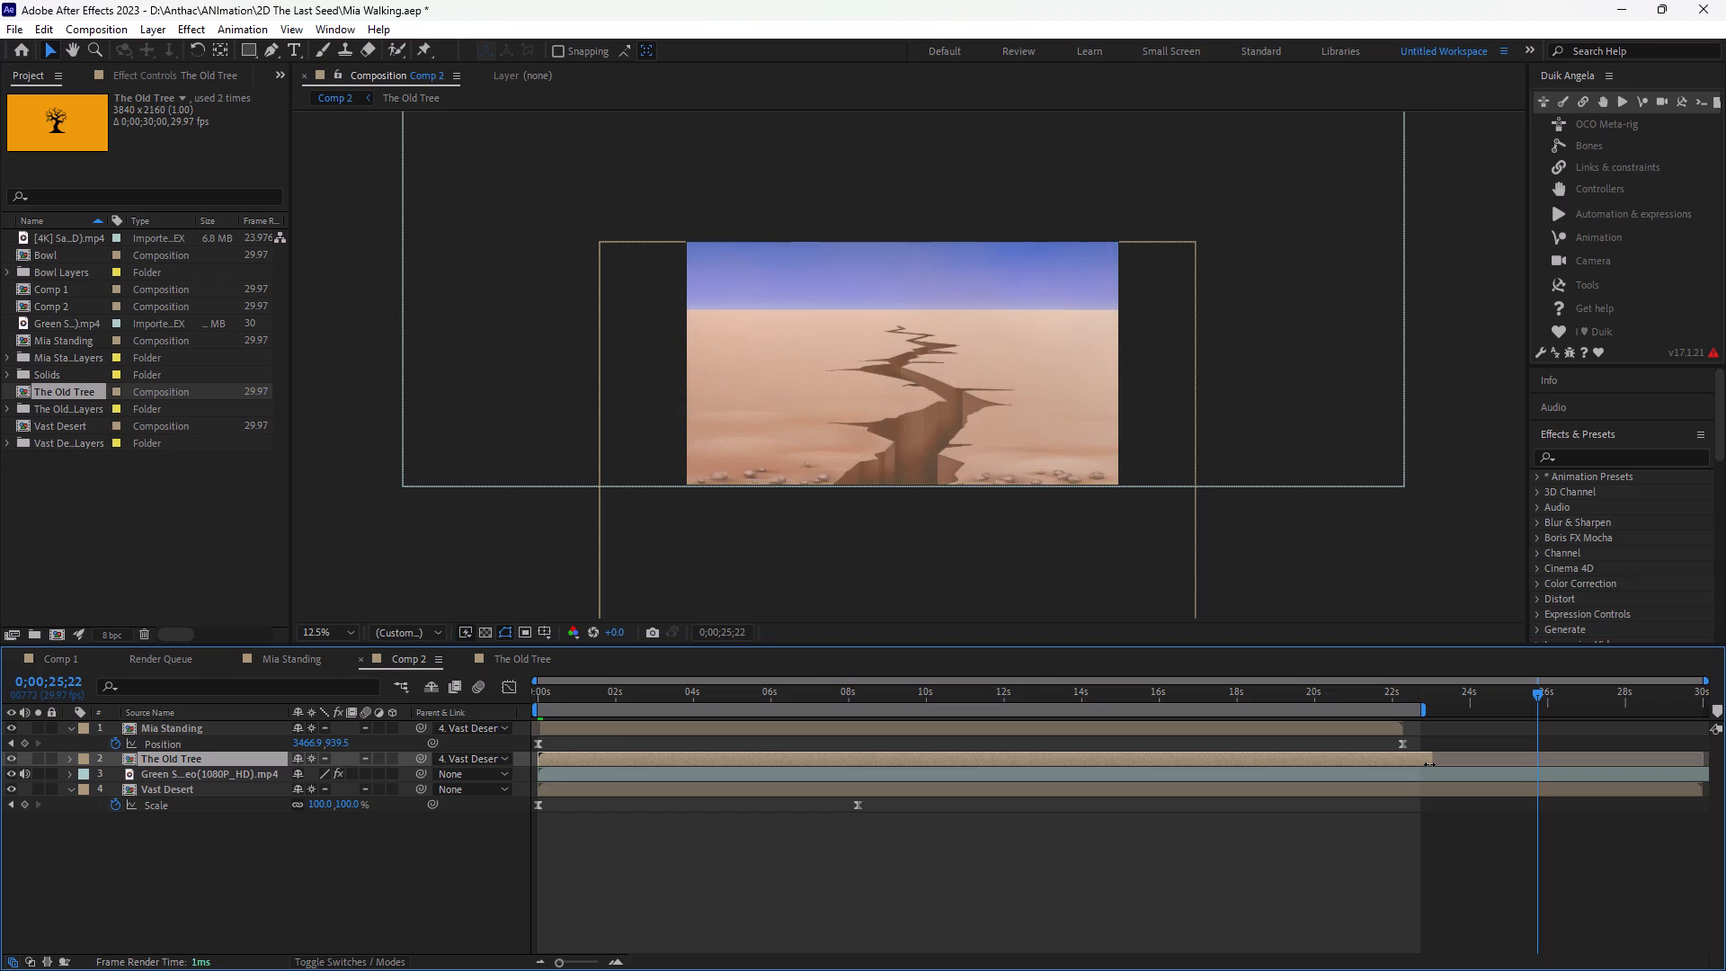
pyautogui.click(1389, 684)
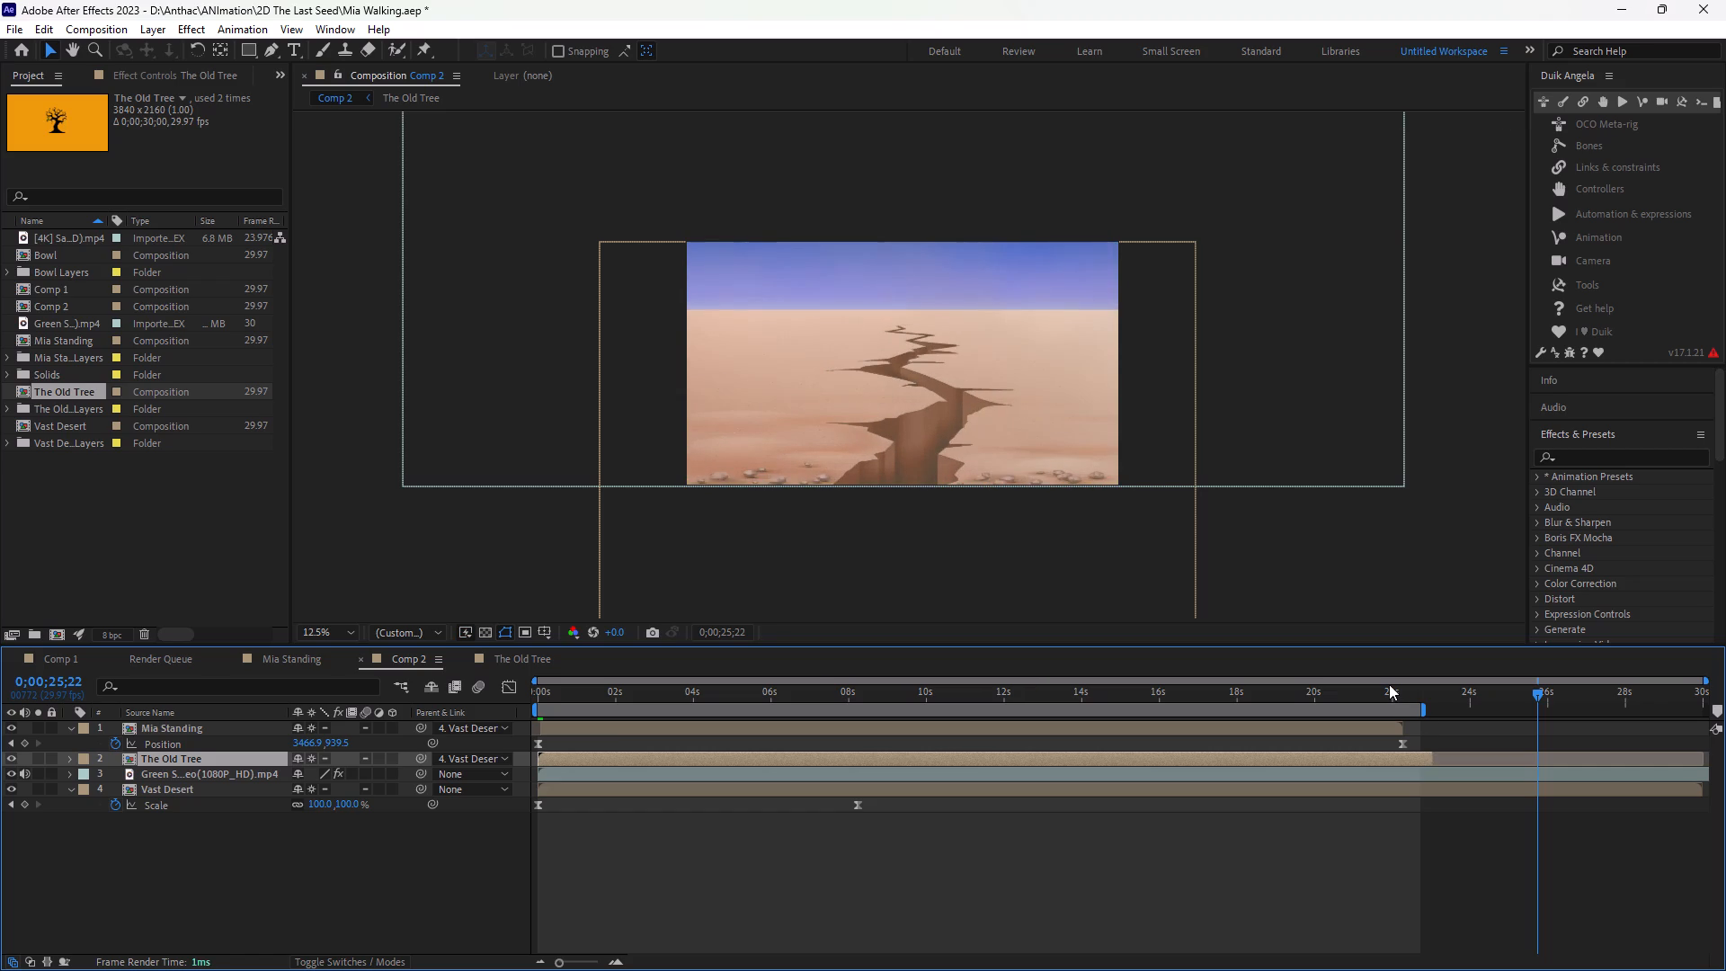
pyautogui.click(1368, 690)
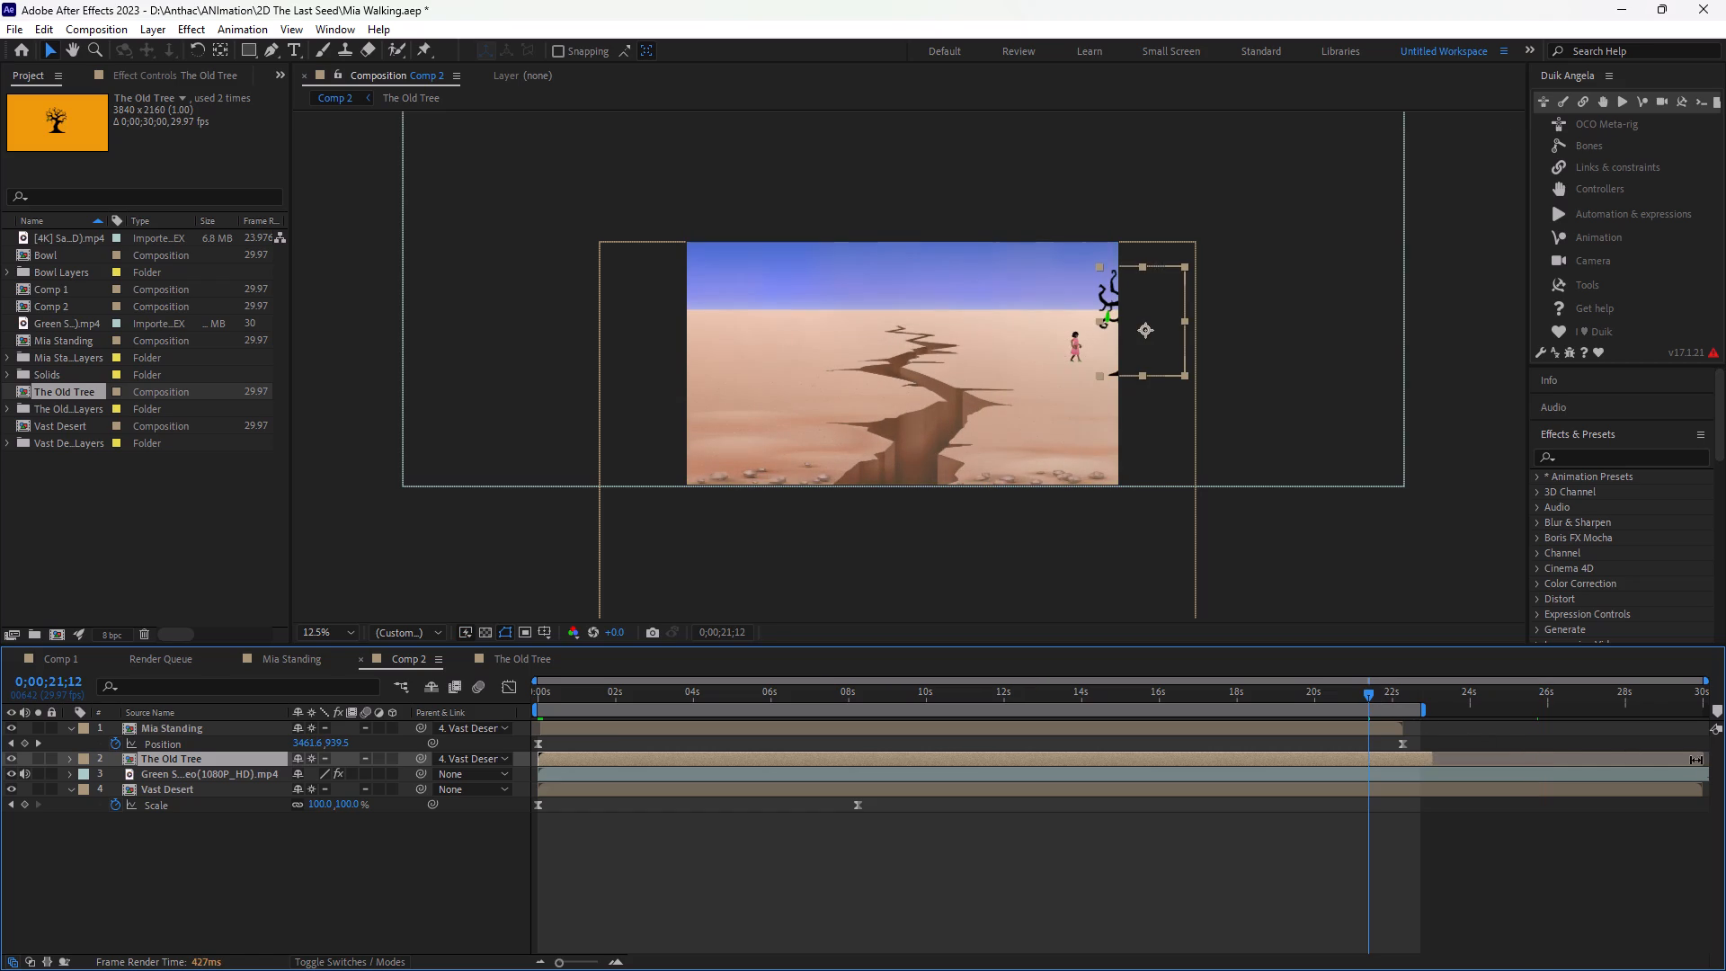
pyautogui.moveTo(1702, 762); pyautogui.dragTo(1448, 781)
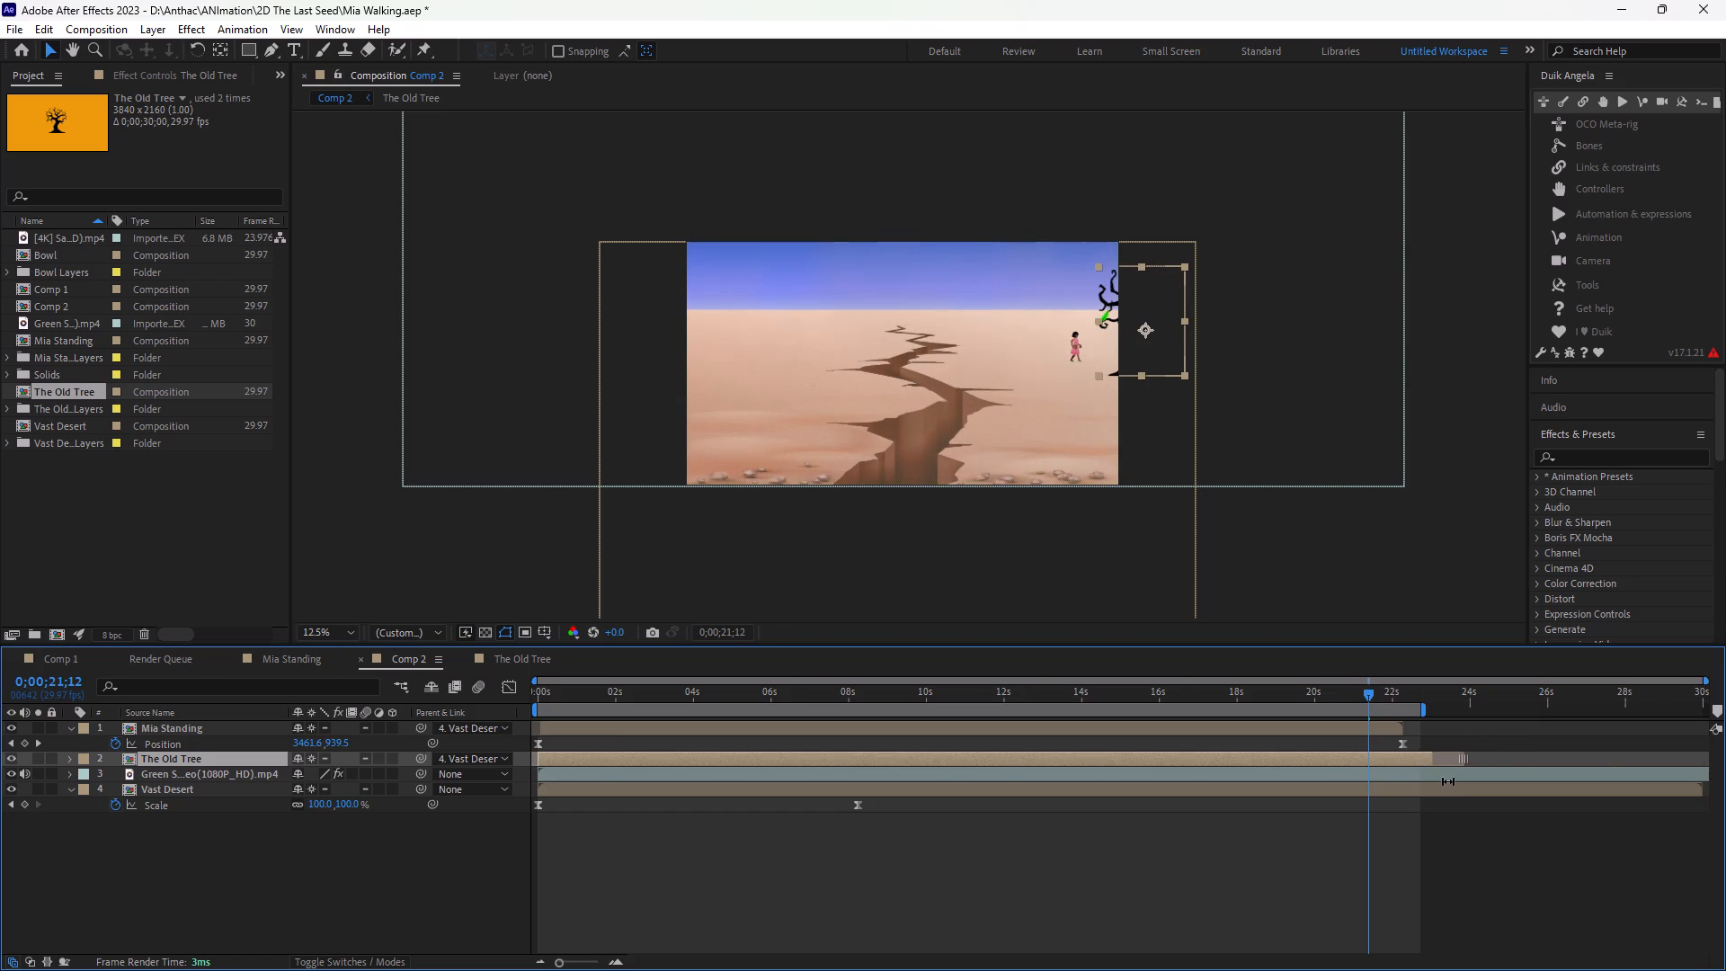
pyautogui.moveTo(1448, 781); pyautogui.dragTo(1431, 781)
pyautogui.moveTo(1431, 781); pyautogui.dragTo(1423, 779)
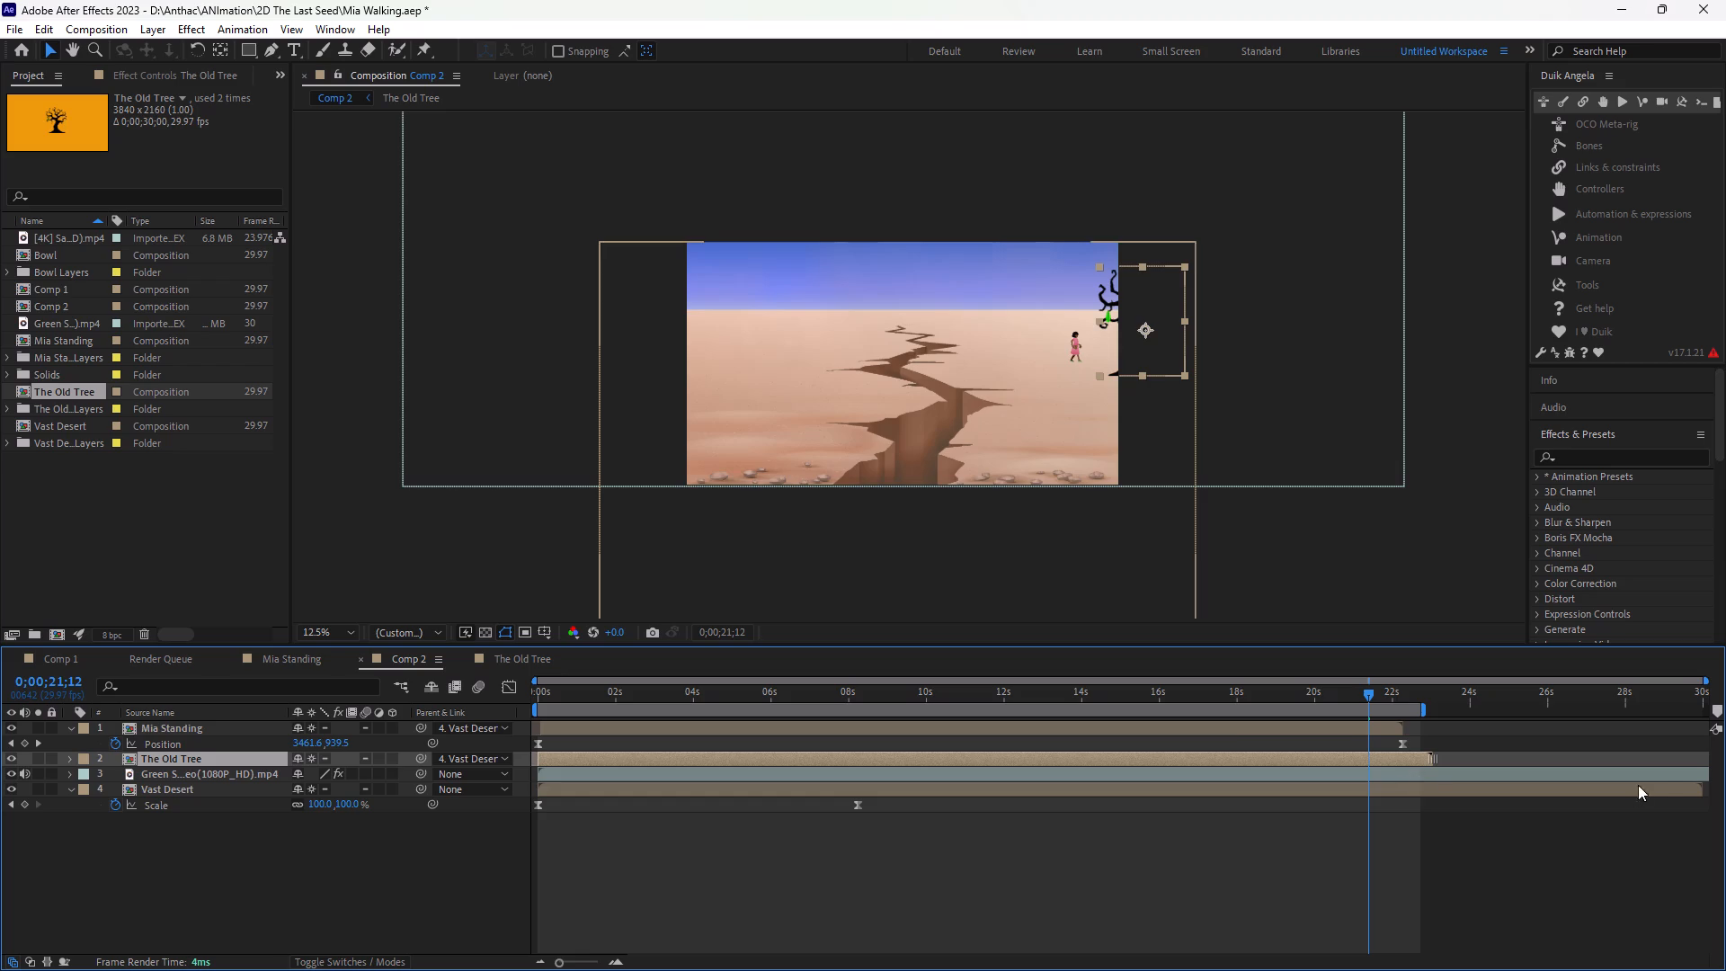
pyautogui.click(1707, 773)
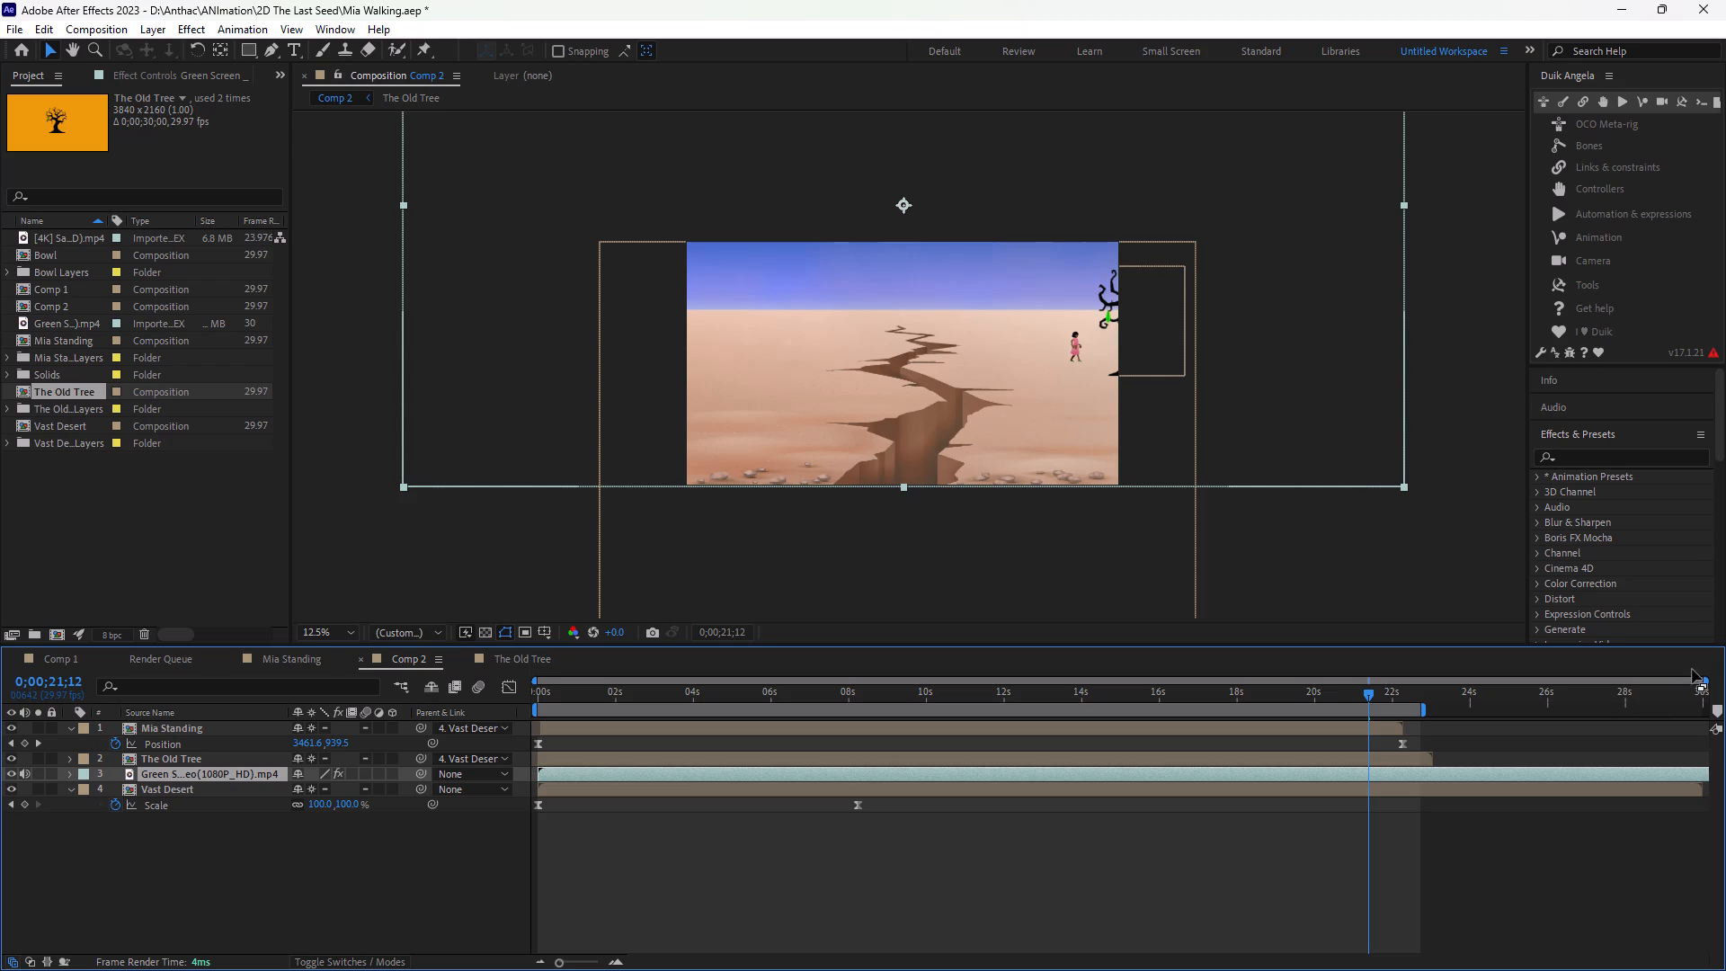
pyautogui.moveTo(1706, 679); pyautogui.dragTo(1725, 675)
pyautogui.moveTo(1702, 791); pyautogui.dragTo(1411, 807)
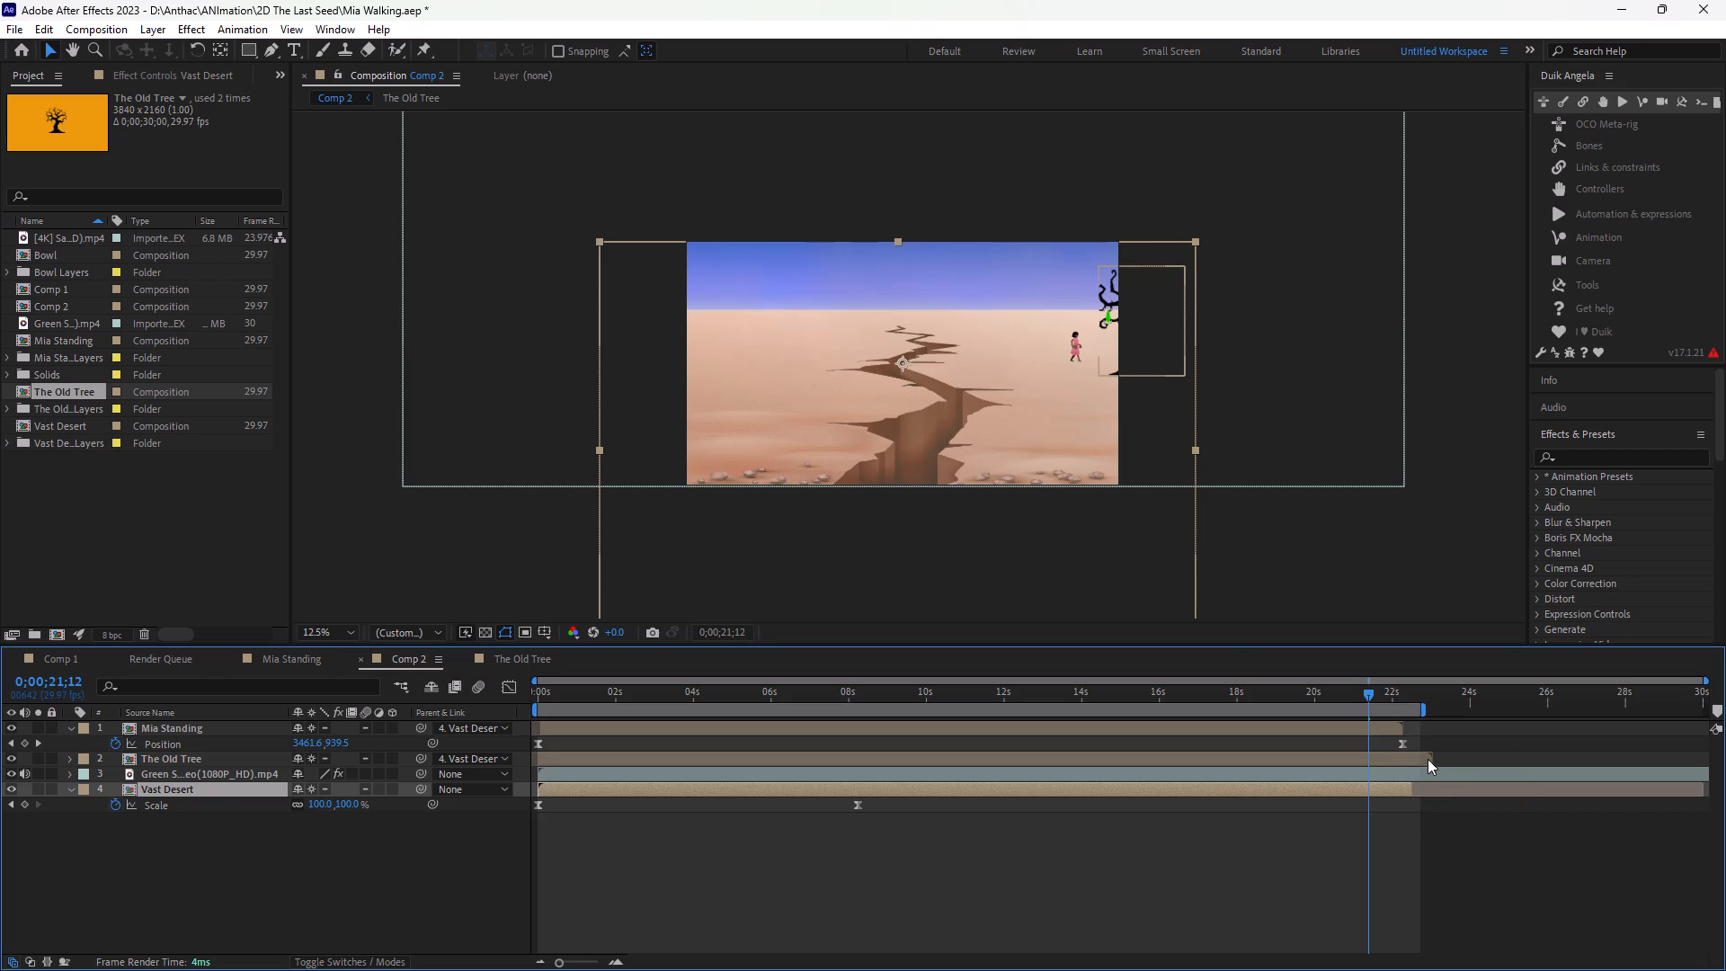
pyautogui.moveTo(1431, 755); pyautogui.dragTo(1412, 756)
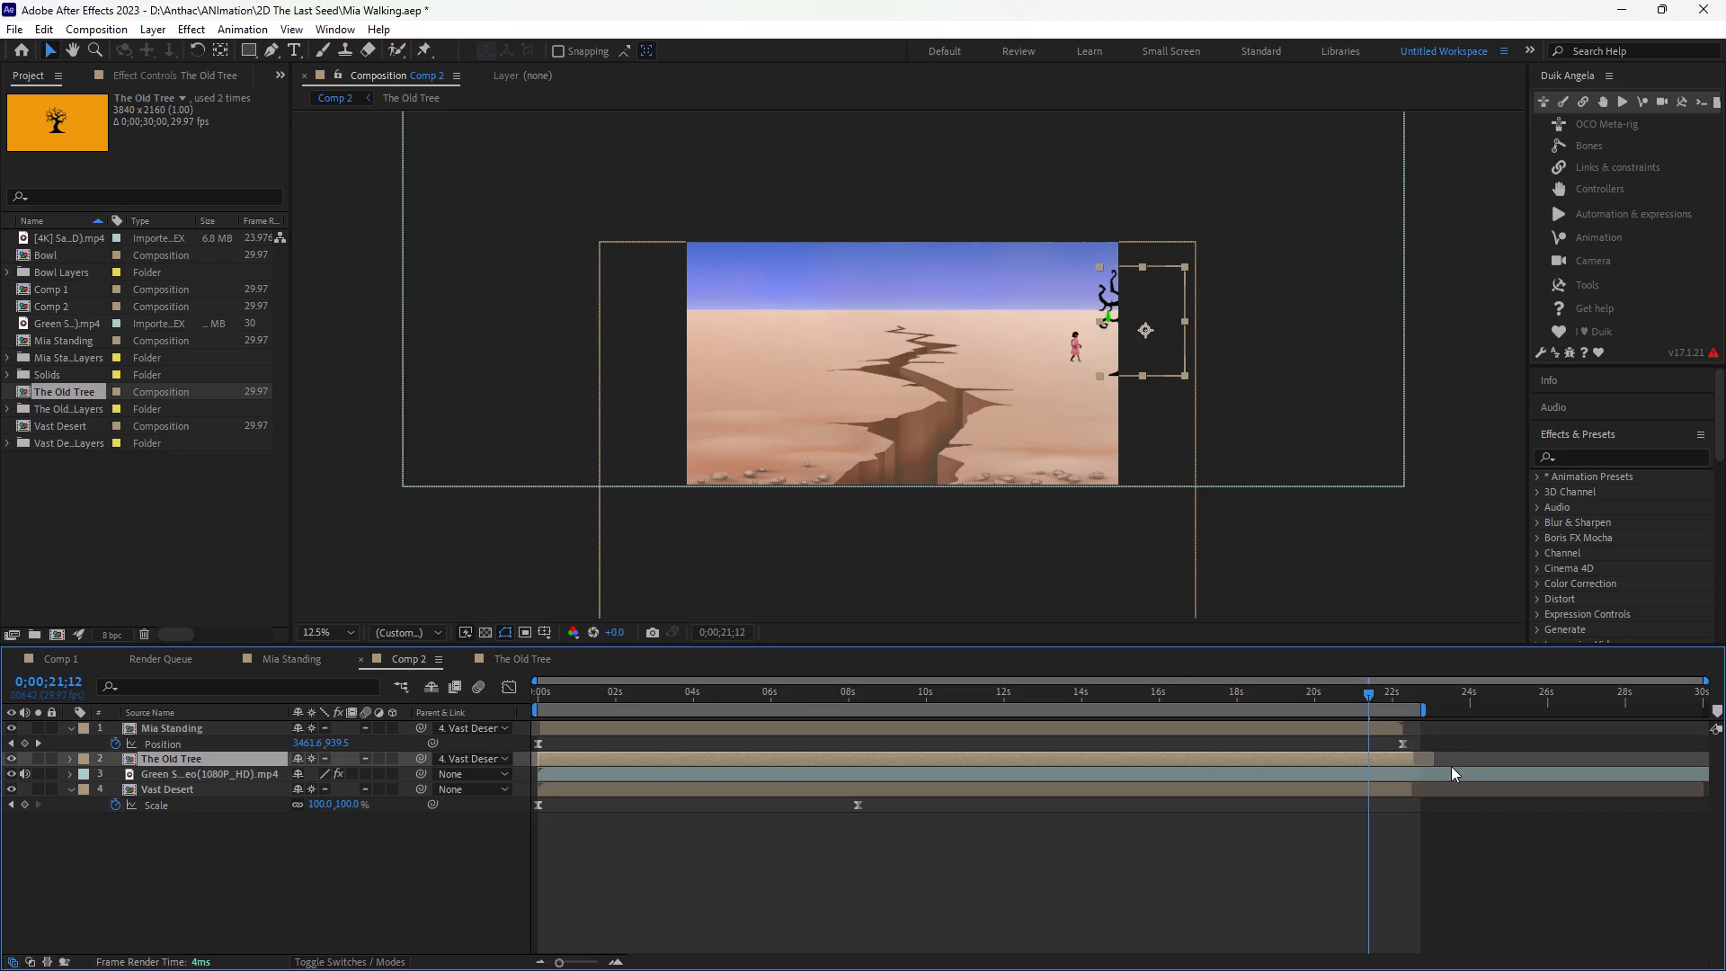
# Set the current time to 0;00;23;03, just past the work area end, with the green screen video layer selected.
pyautogui.click(1453, 769)
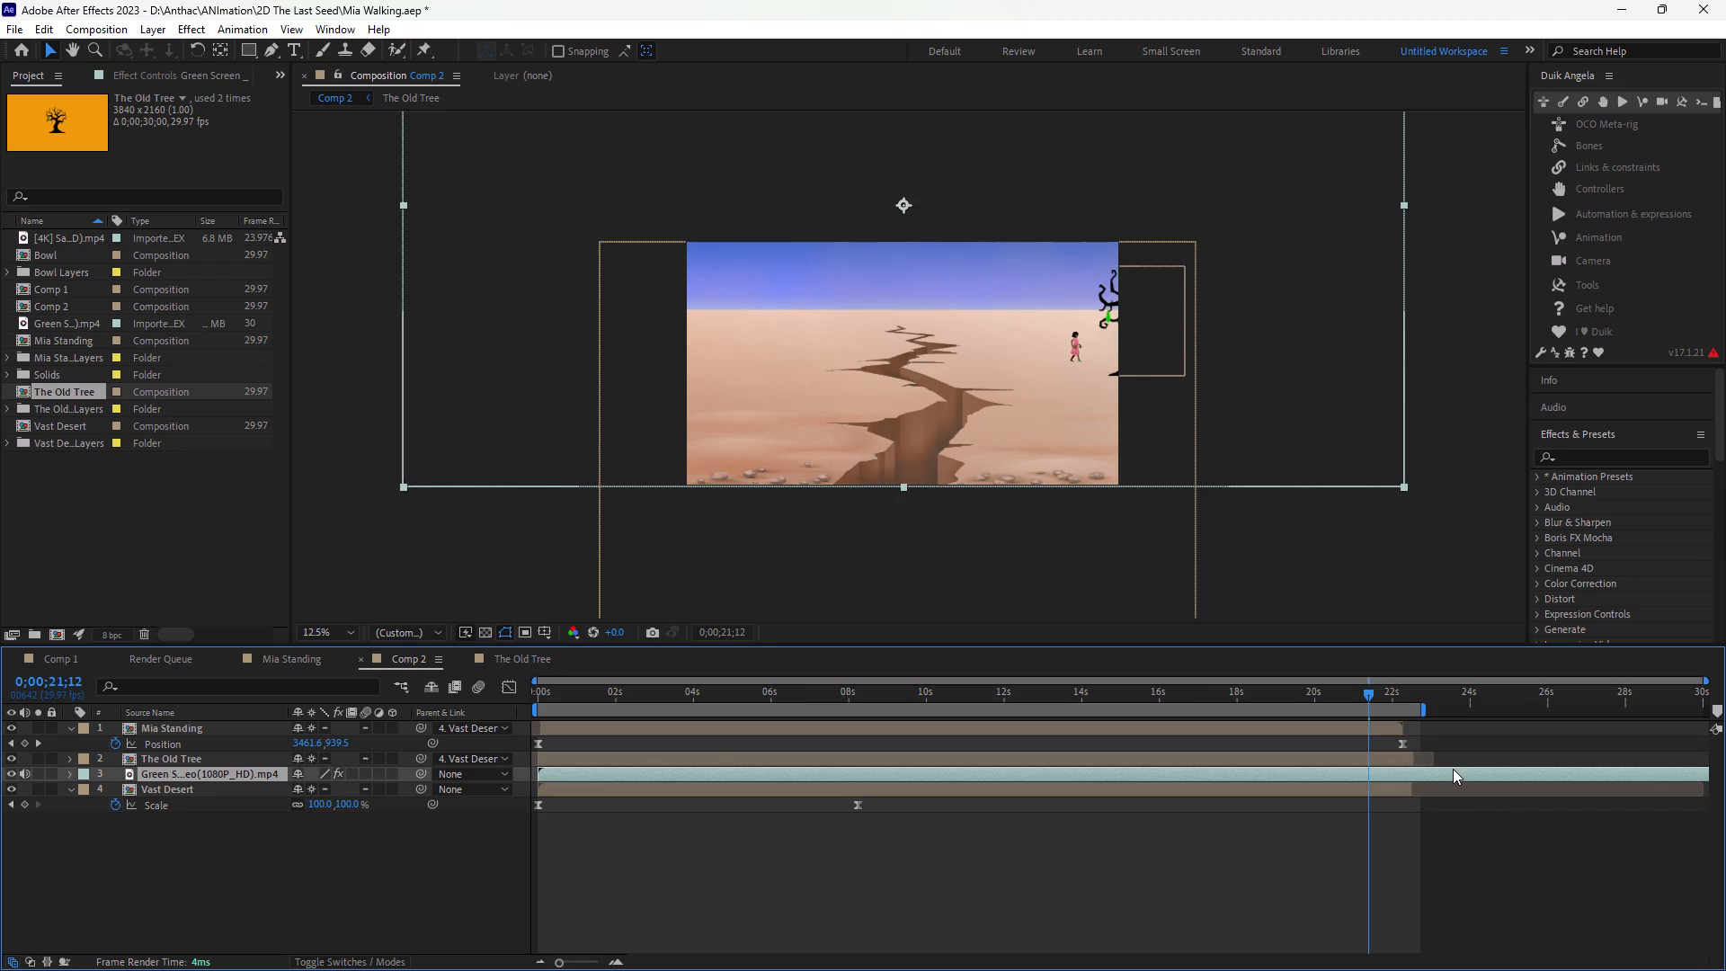
pyautogui.moveTo(1365, 691); pyautogui.dragTo(1417, 681)
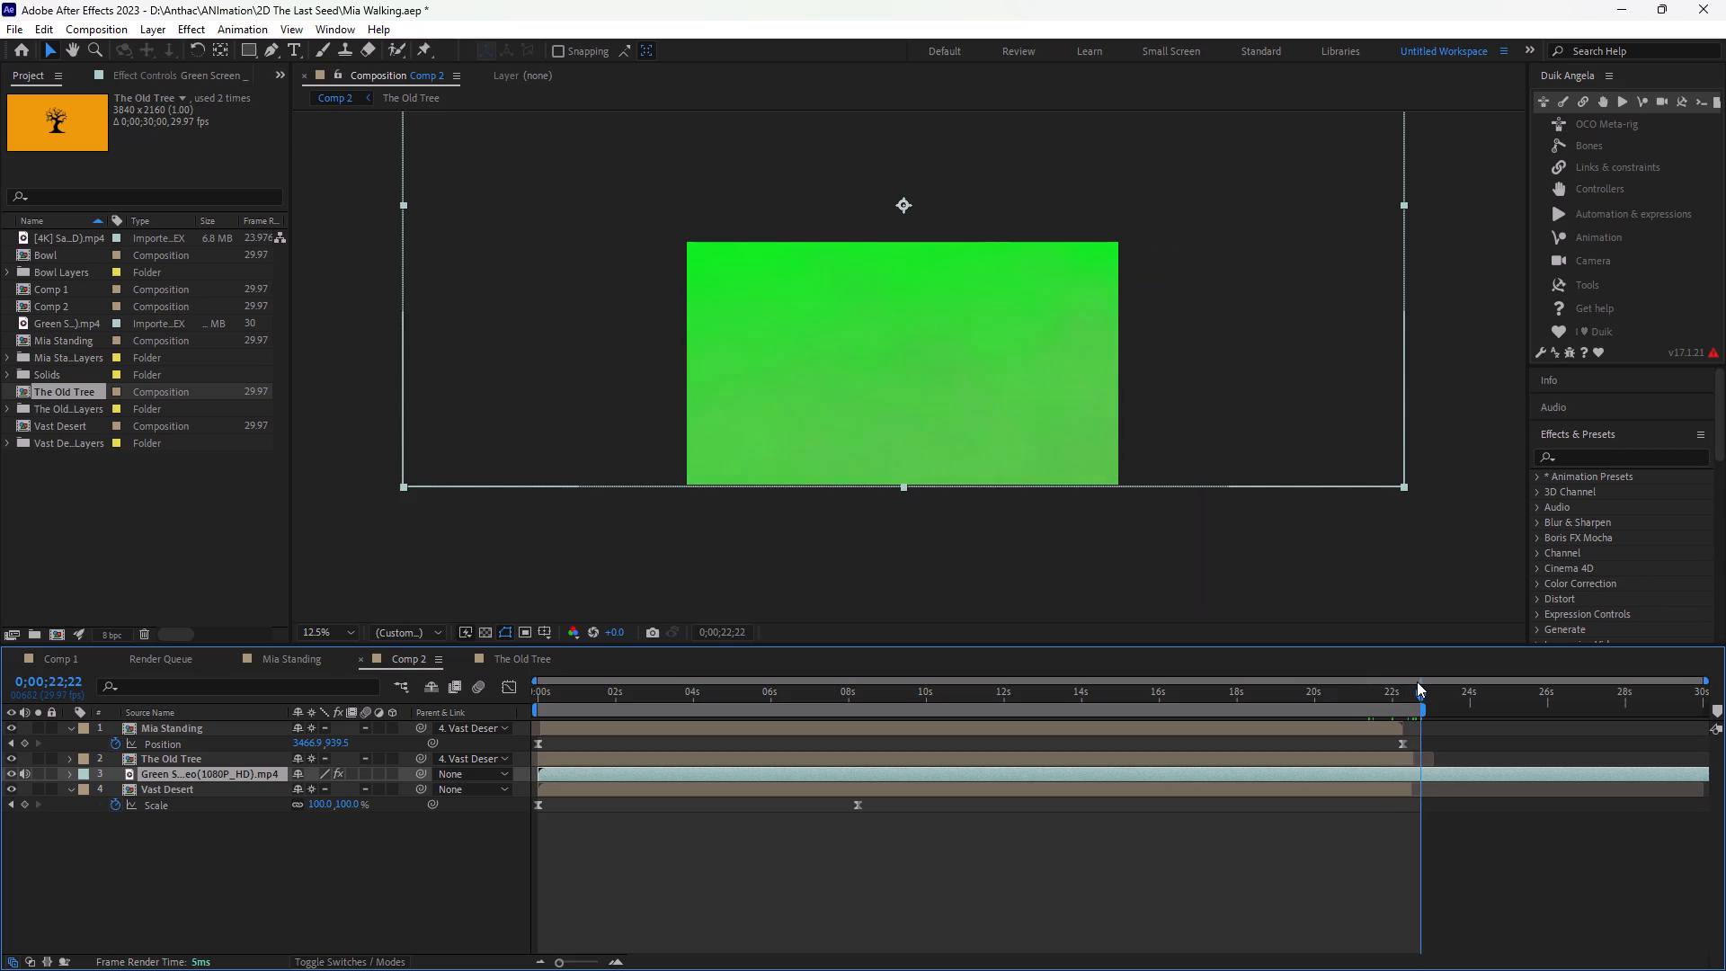
pyautogui.moveTo(1417, 681); pyautogui.dragTo(1431, 680)
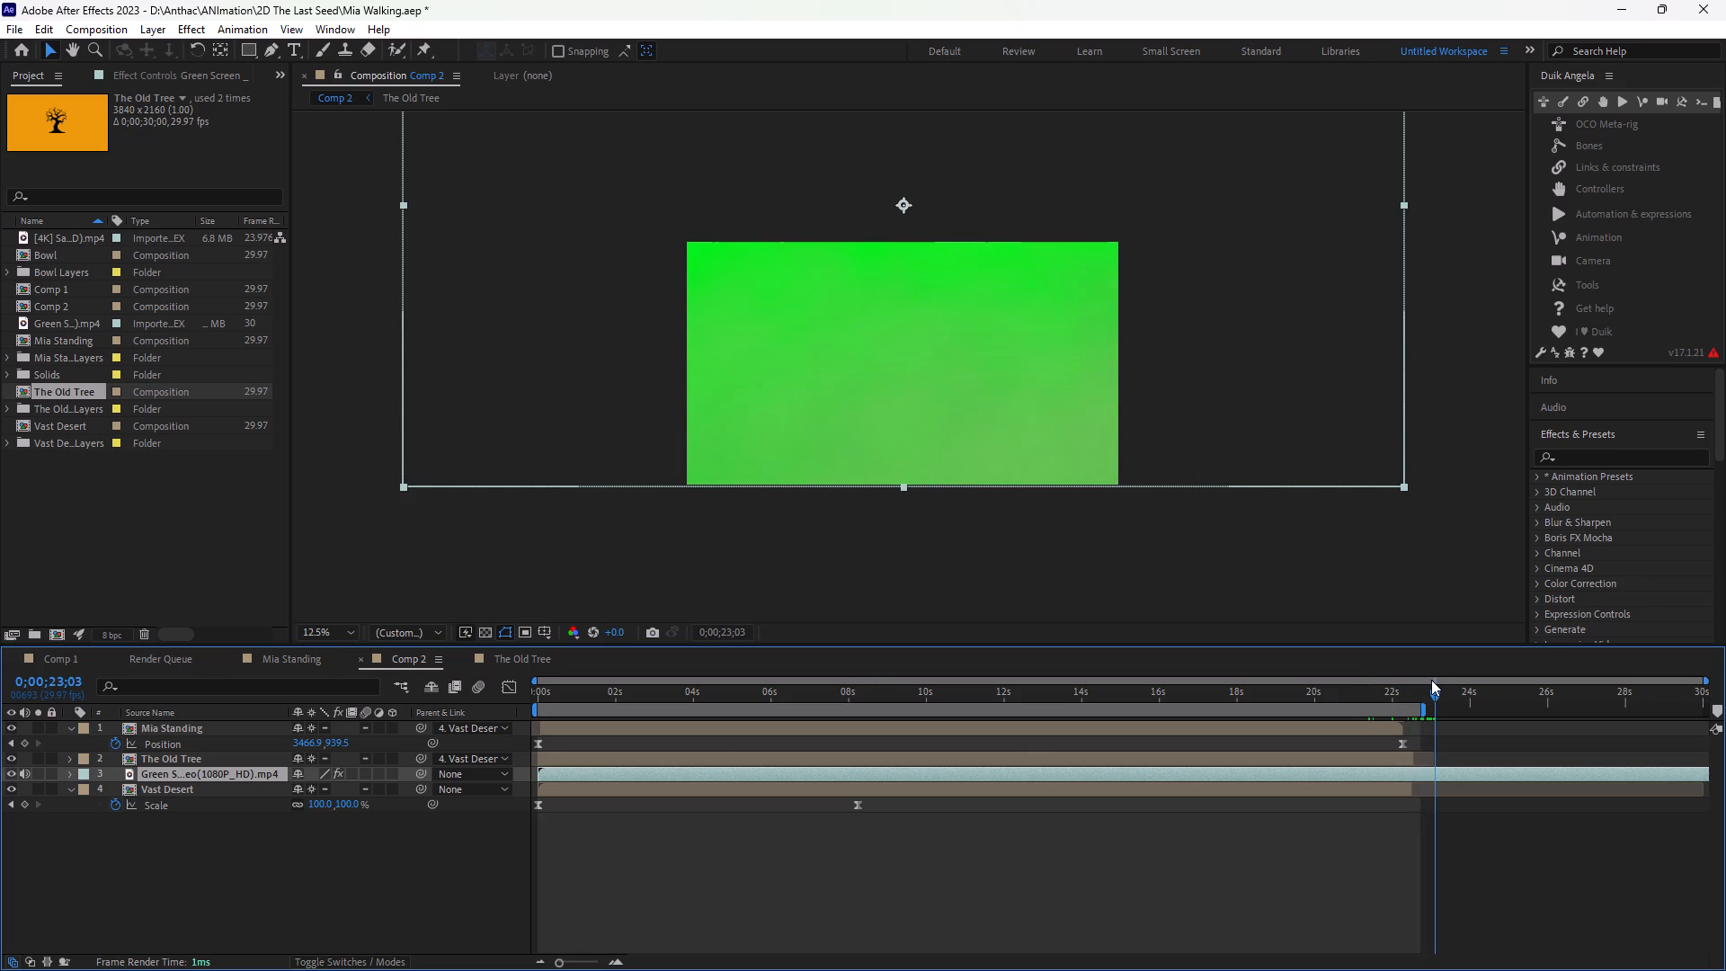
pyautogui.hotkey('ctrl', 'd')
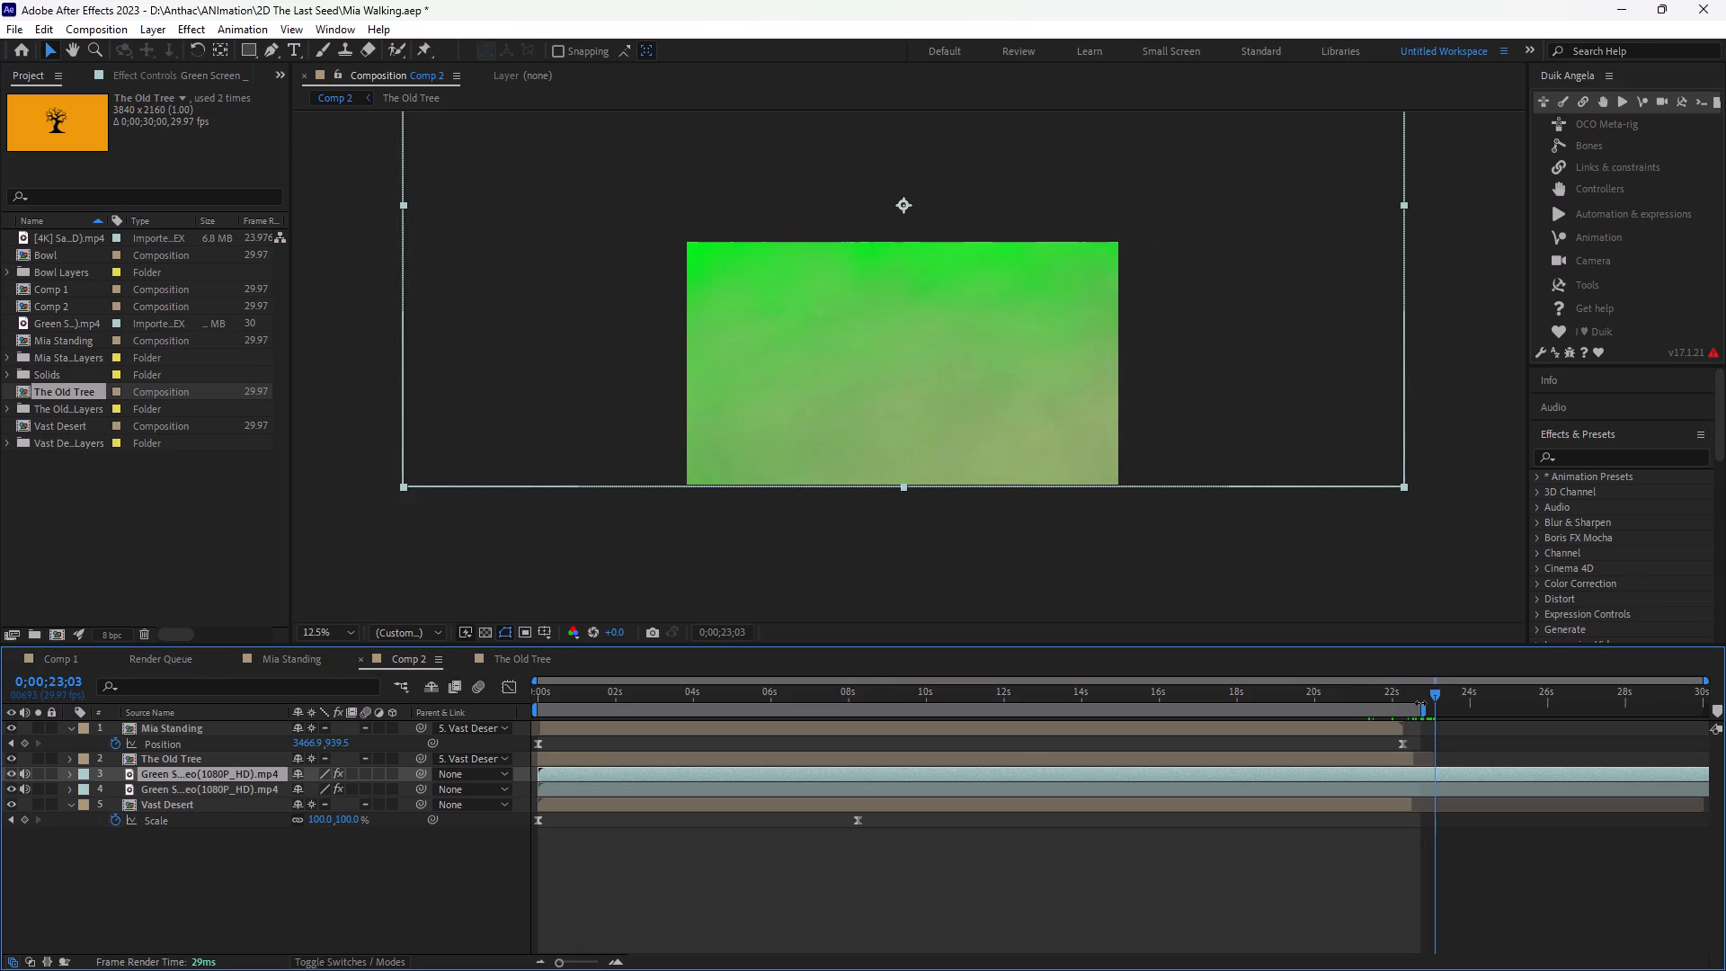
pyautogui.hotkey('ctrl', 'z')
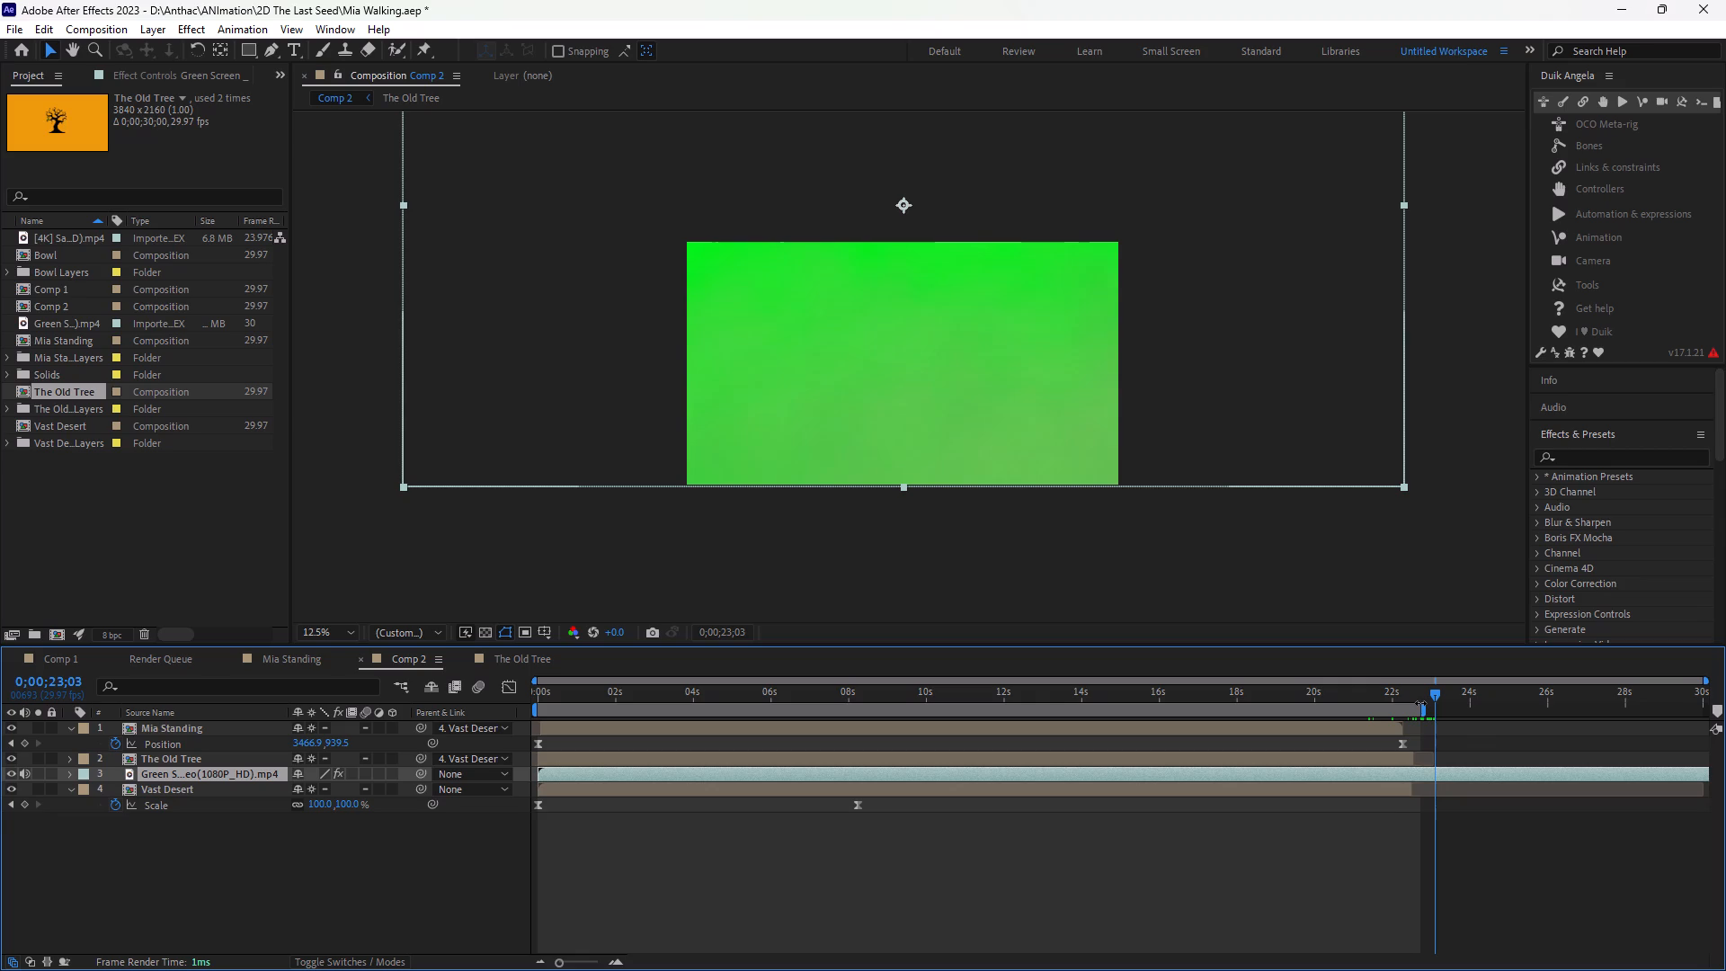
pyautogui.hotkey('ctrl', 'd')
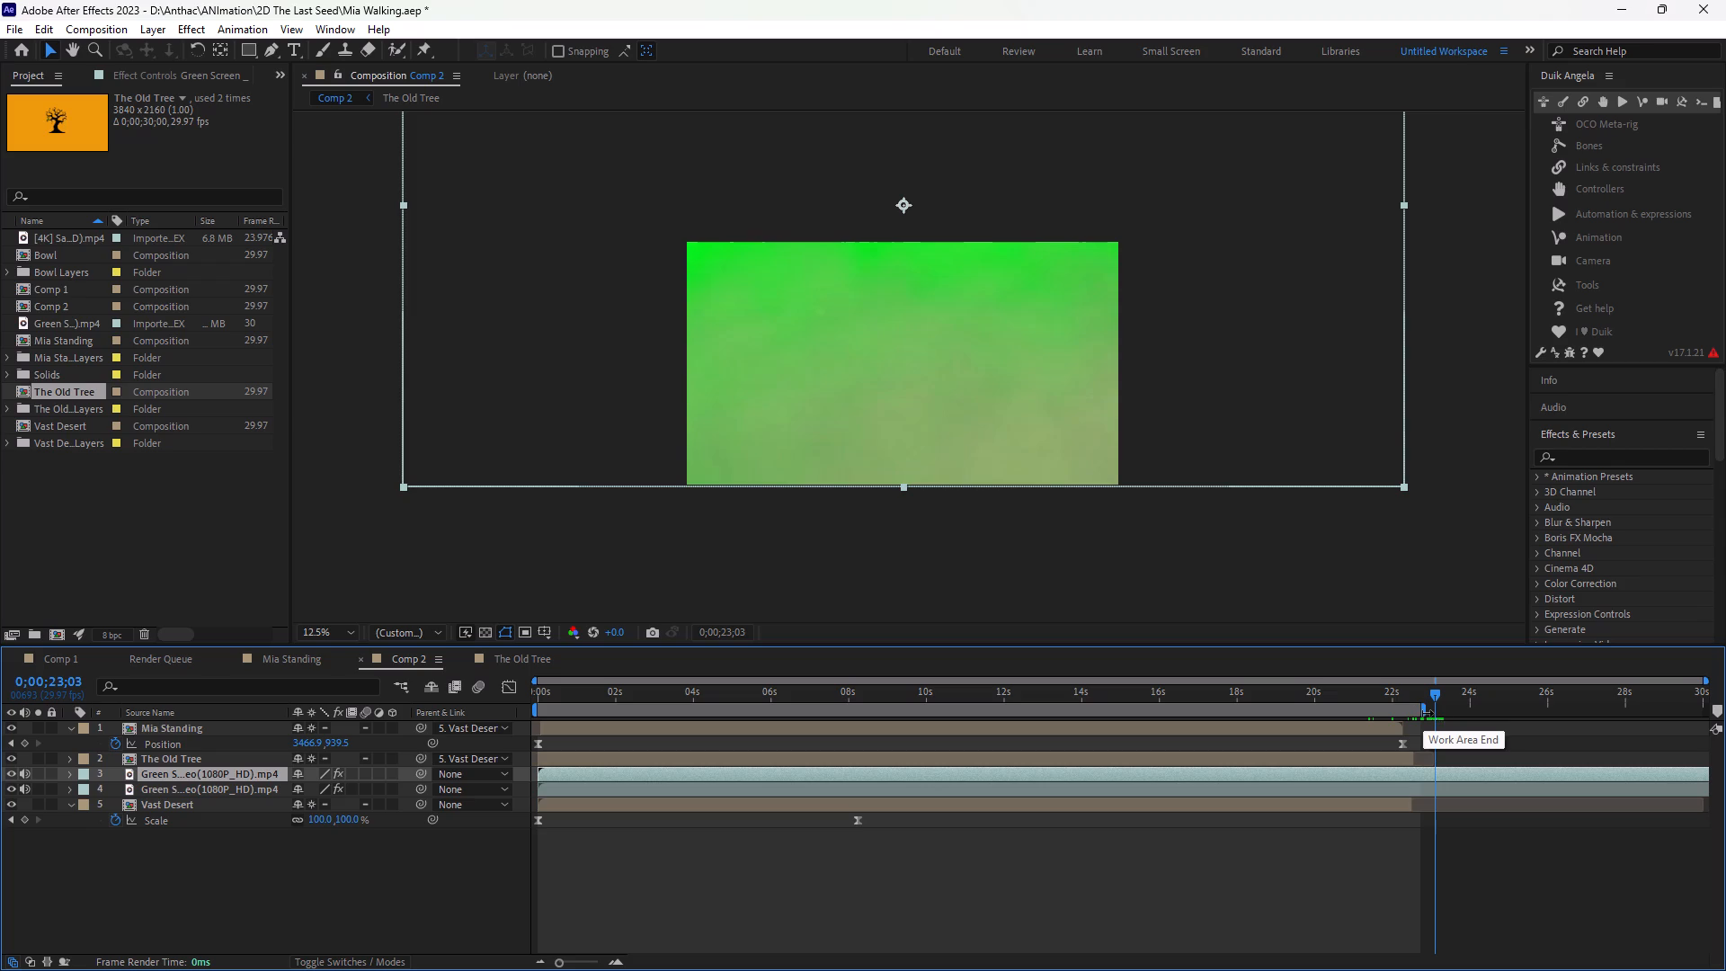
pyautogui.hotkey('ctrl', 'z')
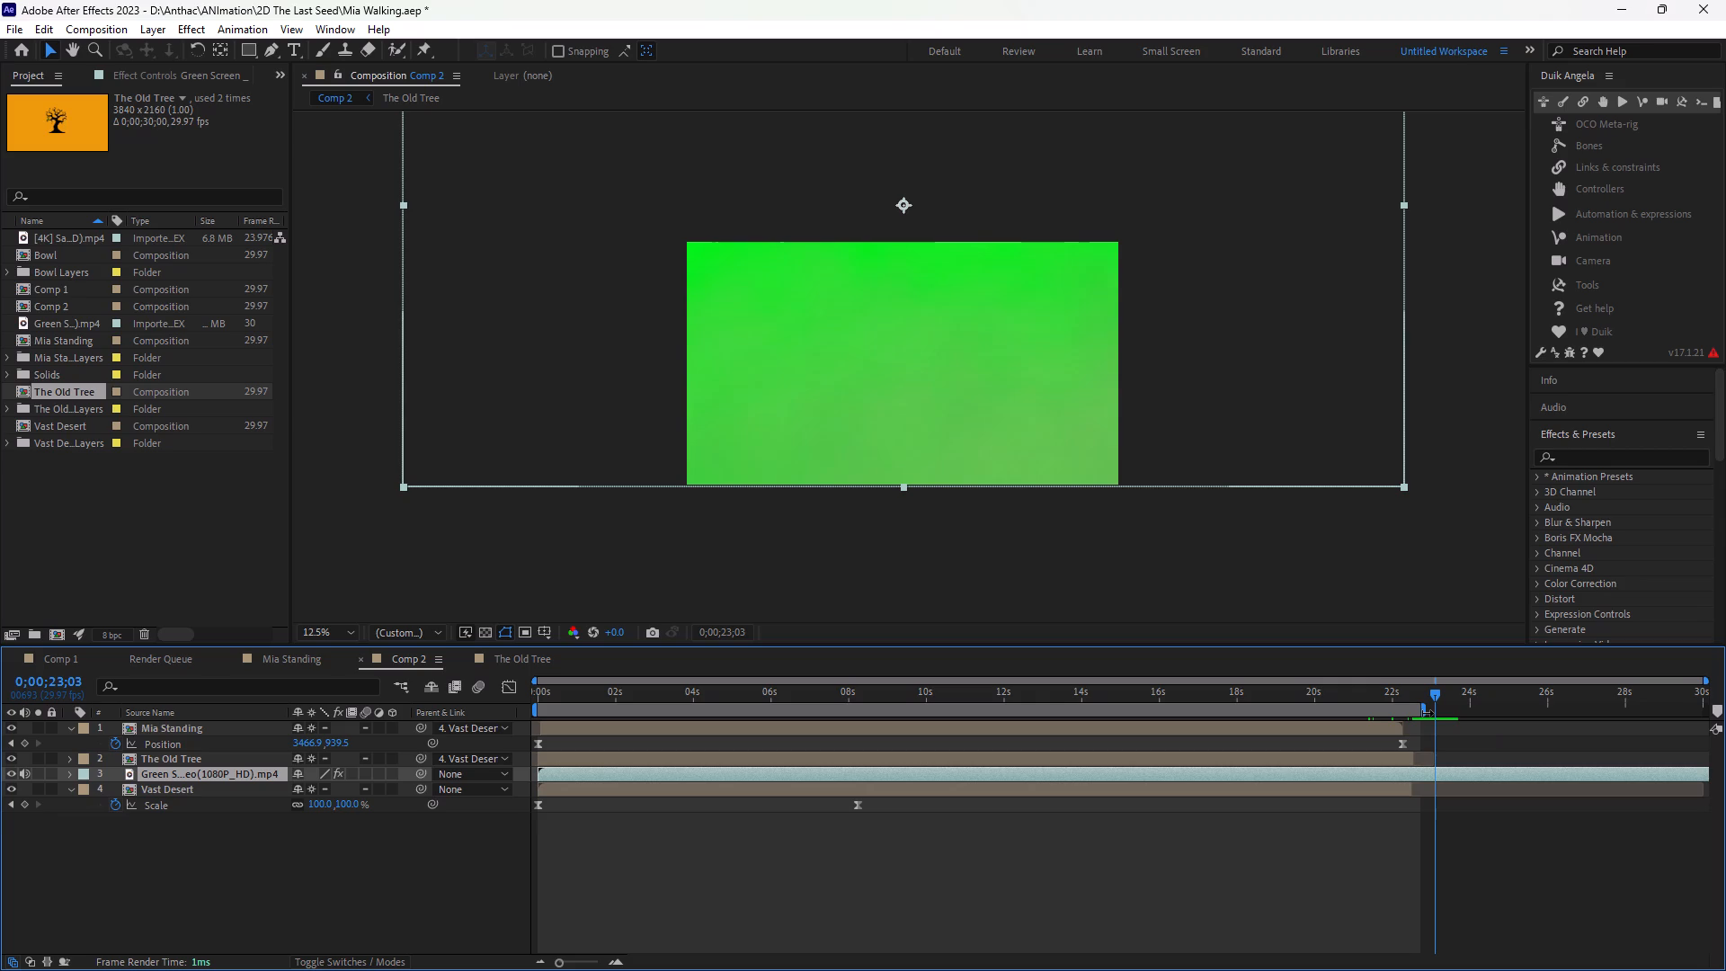
# Split the green screen video layer at 0;00;23;03 and delete the part after the split.
pyautogui.hotkey('ctrl', 'shift', 'd')
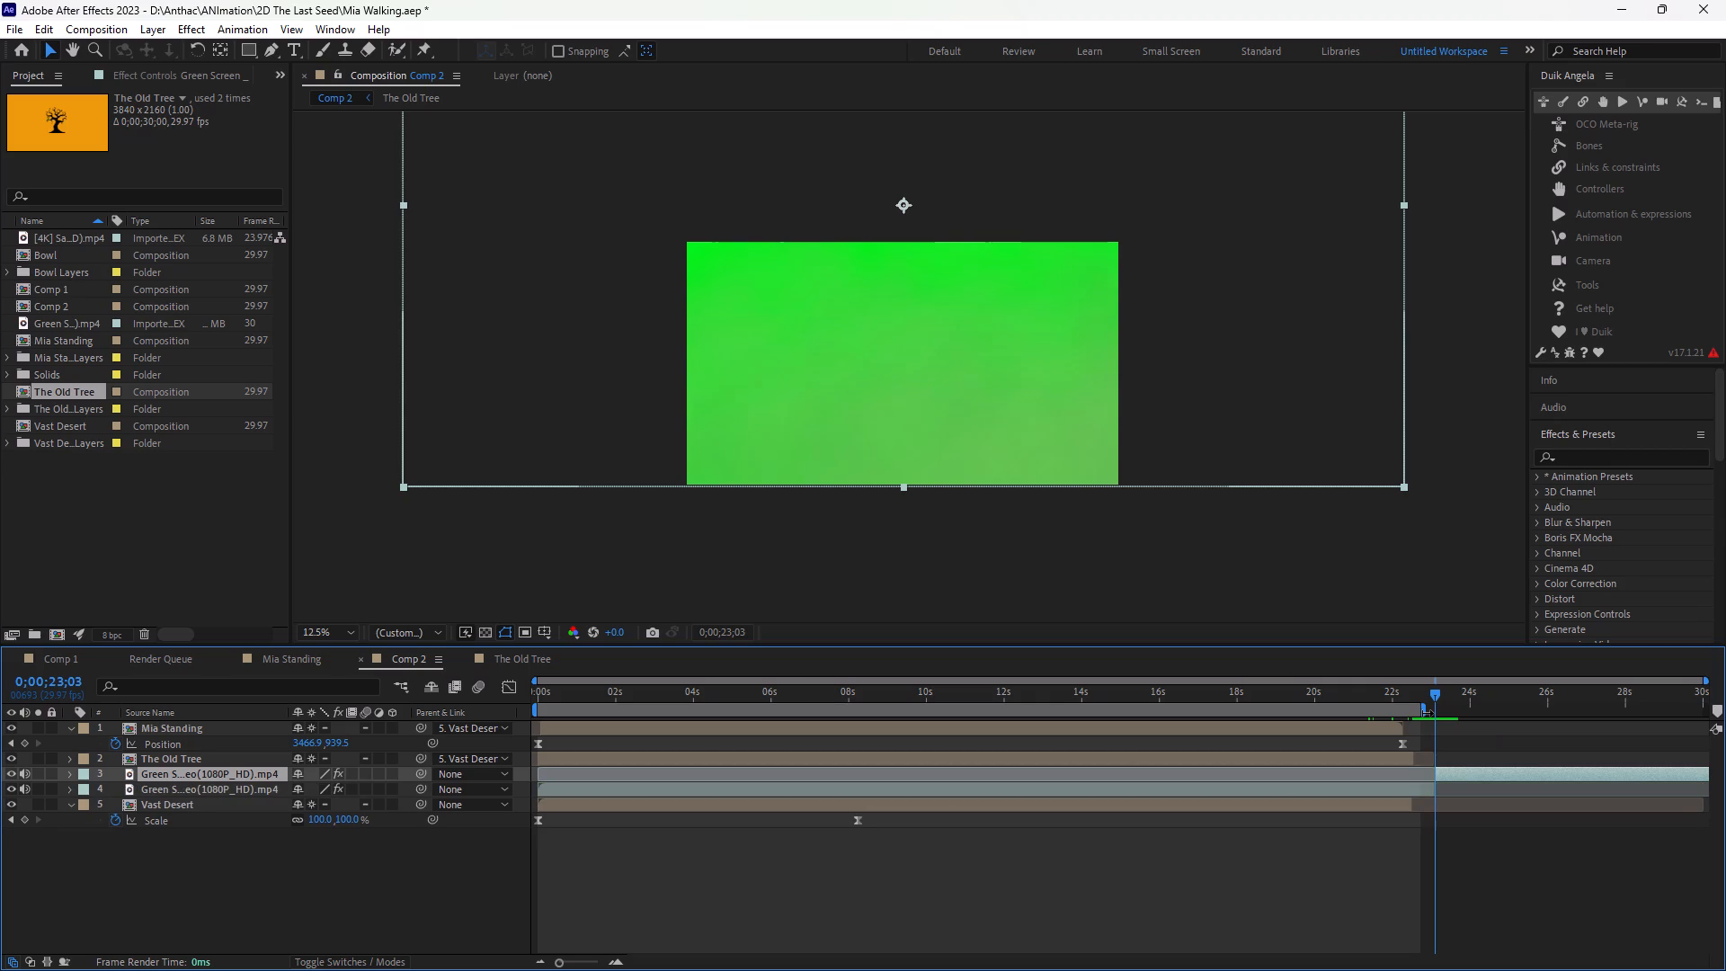
pyautogui.click(1601, 783)
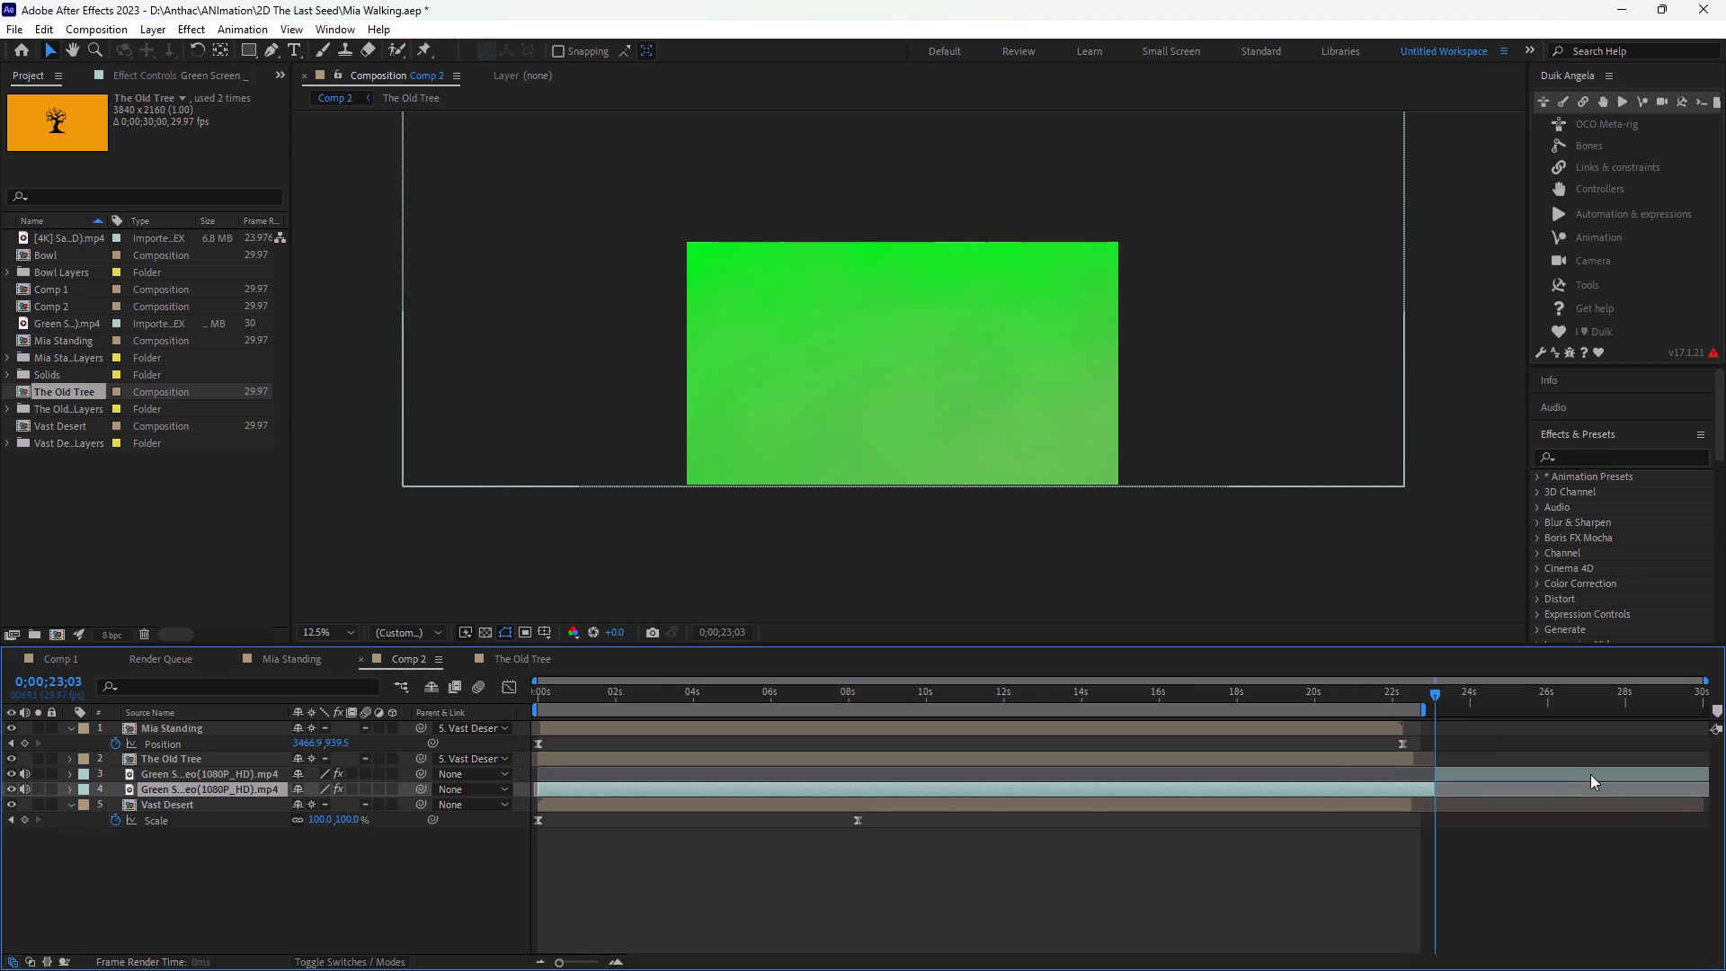
pyautogui.click(1590, 774)
pyautogui.press('Delete')
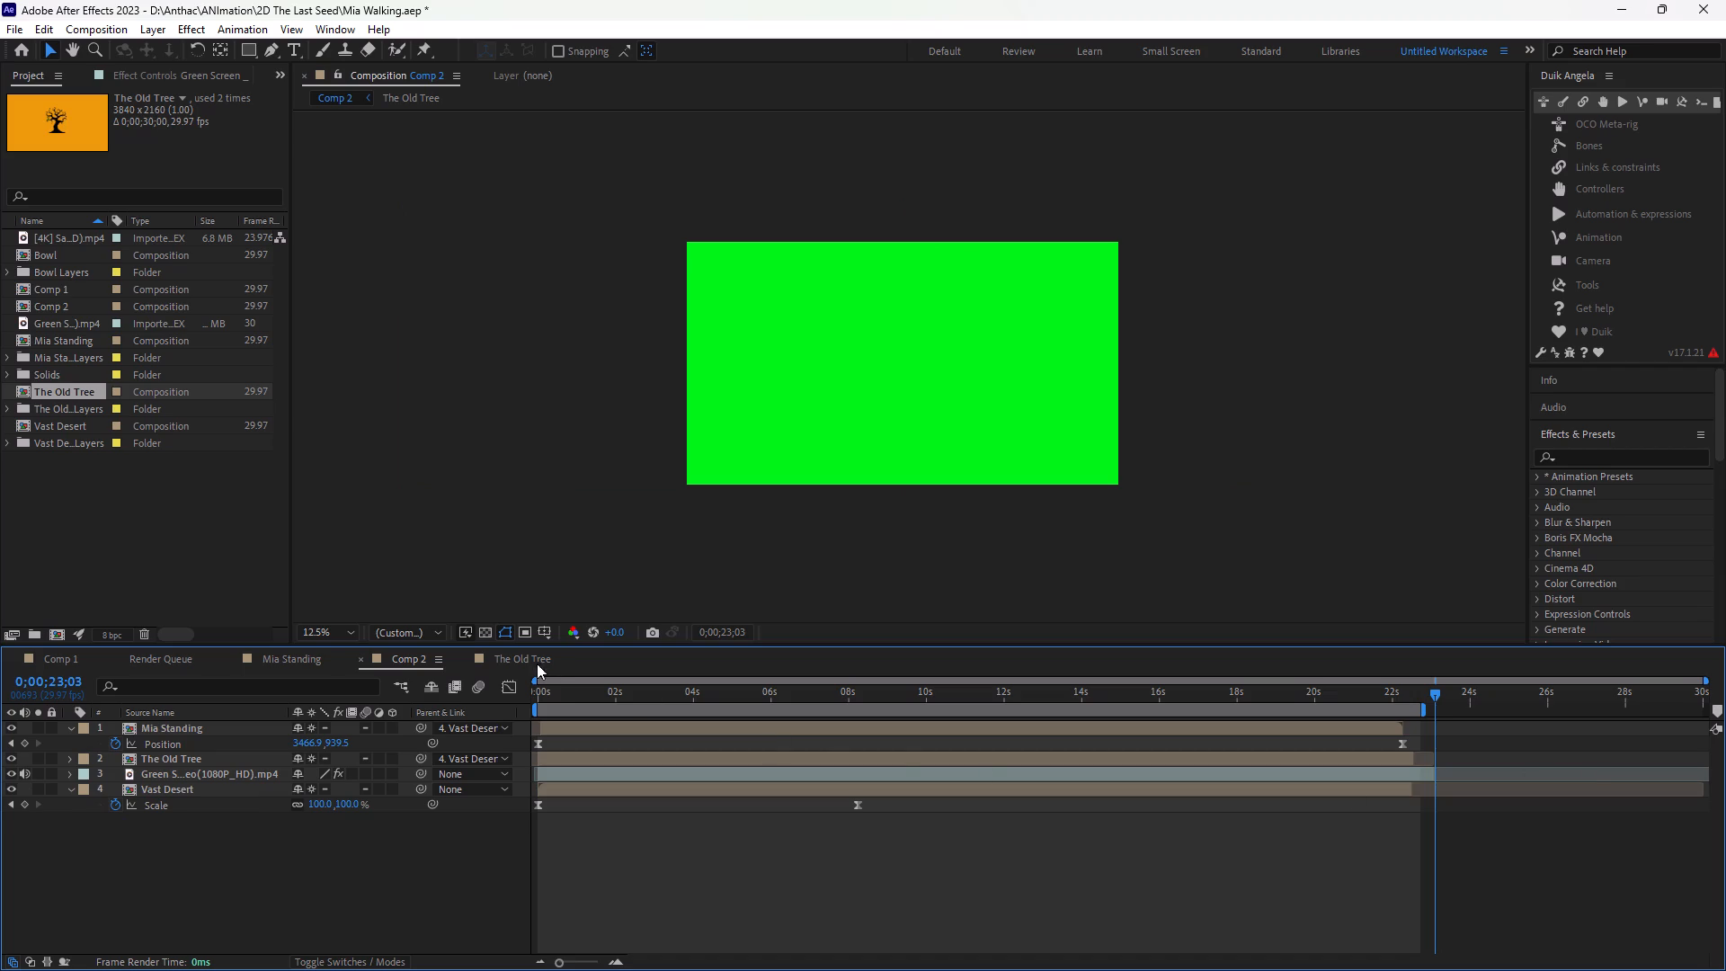
# Trim the end of the green screen video layer to about 22.5 s, matching The Old Tree and Vast Desert layers.
pyautogui.click(564, 685)
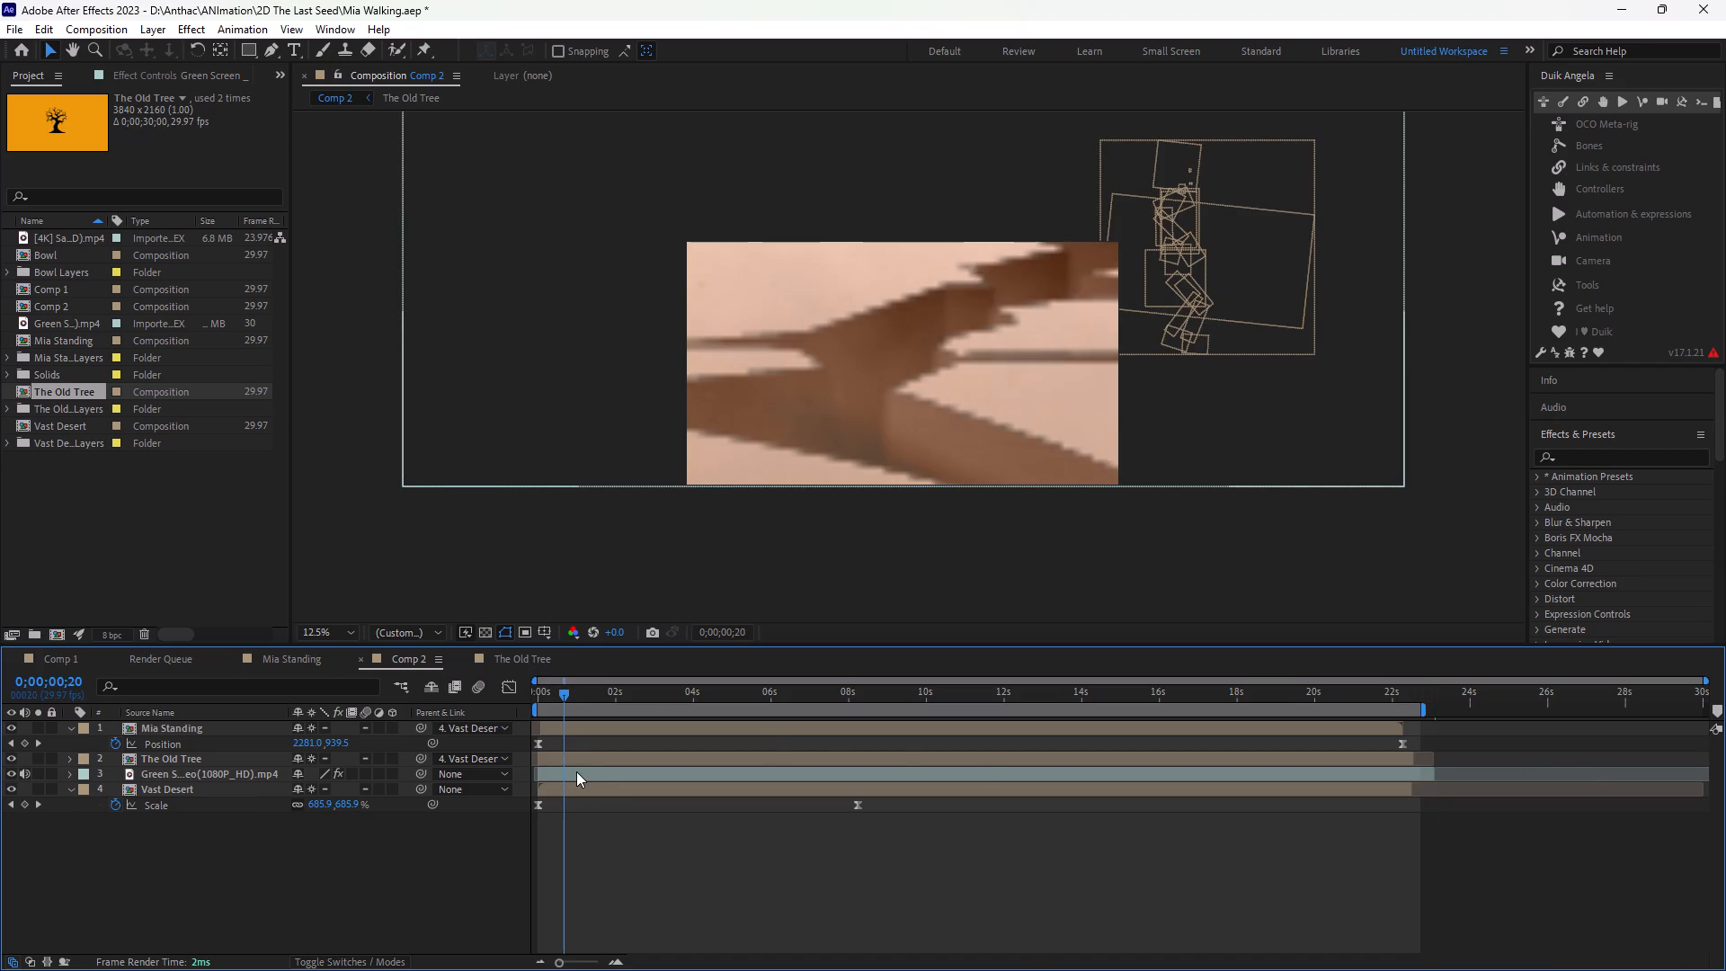
pyautogui.click(576, 771)
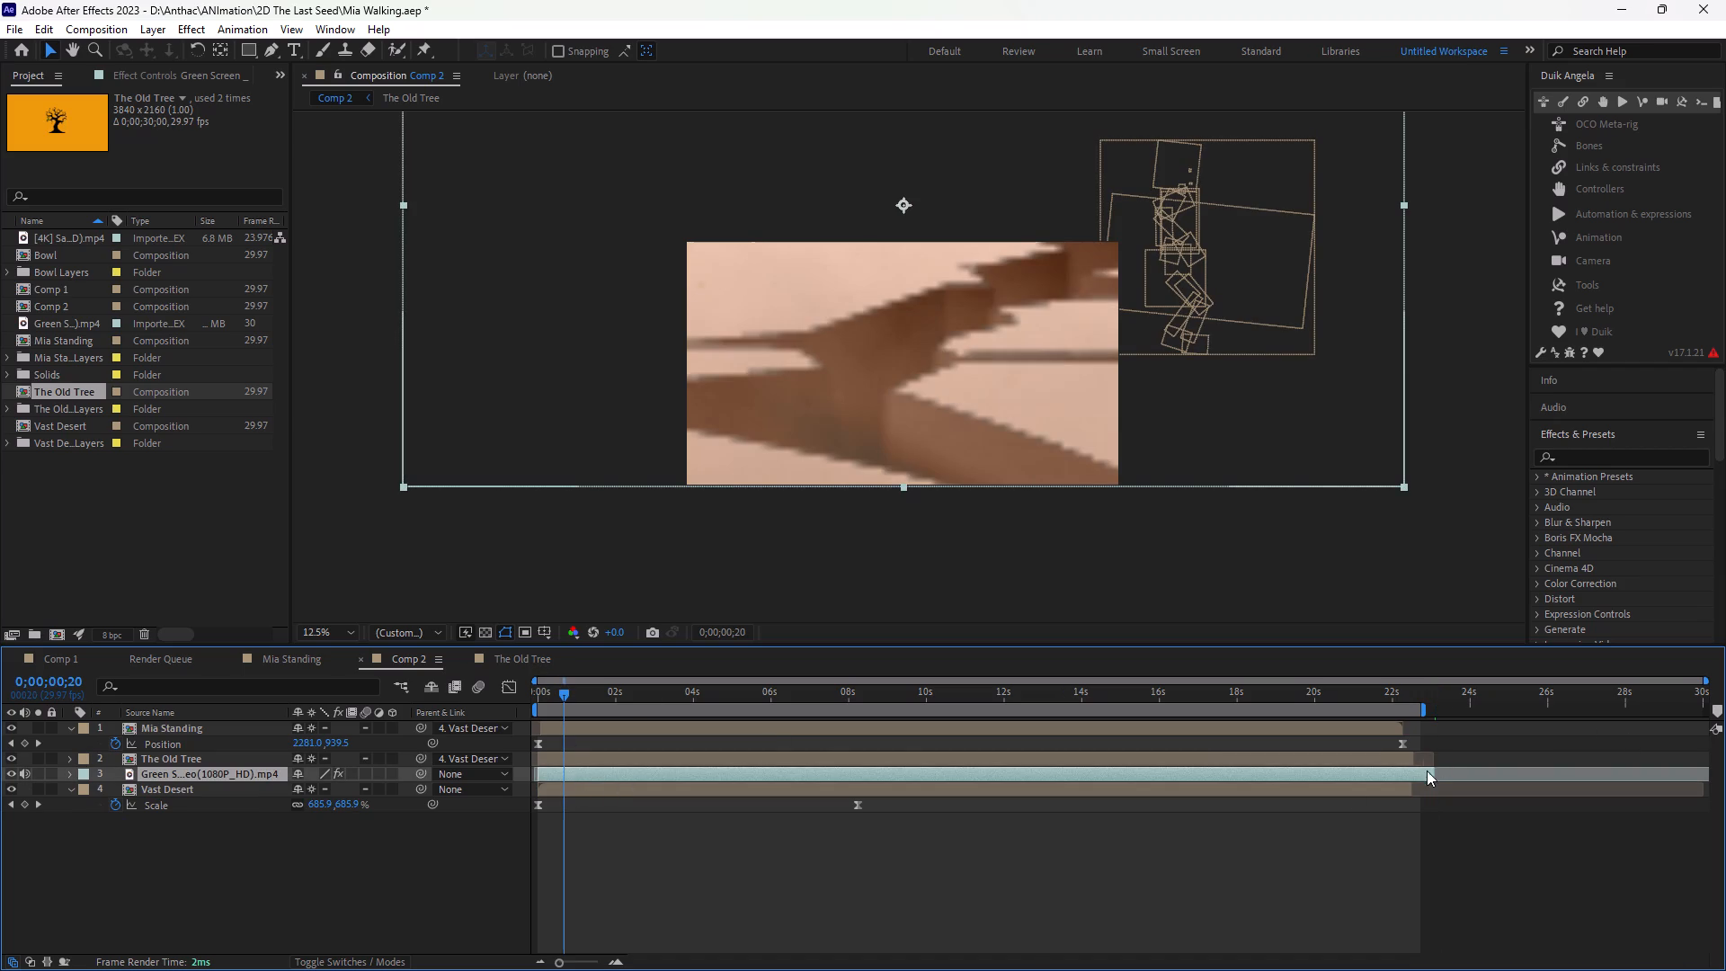
pyautogui.moveTo(1432, 773); pyautogui.dragTo(1424, 773)
pyautogui.moveTo(1424, 773); pyautogui.dragTo(1411, 773)
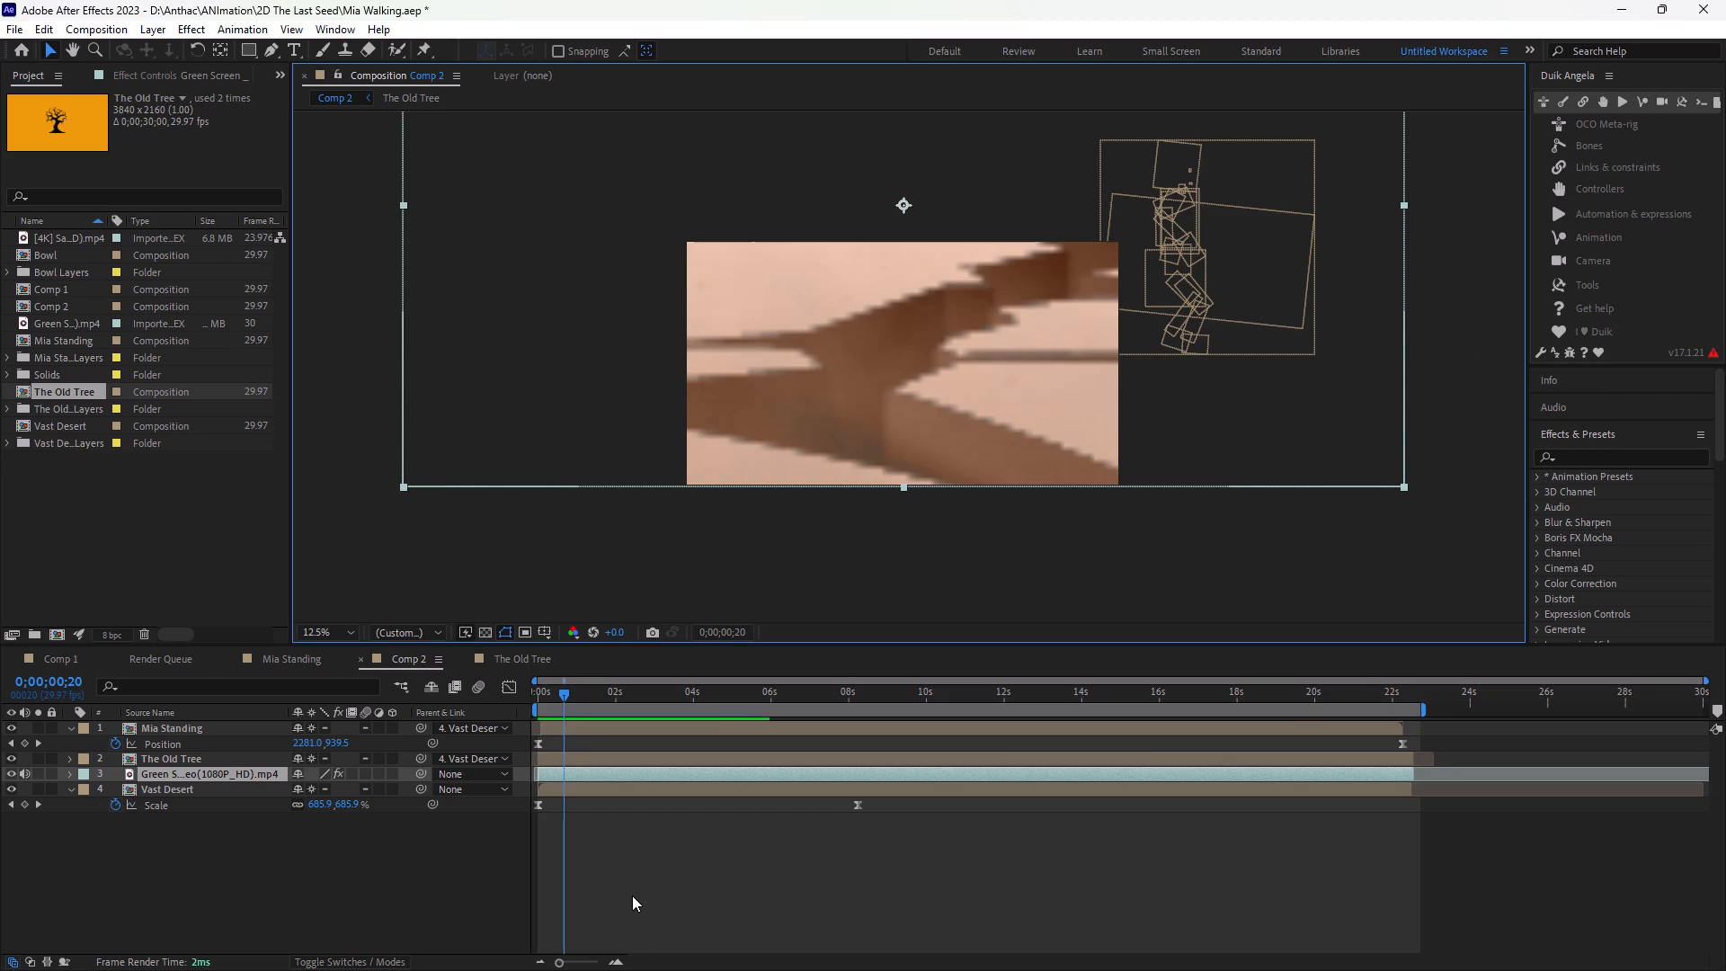
# Preview the shortened Comp 2 animation from its first frame.
pyautogui.moveTo(550, 693); pyautogui.dragTo(497, 692)
pyautogui.press('space')
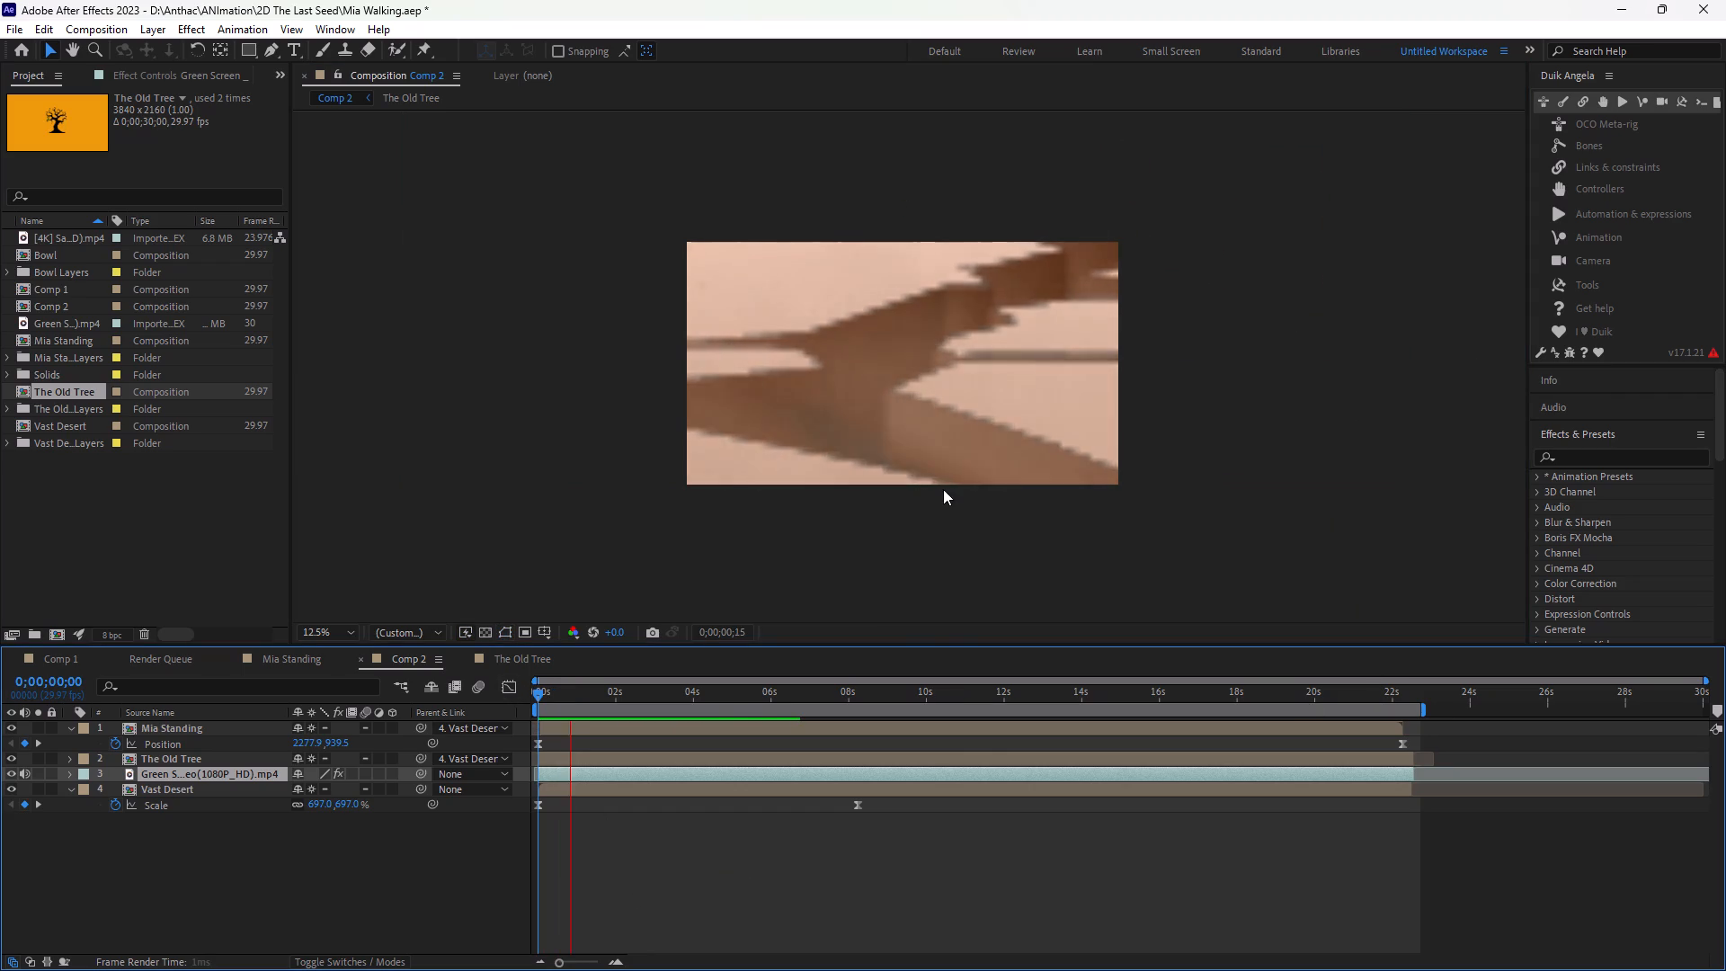
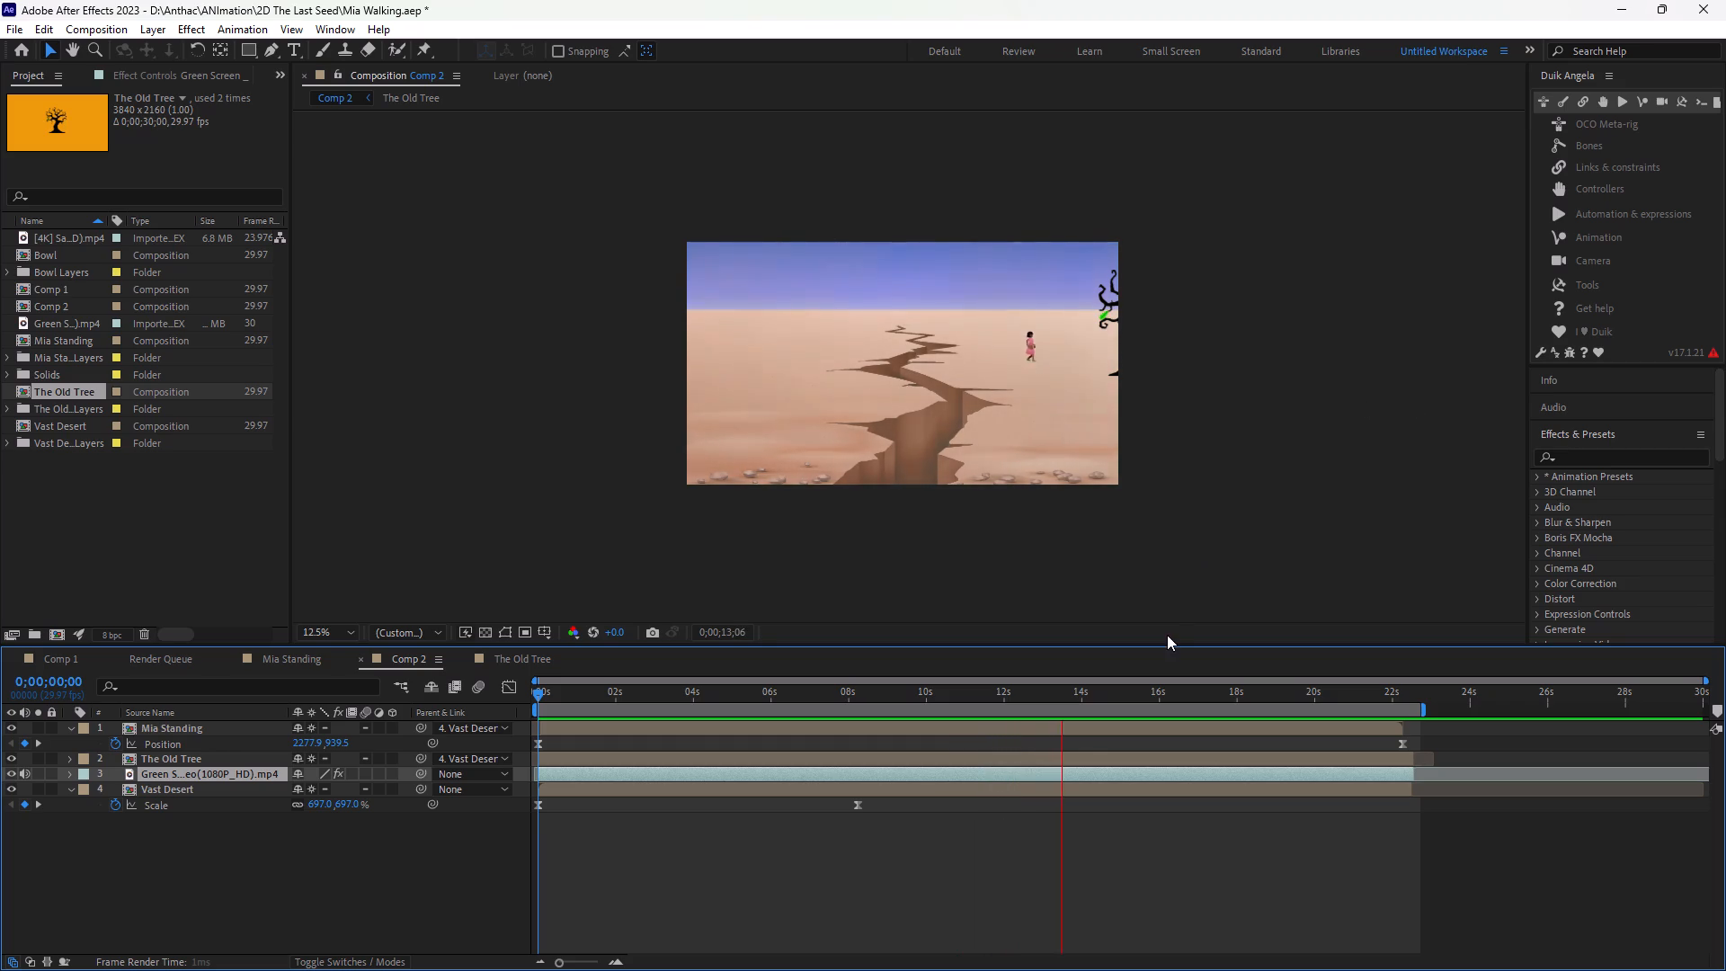
# Move the Mia Standing layer's last Position keyframe slightly earlier, to about 22.1 s, just before the layer's end.
pyautogui.press('space')
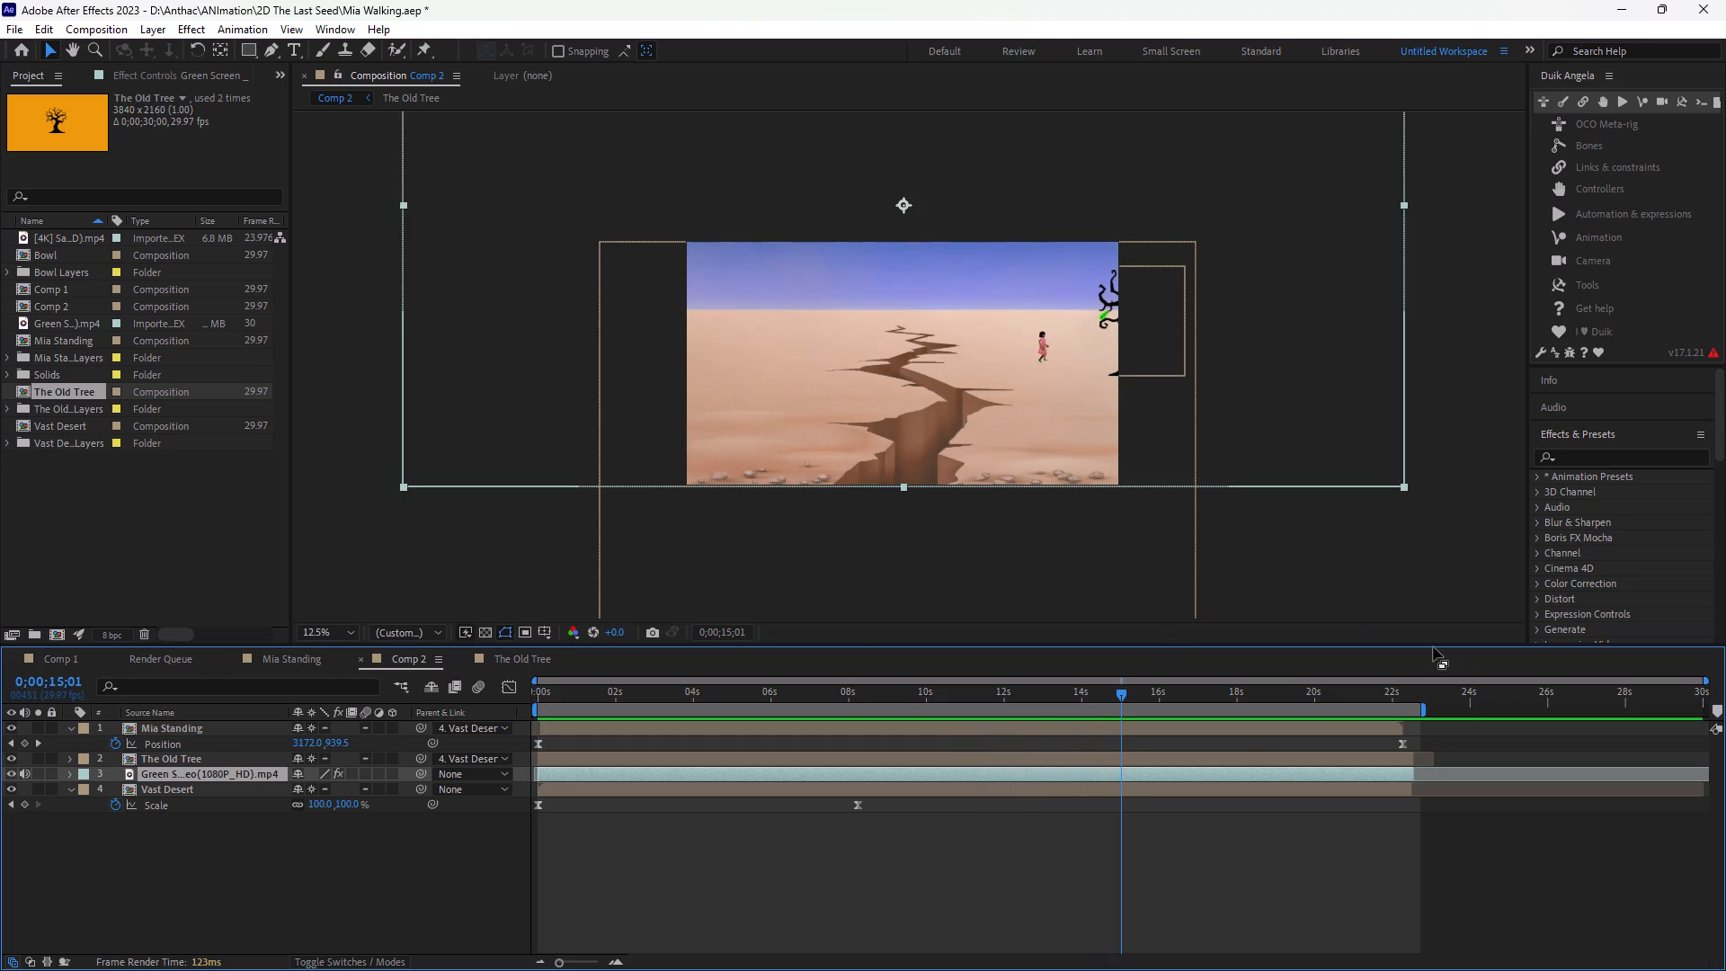
pyautogui.click(1412, 758)
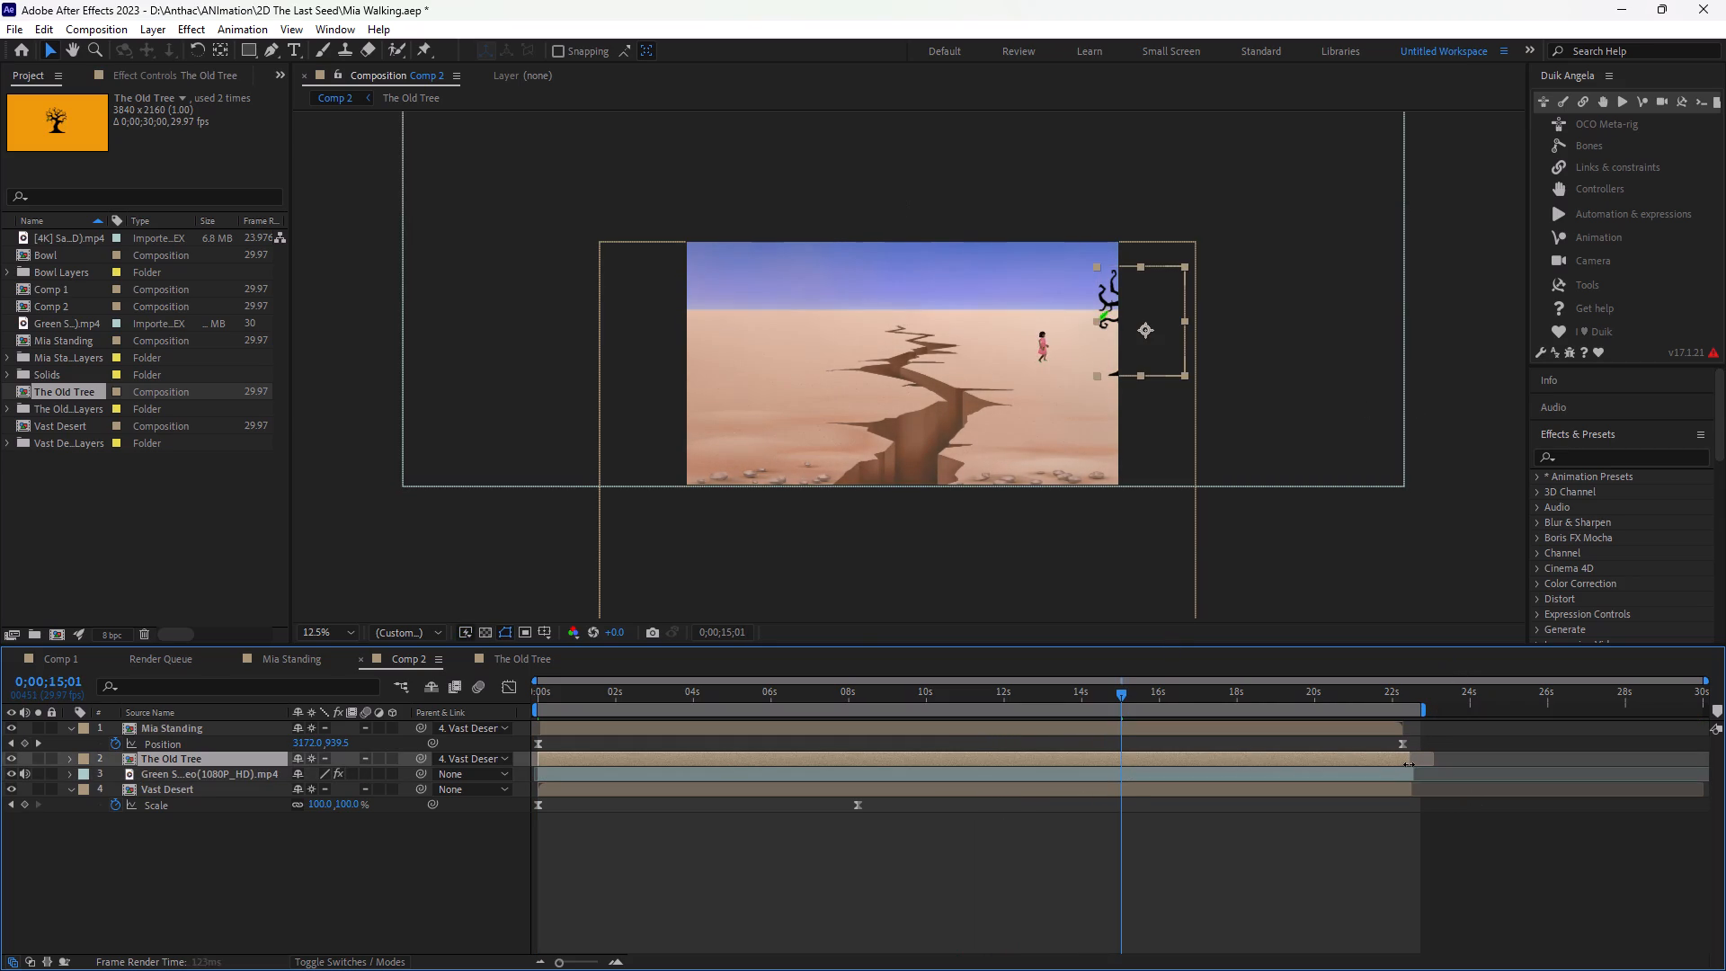
pyautogui.click(1401, 740)
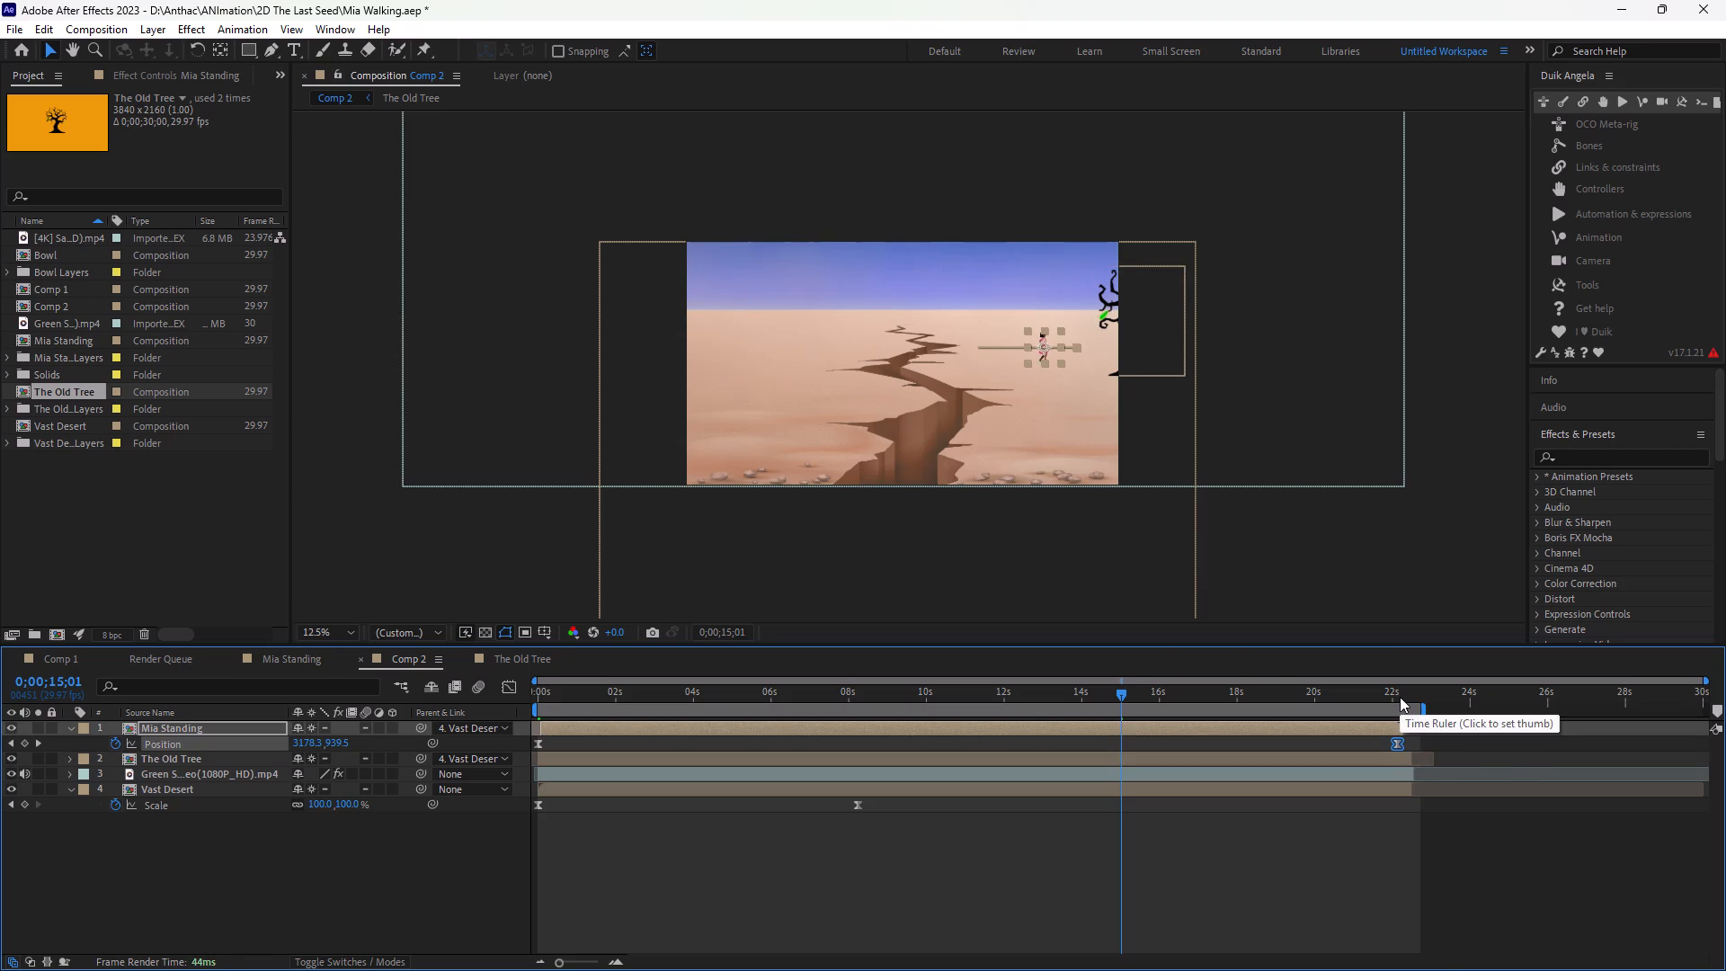
# Preview Mia's walk in Comp 2 with the adjusted last Position keyframe.
pyautogui.press('space')
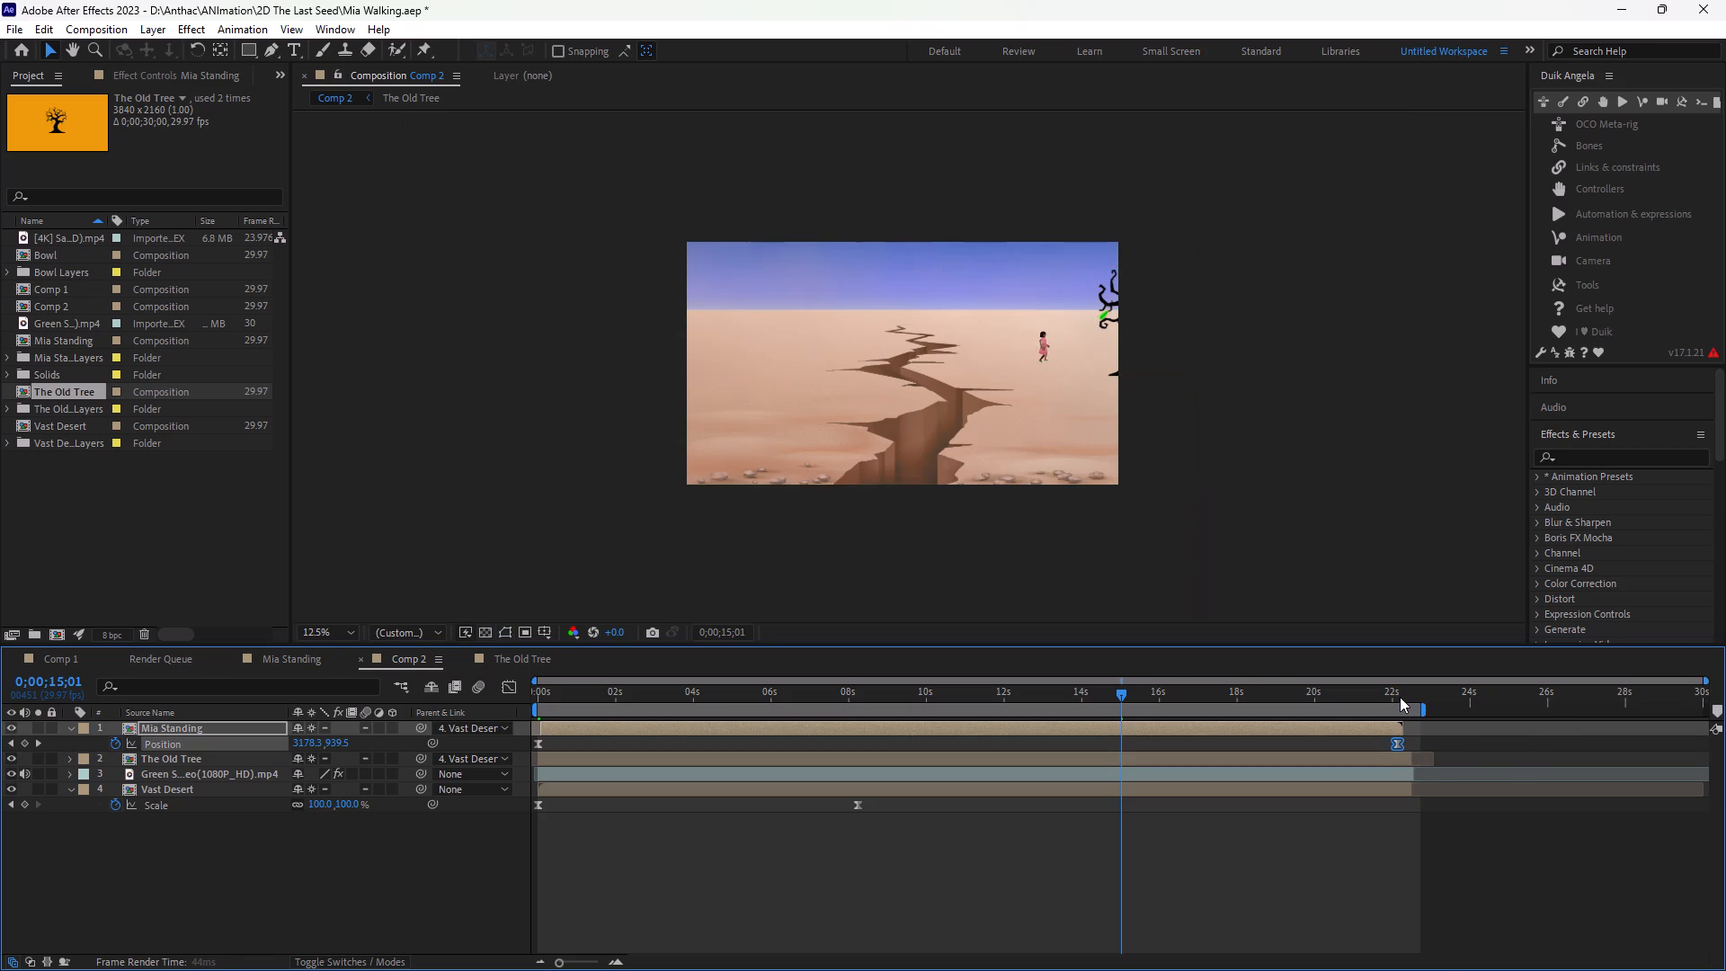
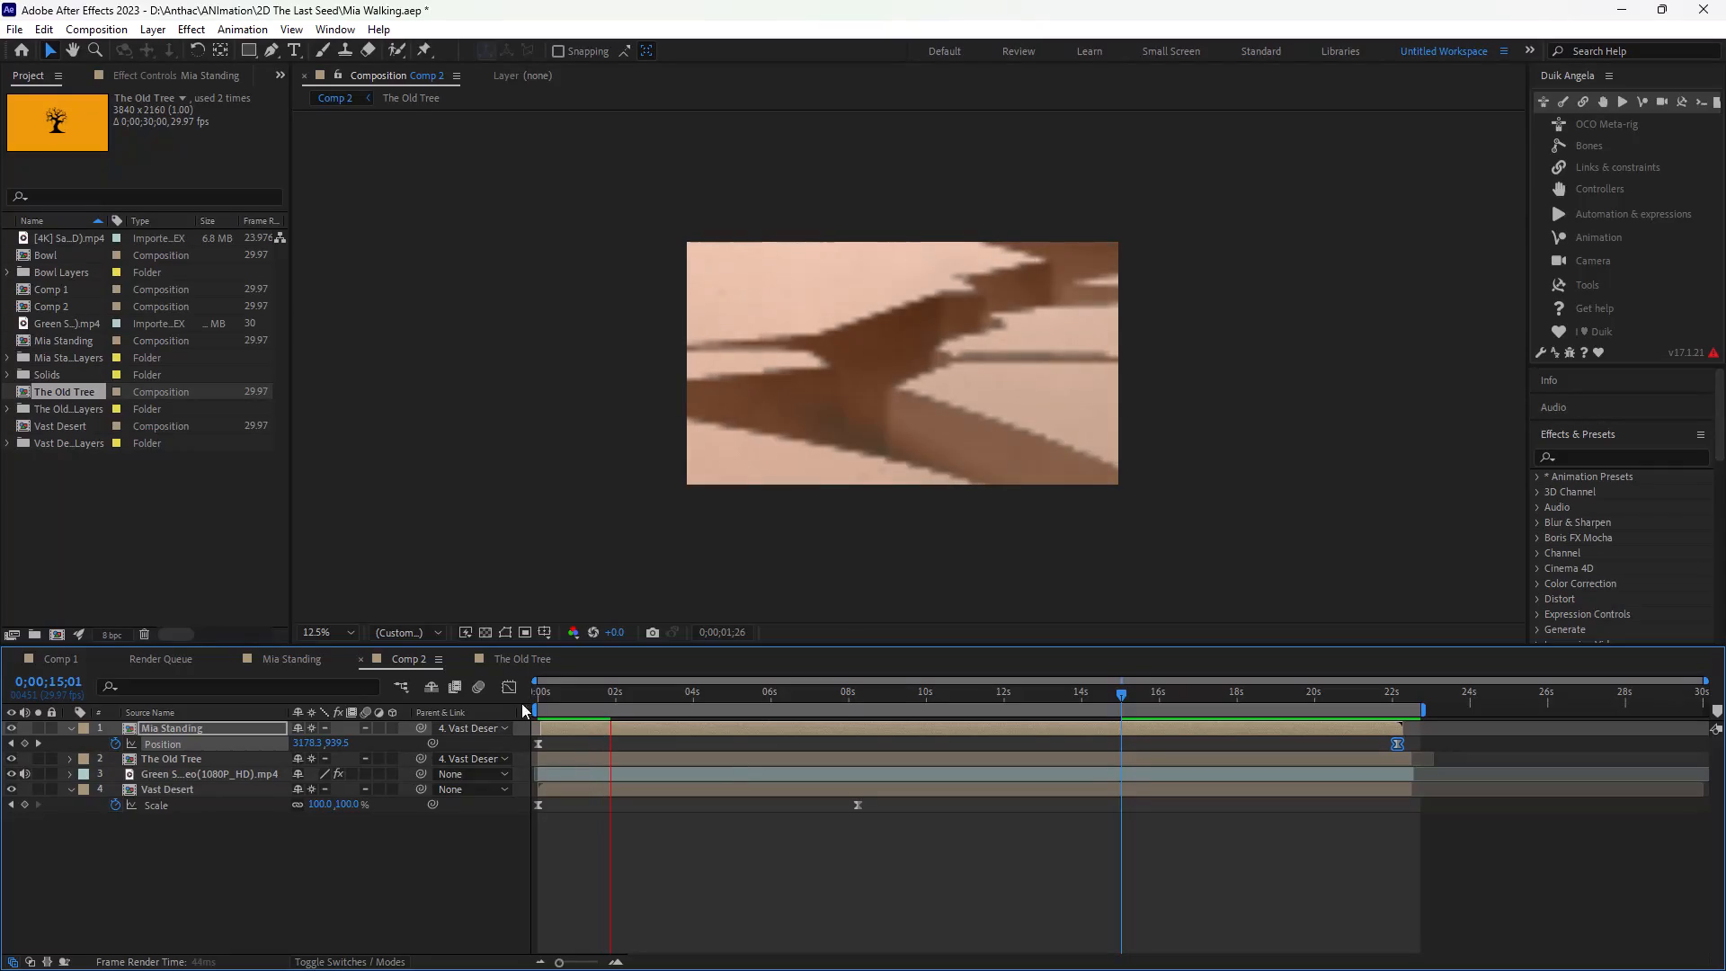
# Shorten Comp 2's work area to end at about 22.5 s, where the green-screen video and Vast Desert layers end.
pyautogui.moveTo(547, 690); pyautogui.dragTo(503, 690)
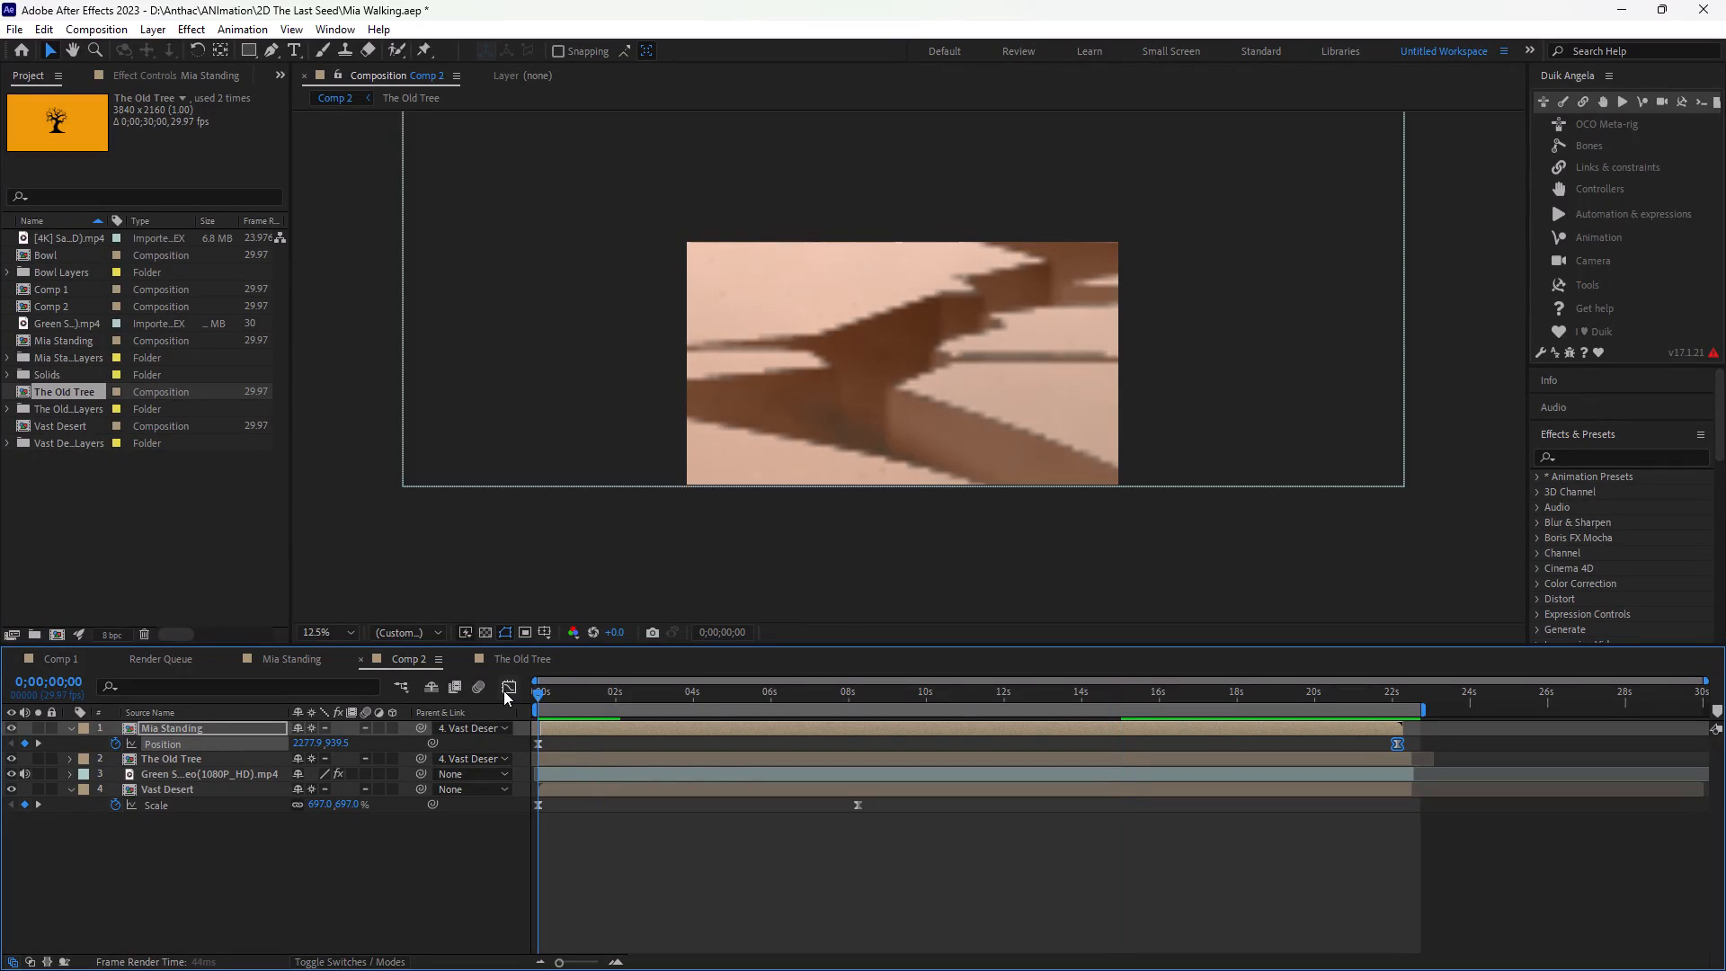
pyautogui.click(1406, 690)
pyautogui.moveTo(1406, 690); pyautogui.dragTo(1431, 686)
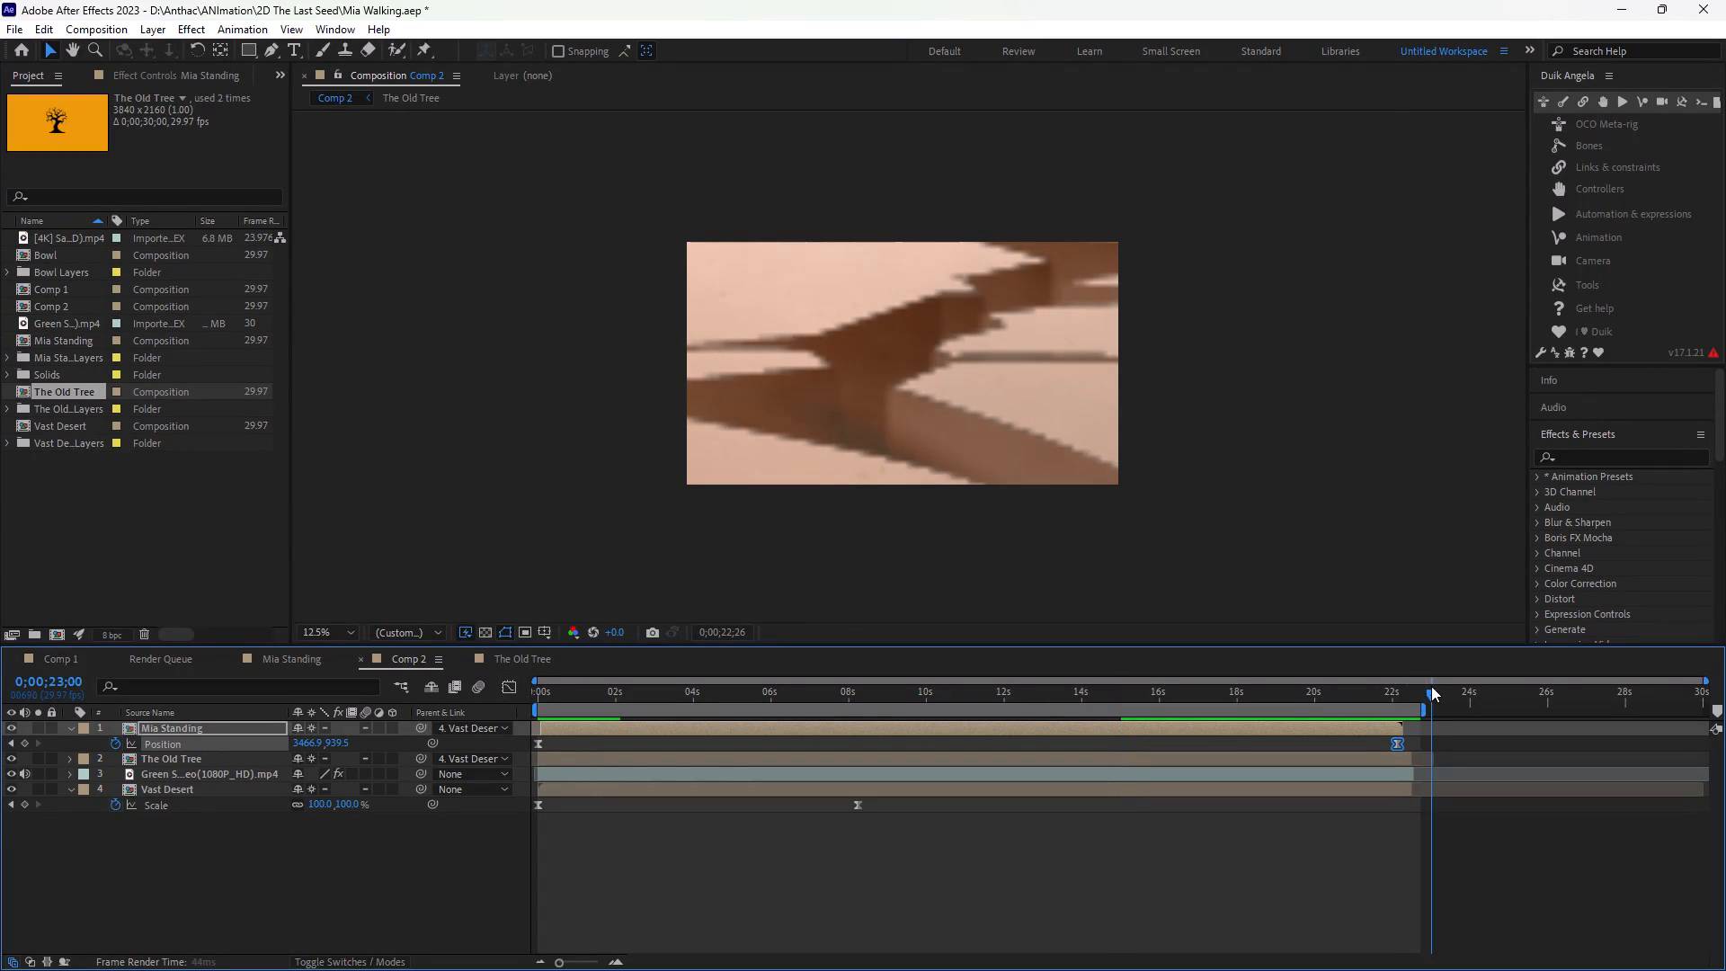
pyautogui.moveTo(1431, 686); pyautogui.dragTo(1426, 690)
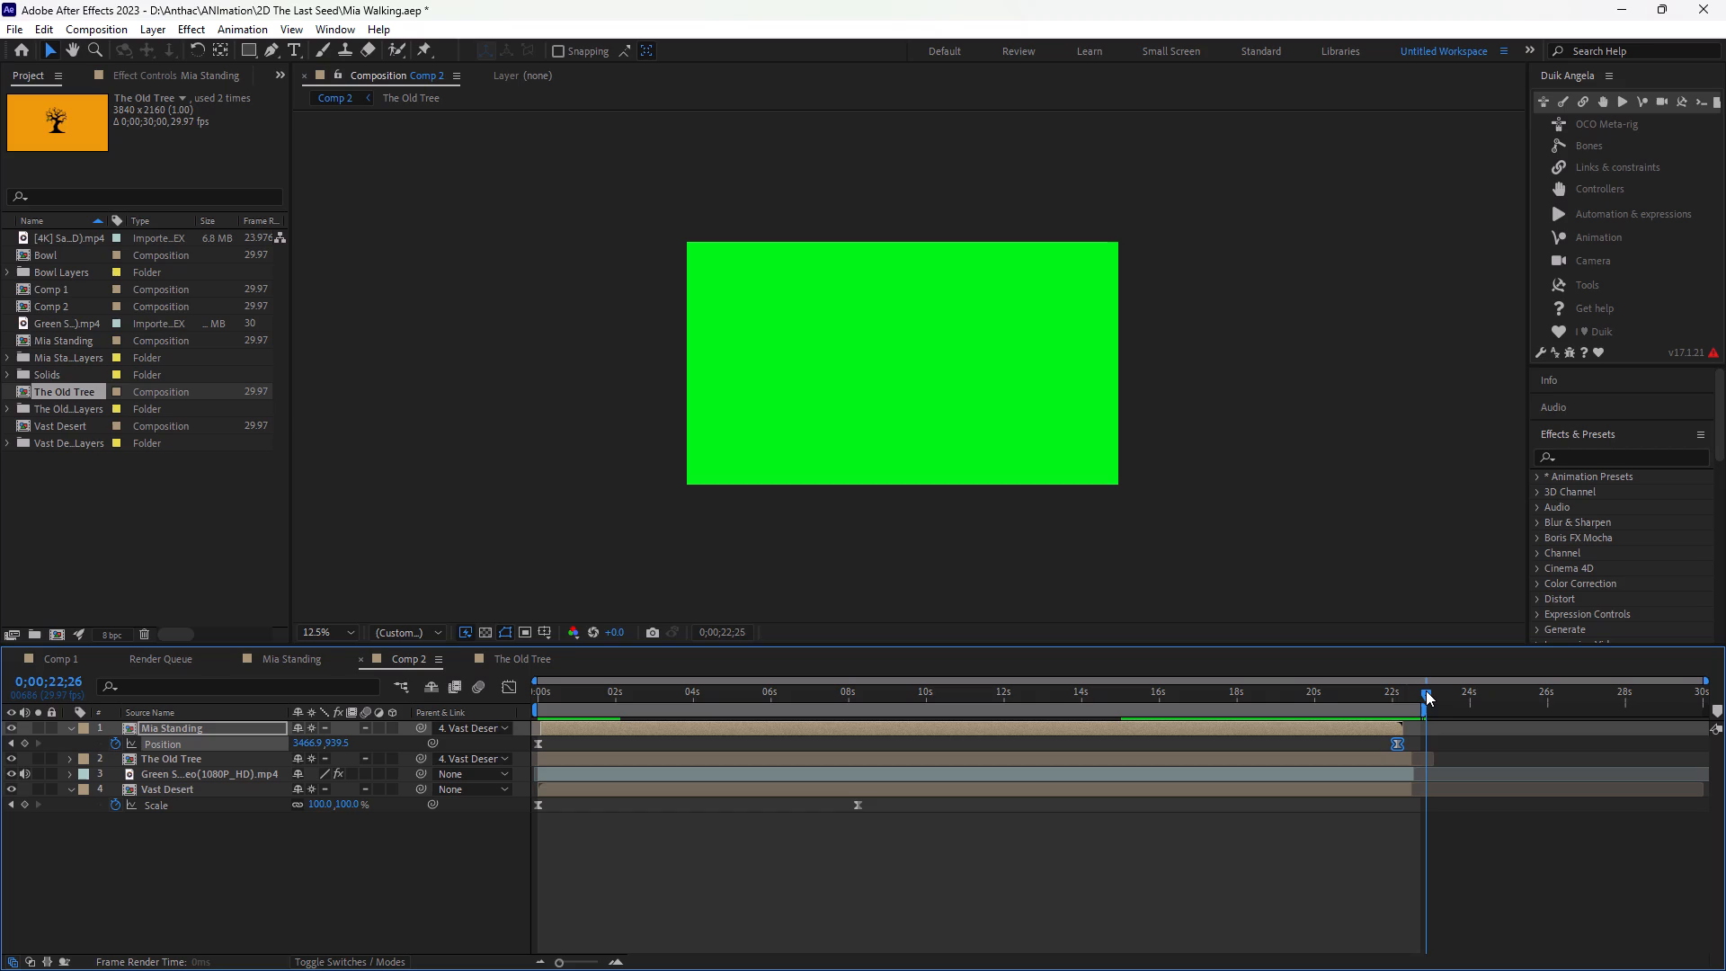
pyautogui.moveTo(1426, 690); pyautogui.dragTo(1448, 690)
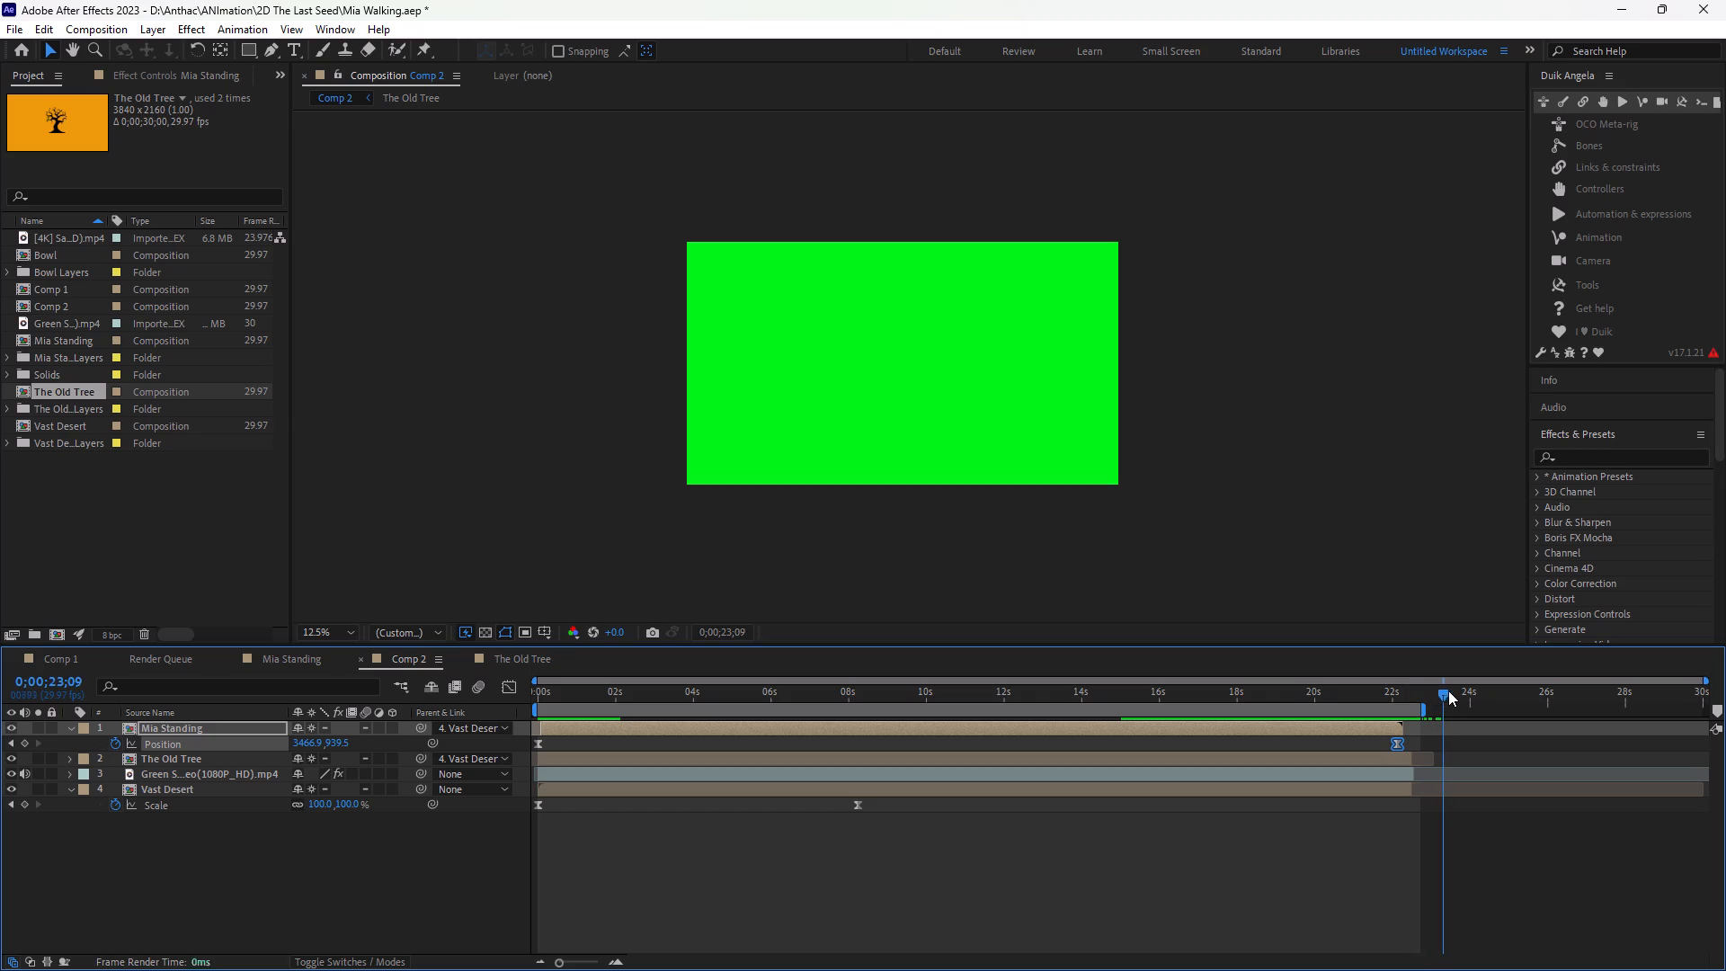
pyautogui.moveTo(1448, 690); pyautogui.dragTo(1457, 690)
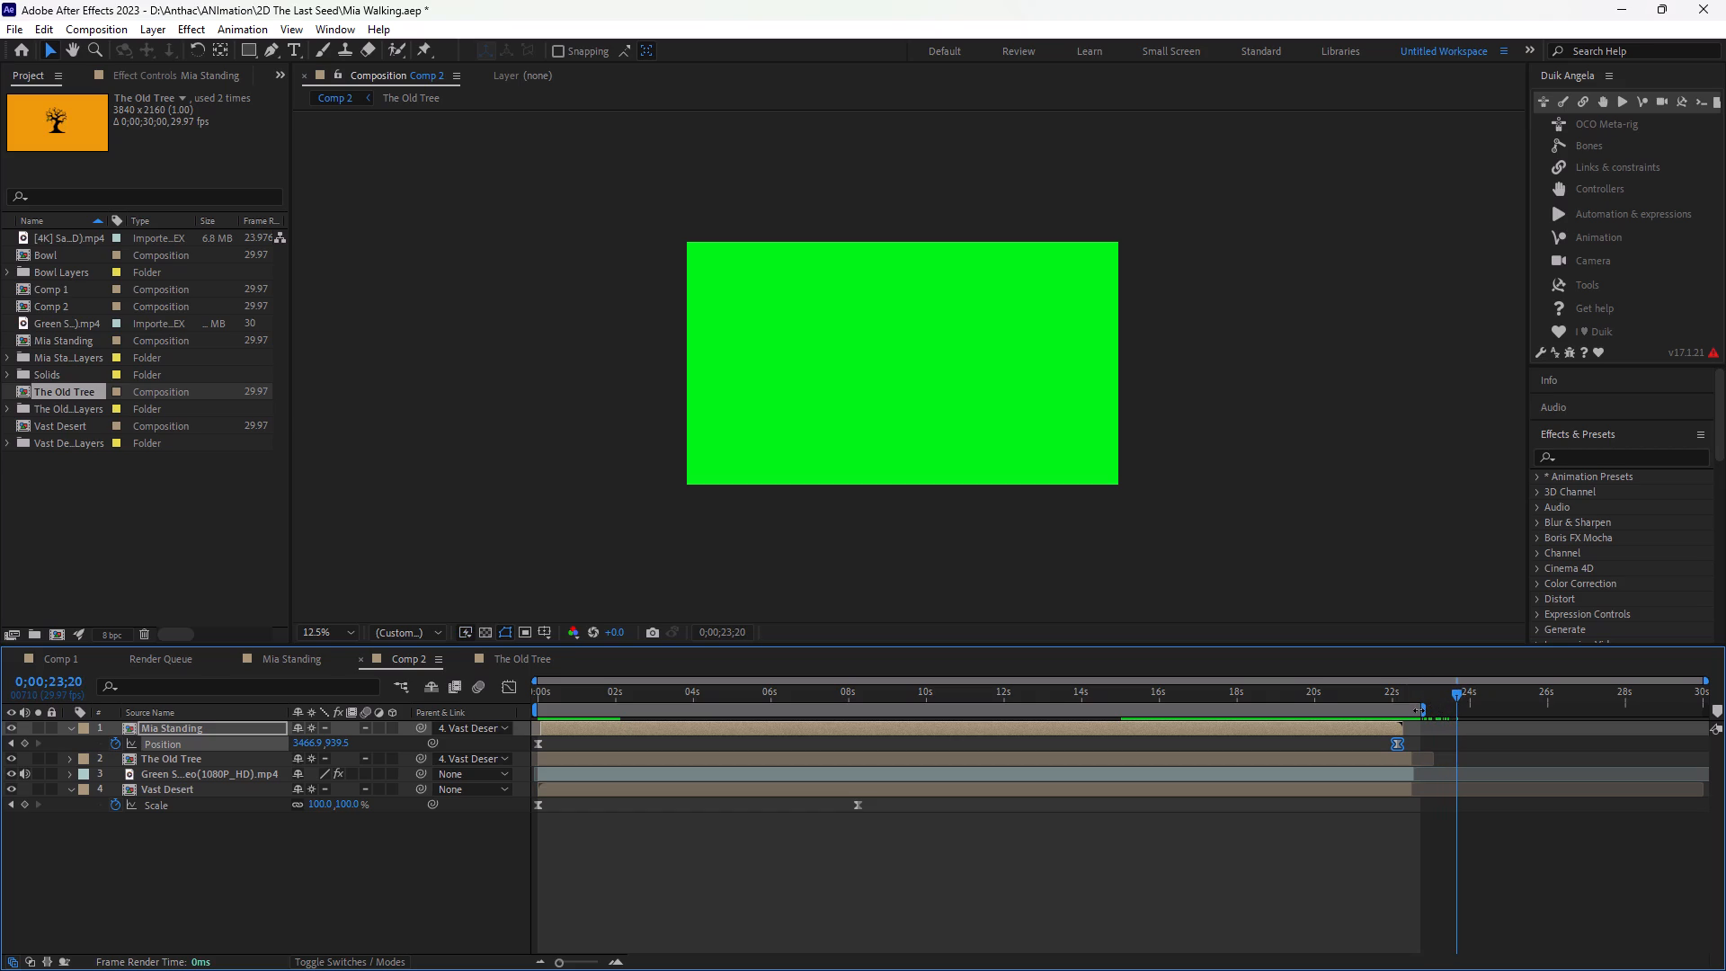
pyautogui.moveTo(1419, 710); pyautogui.dragTo(1406, 712)
pyautogui.moveTo(1425, 714); pyautogui.dragTo(1413, 709)
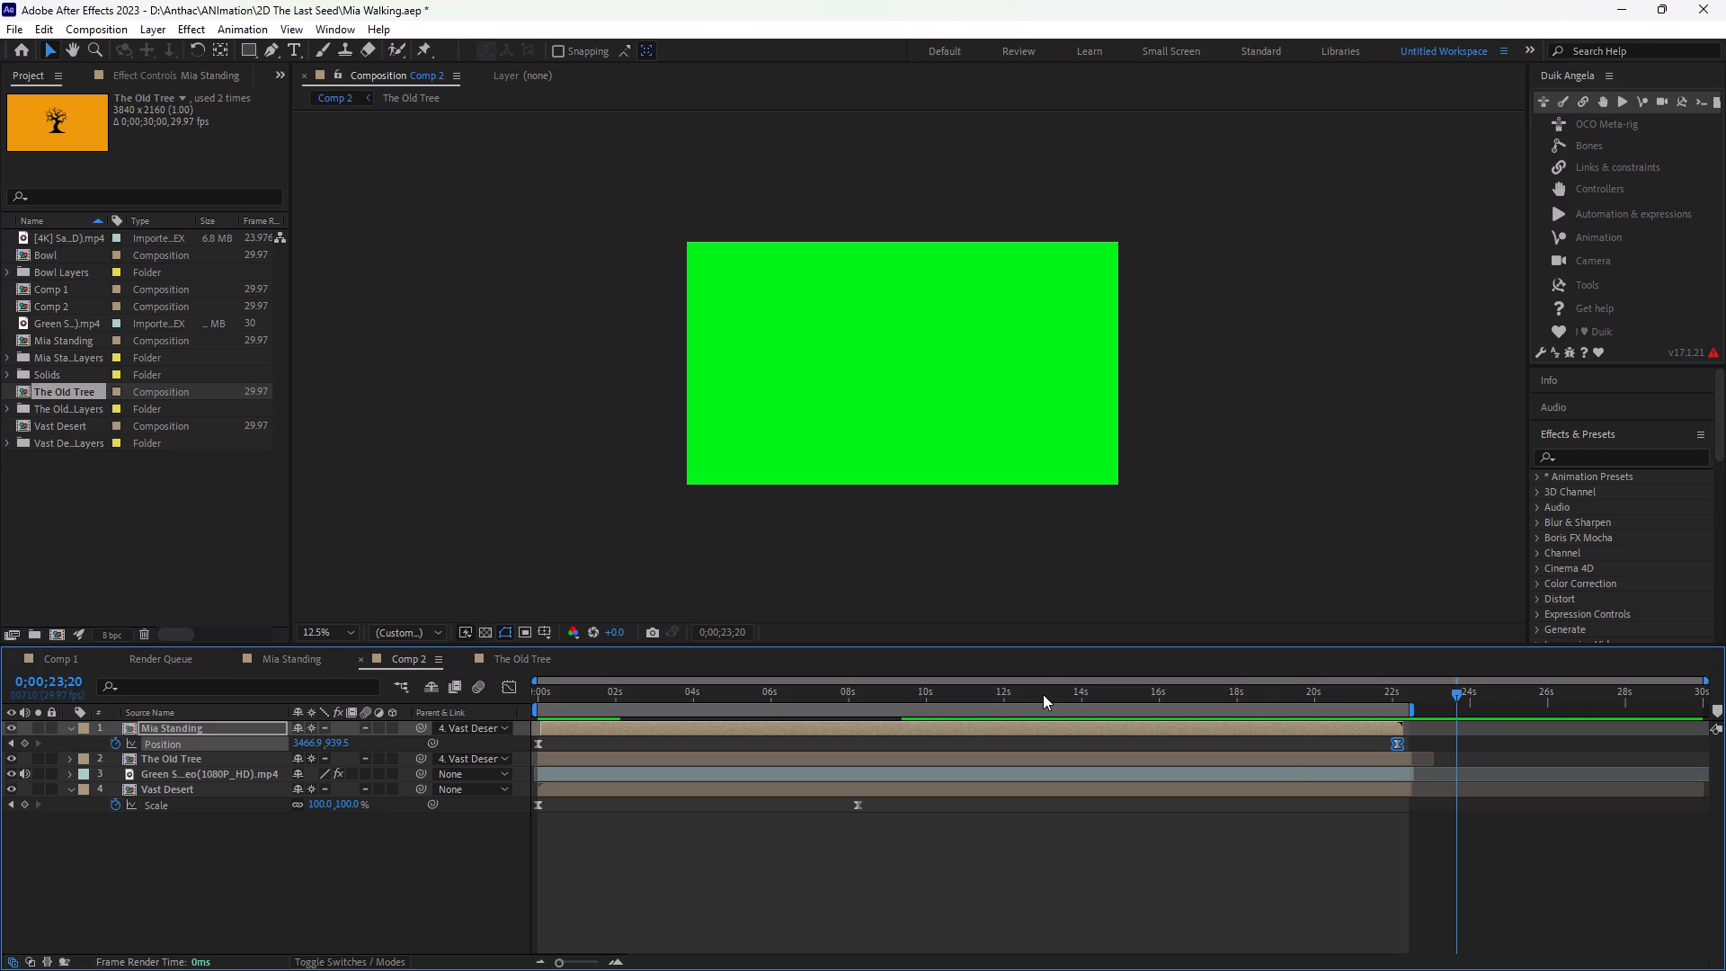
# Return the current time to 0;00;00;00 in Comp 2 and save the Mia Walking project.
pyautogui.moveTo(1043, 694); pyautogui.dragTo(379, 745)
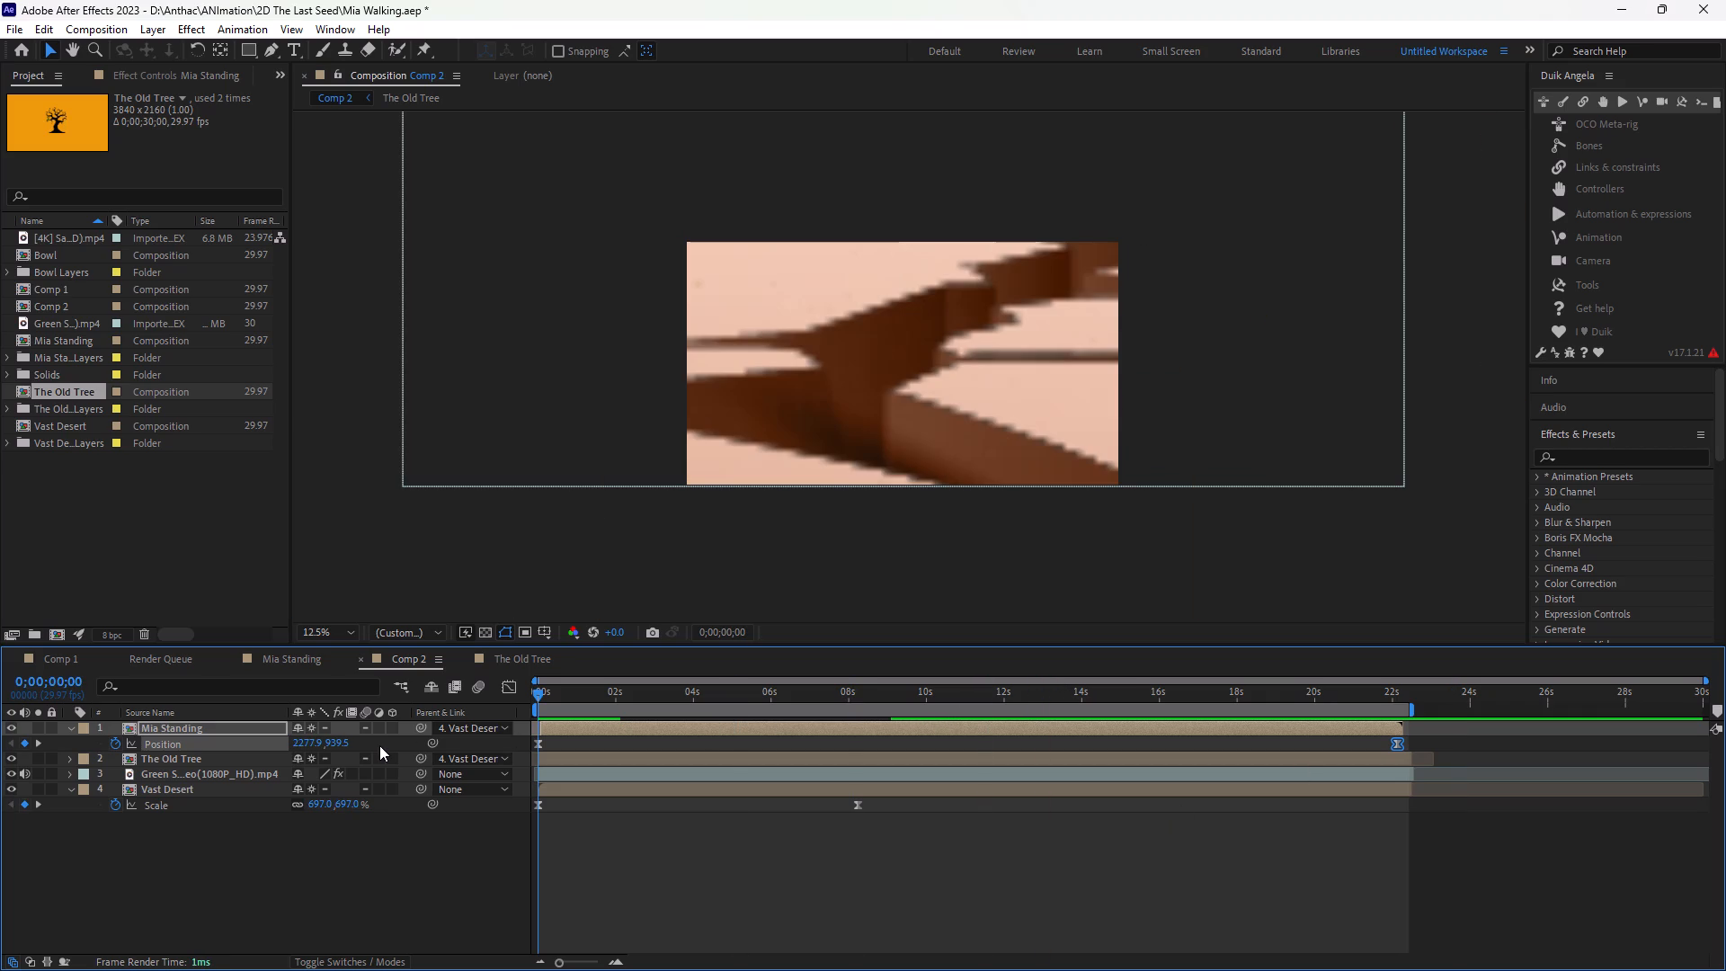
pyautogui.hotkey('ctrl', 's')
pyautogui.hotkey('ctrl', 's')
pyautogui.hotkey('ctrl', 's')
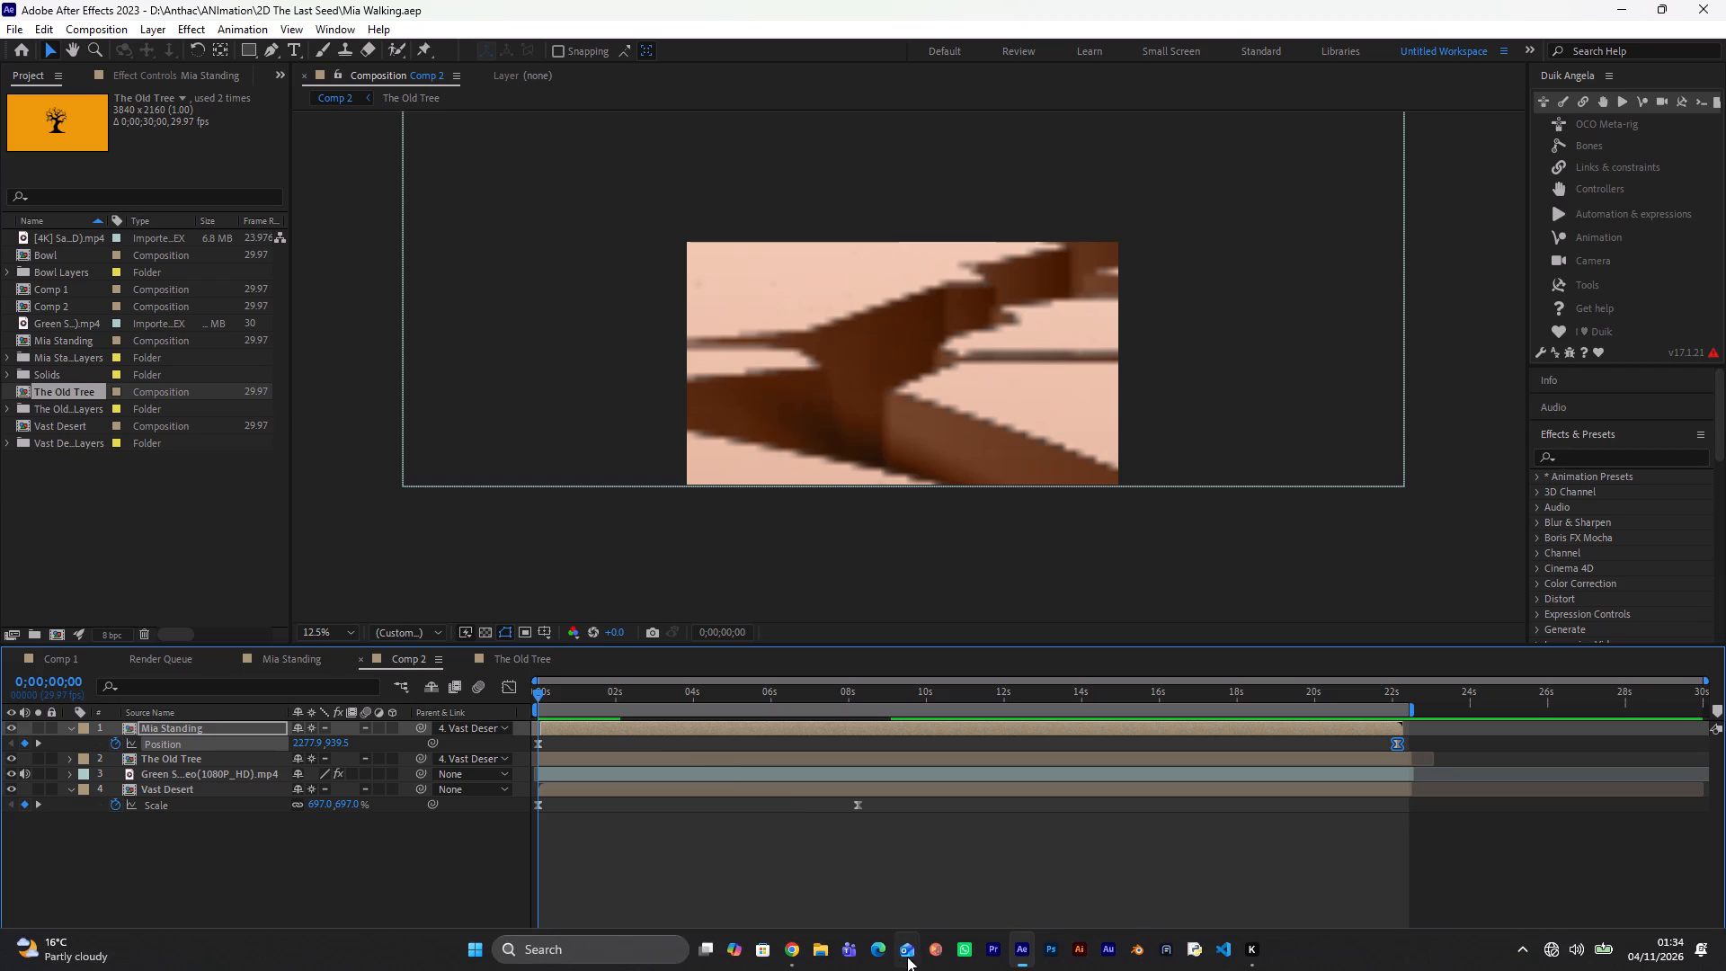
# Switch to File Explorer and open the ANImation folder inside Anthac on New Volume (D:).
pyautogui.click(826, 947)
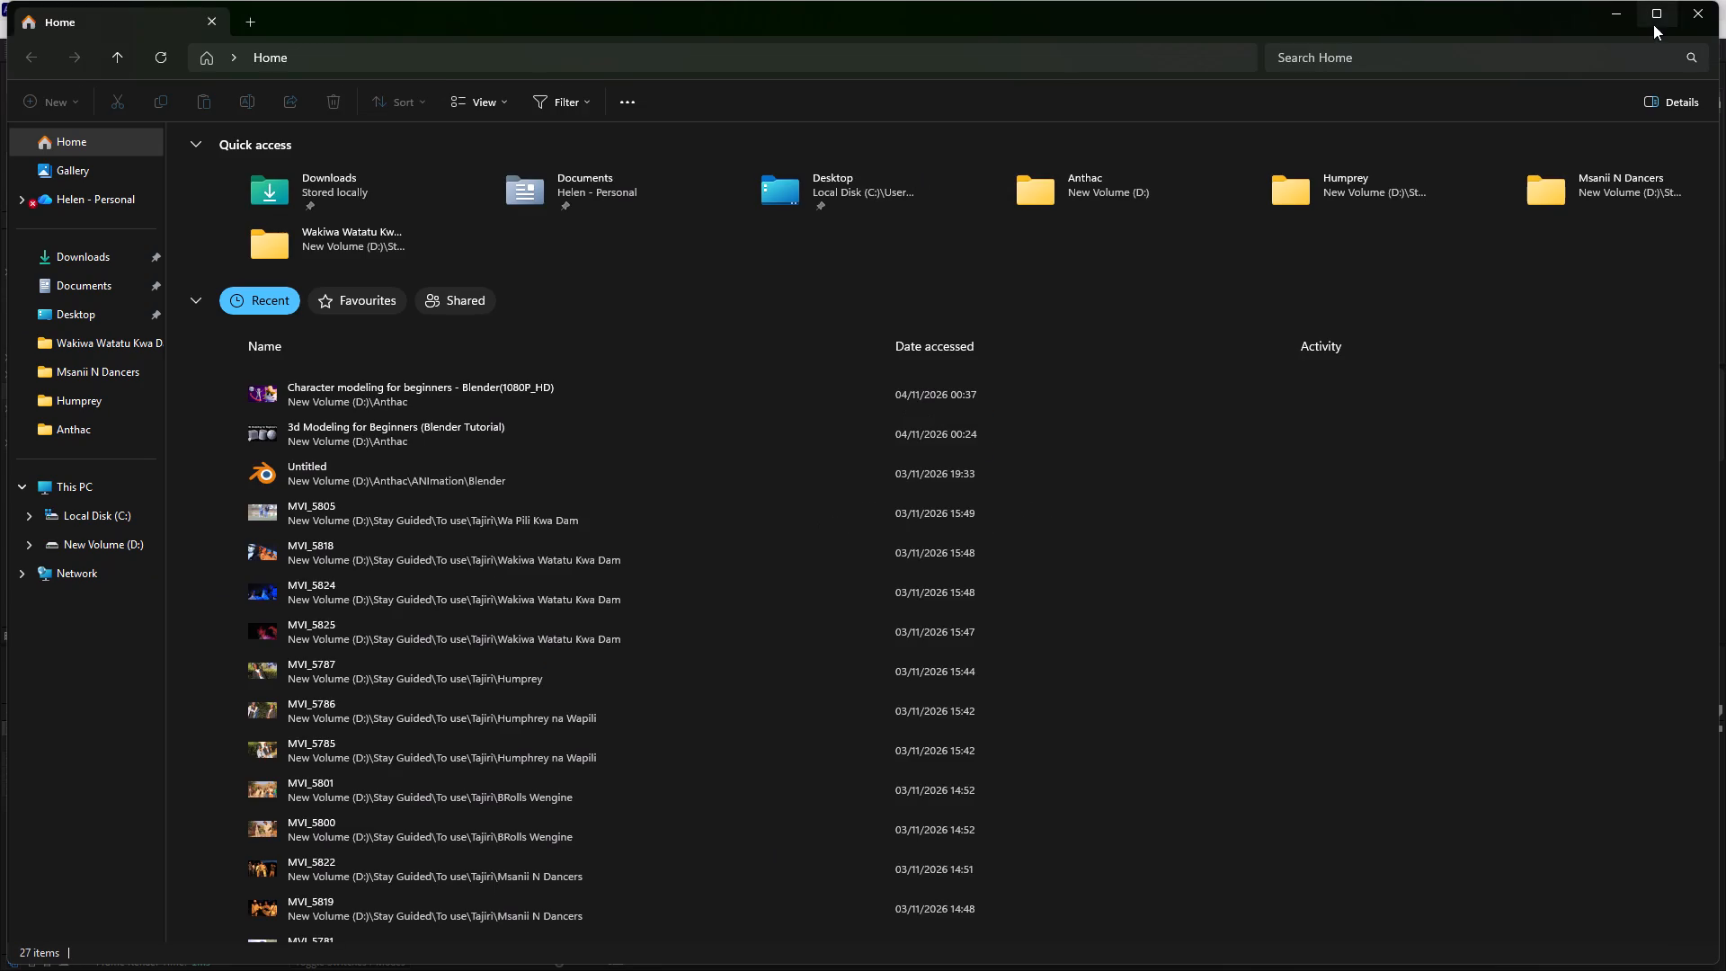
pyautogui.click(1653, 24)
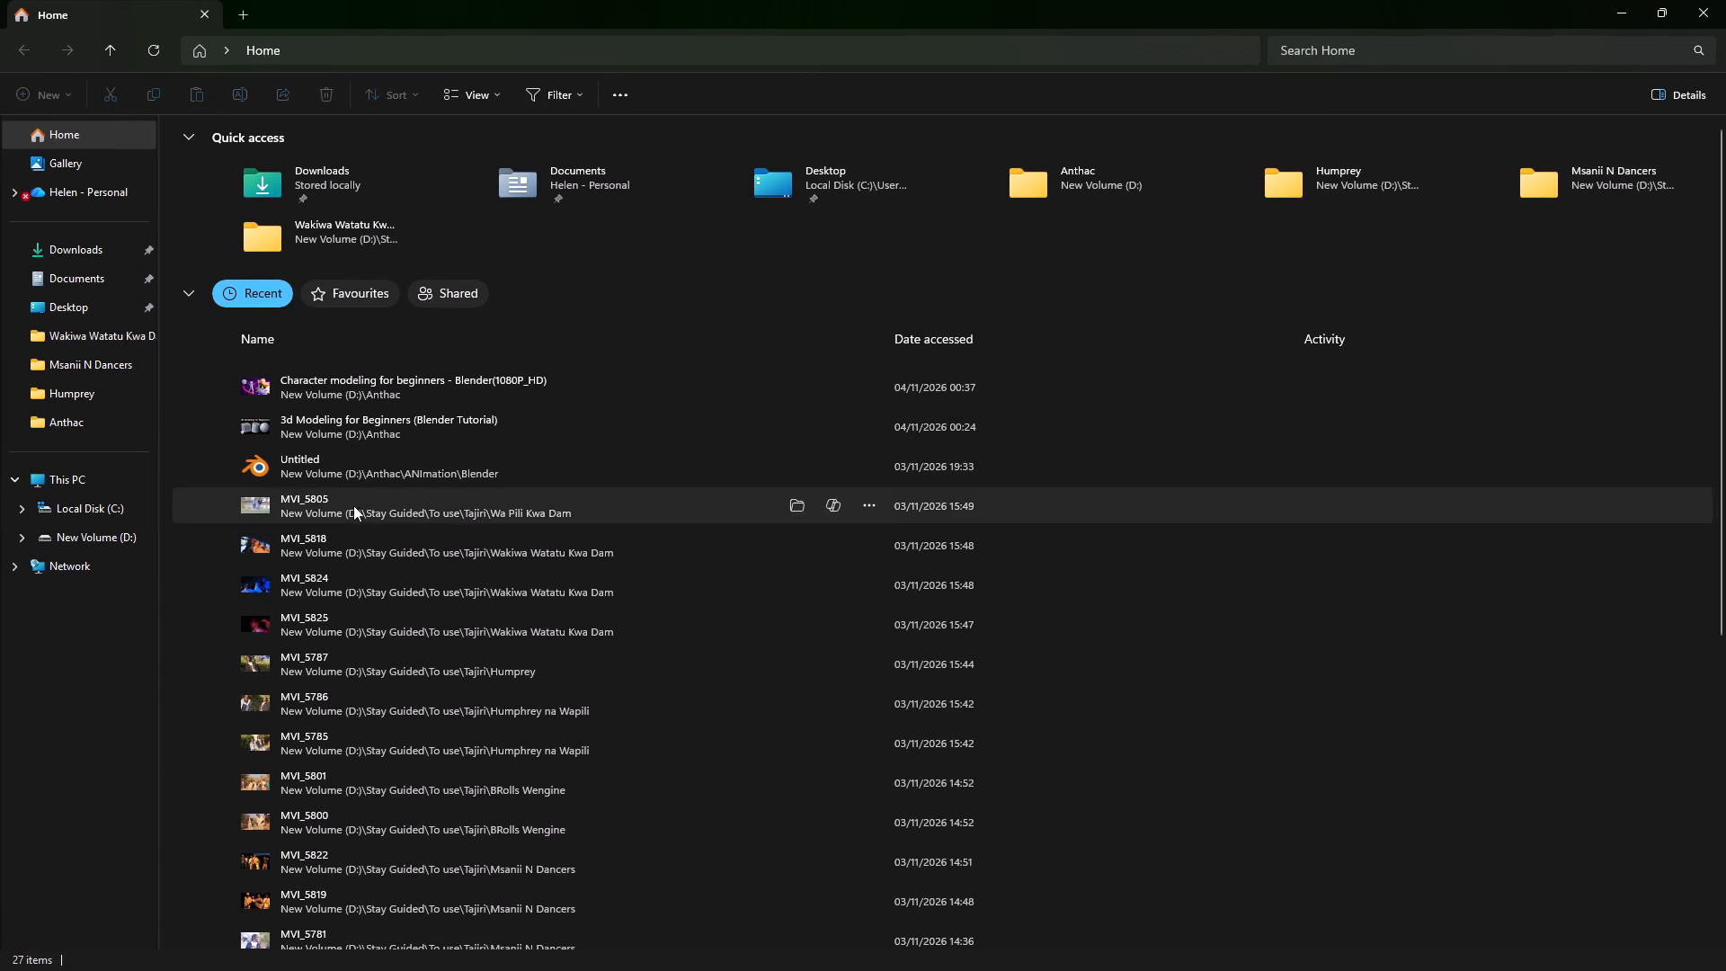
pyautogui.click(85, 551)
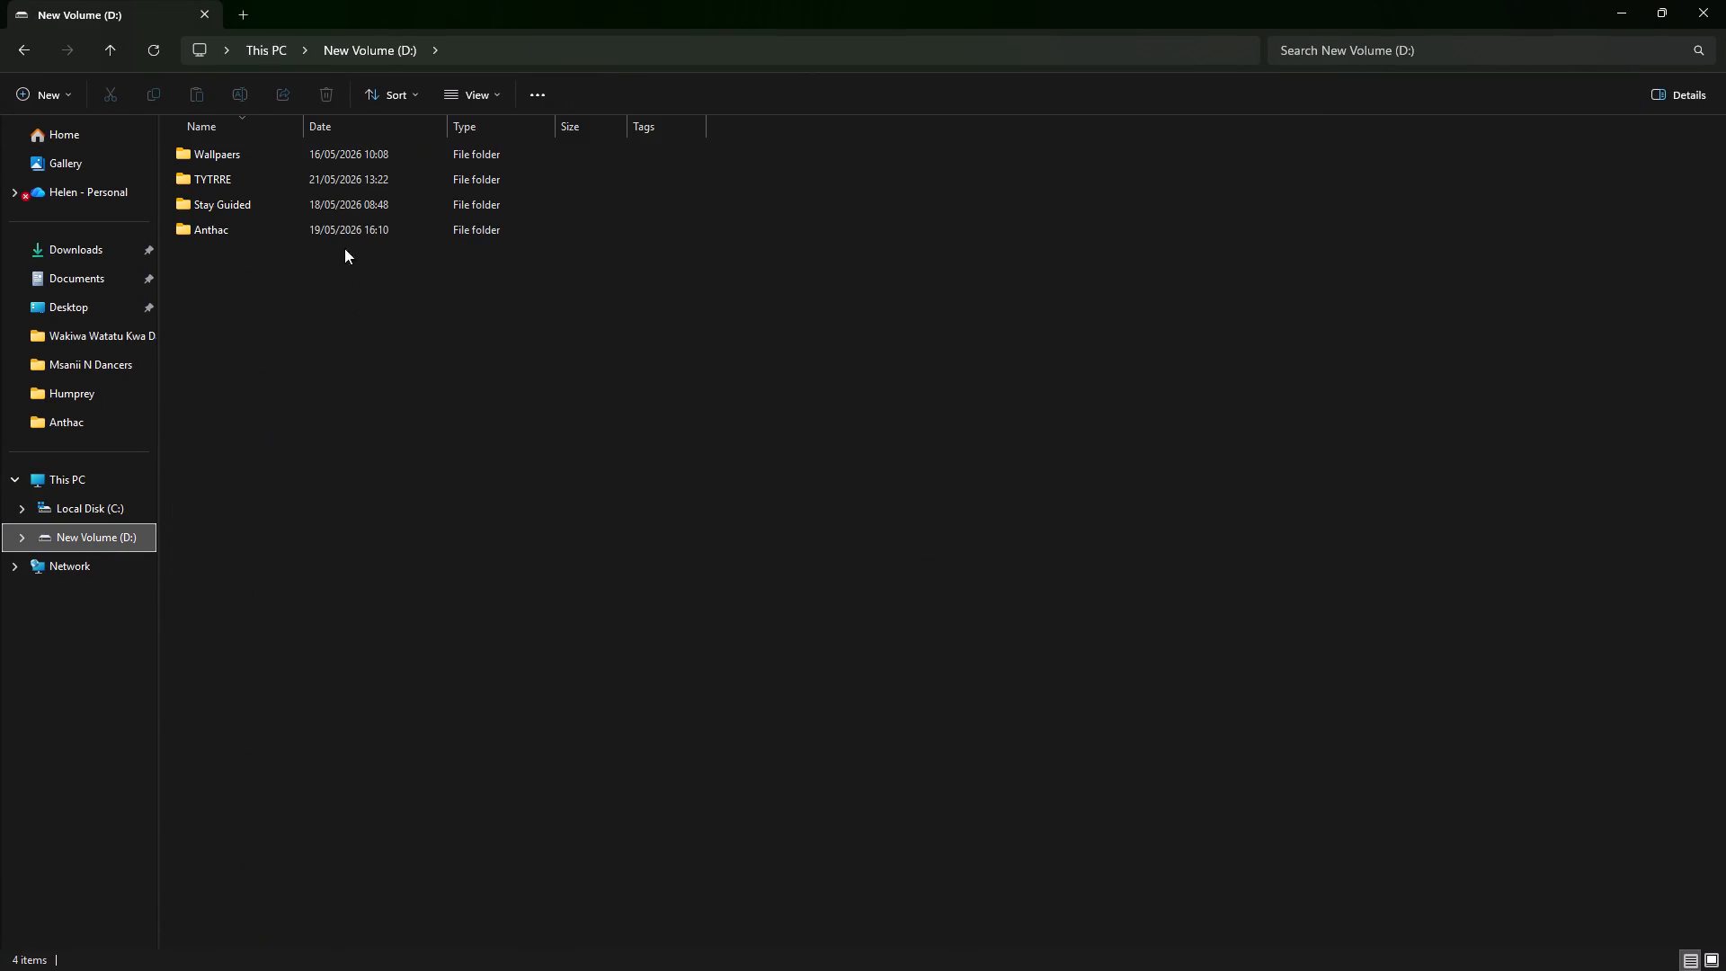
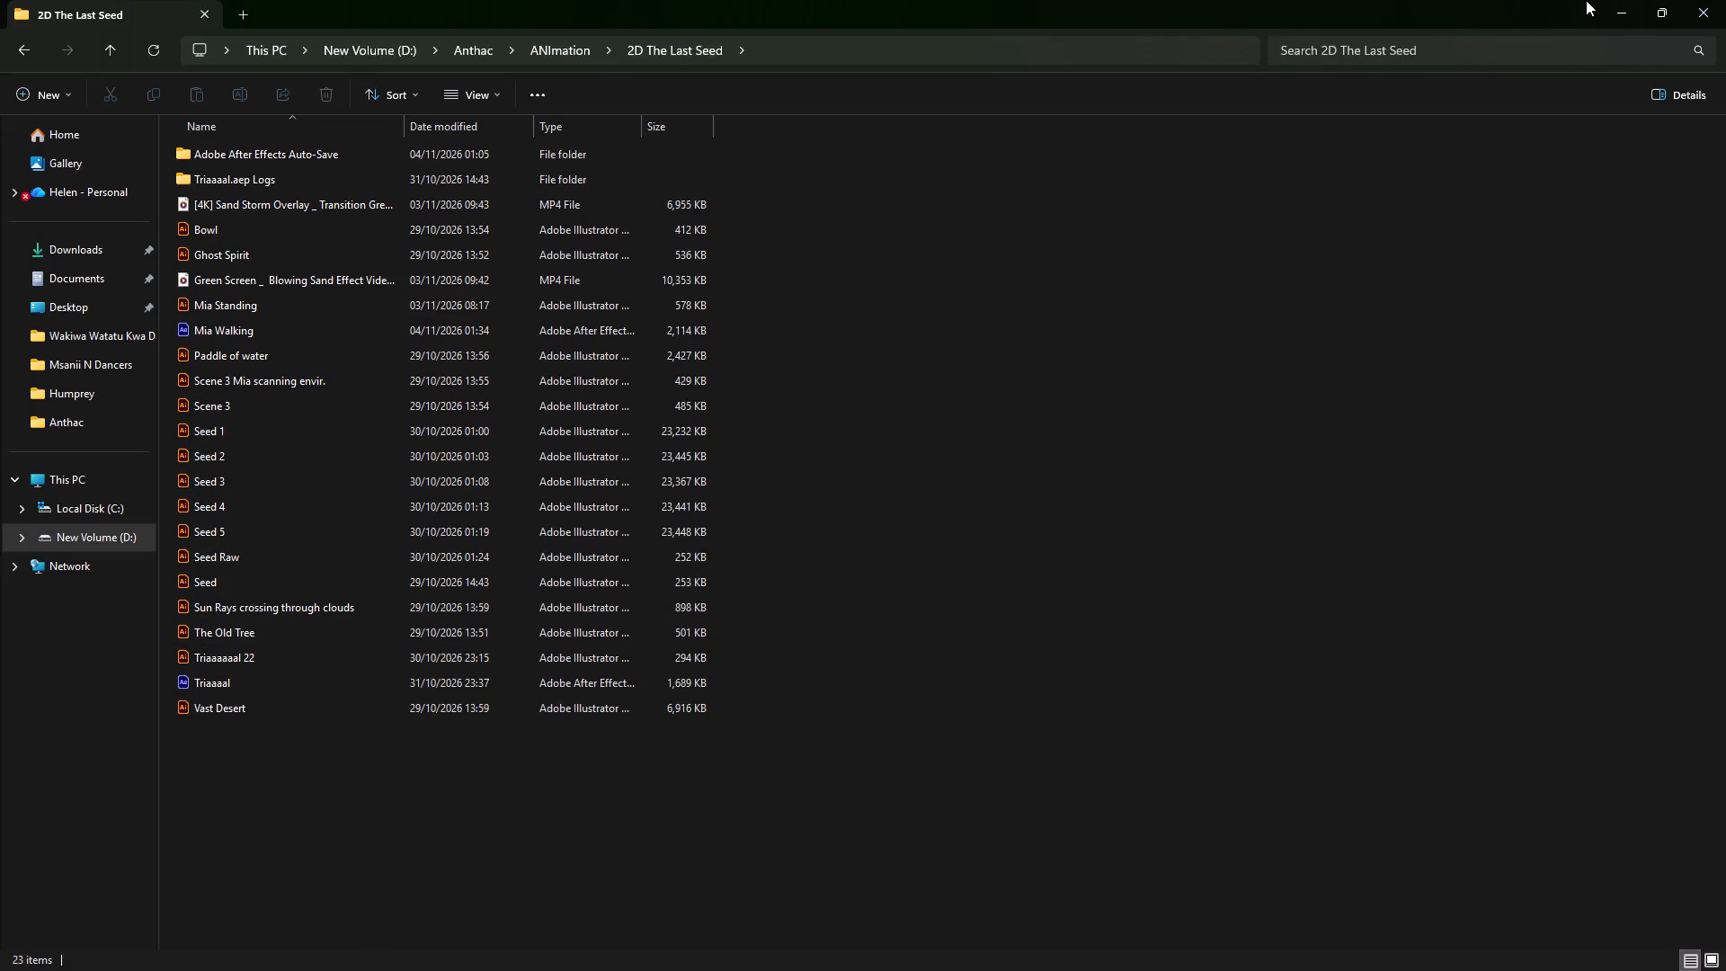
# Minimize the 2D The Last Seed folder window to return to the story PDF.
pyautogui.click(1624, 0)
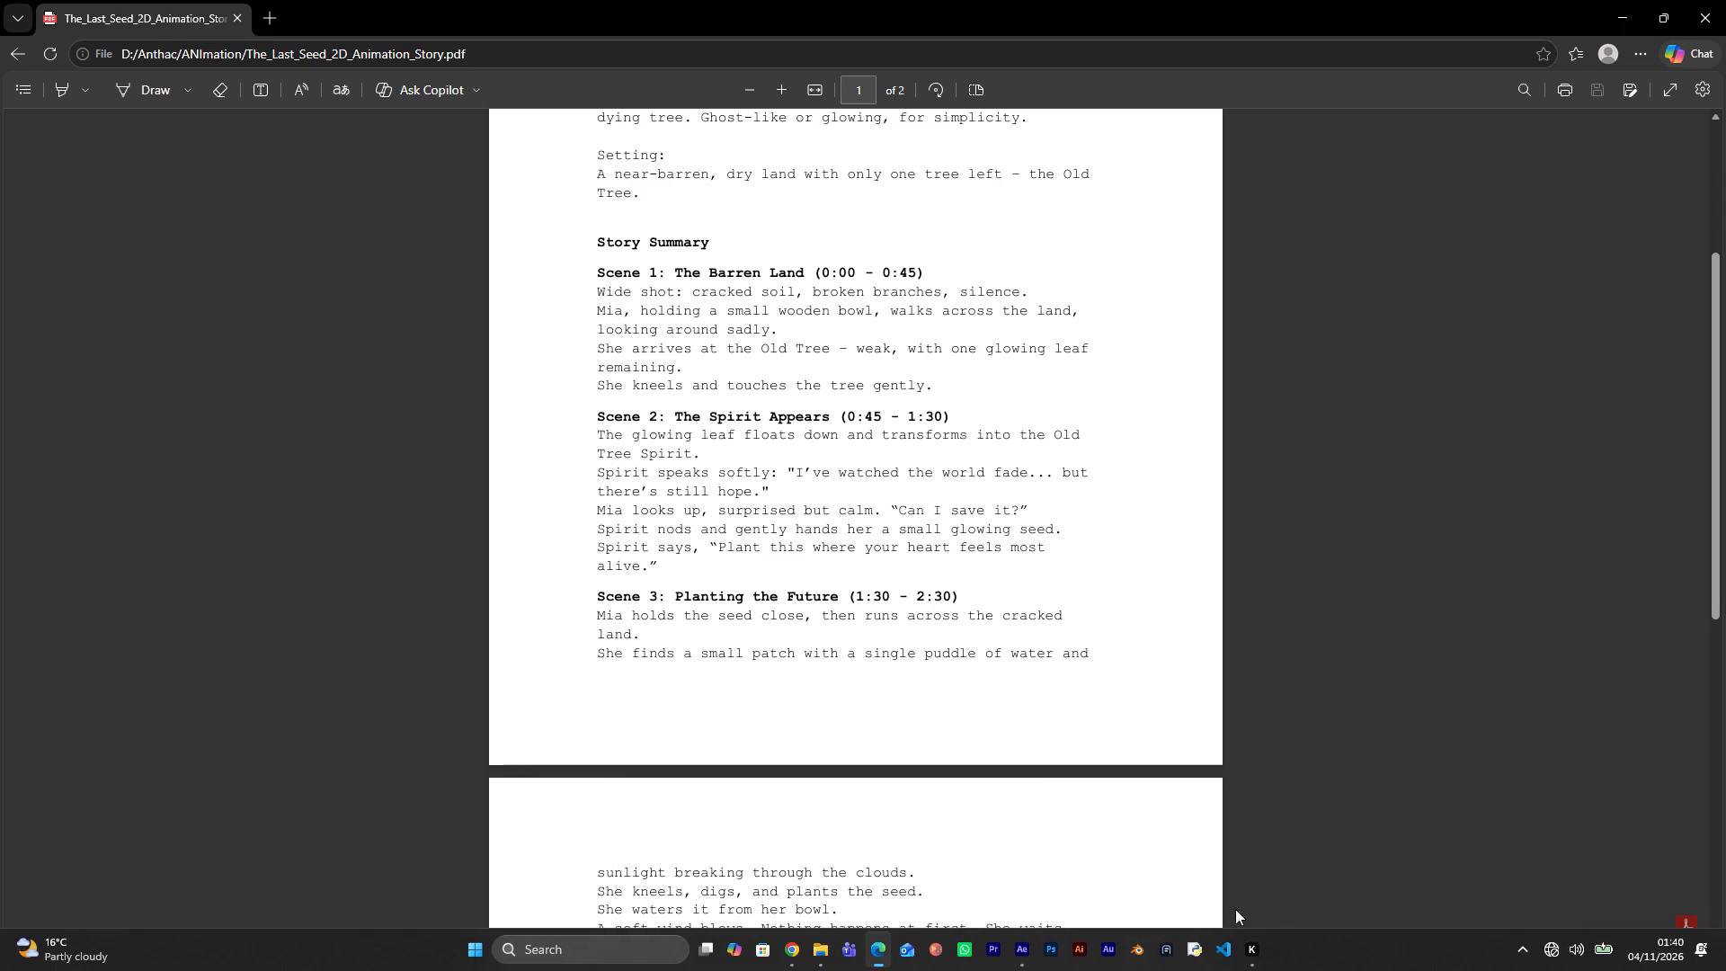
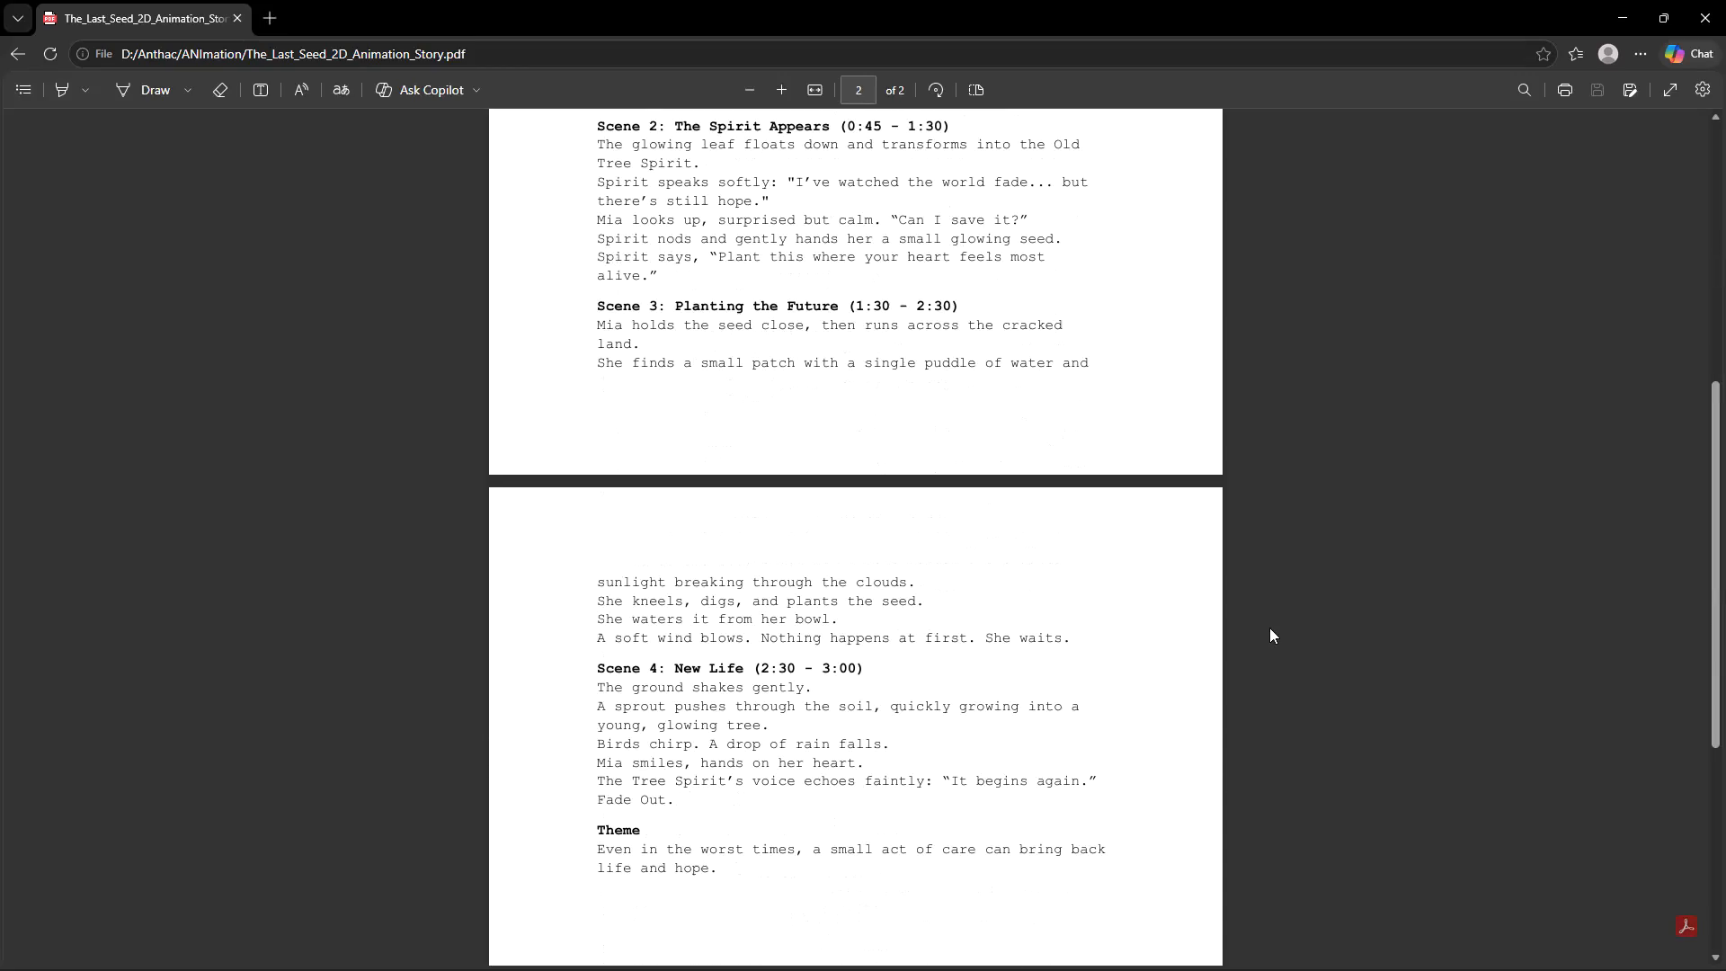
# Switch from the story PDF to After Effects and preview the Comp 2 scene from its first frame.
pyautogui.scroll(1, 1269, 628)
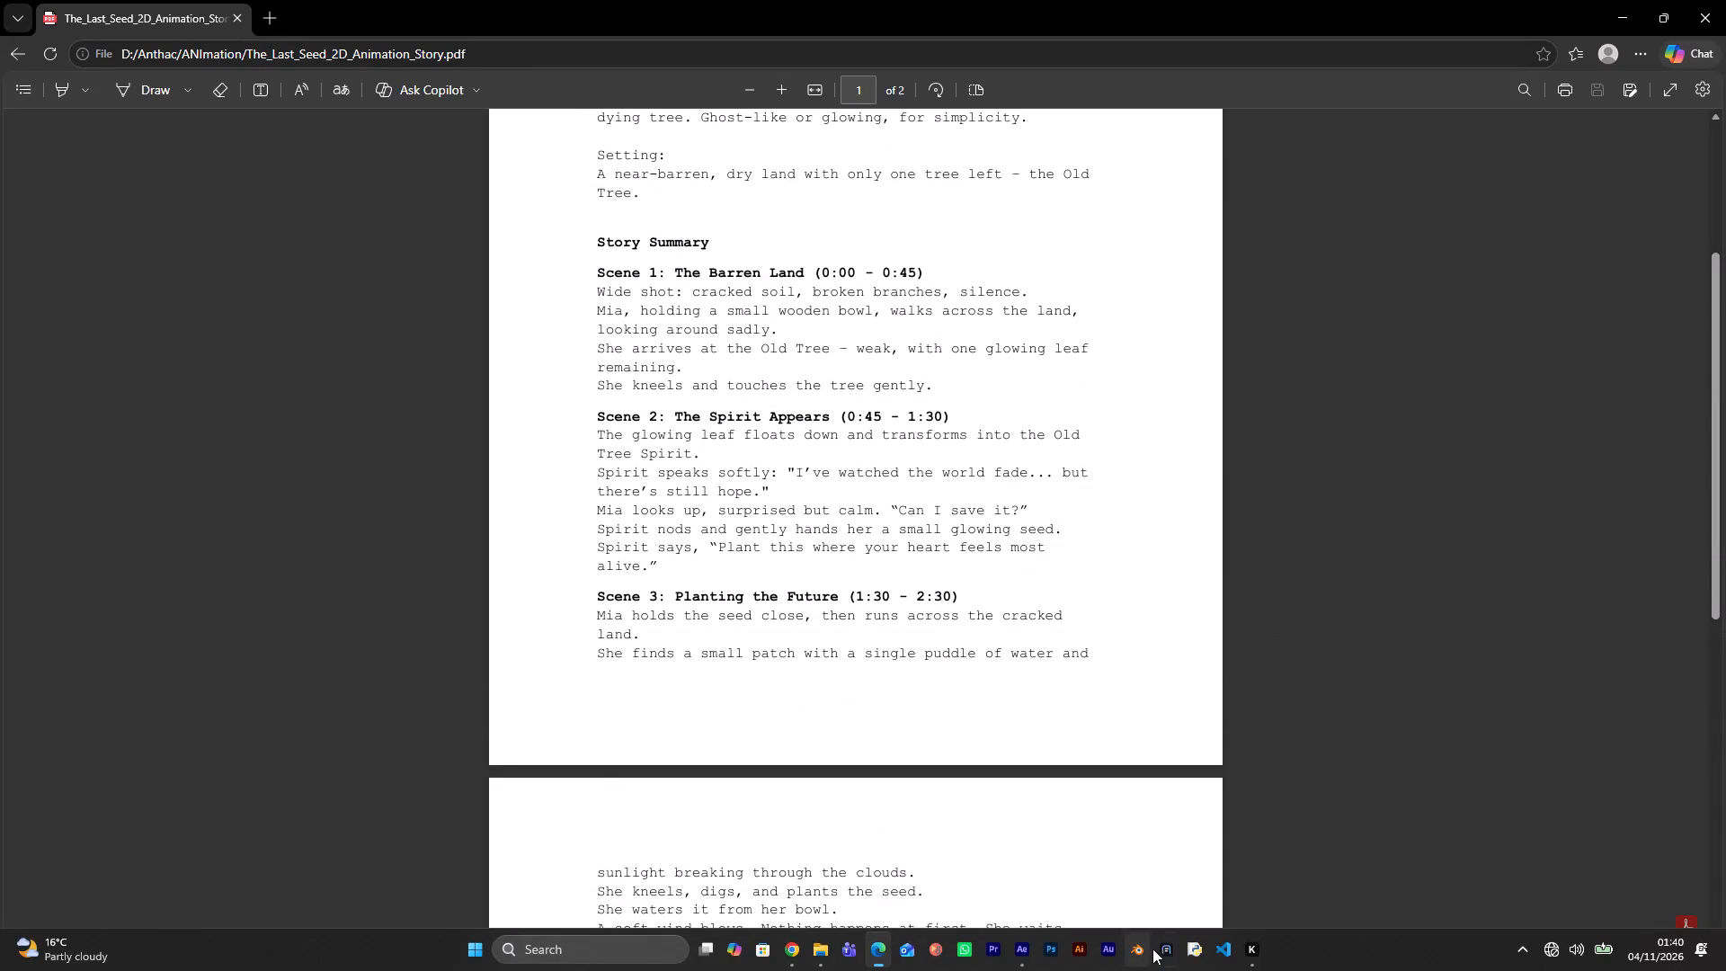
pyautogui.click(1029, 958)
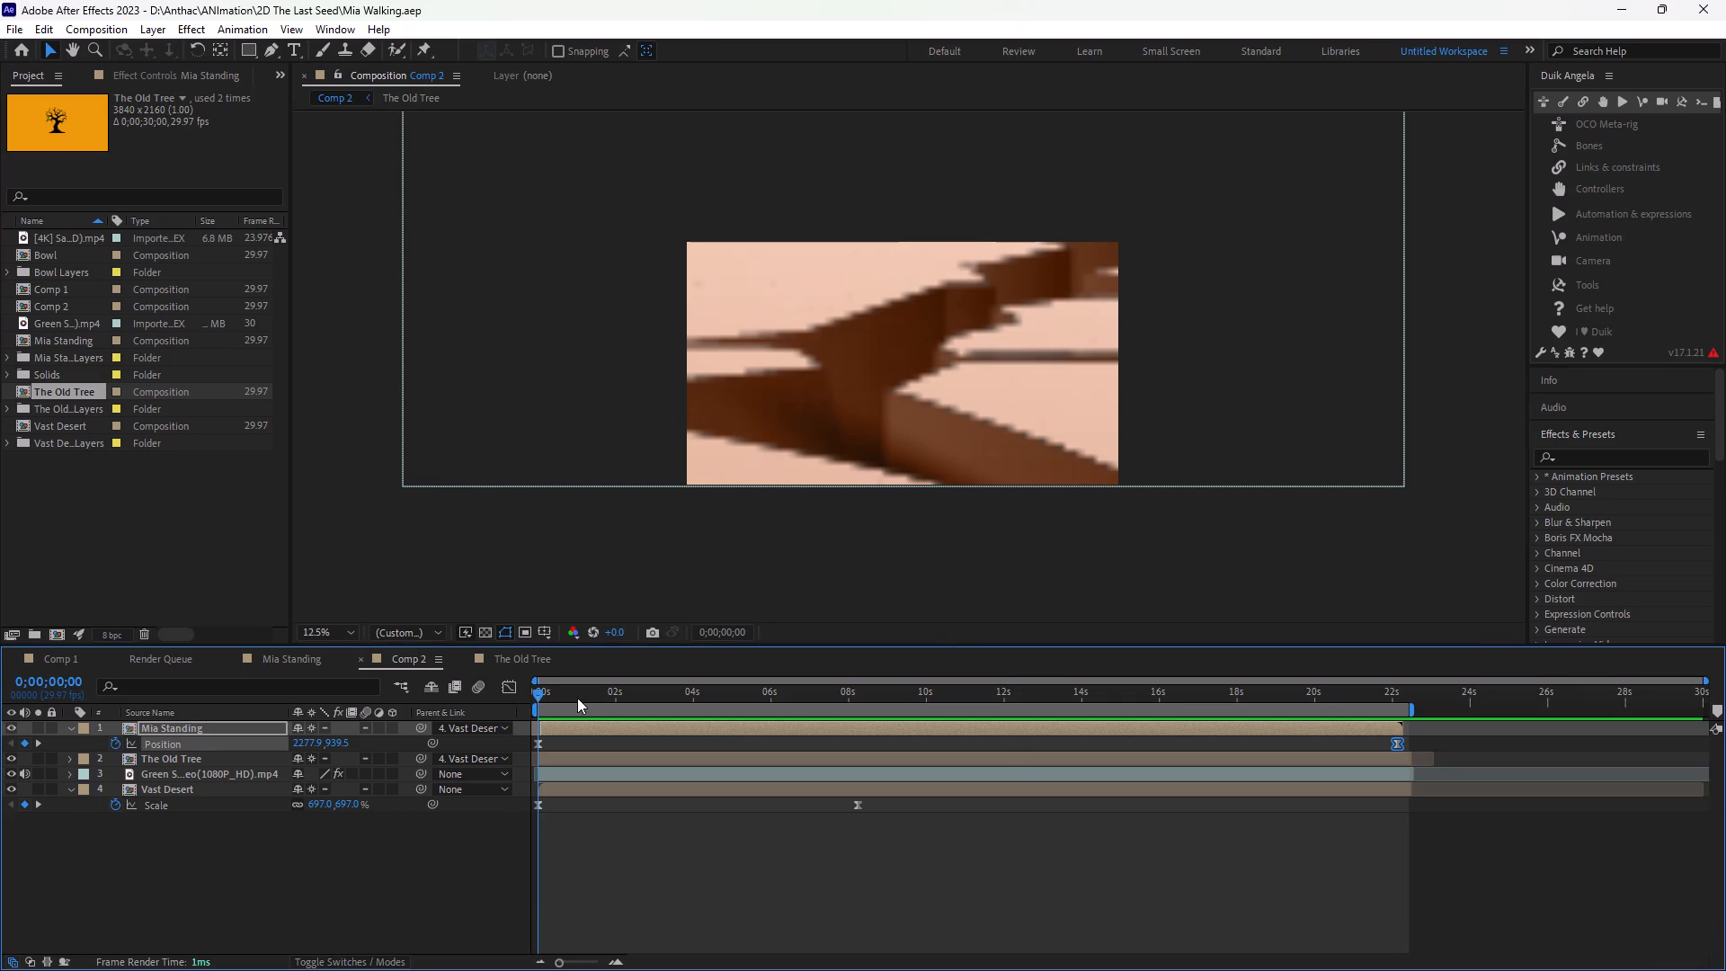
pyautogui.moveTo(538, 692); pyautogui.dragTo(491, 692)
pyautogui.press('space')
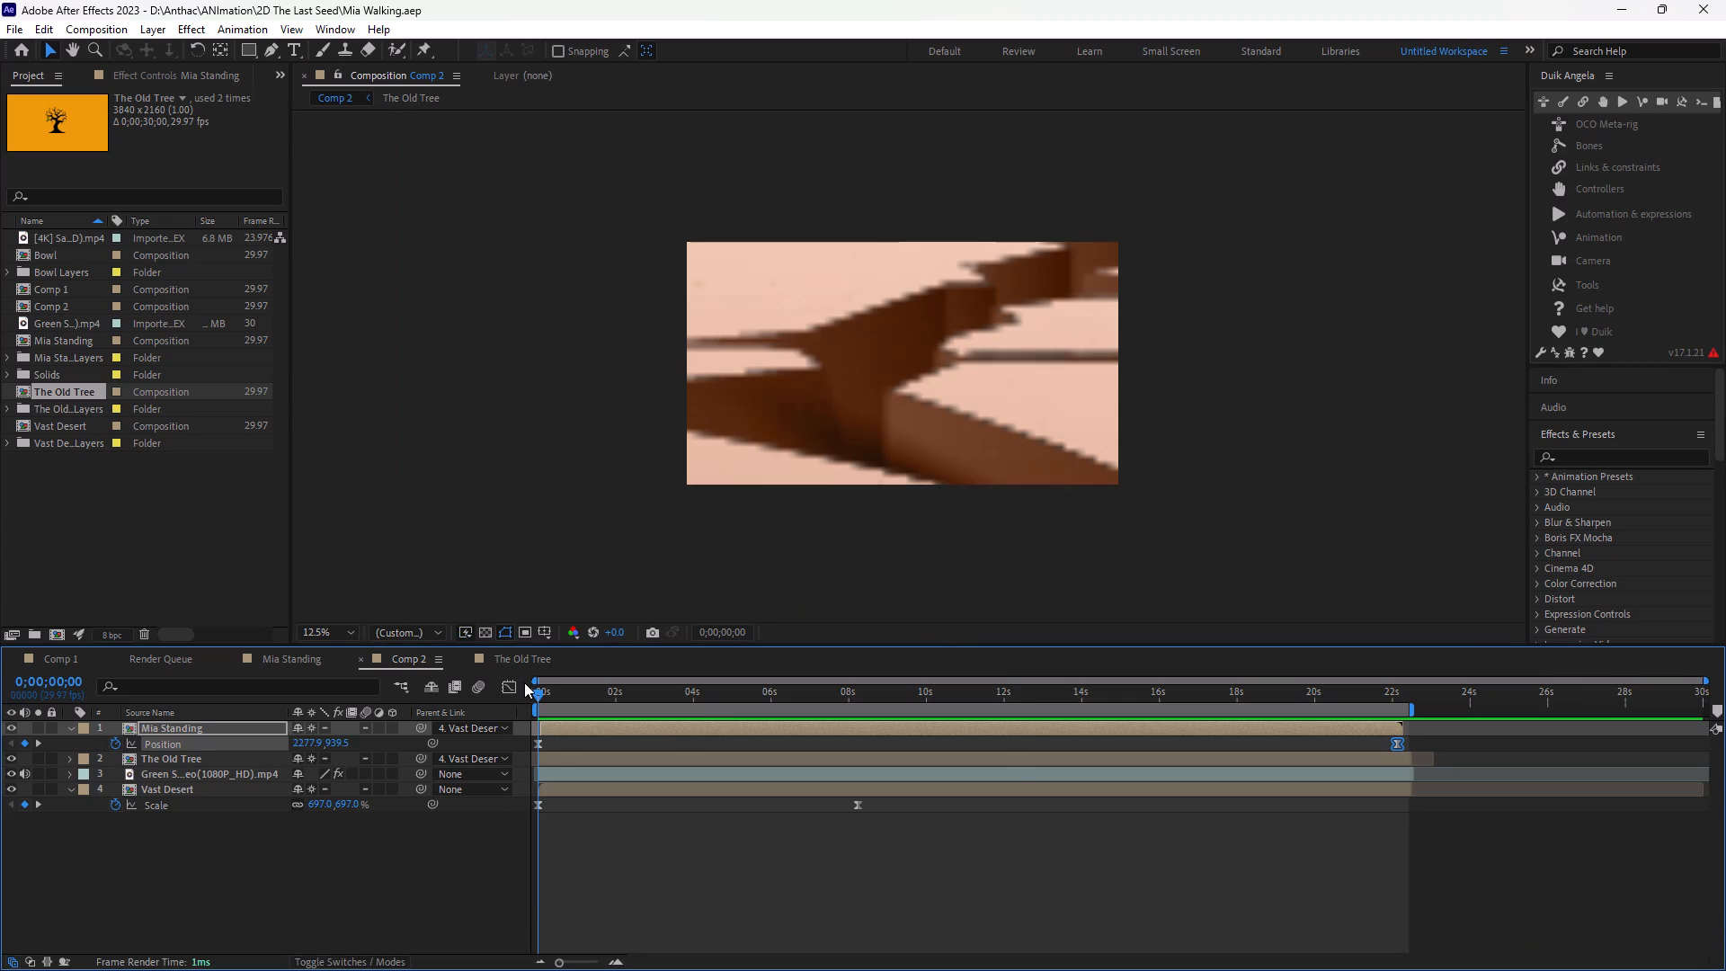
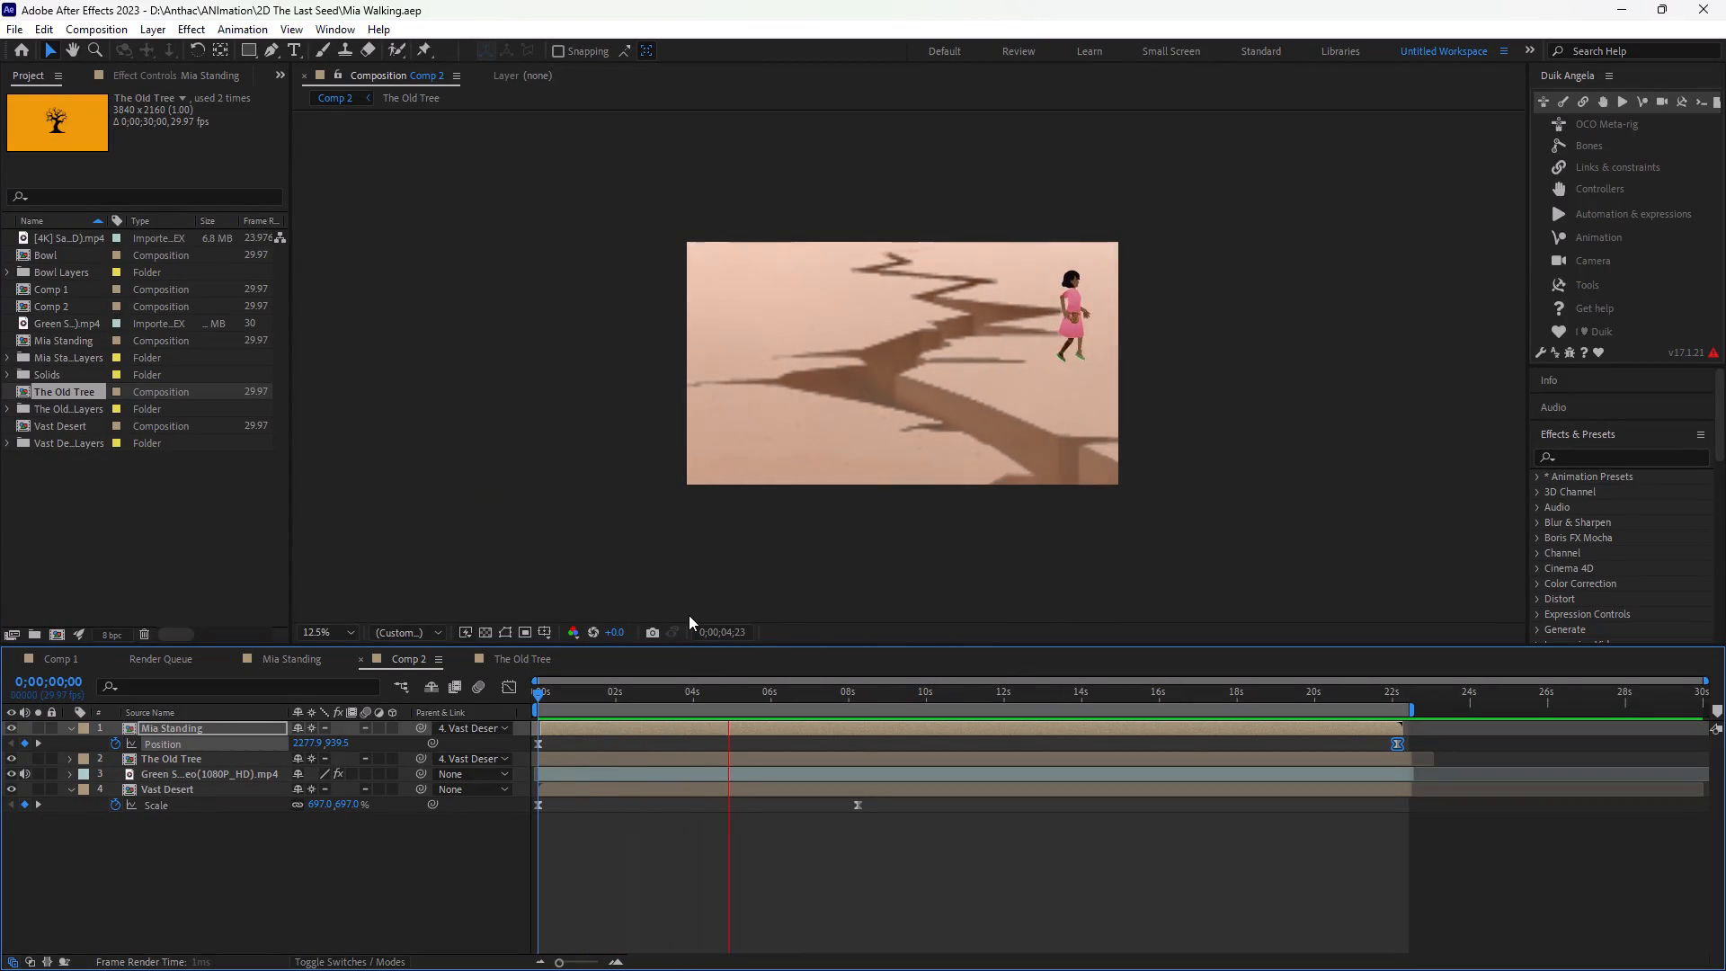
# Stop the Comp 2 preview at about 0;00;07;04 and save the Mia Walking project.
pyautogui.press('space')
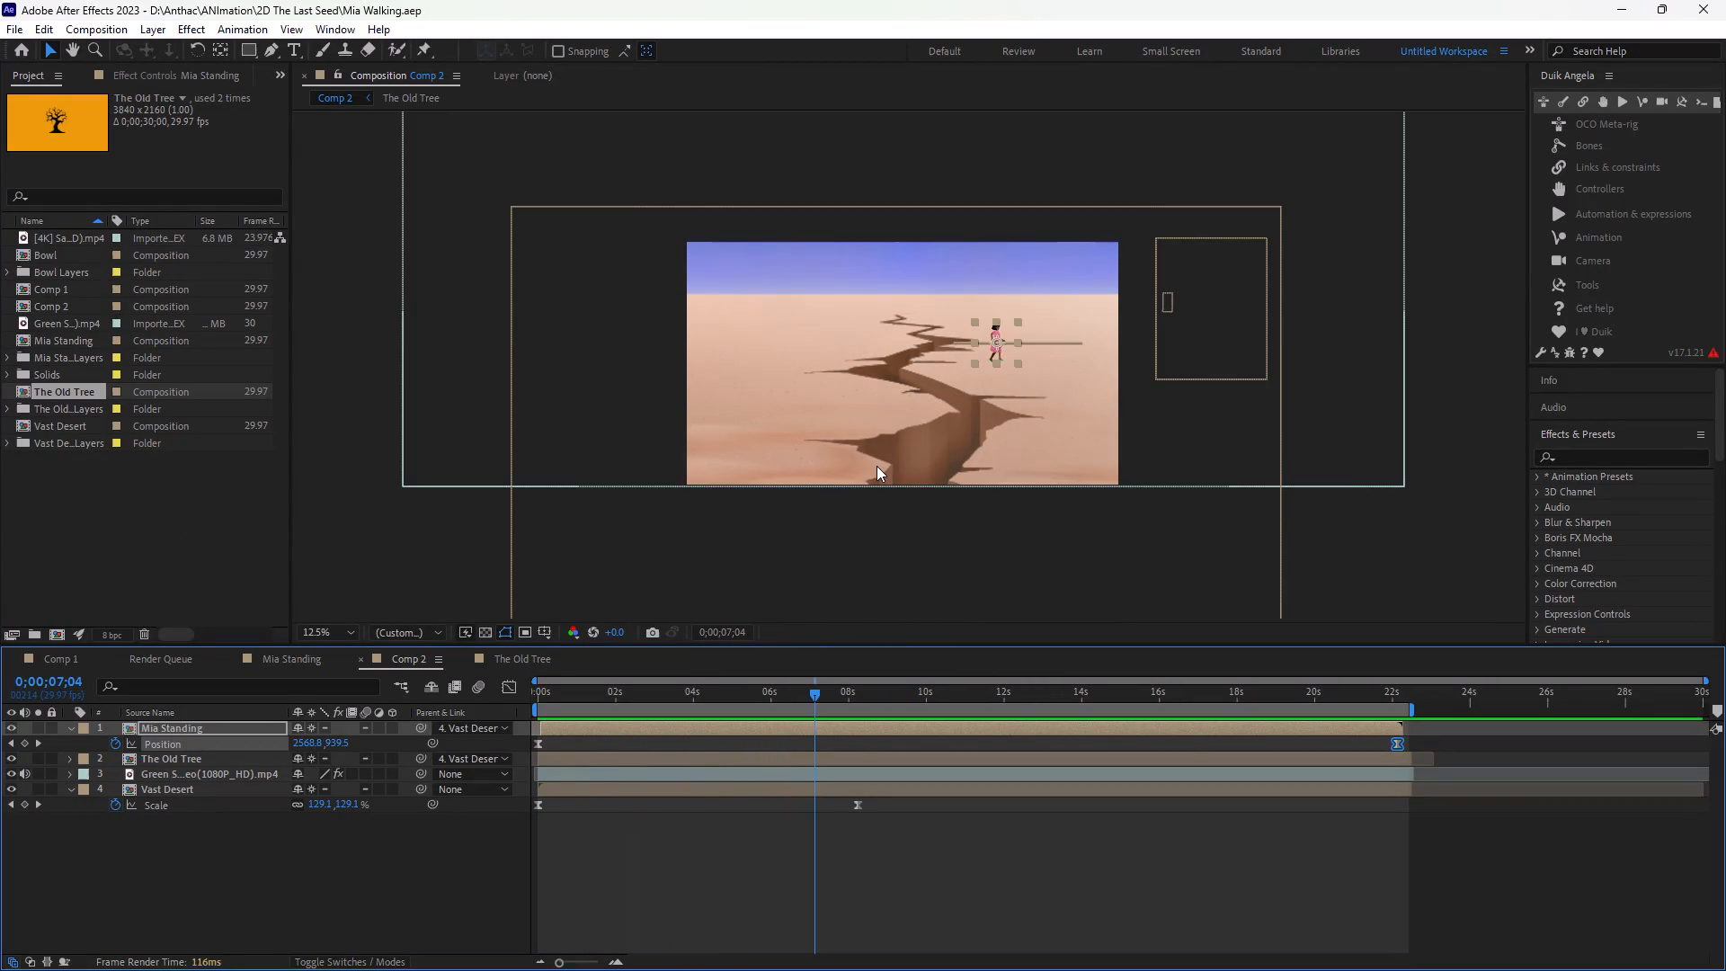
pyautogui.hotkey('ctrl', 's')
pyautogui.hotkey('ctrl', 's')
# Preview the Comp 2 scene from 0;00;00;22 through Mia's walk to the old tree.
pyautogui.click(565, 689)
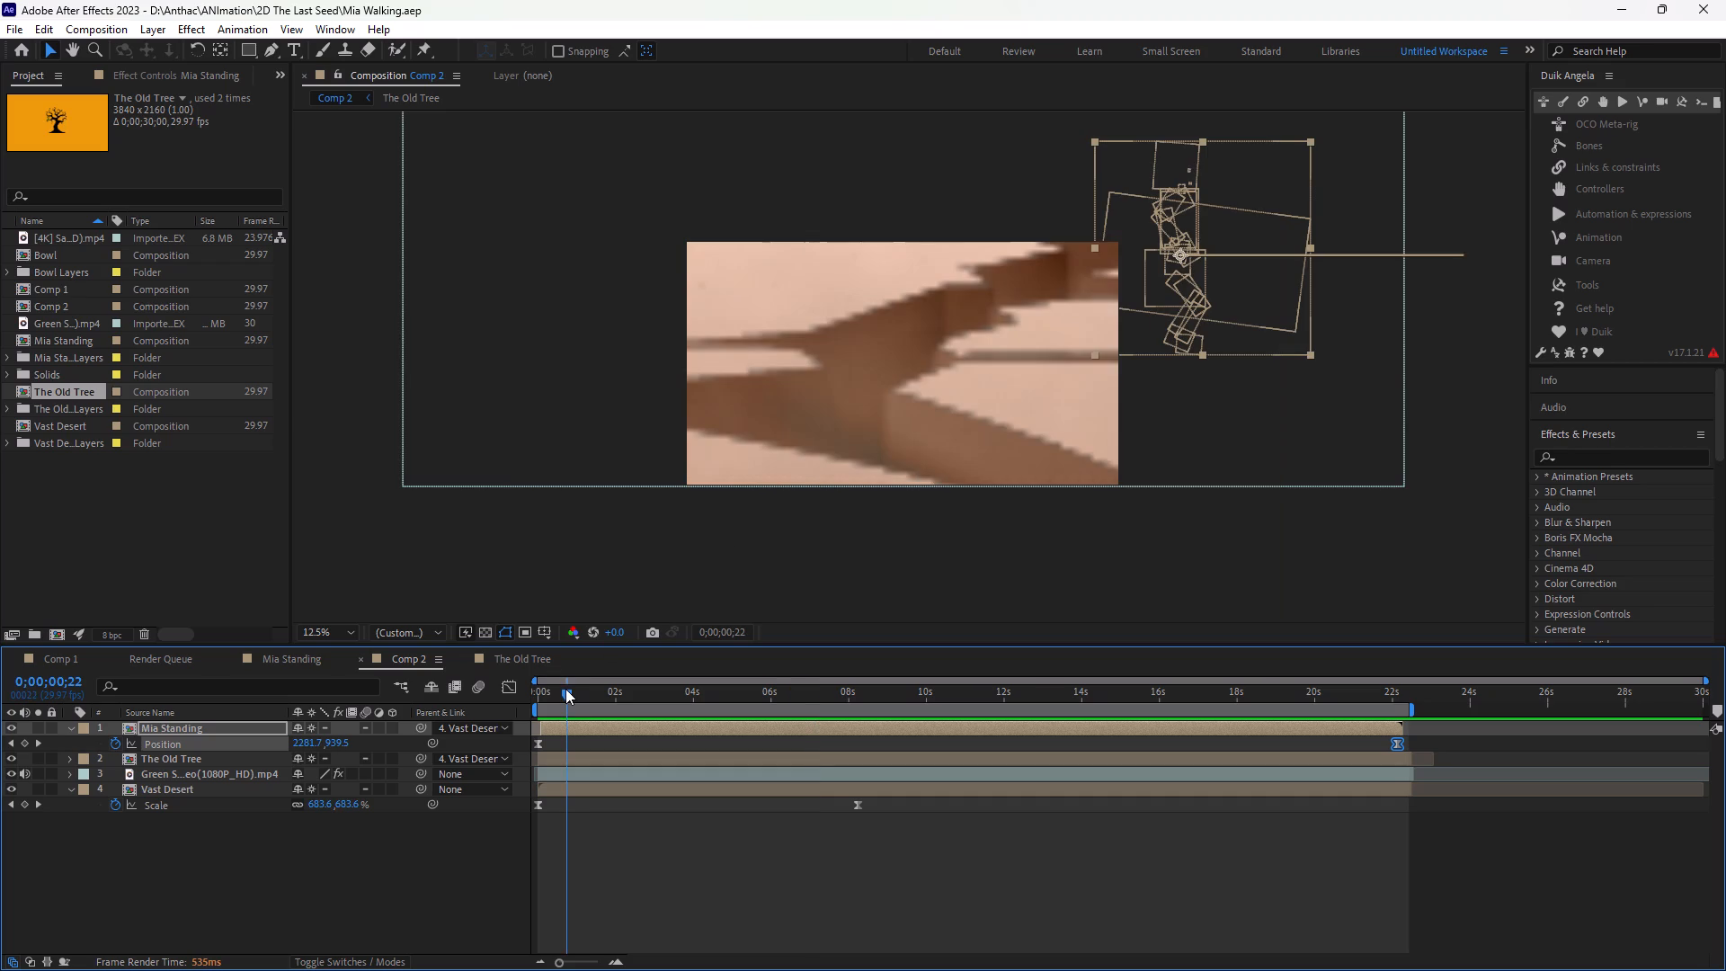
pyautogui.press('space')
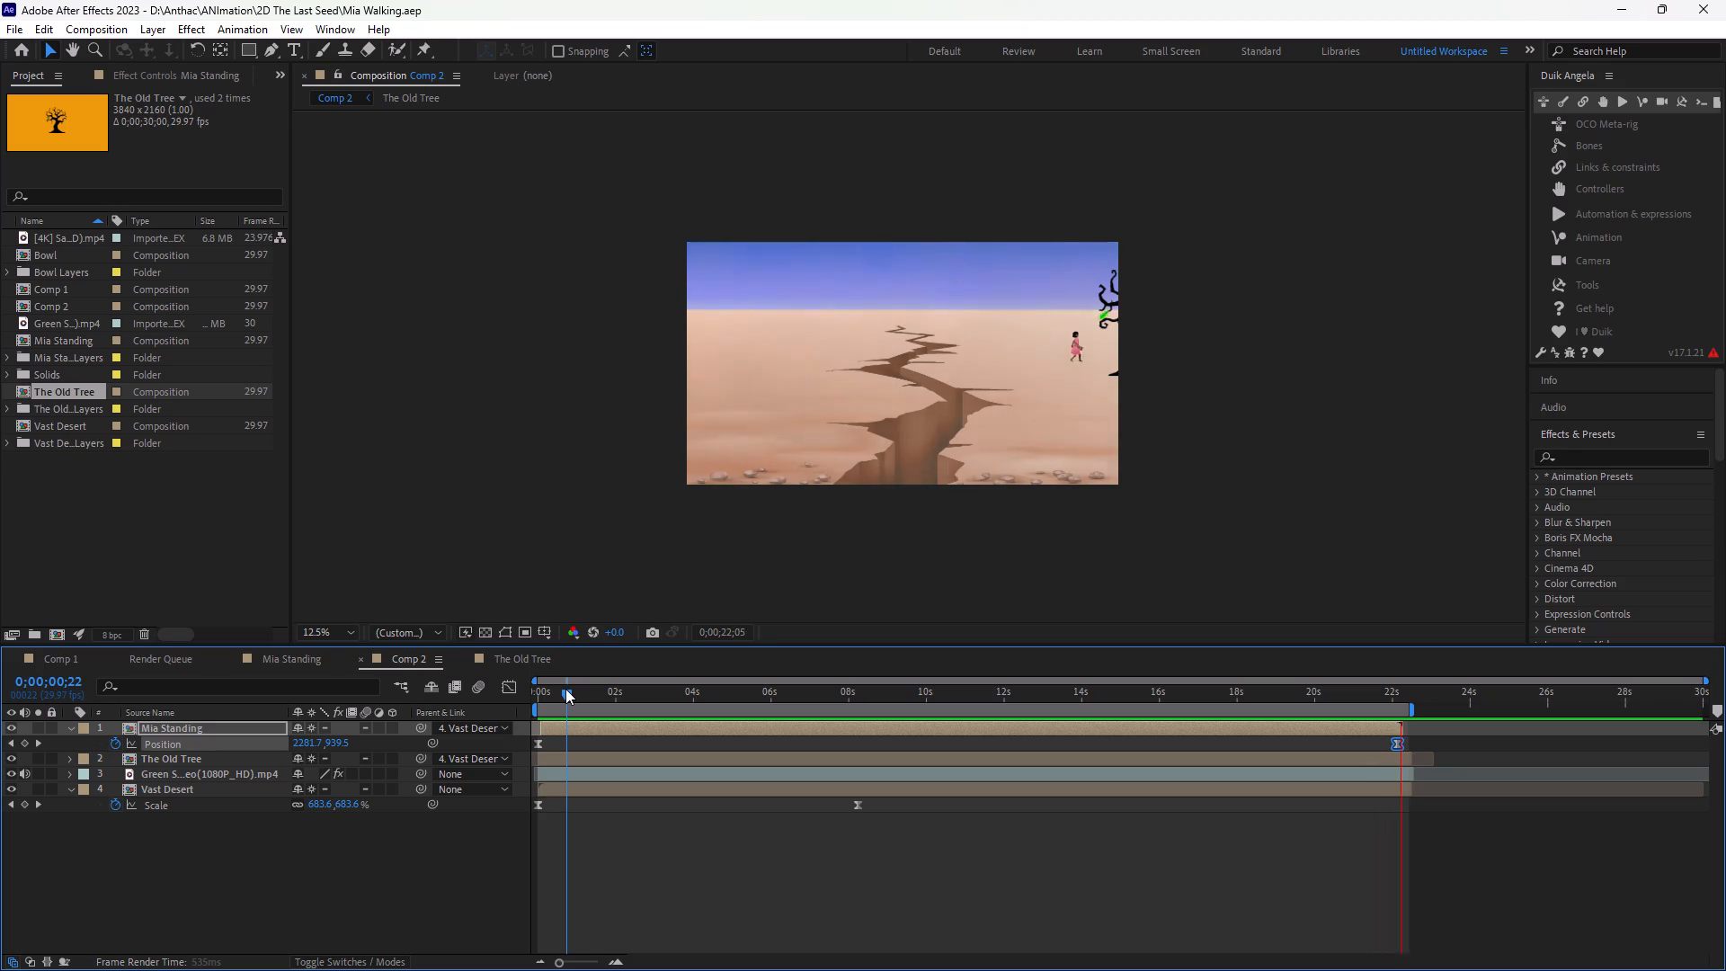
pyautogui.press('space')
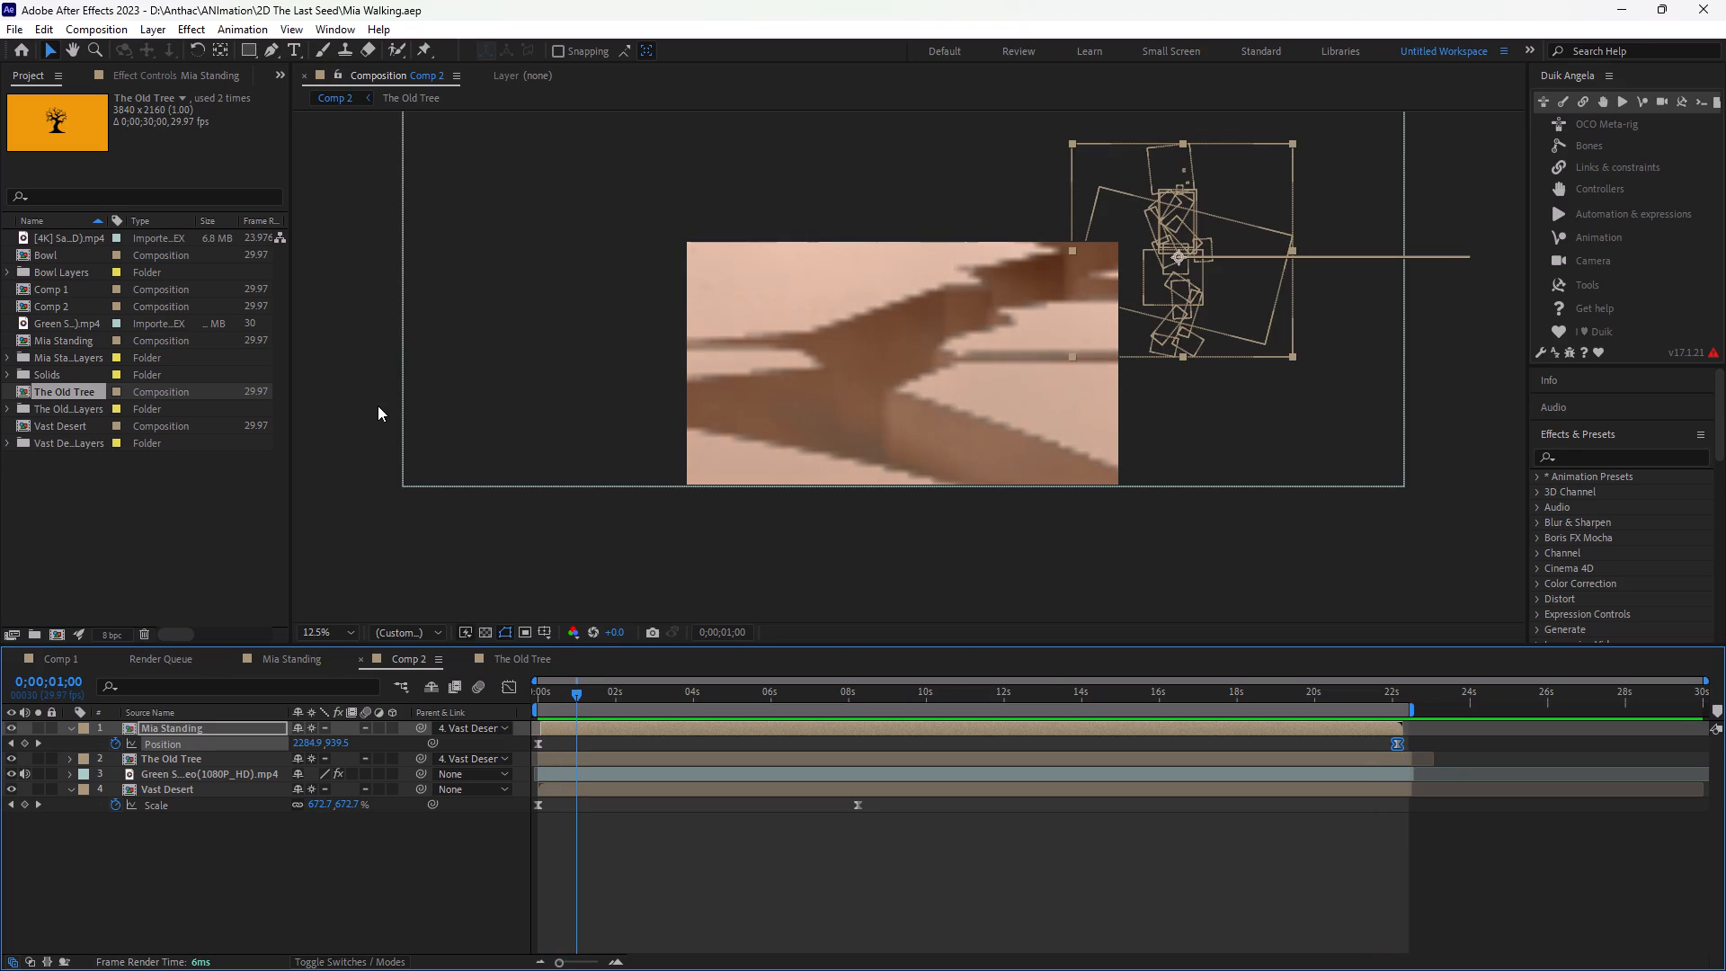
# Save the Mia Walking project and close After Effects.
pyautogui.hotkey('ctrl', 's')
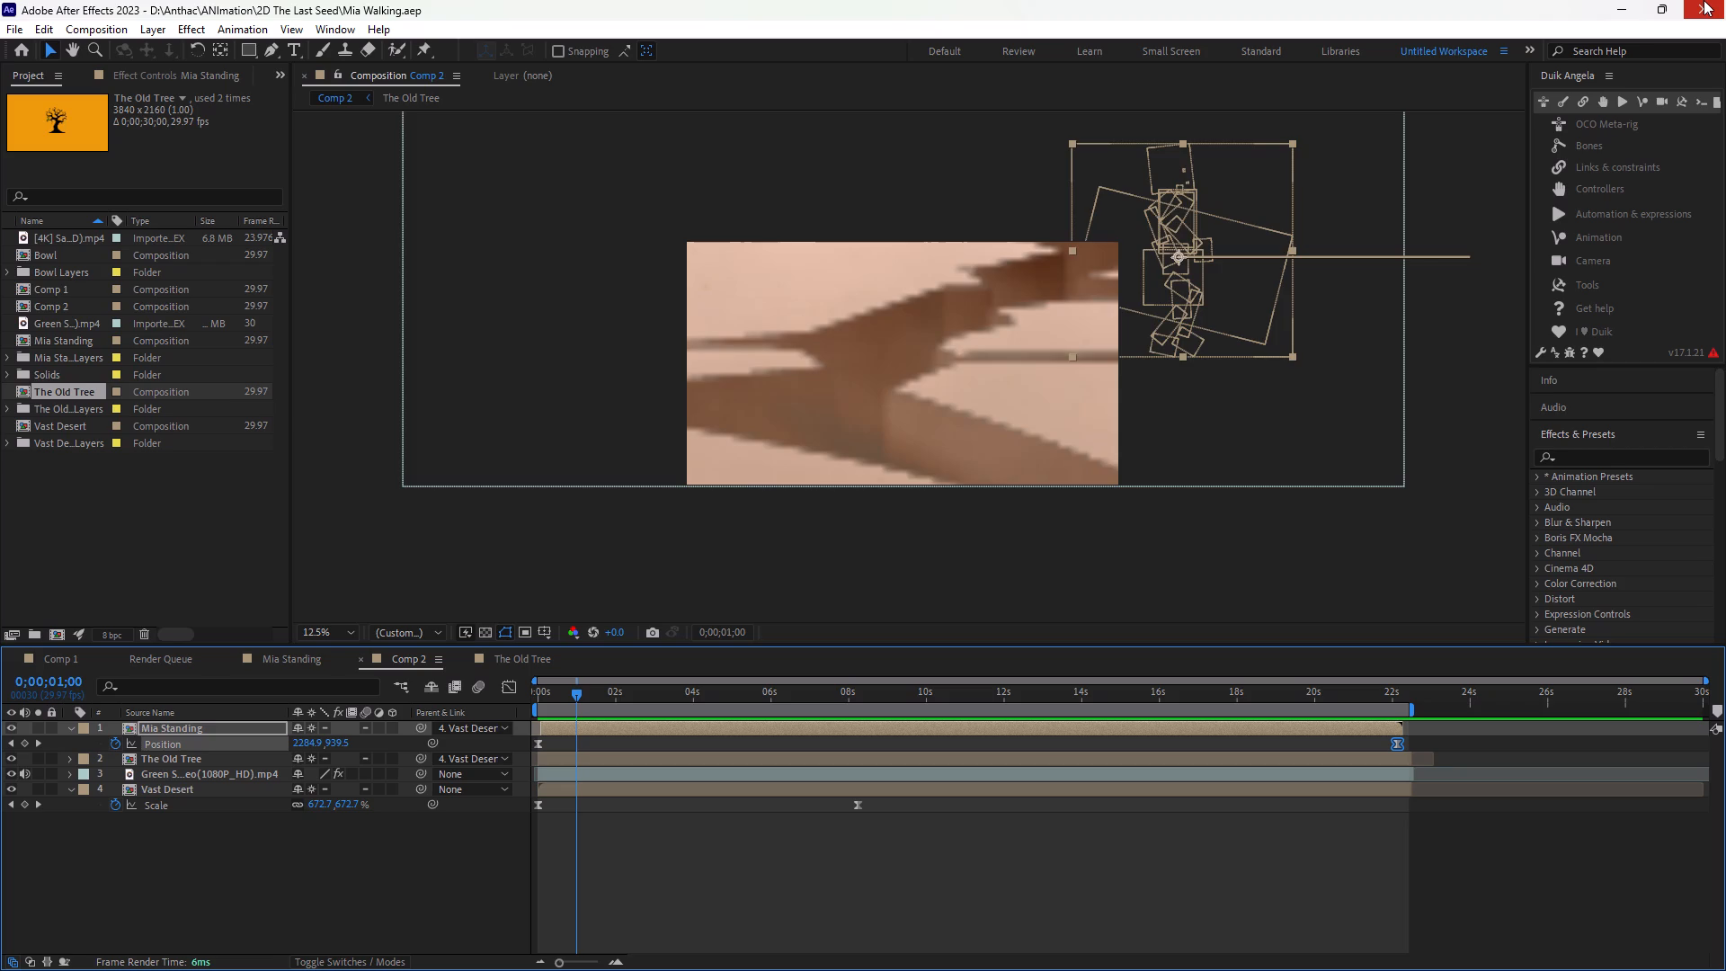
pyautogui.click(1704, 0)
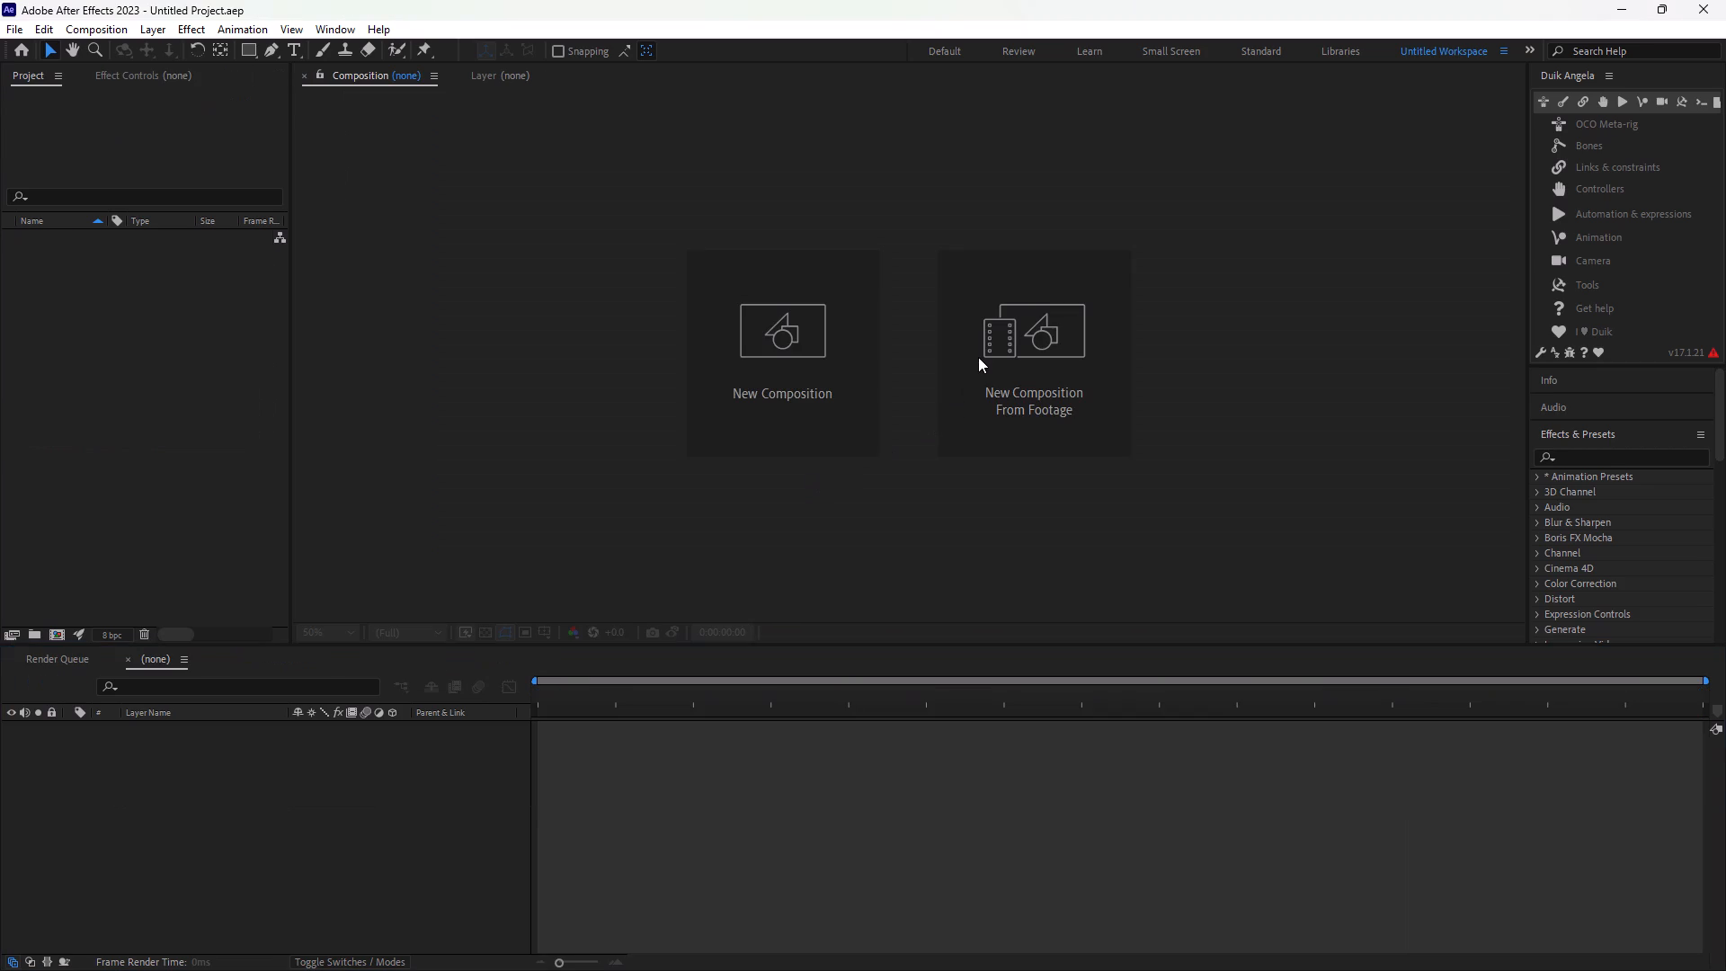
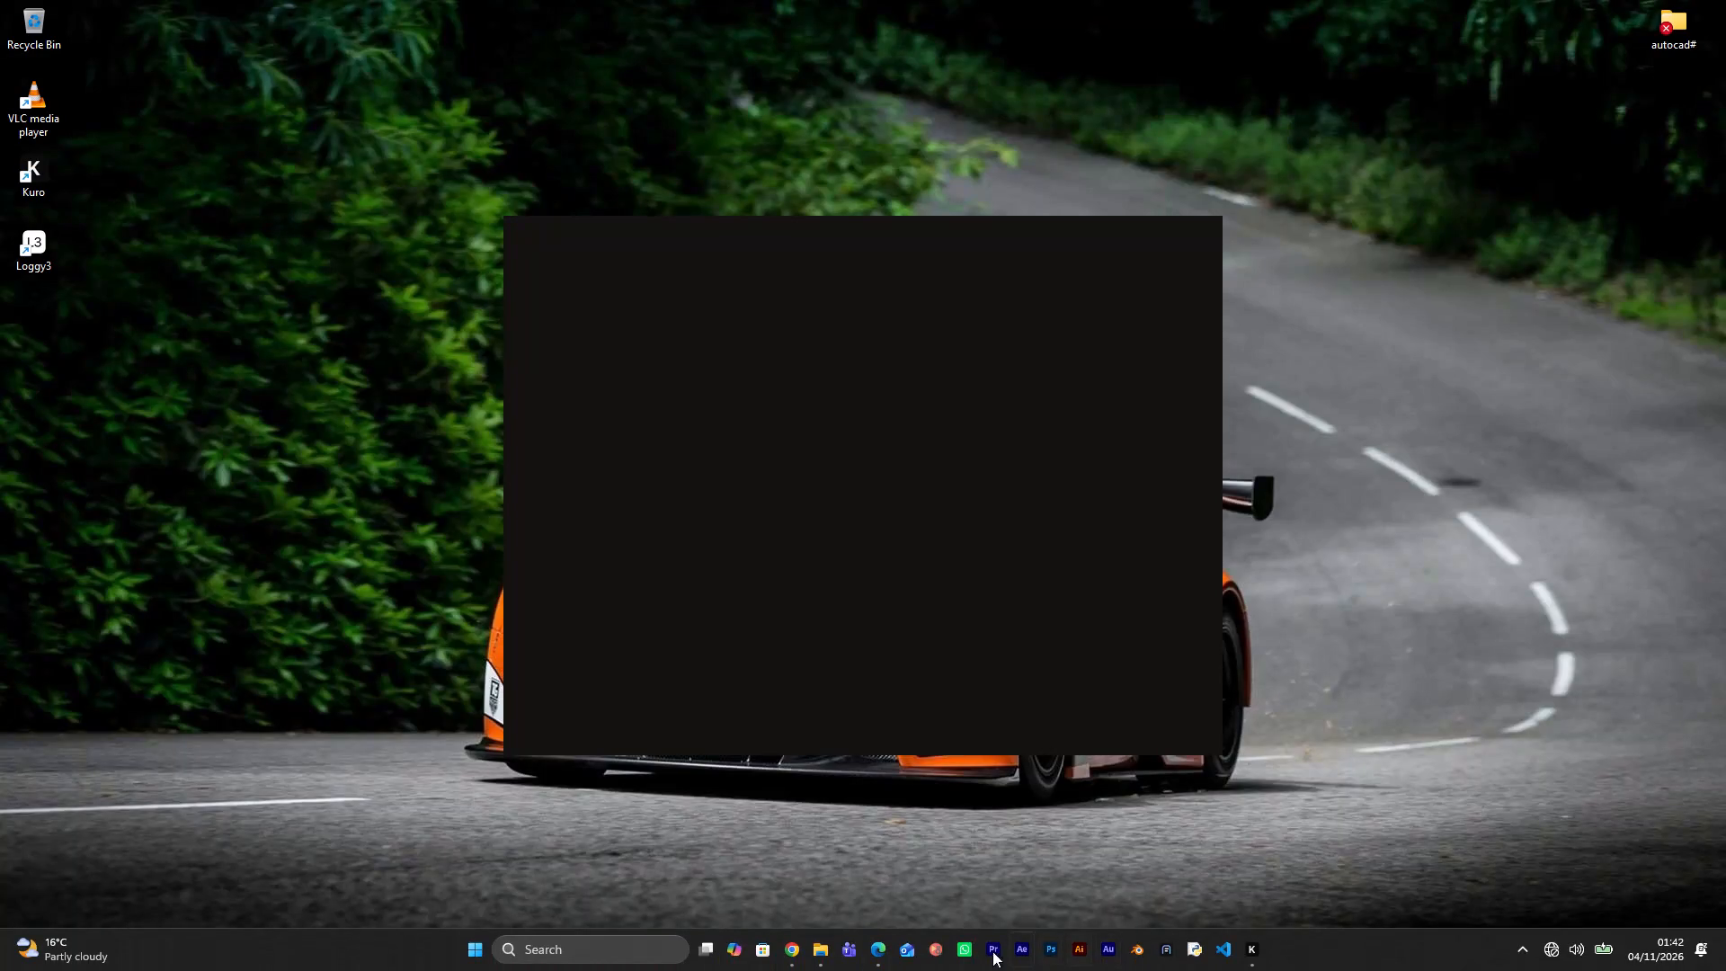
# Open the Scene 3 Mia scanning envir. artwork from the 2D The Last Seed folder in Illustrator.
pyautogui.click(816, 967)
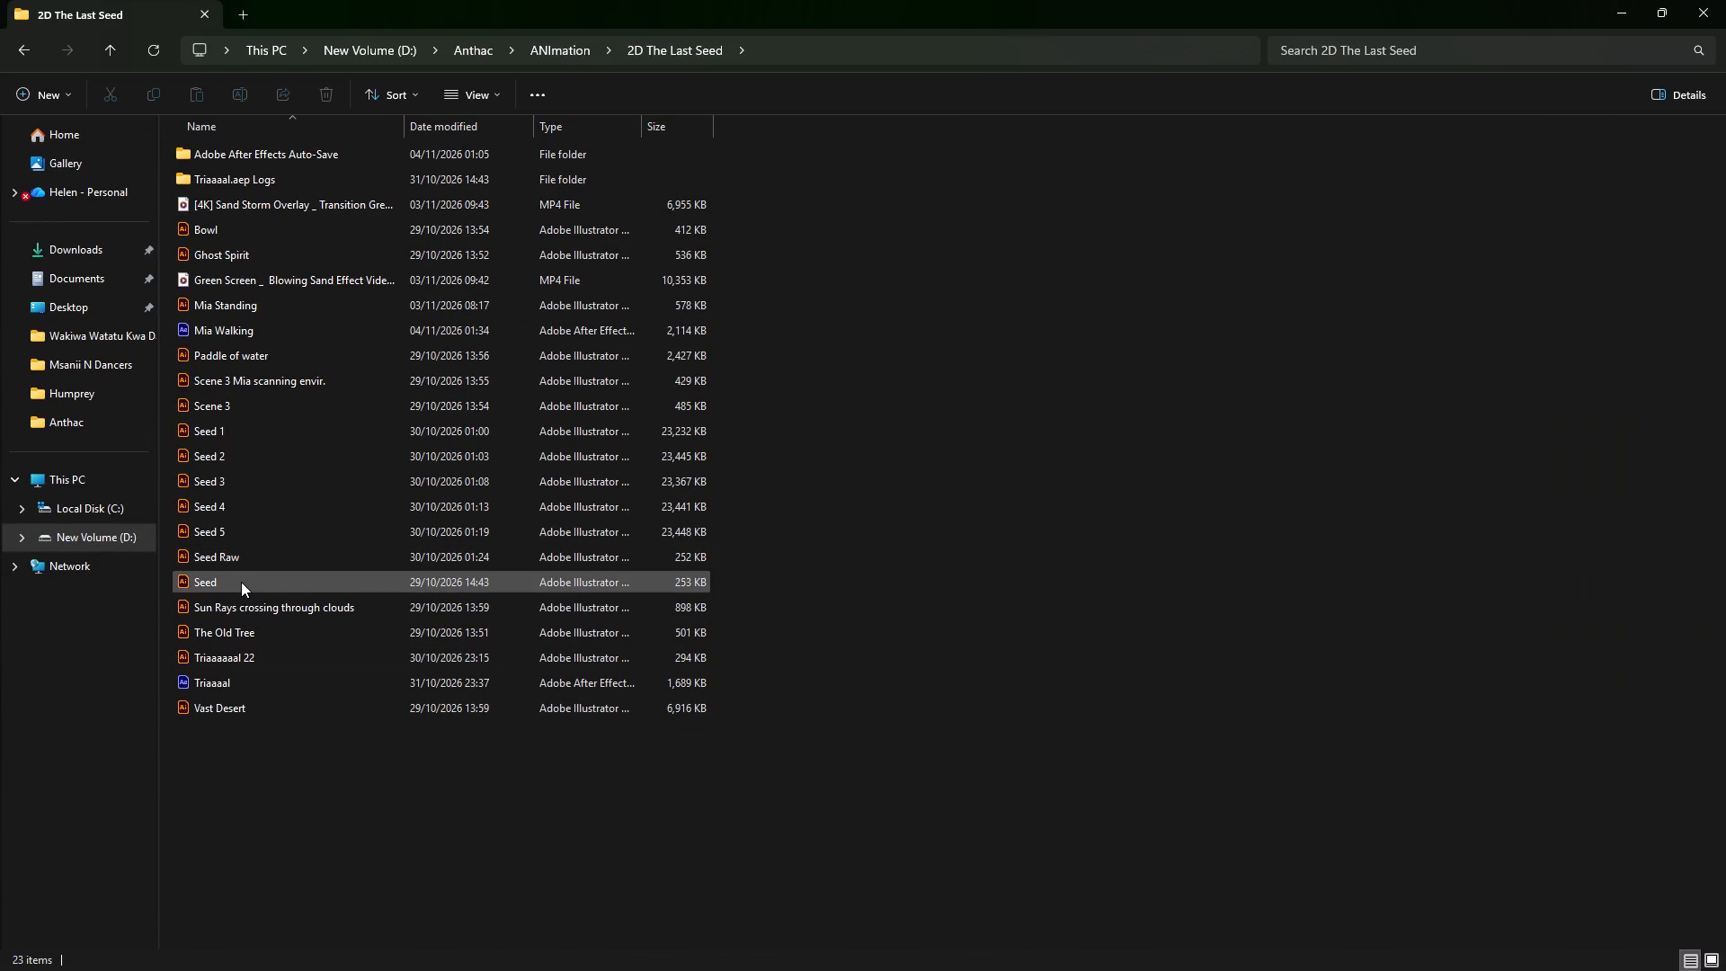
pyautogui.doubleClick(269, 376)
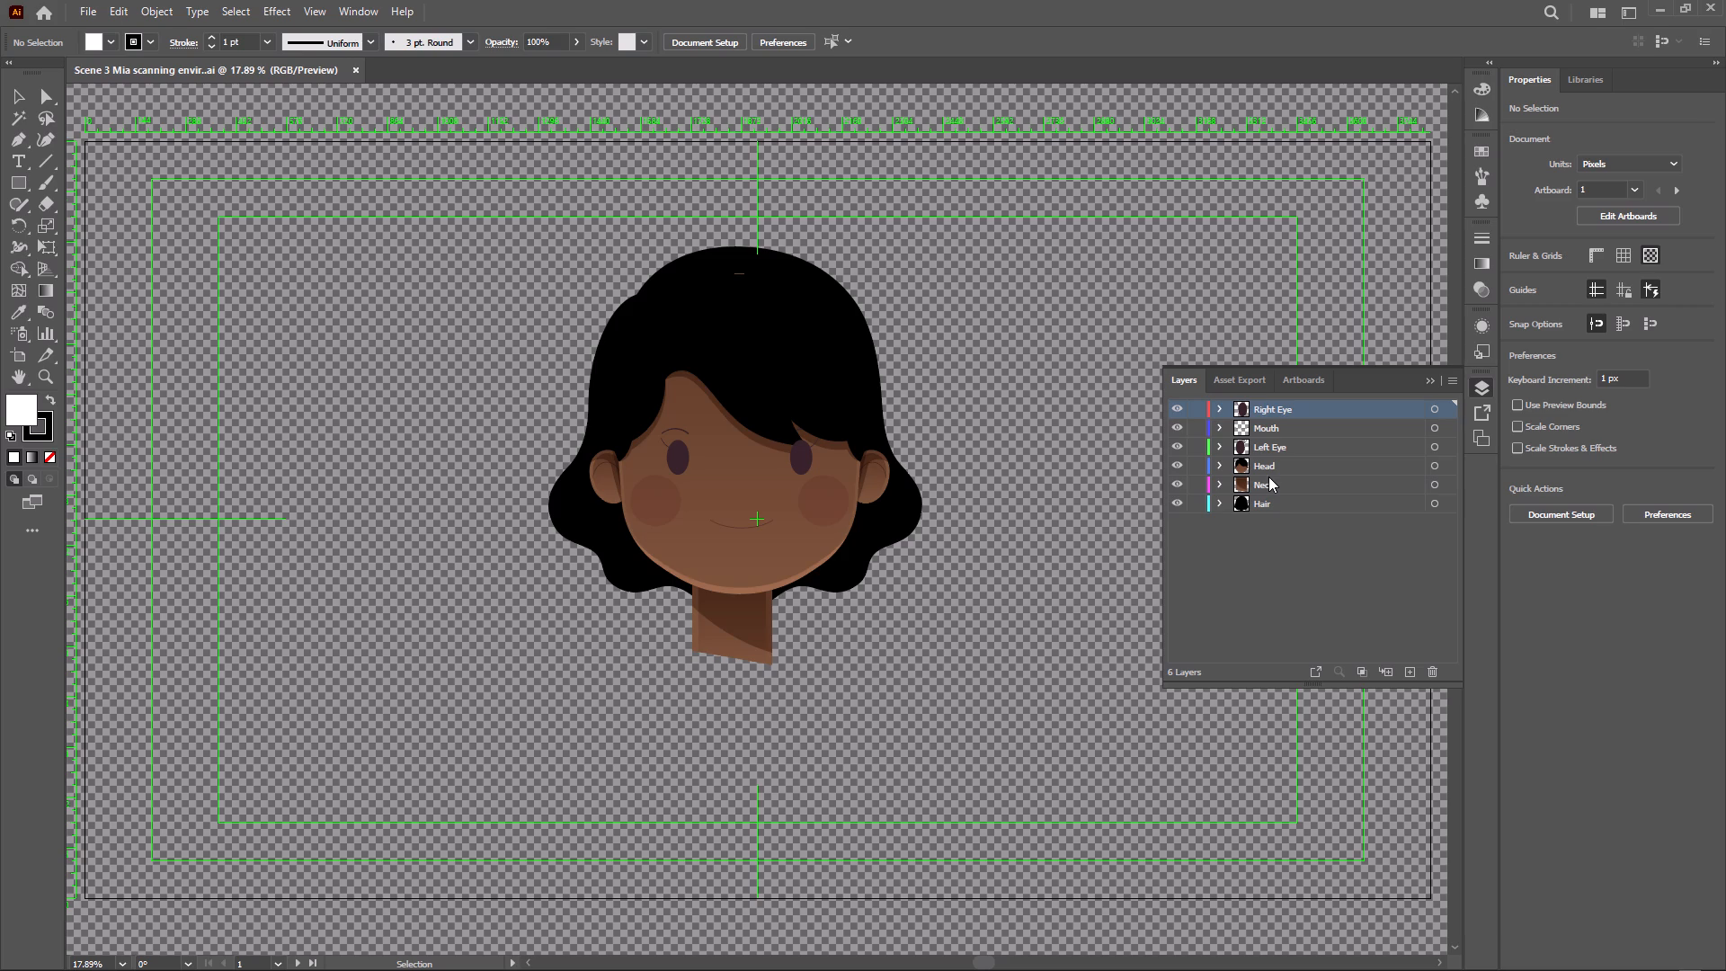
# Check how Mia's artwork is split into layers by selecting the head, neck and hair and toggling the Mouth layer's visibility.
pyautogui.click(647, 479)
pyautogui.click(921, 608)
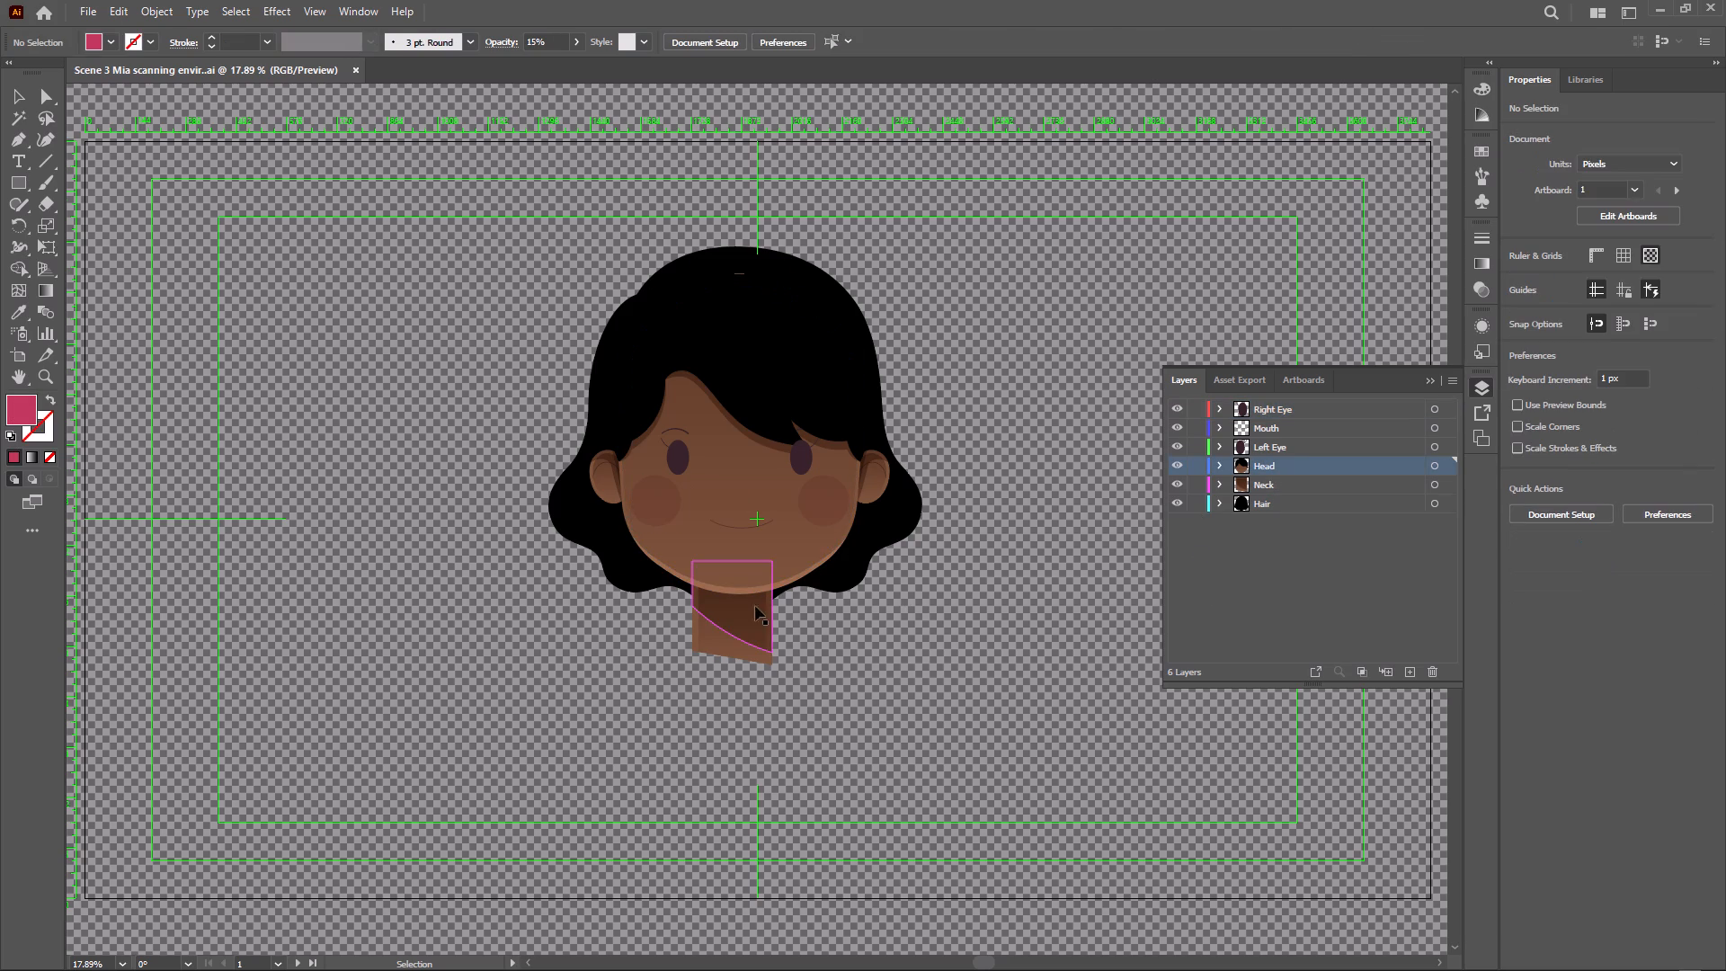
pyautogui.click(751, 618)
pyautogui.click(928, 631)
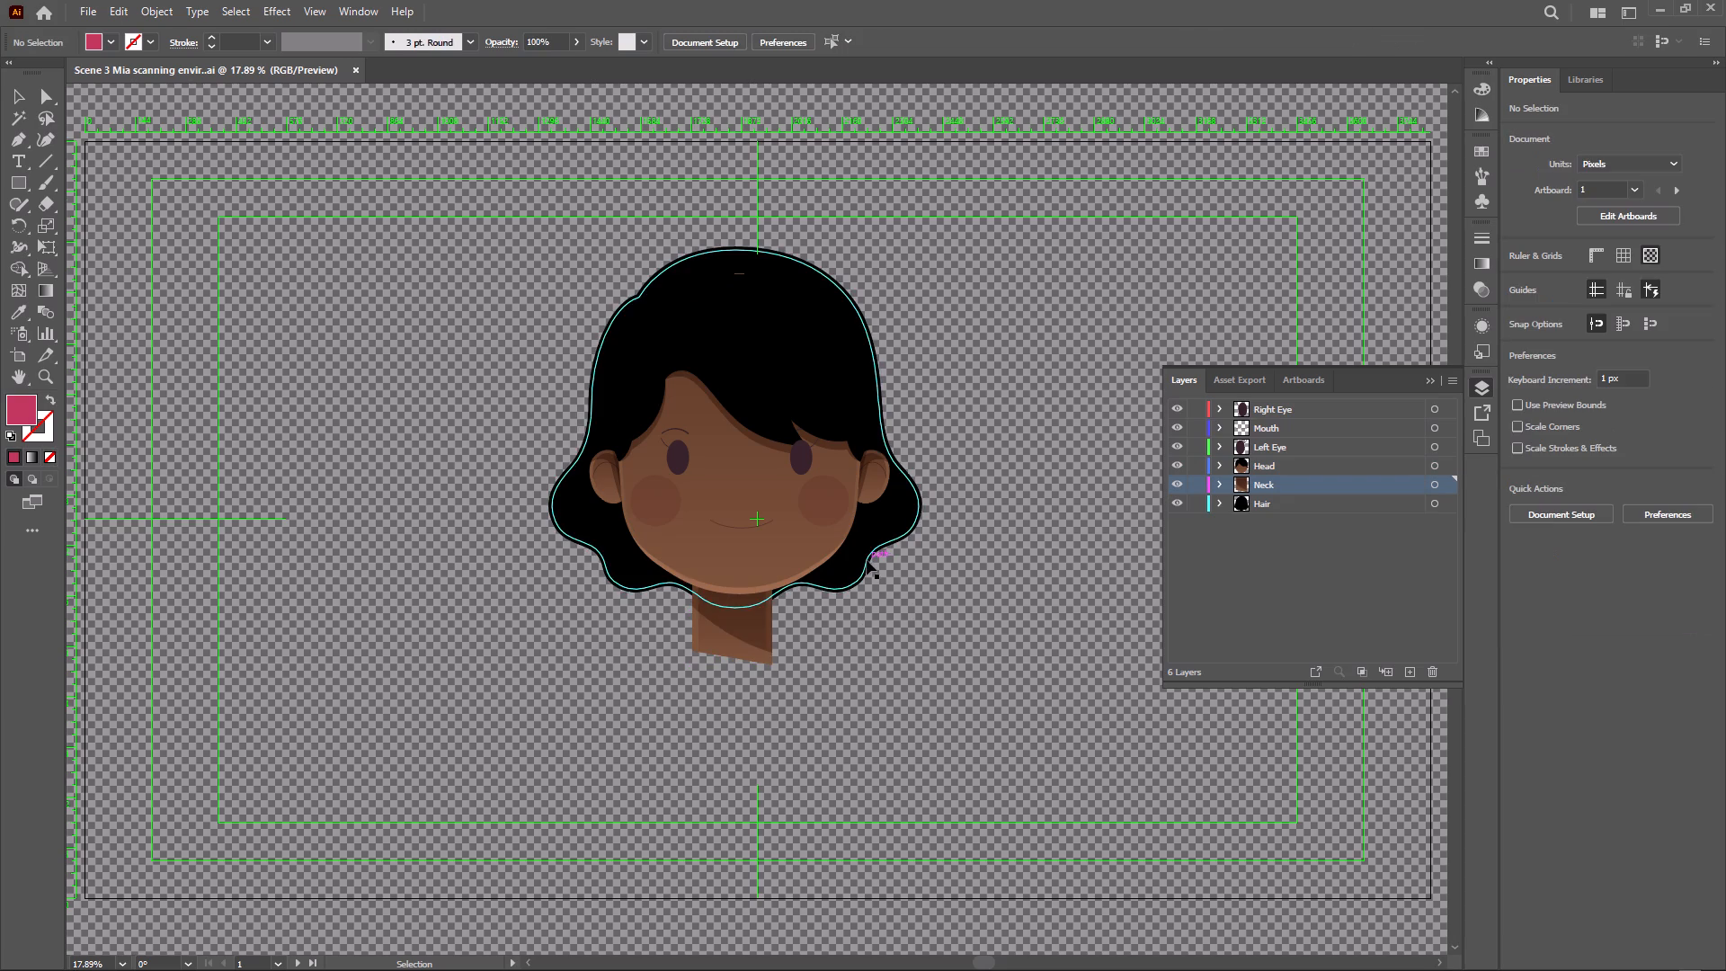
pyautogui.click(867, 560)
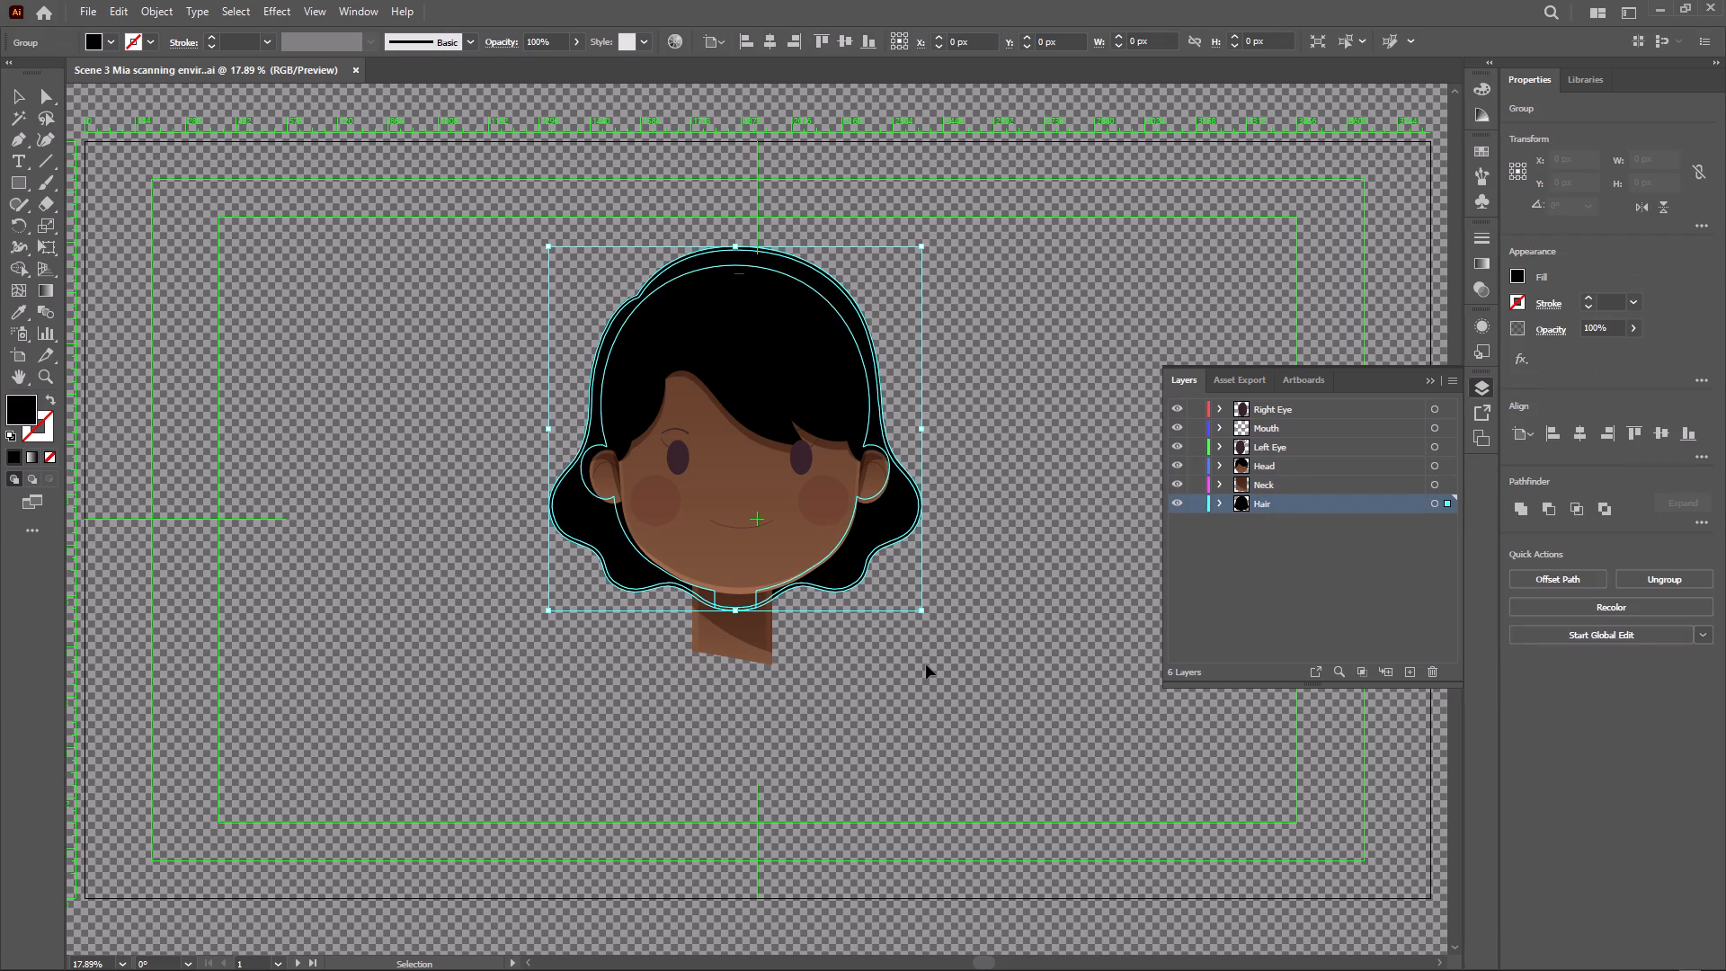
pyautogui.click(926, 664)
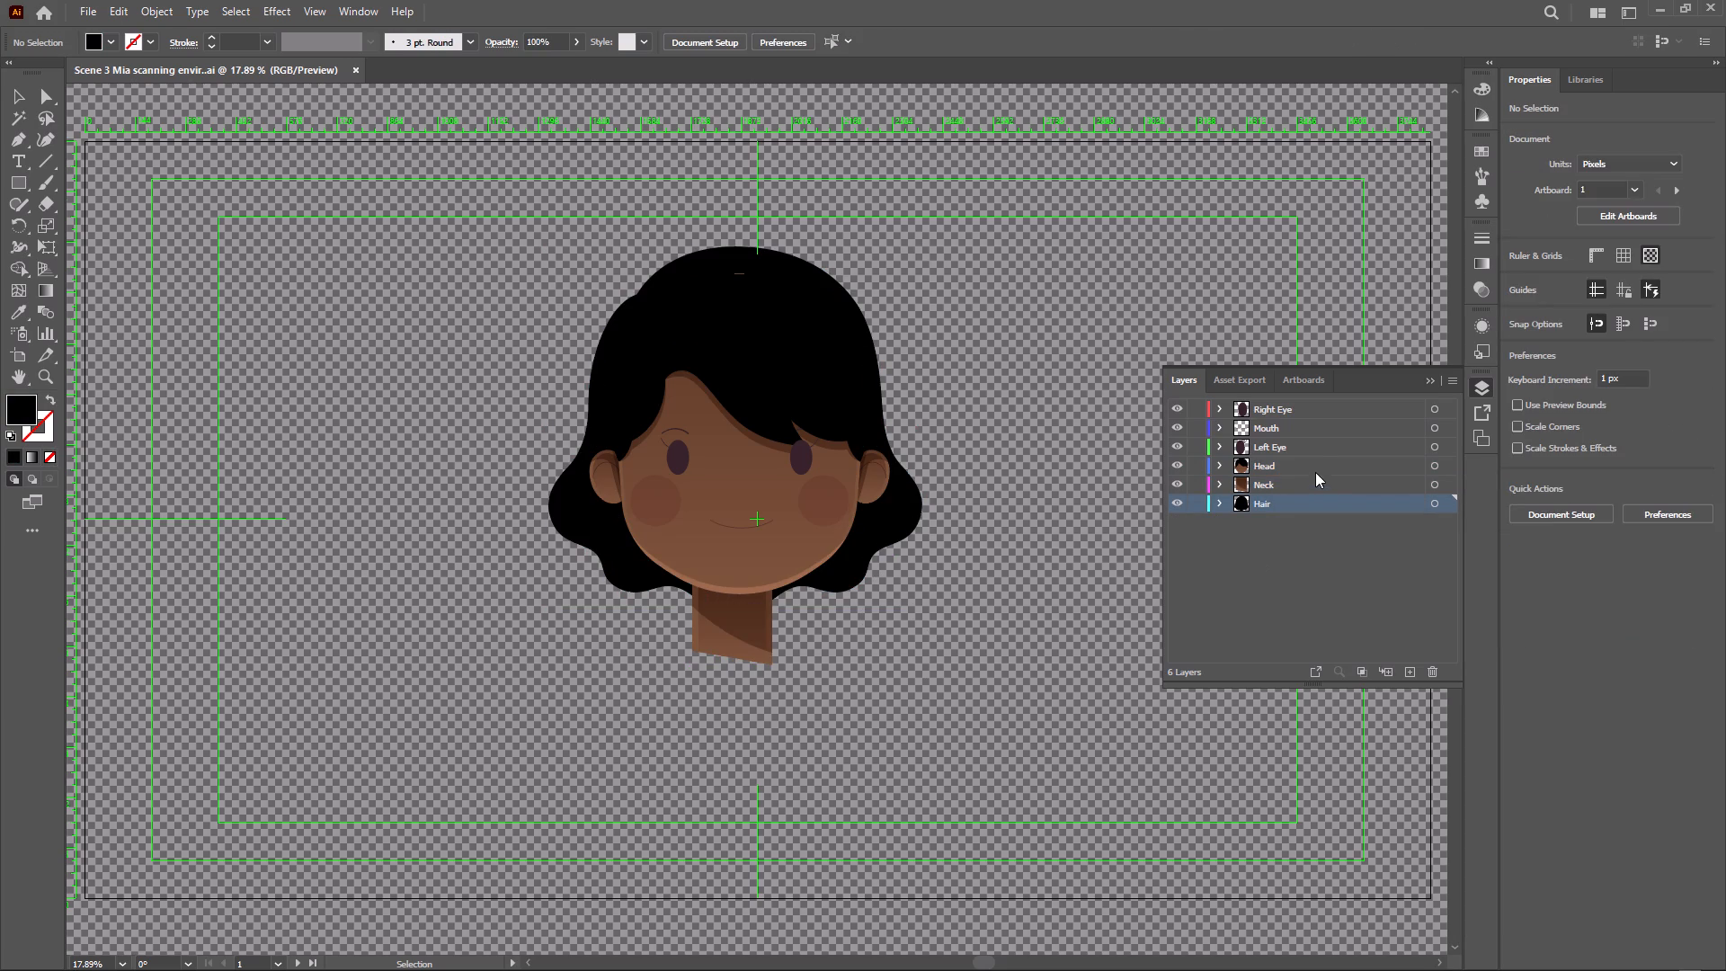
pyautogui.click(1290, 431)
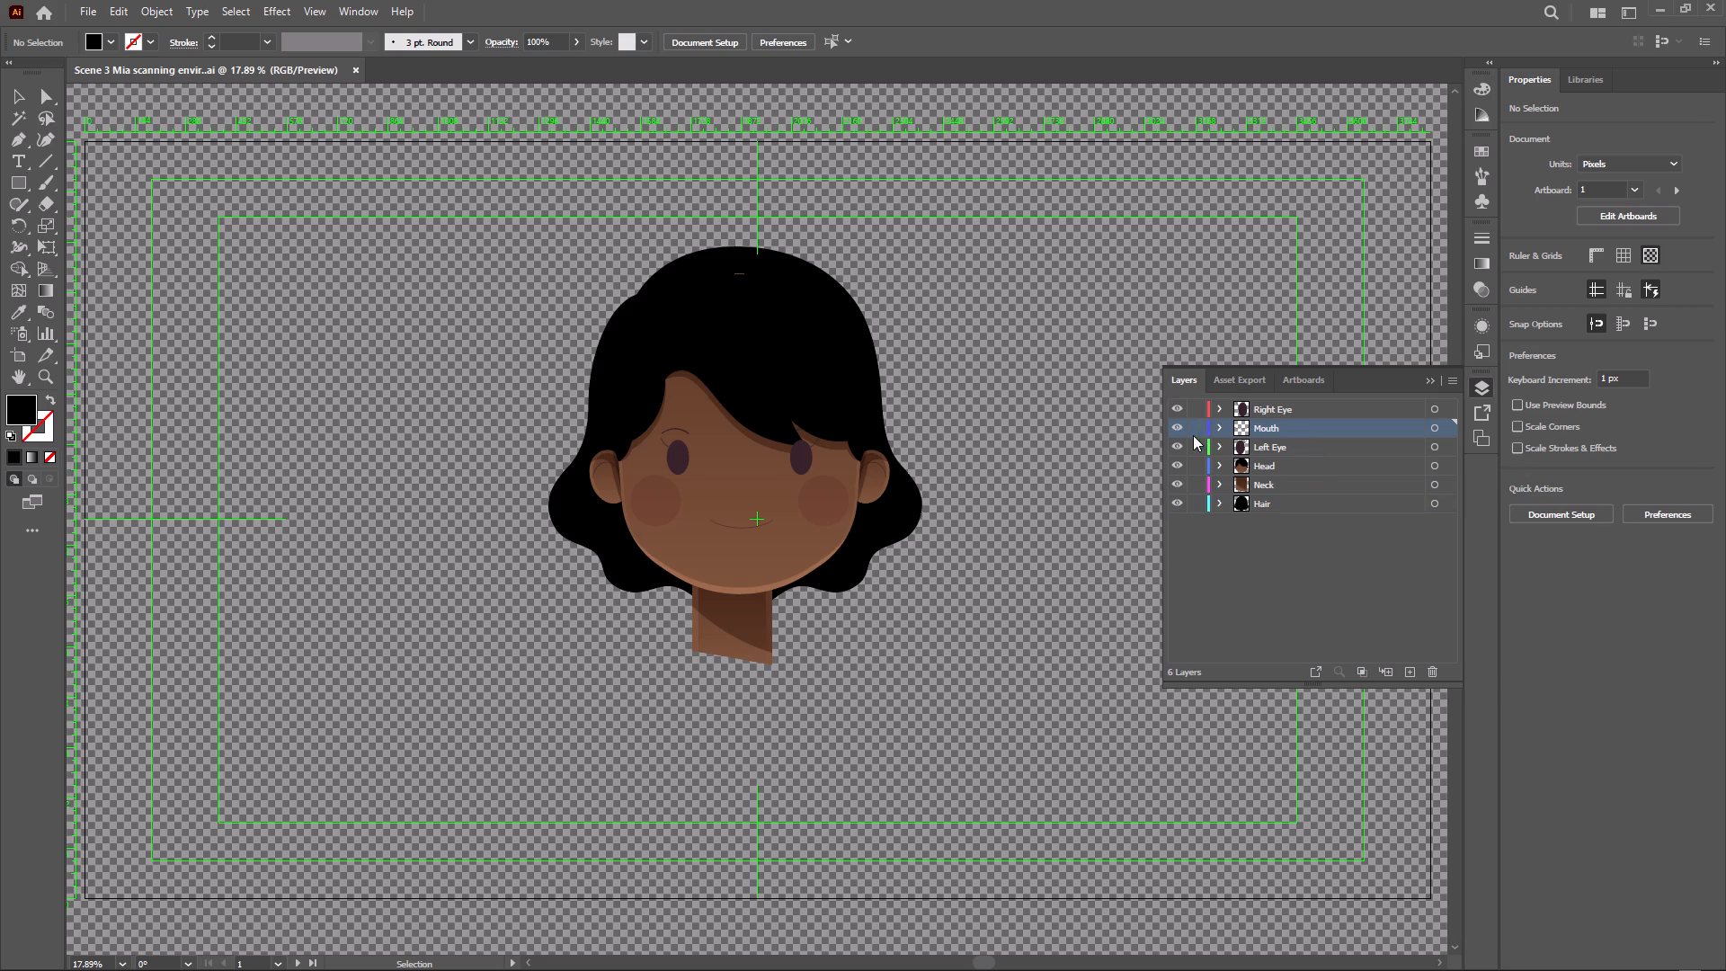
pyautogui.click(1175, 429)
pyautogui.click(1175, 429)
# Hide the Right Eye, Mouth, Left Eye, Head and Hair layers to isolate the Neck layer.
pyautogui.click(750, 618)
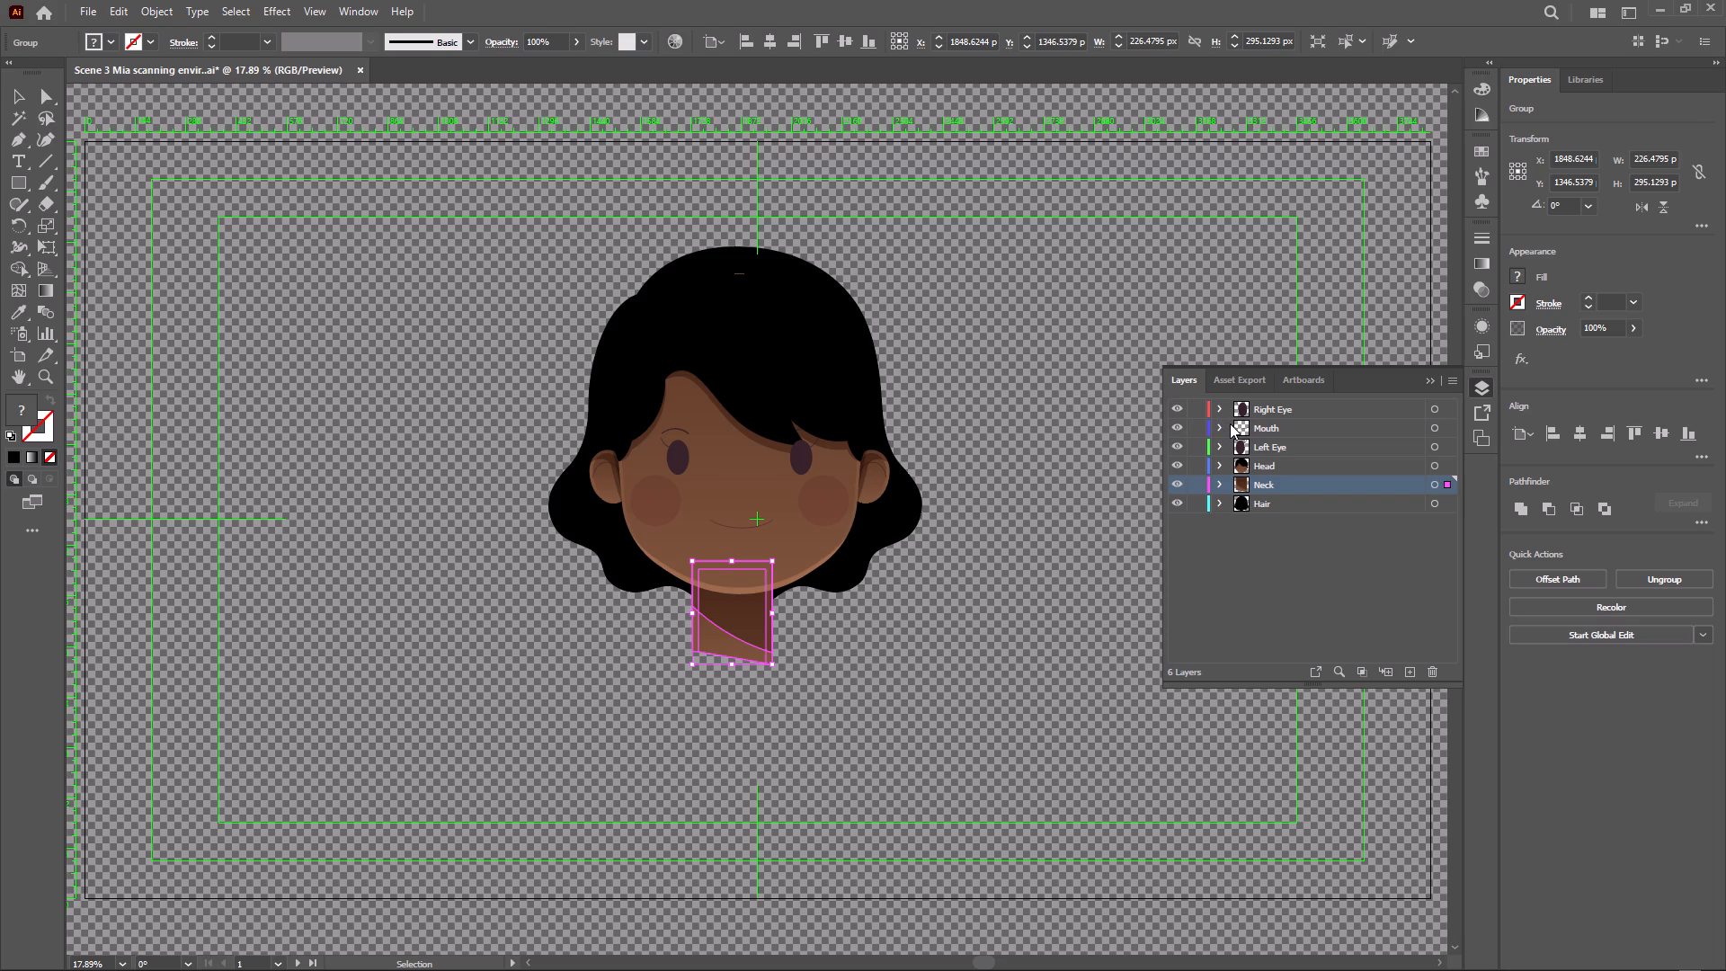
pyautogui.click(1173, 404)
pyautogui.click(1175, 429)
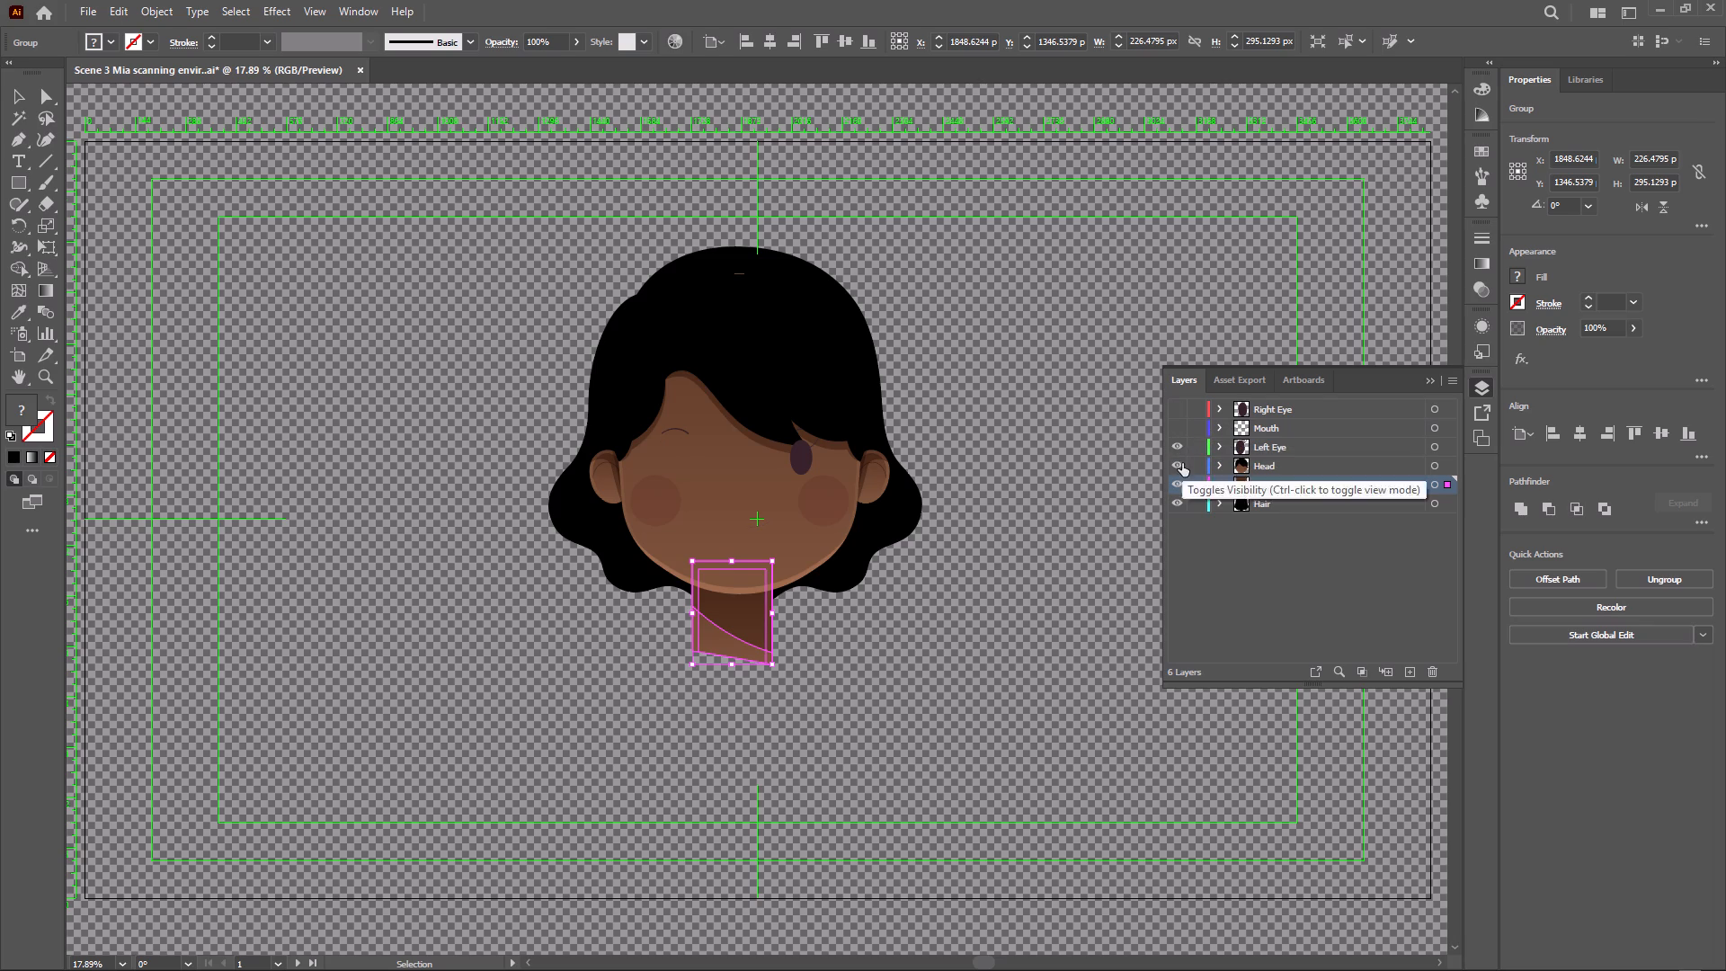
pyautogui.click(1180, 448)
pyautogui.click(1179, 468)
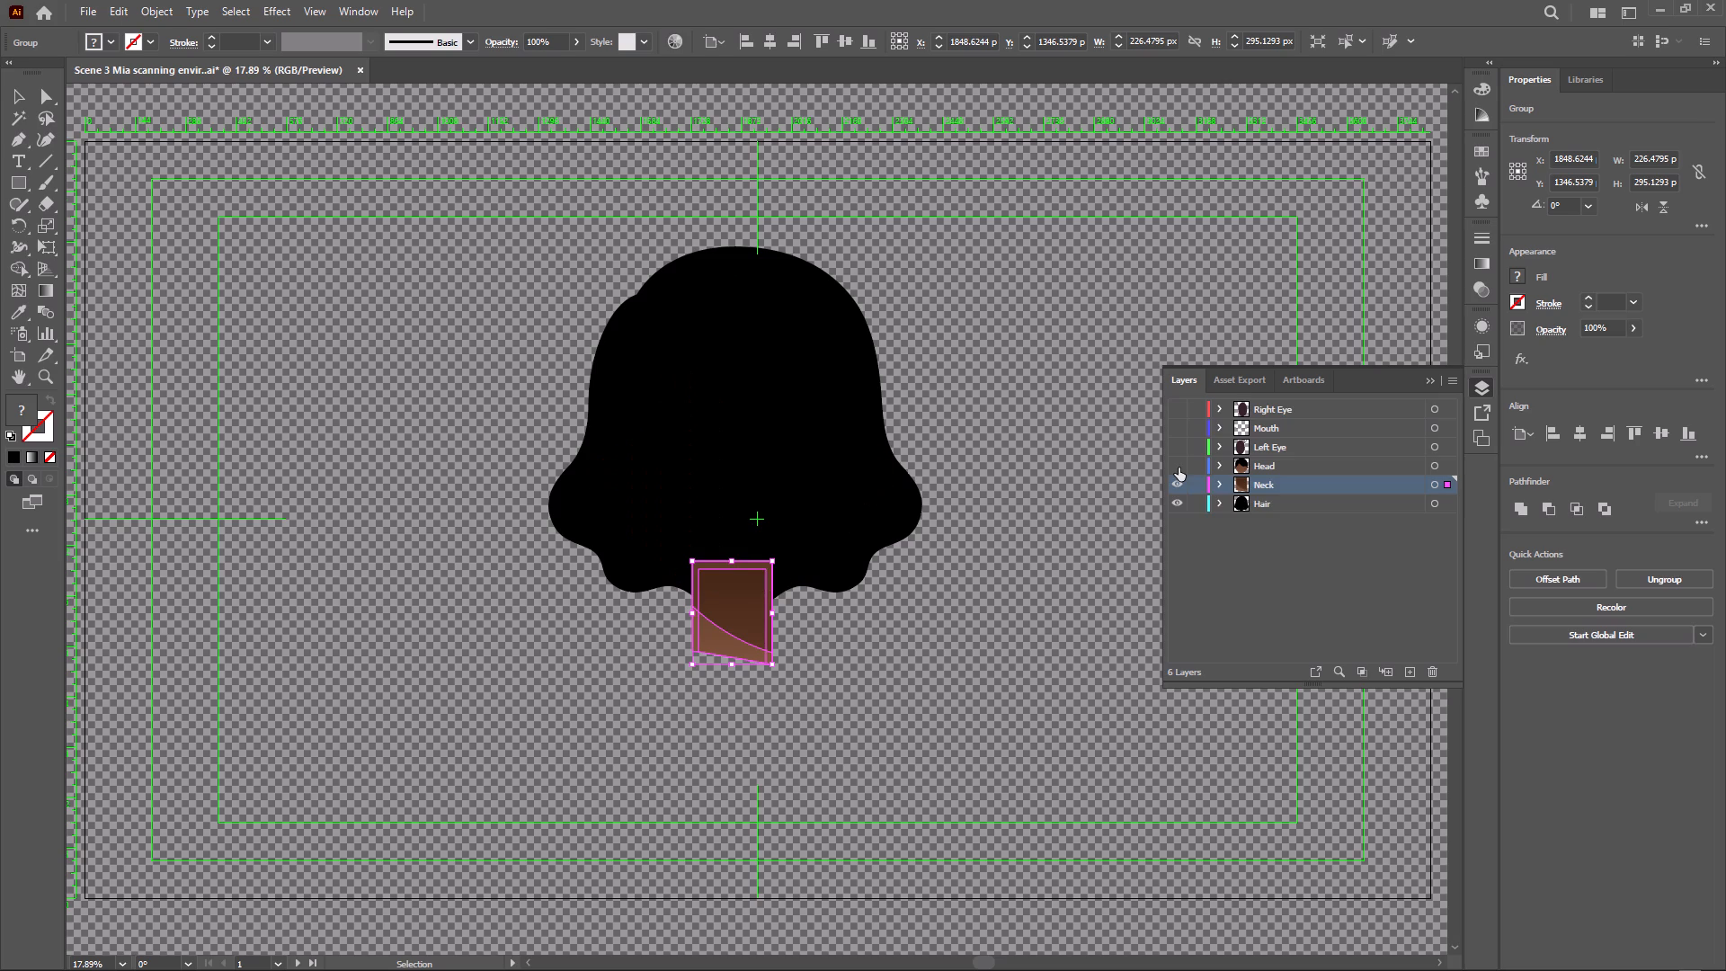
pyautogui.click(1178, 502)
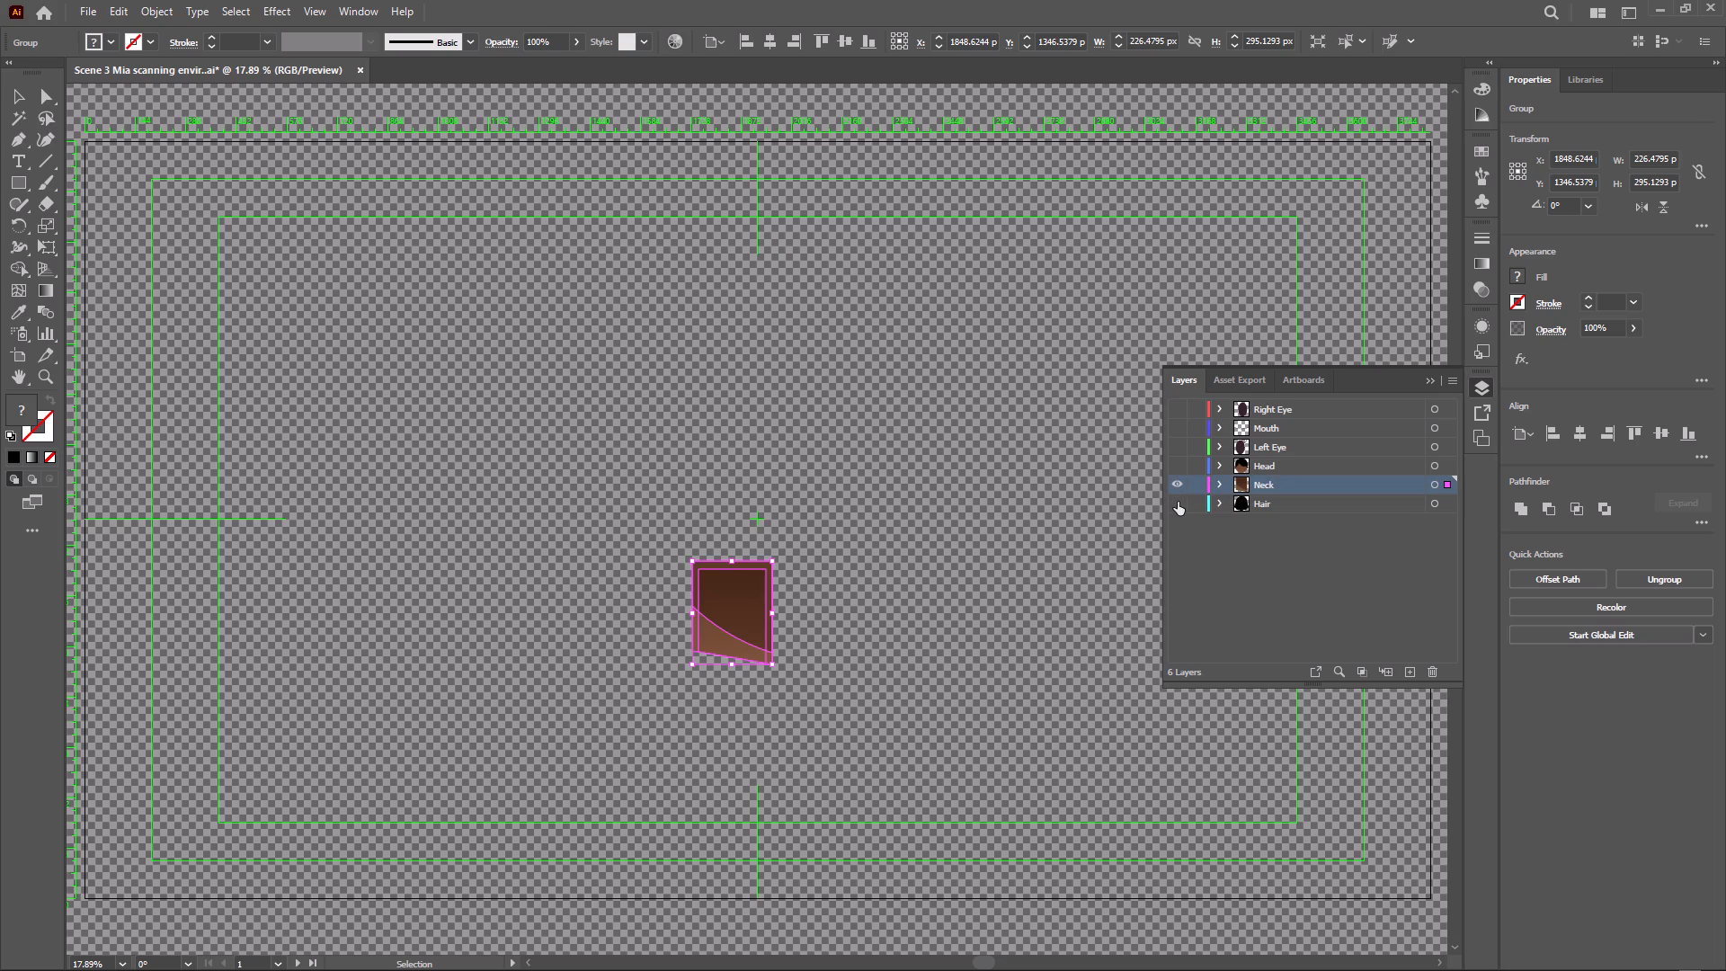
pyautogui.click(841, 487)
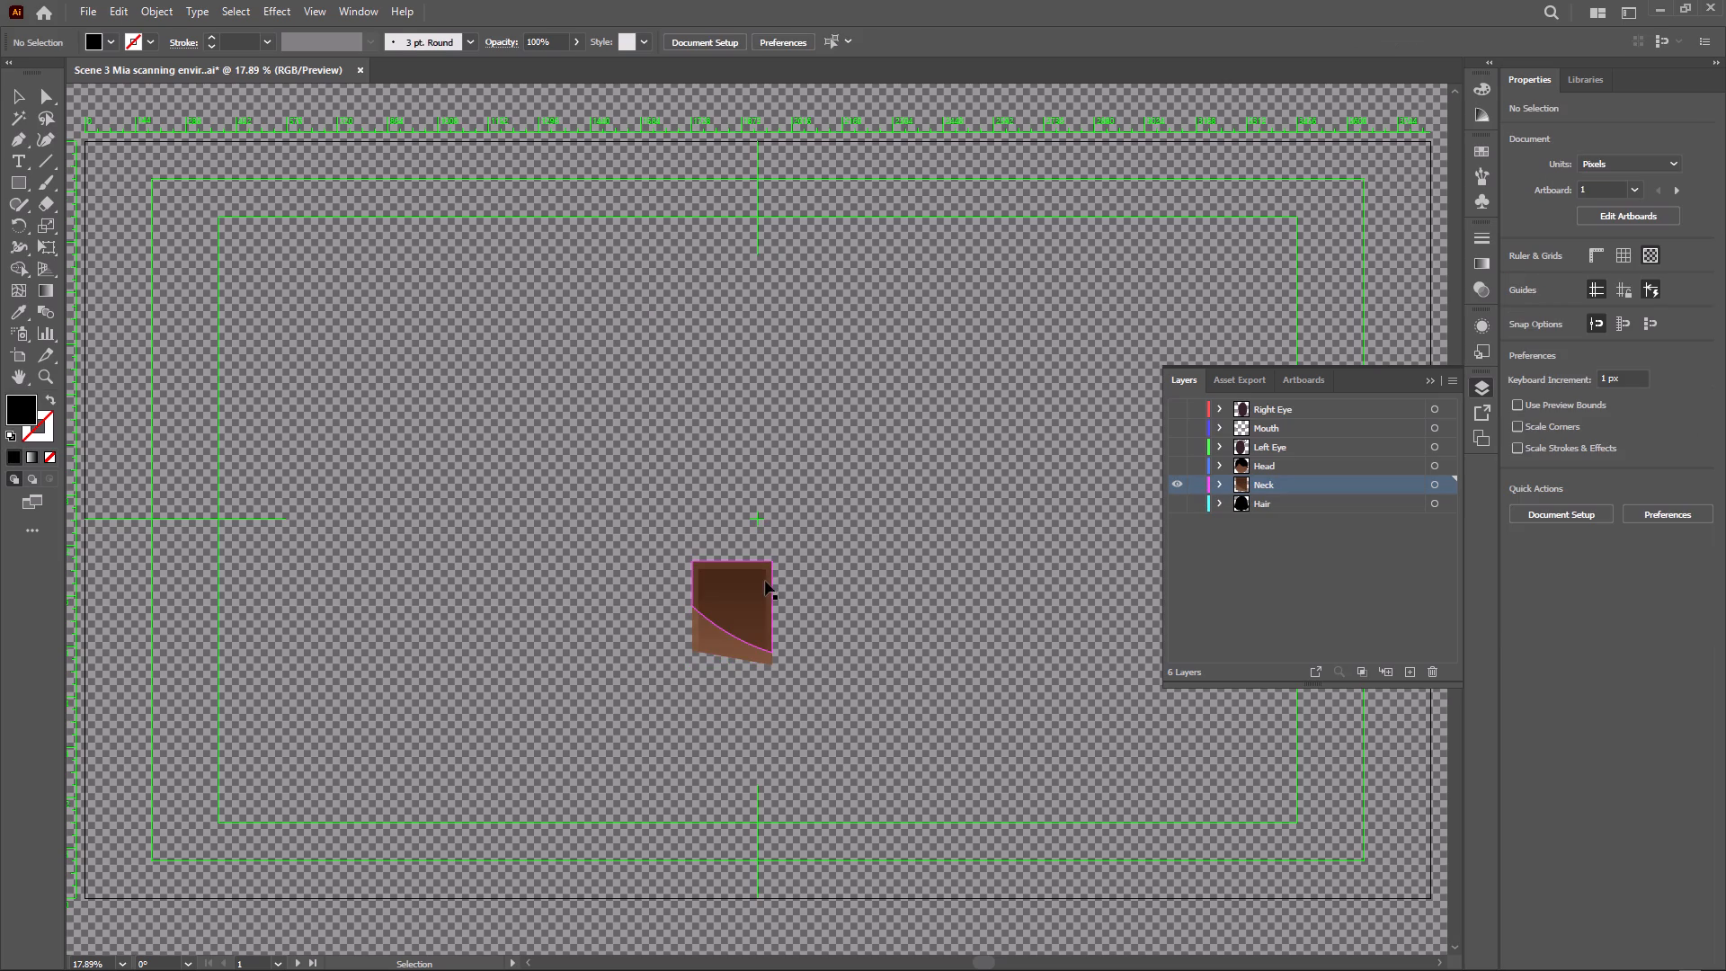
# Curve the top edge of the neck's shadow shape upward into a dome with the Curvature tool, about 368 px tall overall.
pyautogui.click(765, 581)
pyautogui.click(48, 136)
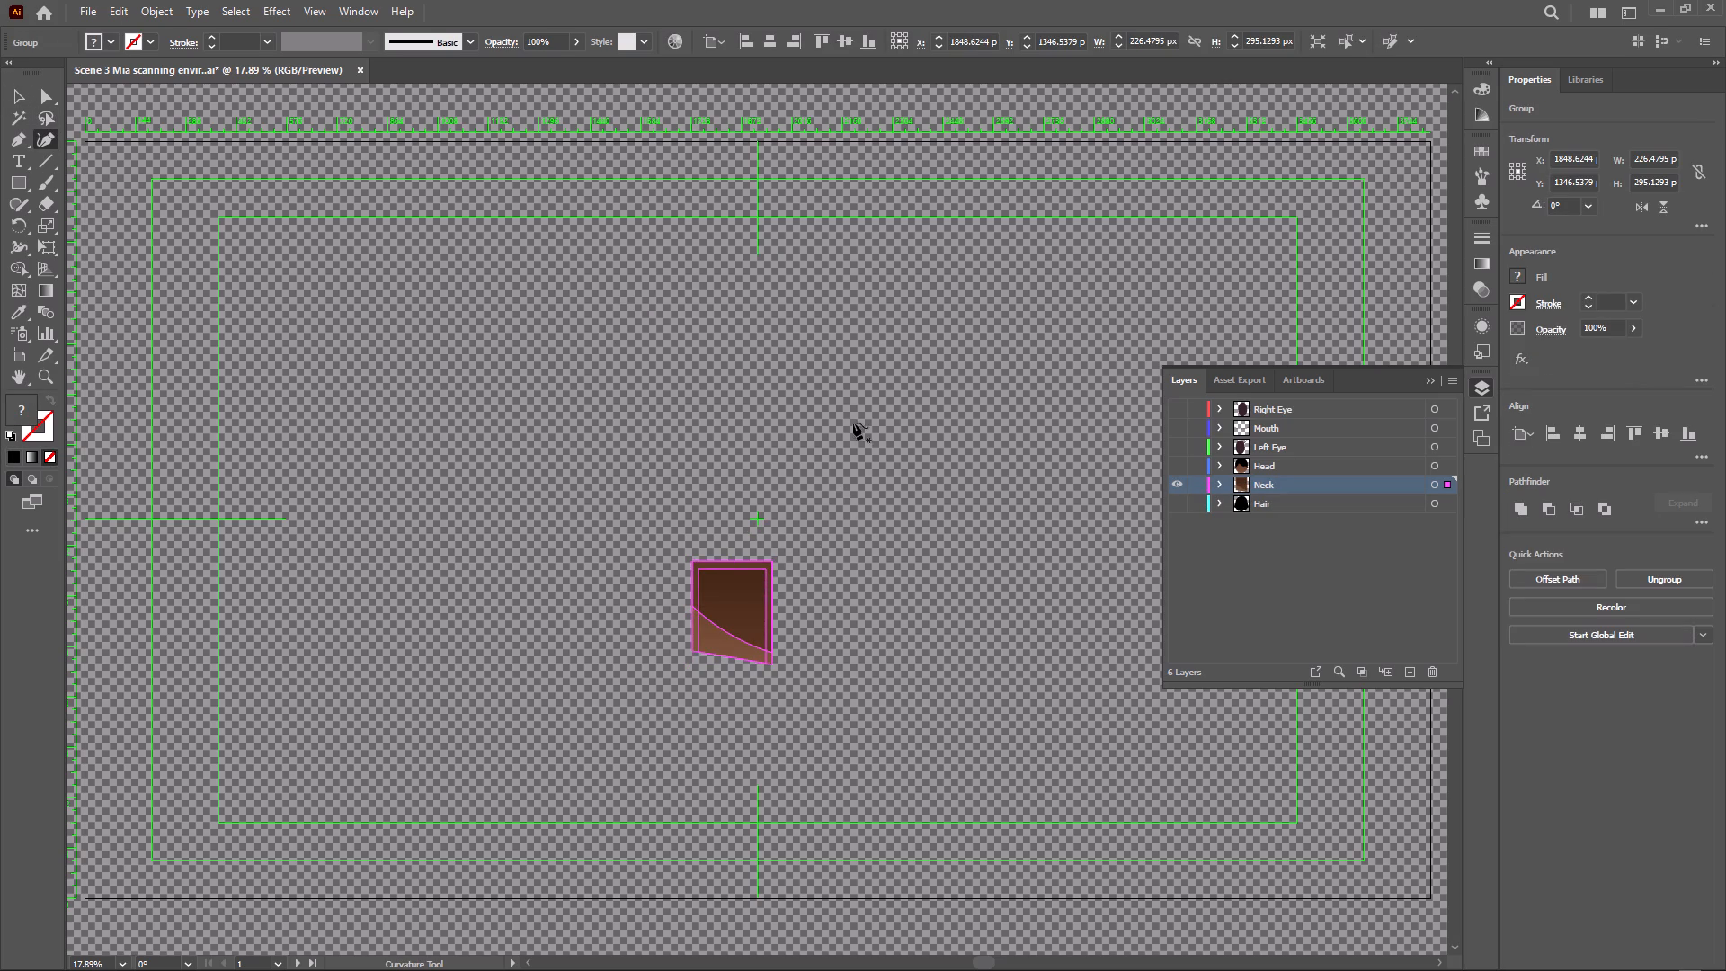
pyautogui.click(731, 560)
pyautogui.moveTo(731, 560); pyautogui.dragTo(732, 560)
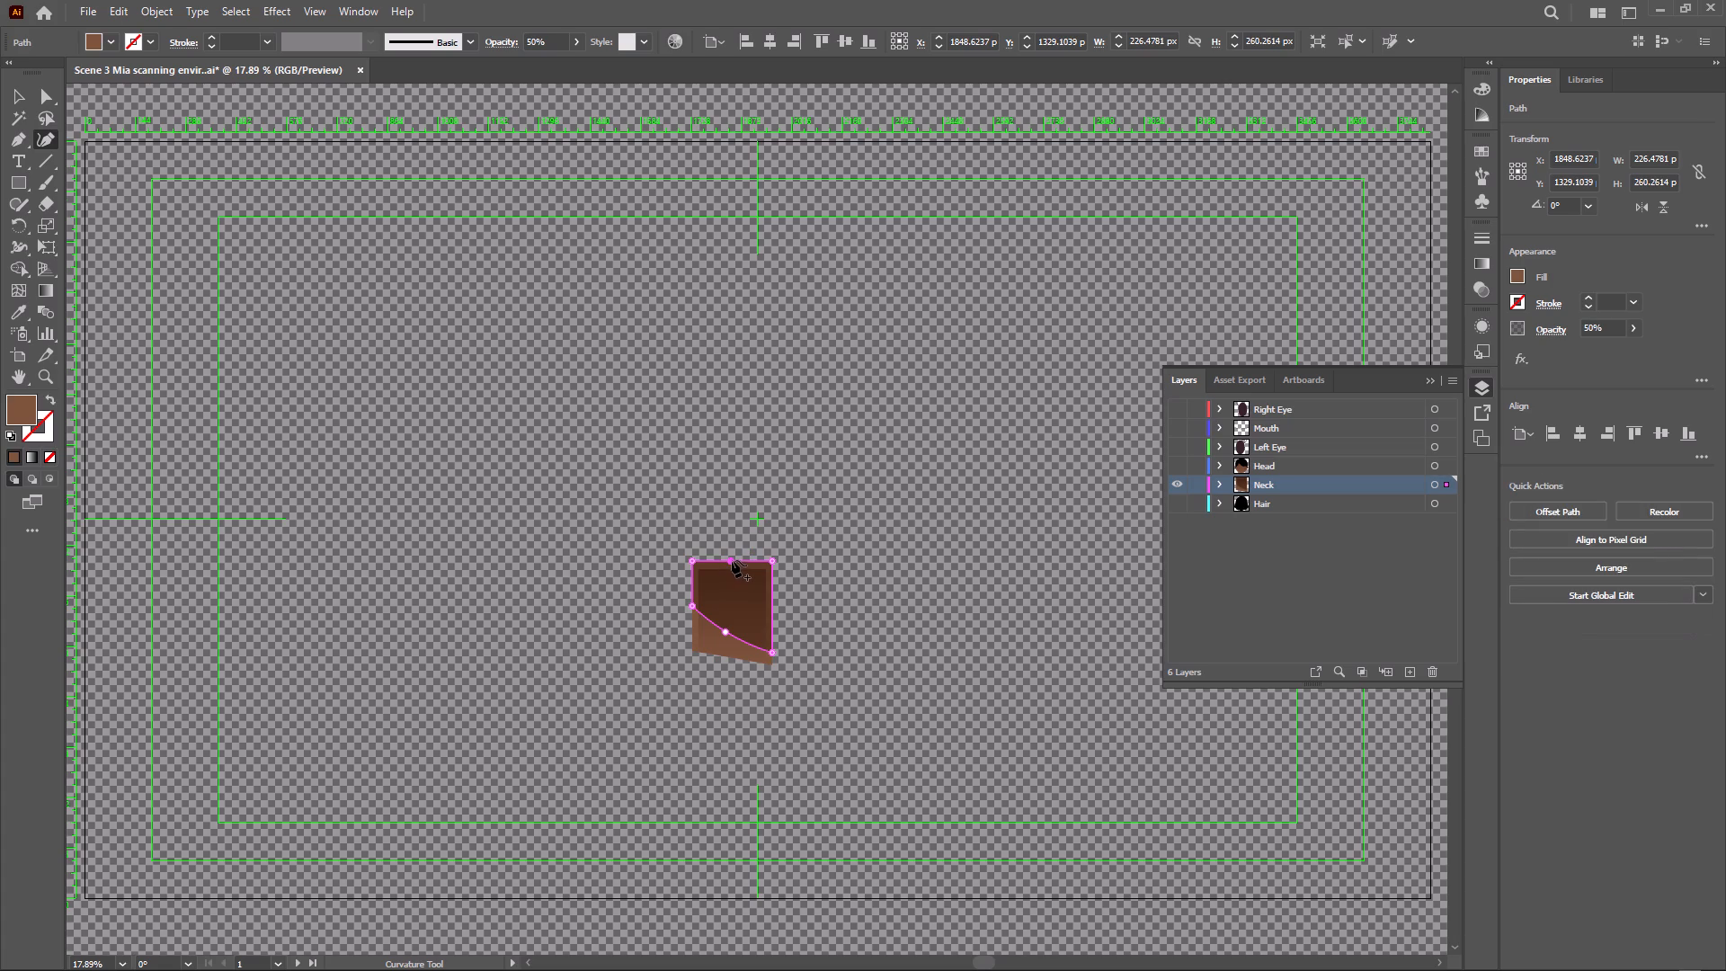
pyautogui.moveTo(732, 560); pyautogui.dragTo(730, 541)
pyautogui.moveTo(730, 541); pyautogui.dragTo(732, 529)
pyautogui.moveTo(732, 529); pyautogui.dragTo(735, 522)
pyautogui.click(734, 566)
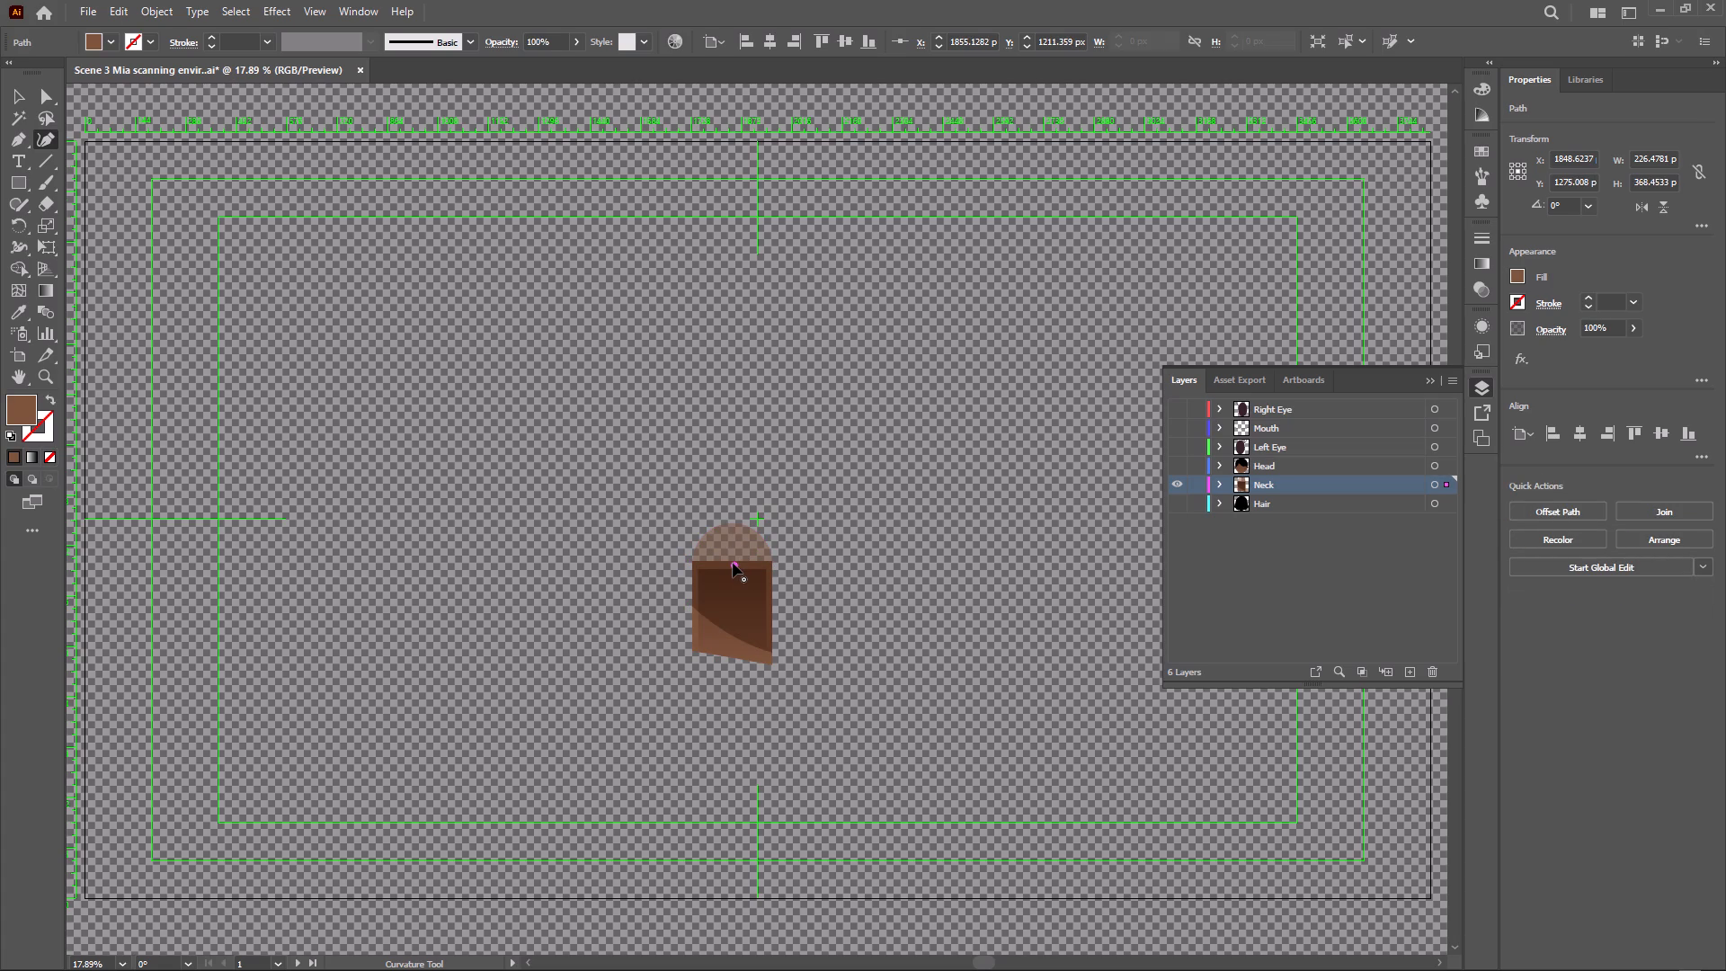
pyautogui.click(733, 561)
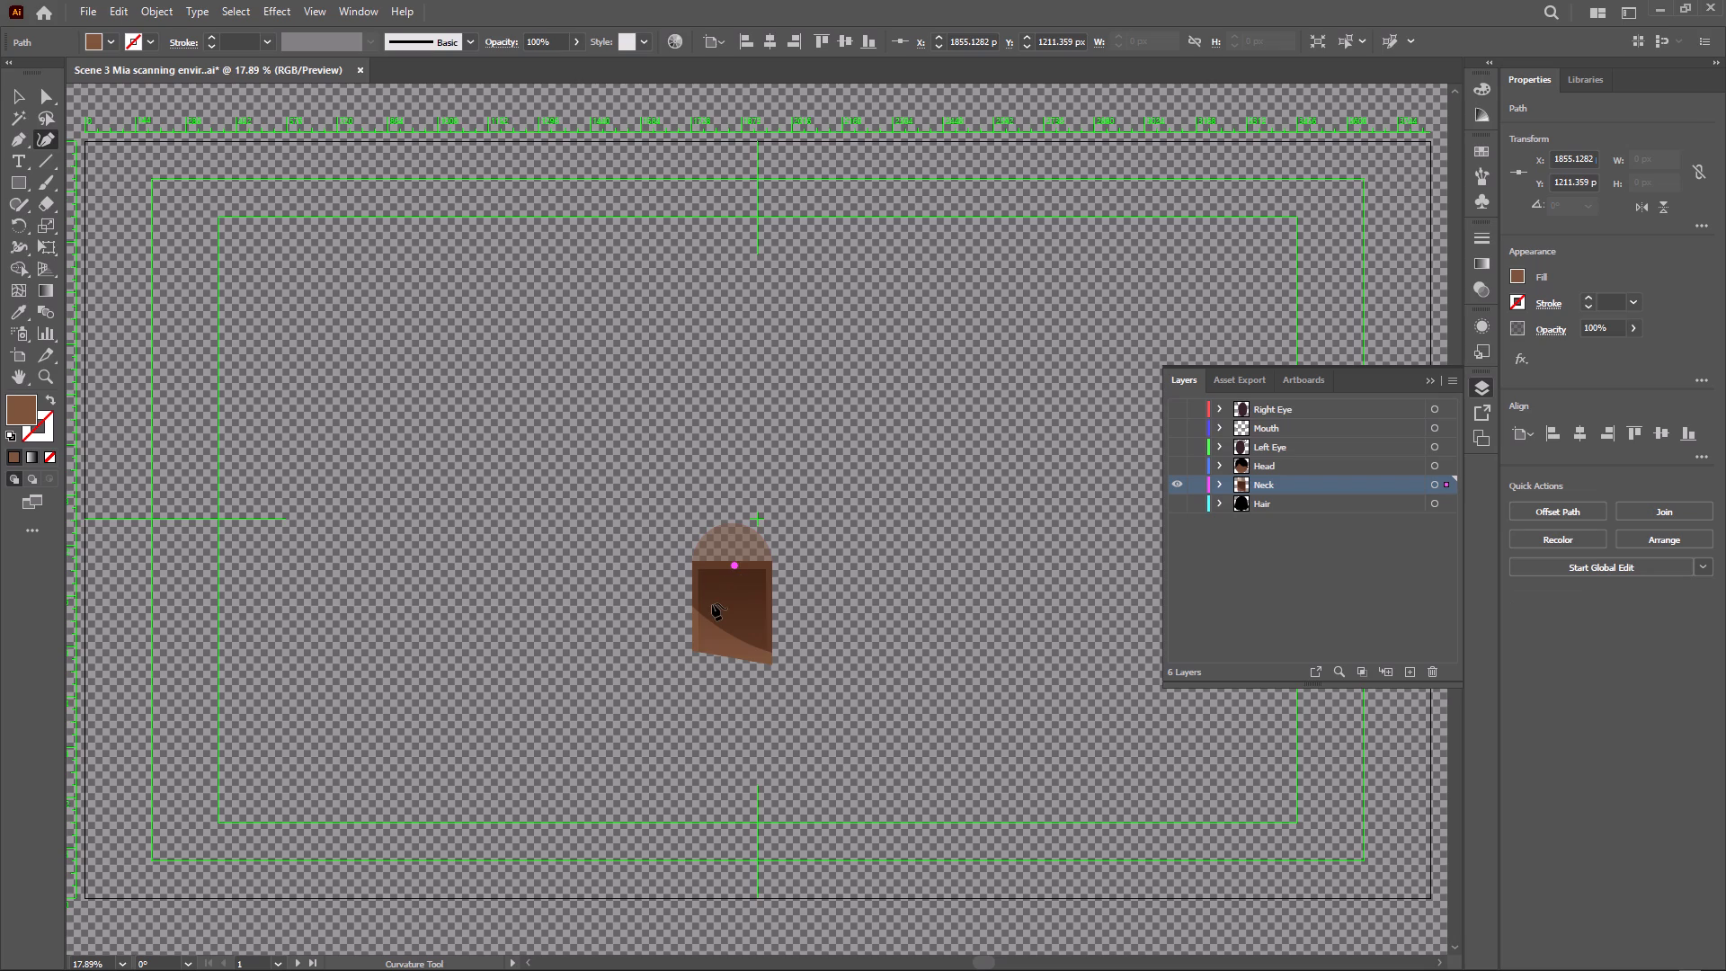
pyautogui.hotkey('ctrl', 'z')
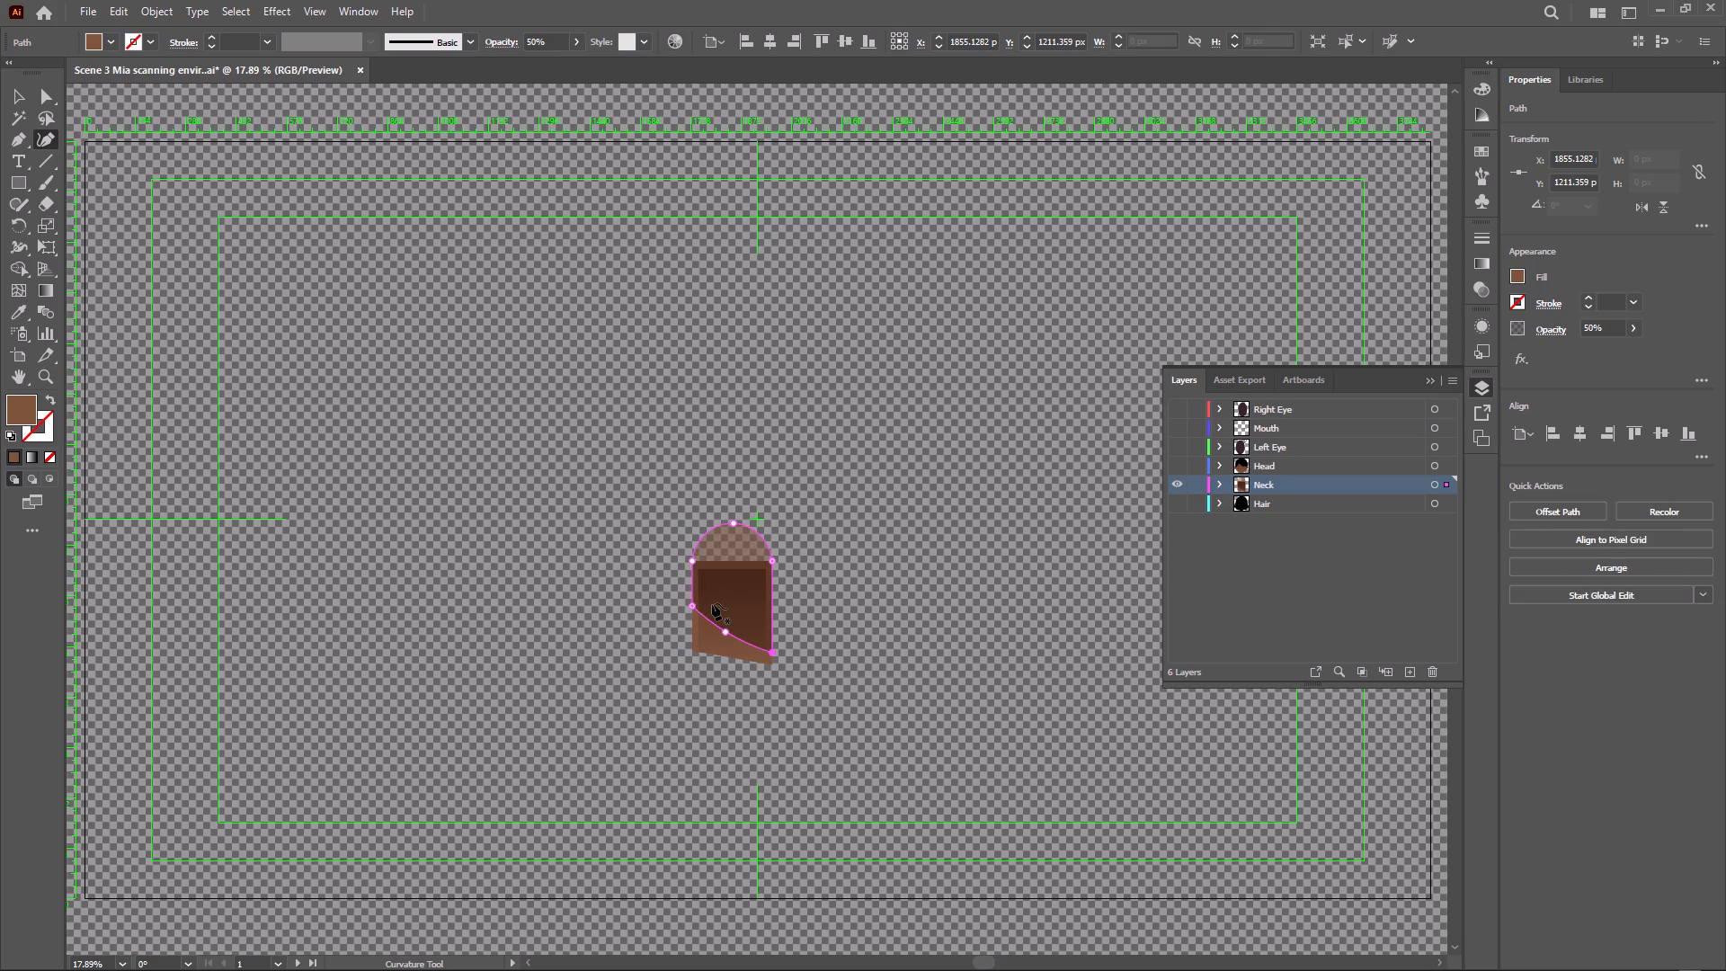
# Ungroup the neck artwork into separate shapes.
pyautogui.click(13, 98)
pyautogui.click(647, 737)
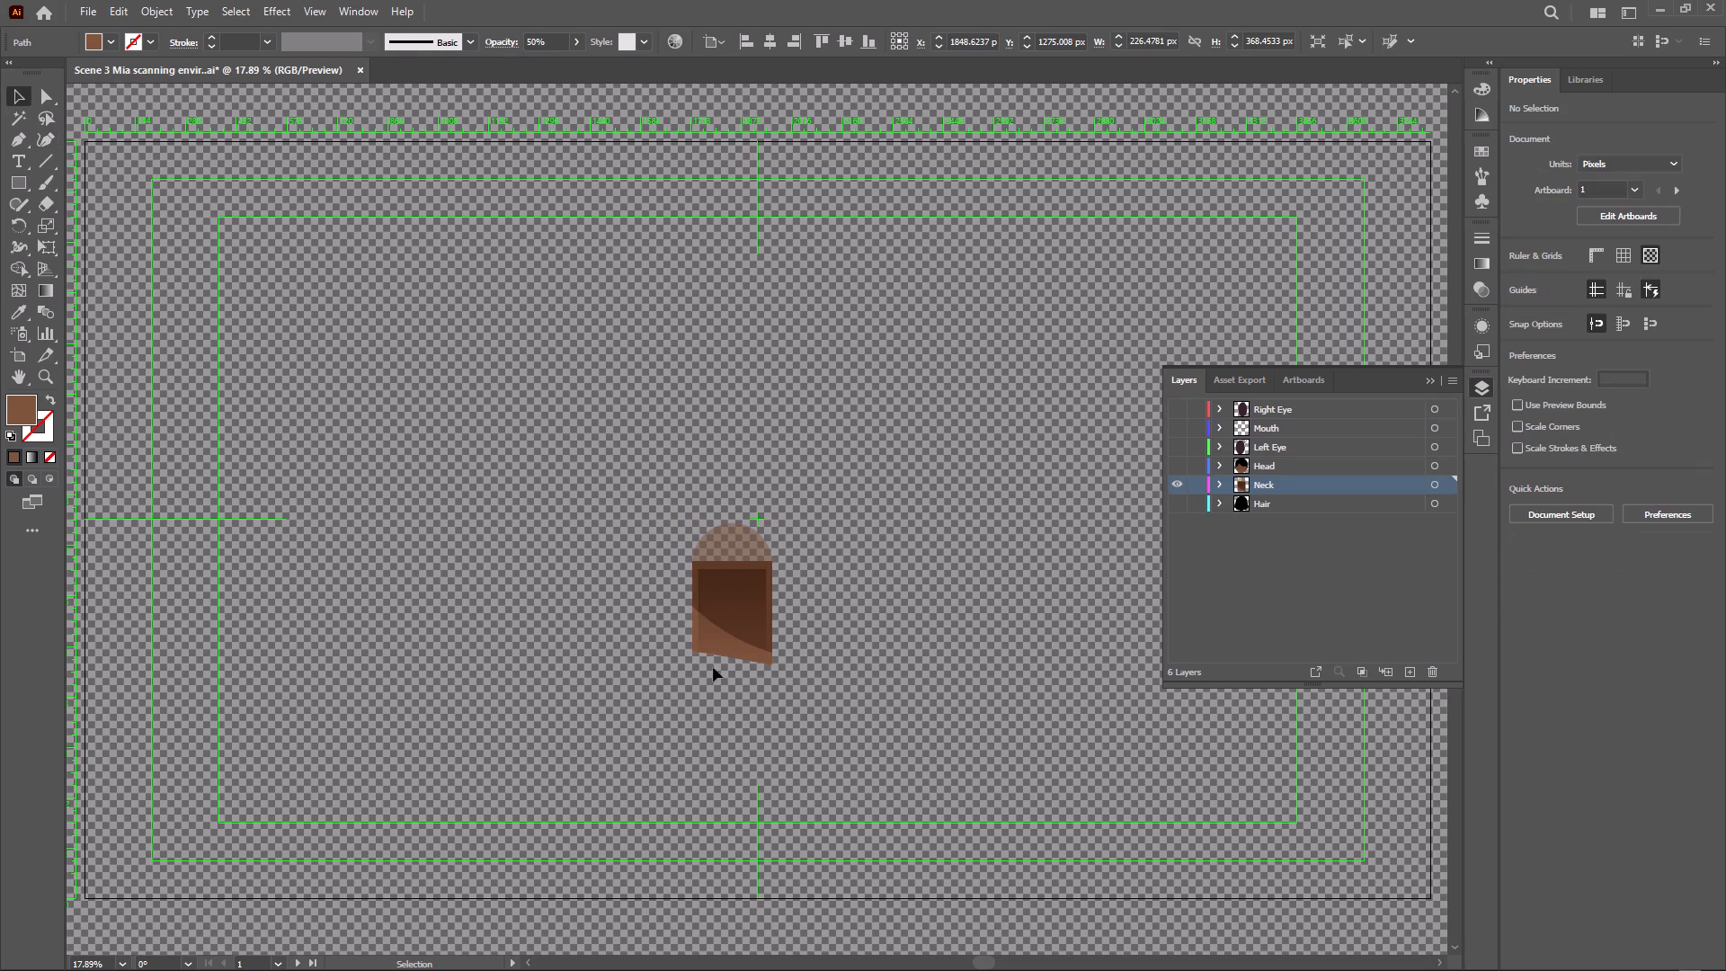
pyautogui.click(713, 646)
pyautogui.rightClick(713, 646)
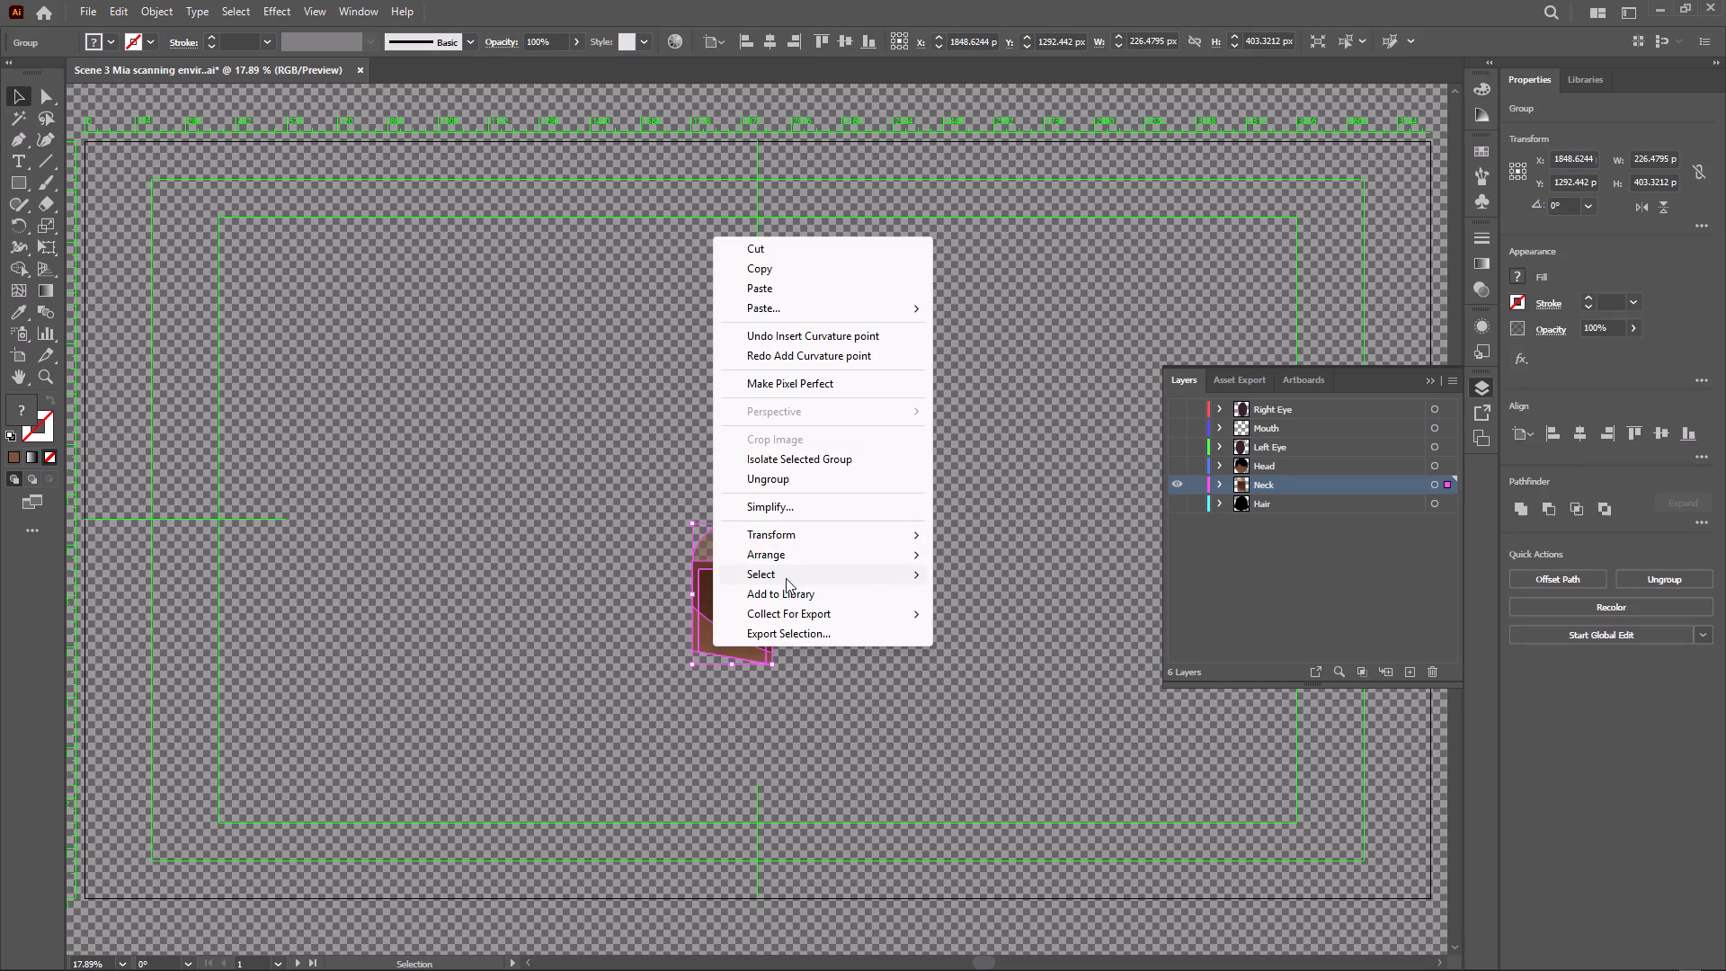
pyautogui.click(805, 483)
pyautogui.click(574, 470)
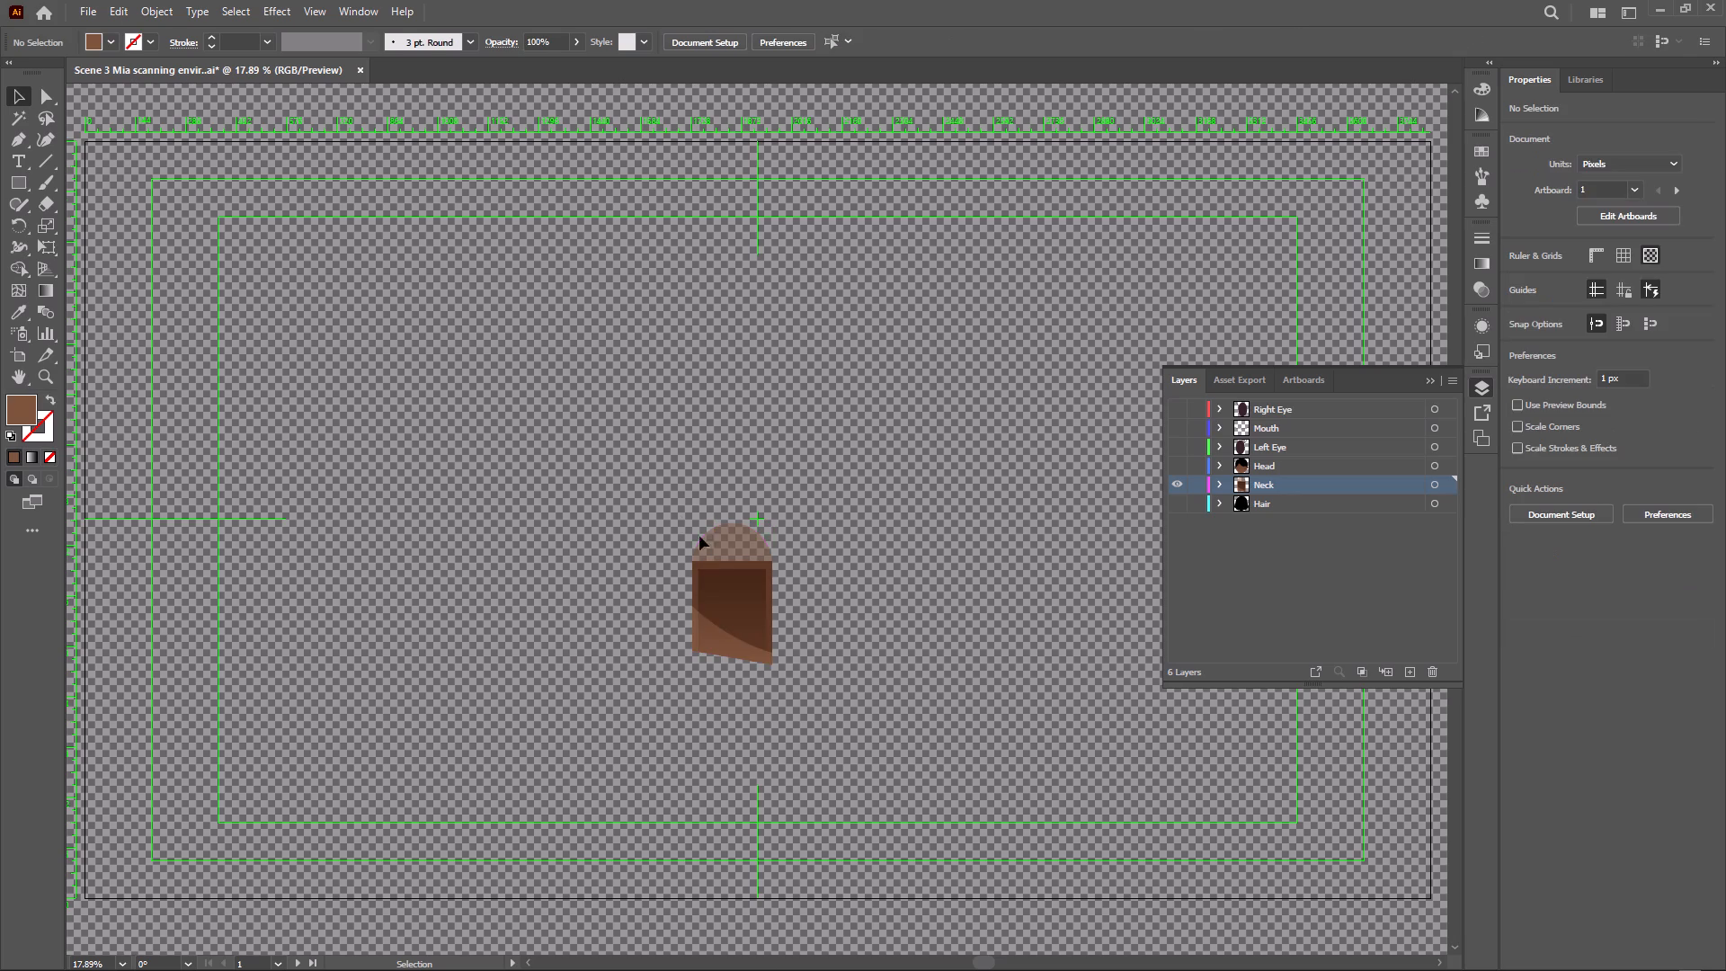
# Curve the top edge of the neck's inner gradient shape upward with the Curvature tool, making the shape about 383 px tall.
pyautogui.click(729, 572)
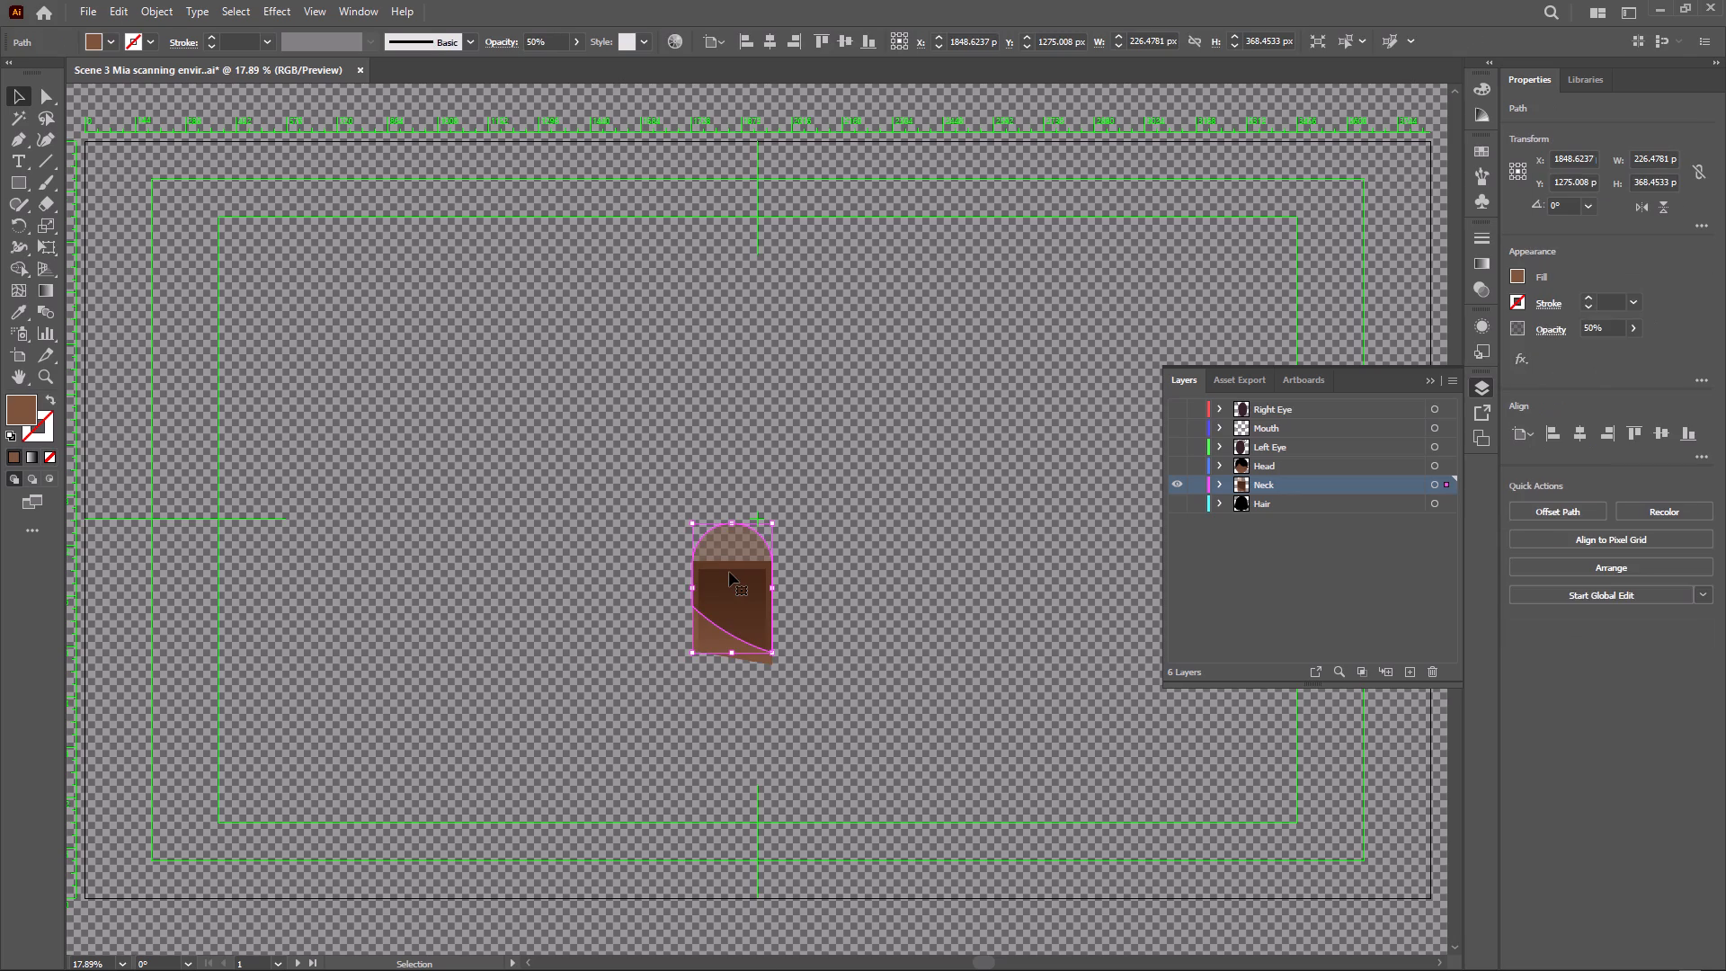
pyautogui.click(718, 687)
pyautogui.click(756, 662)
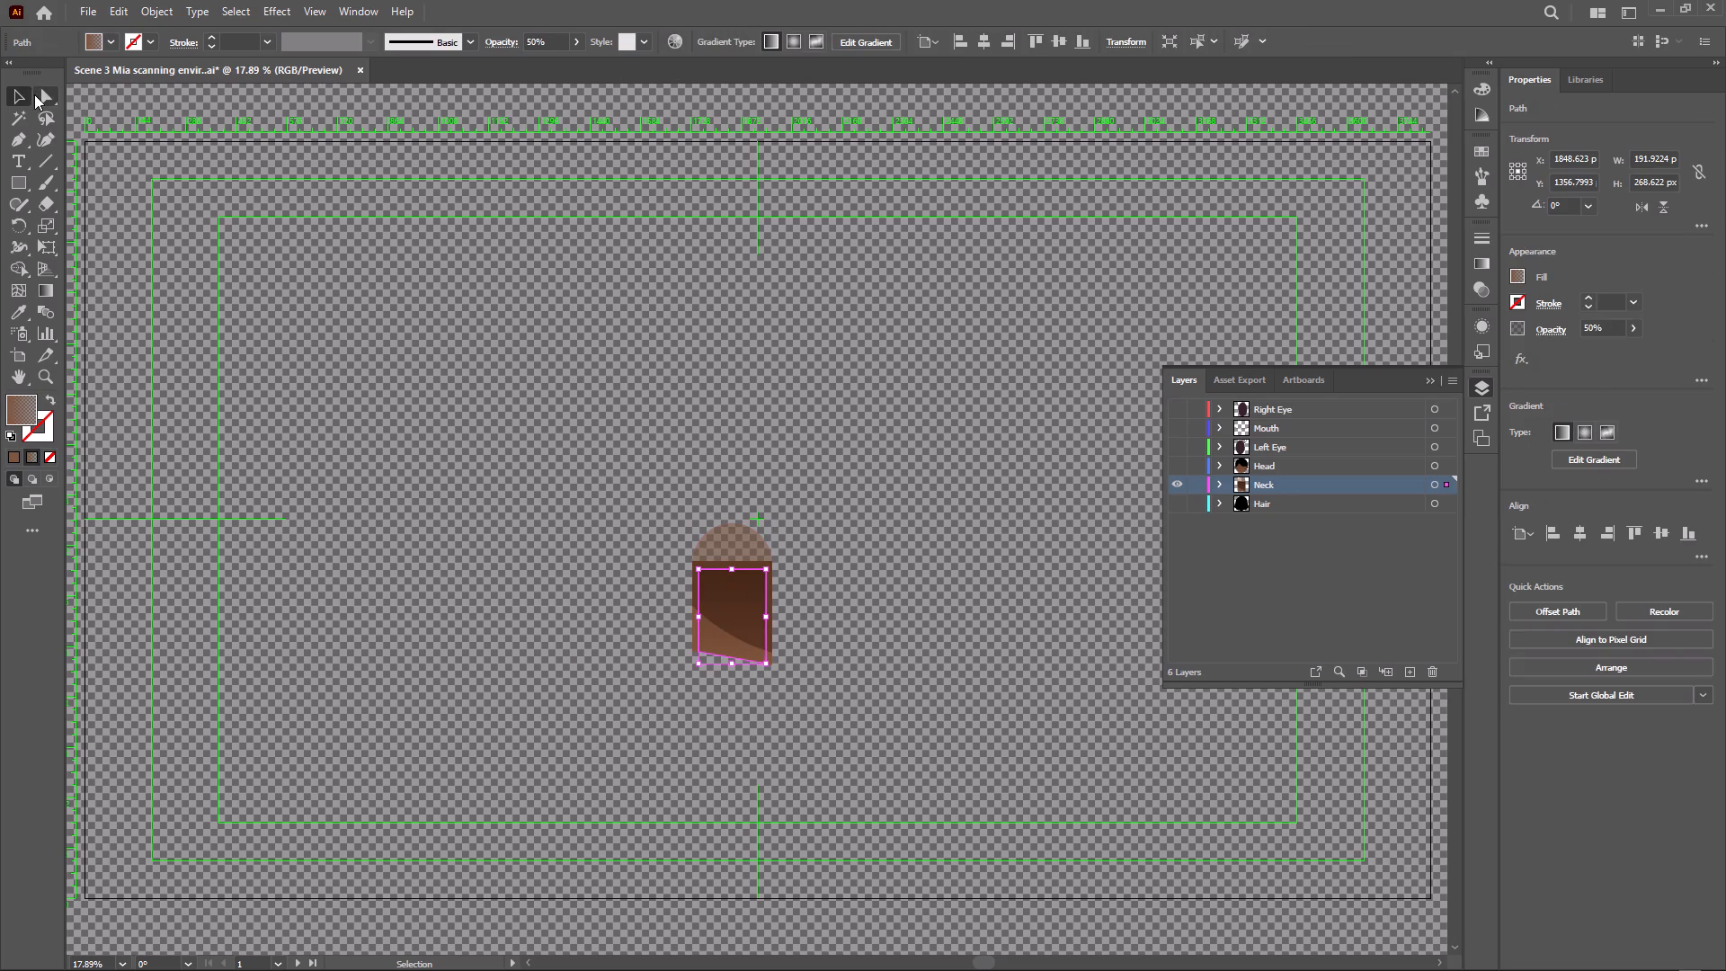
pyautogui.click(47, 144)
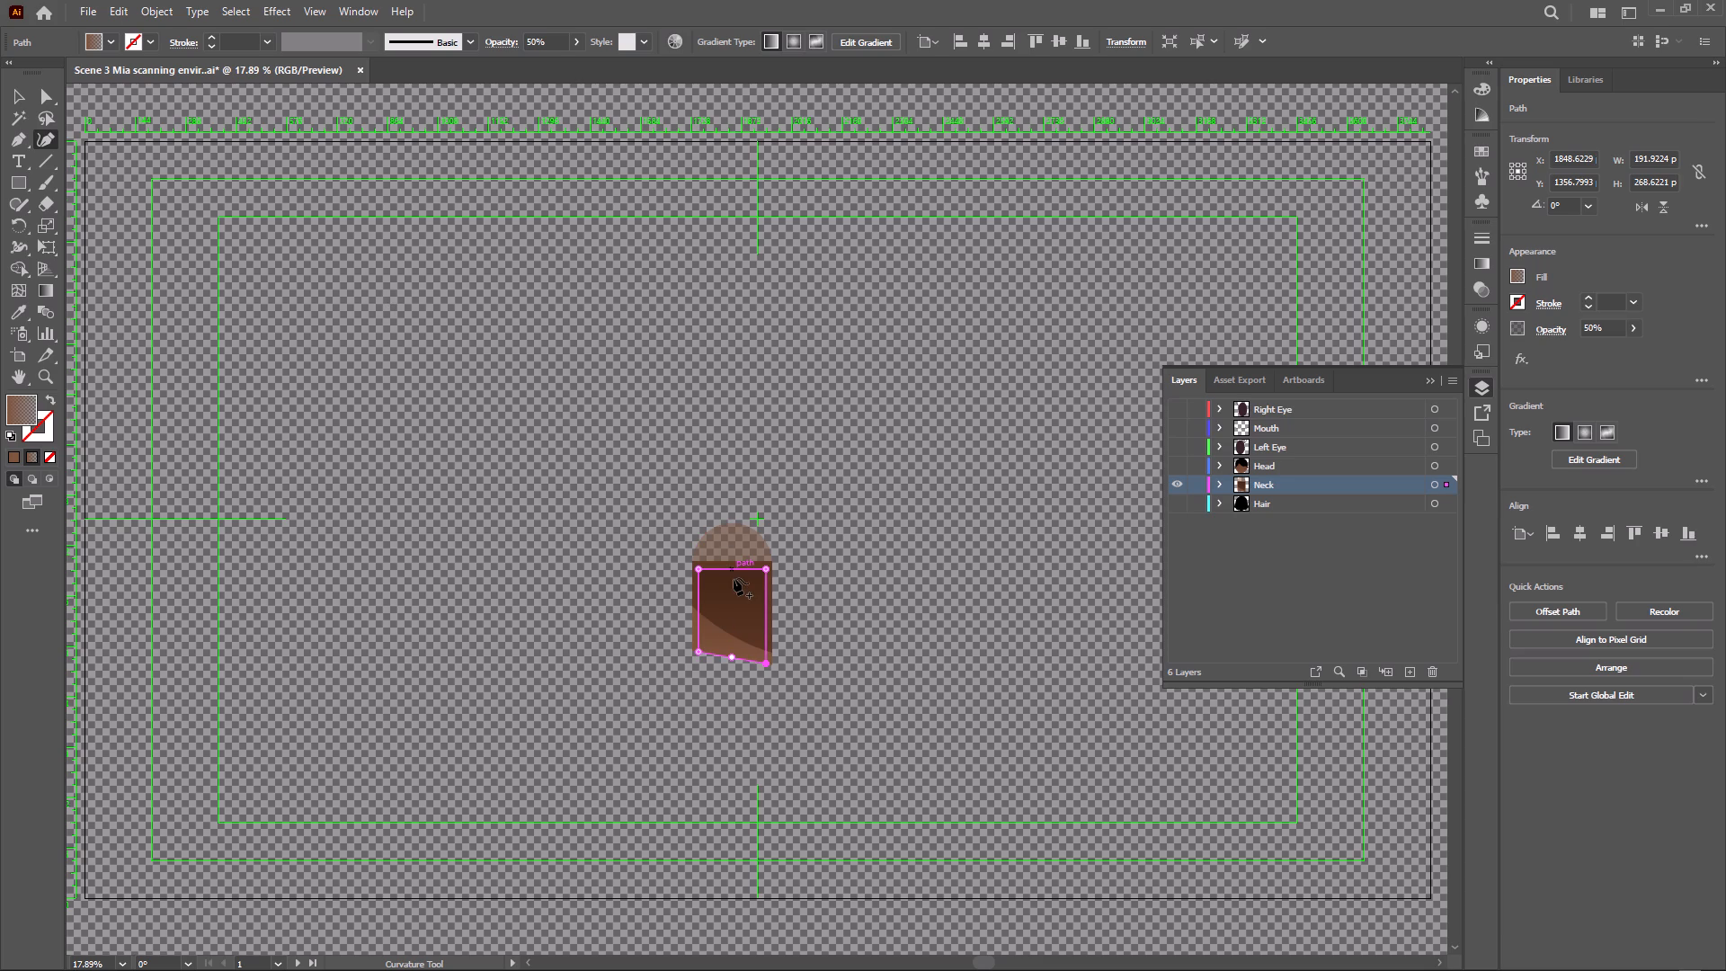
pyautogui.moveTo(731, 567); pyautogui.dragTo(732, 550)
pyautogui.moveTo(732, 550); pyautogui.dragTo(737, 531)
pyautogui.moveTo(737, 531); pyautogui.dragTo(737, 529)
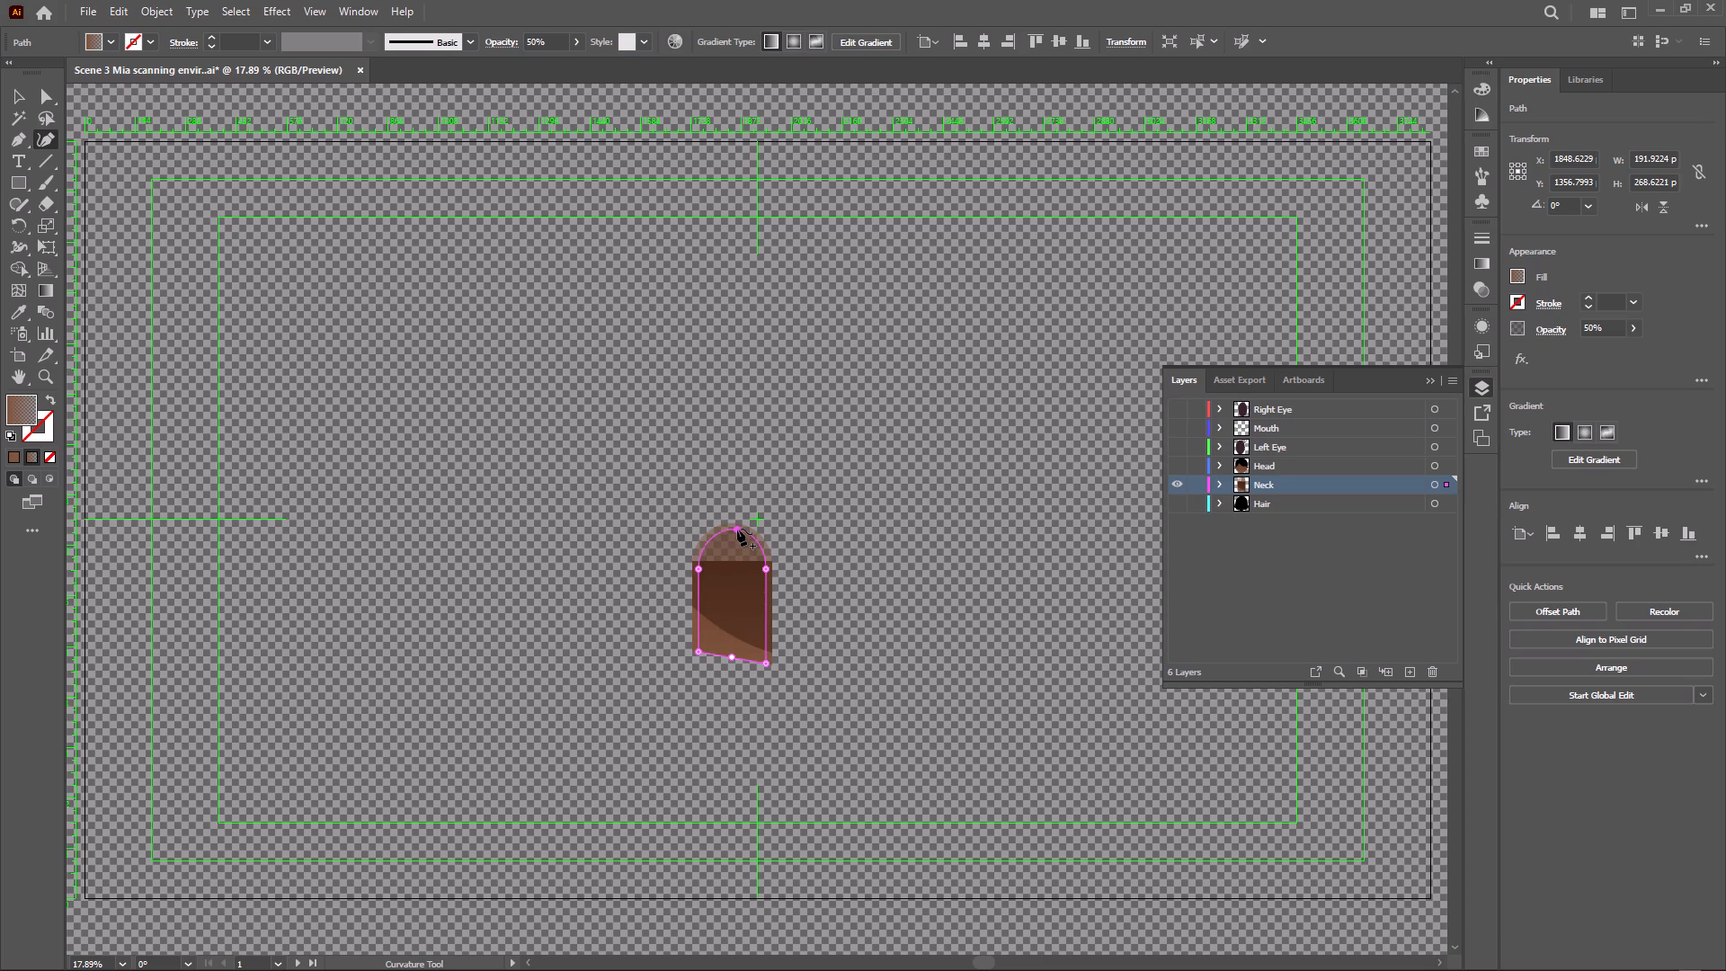
pyautogui.moveTo(737, 529); pyautogui.dragTo(734, 527)
pyautogui.click(20, 91)
pyautogui.click(291, 425)
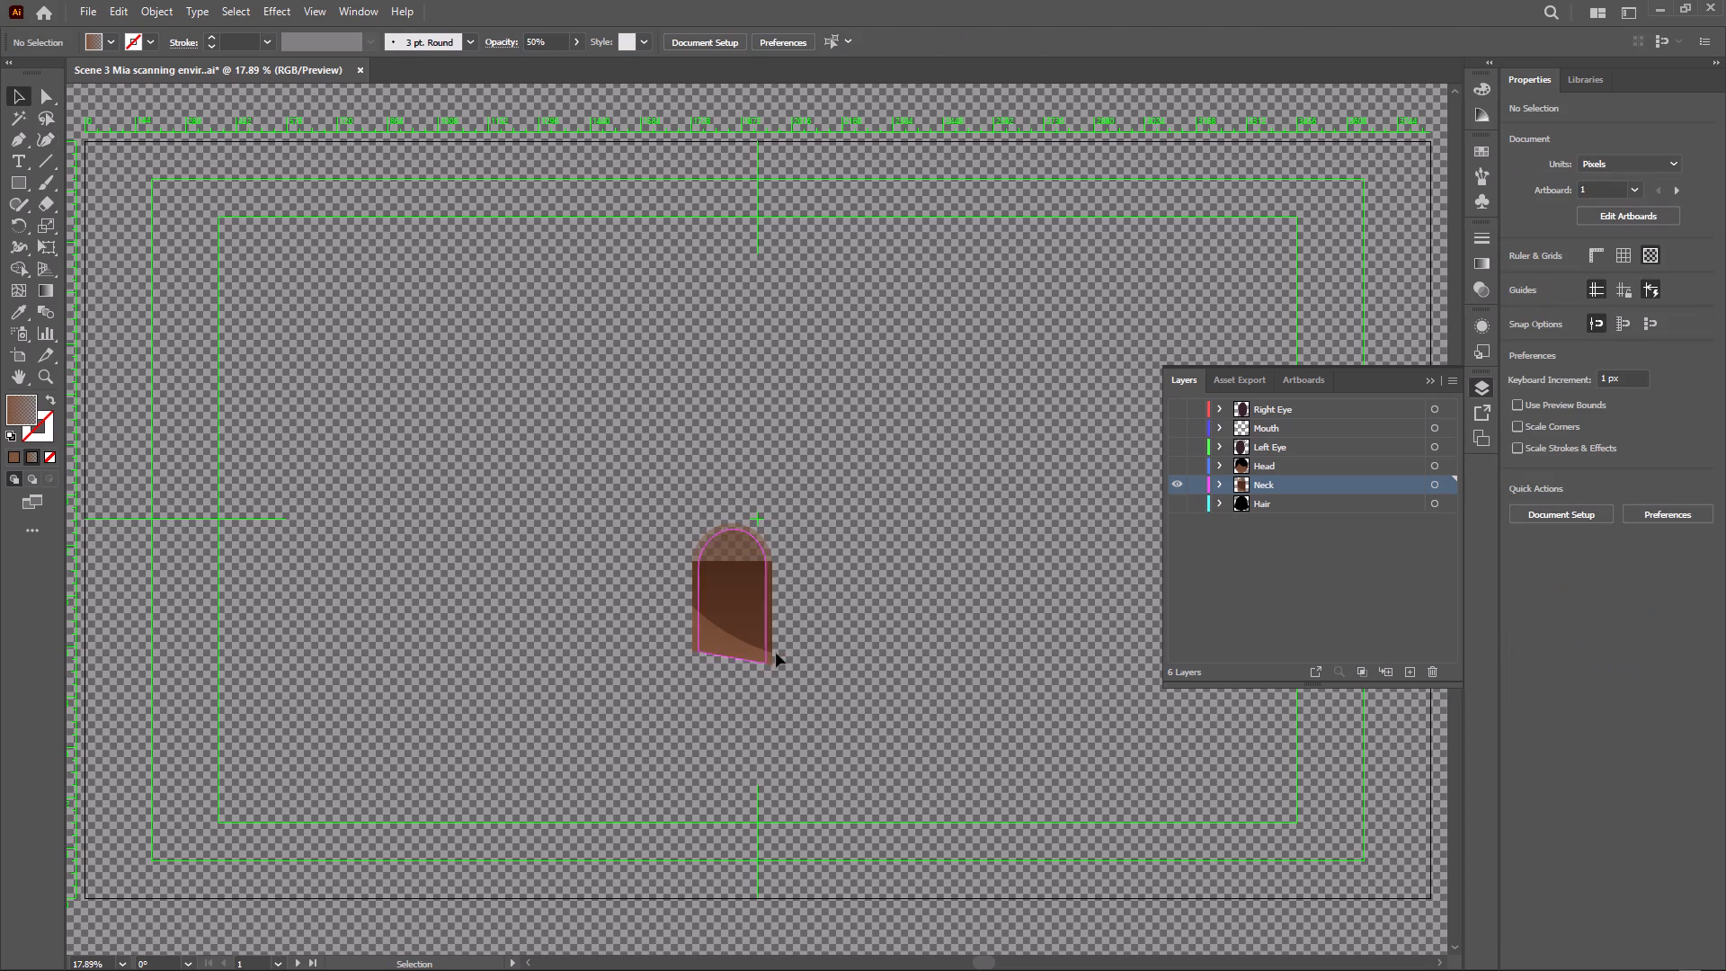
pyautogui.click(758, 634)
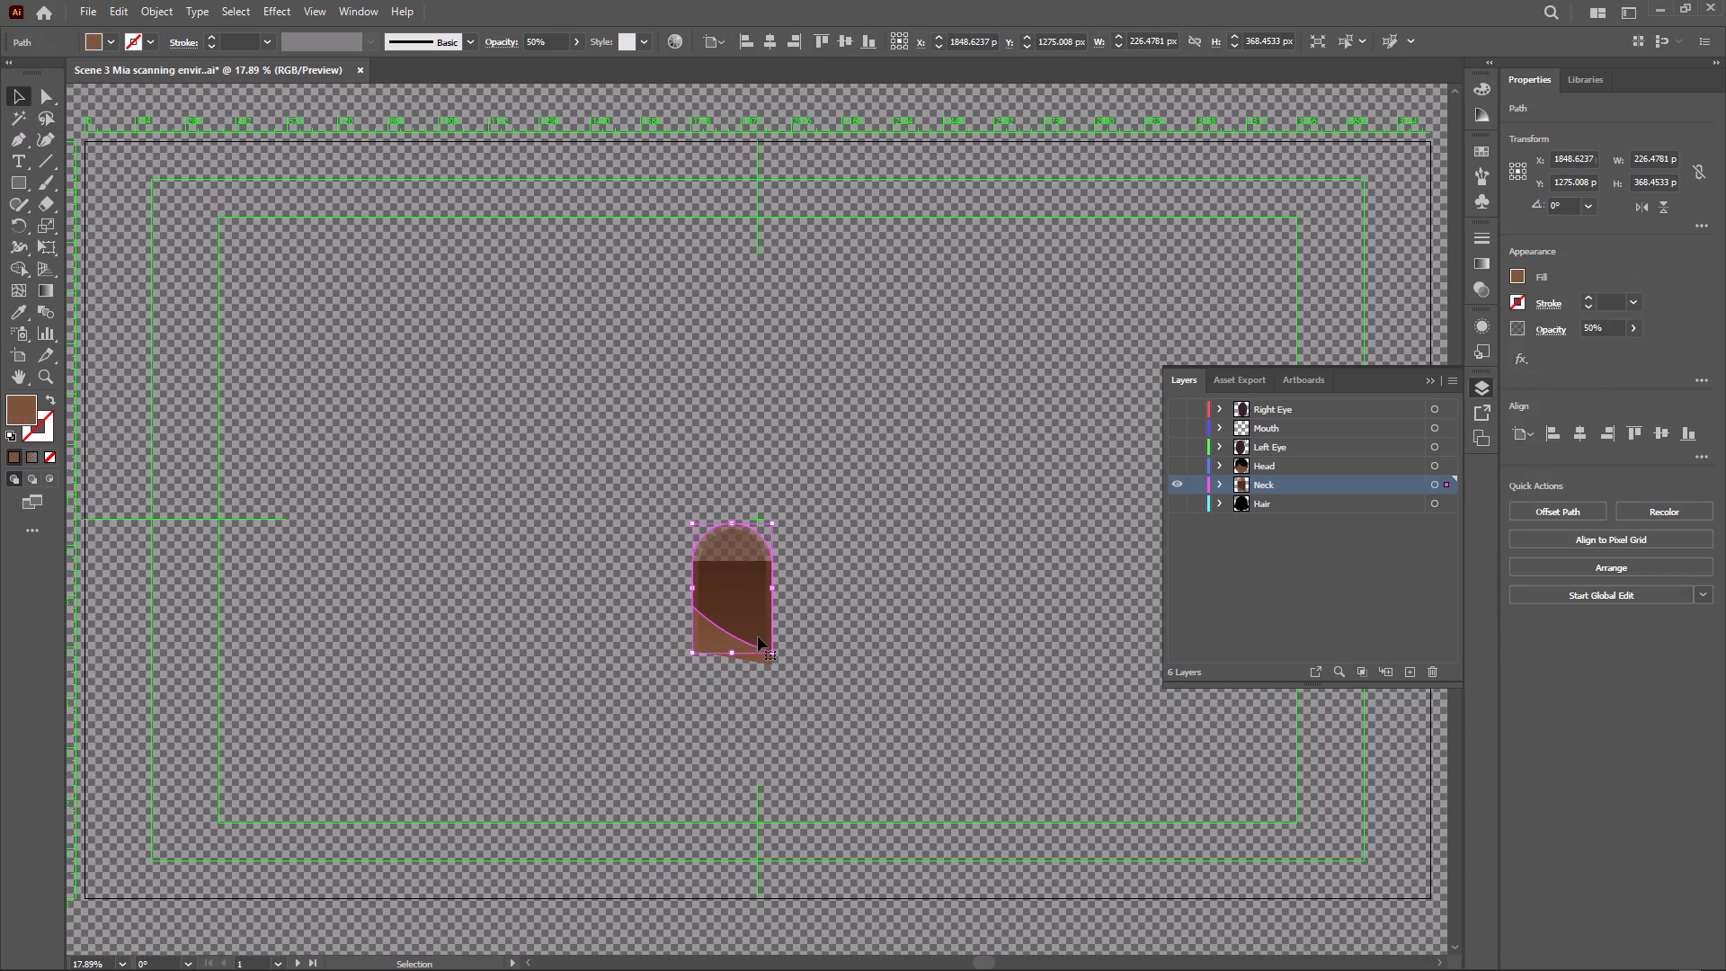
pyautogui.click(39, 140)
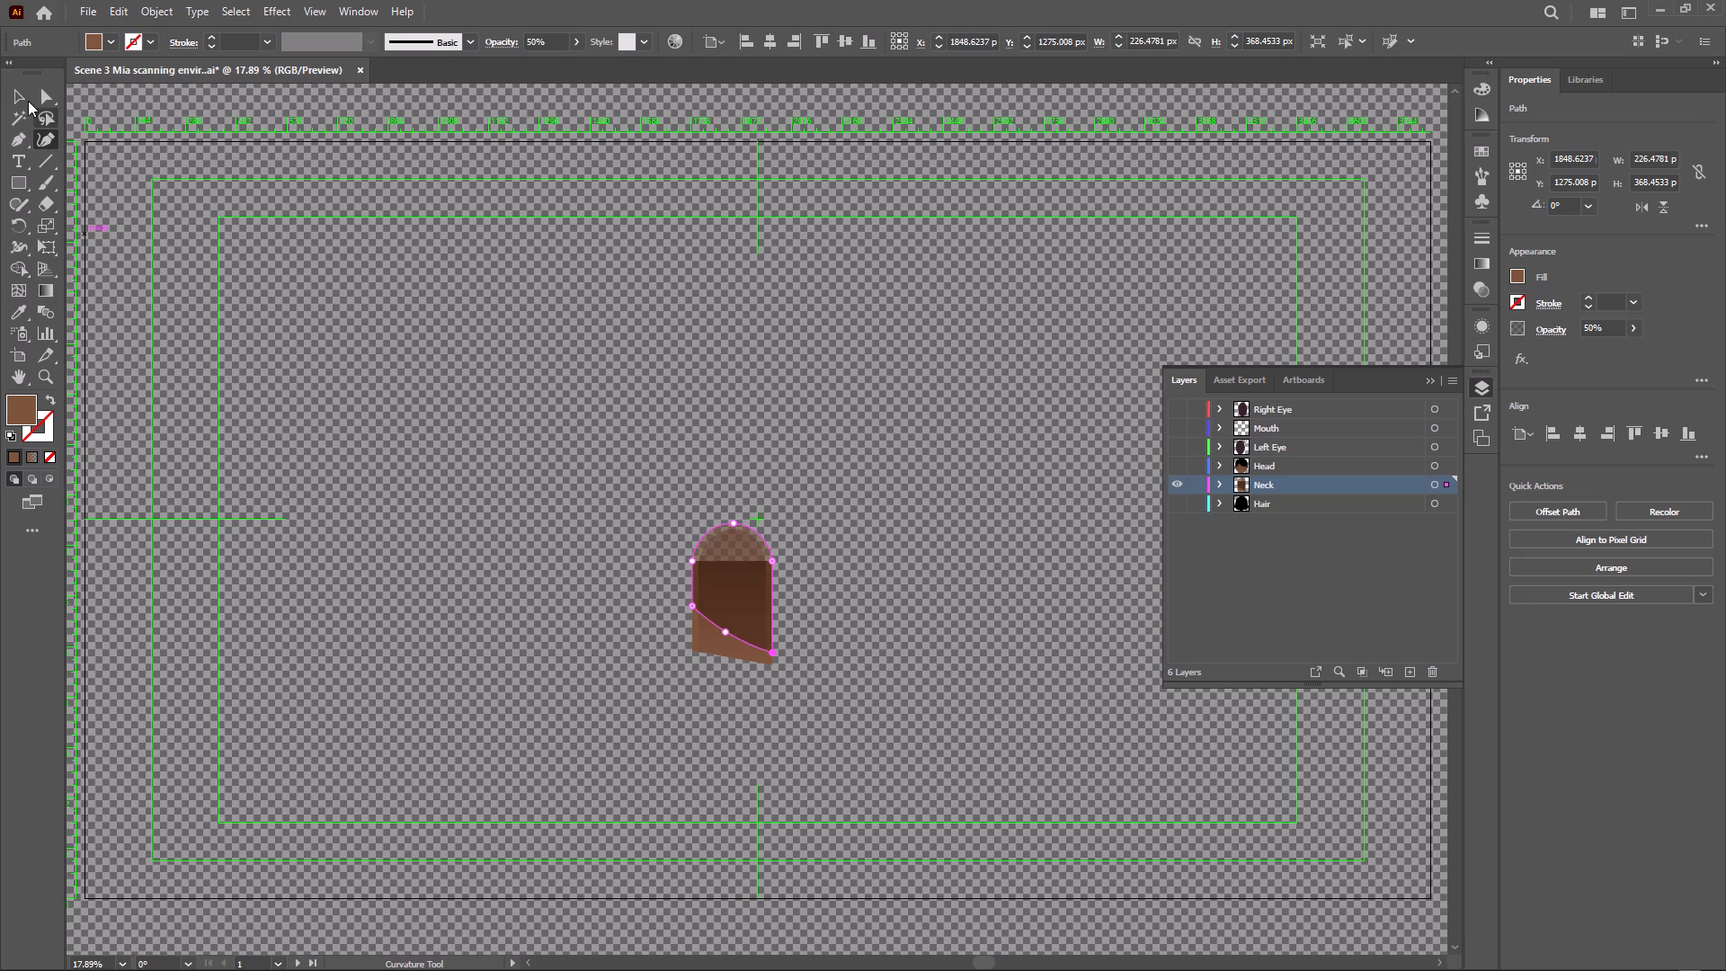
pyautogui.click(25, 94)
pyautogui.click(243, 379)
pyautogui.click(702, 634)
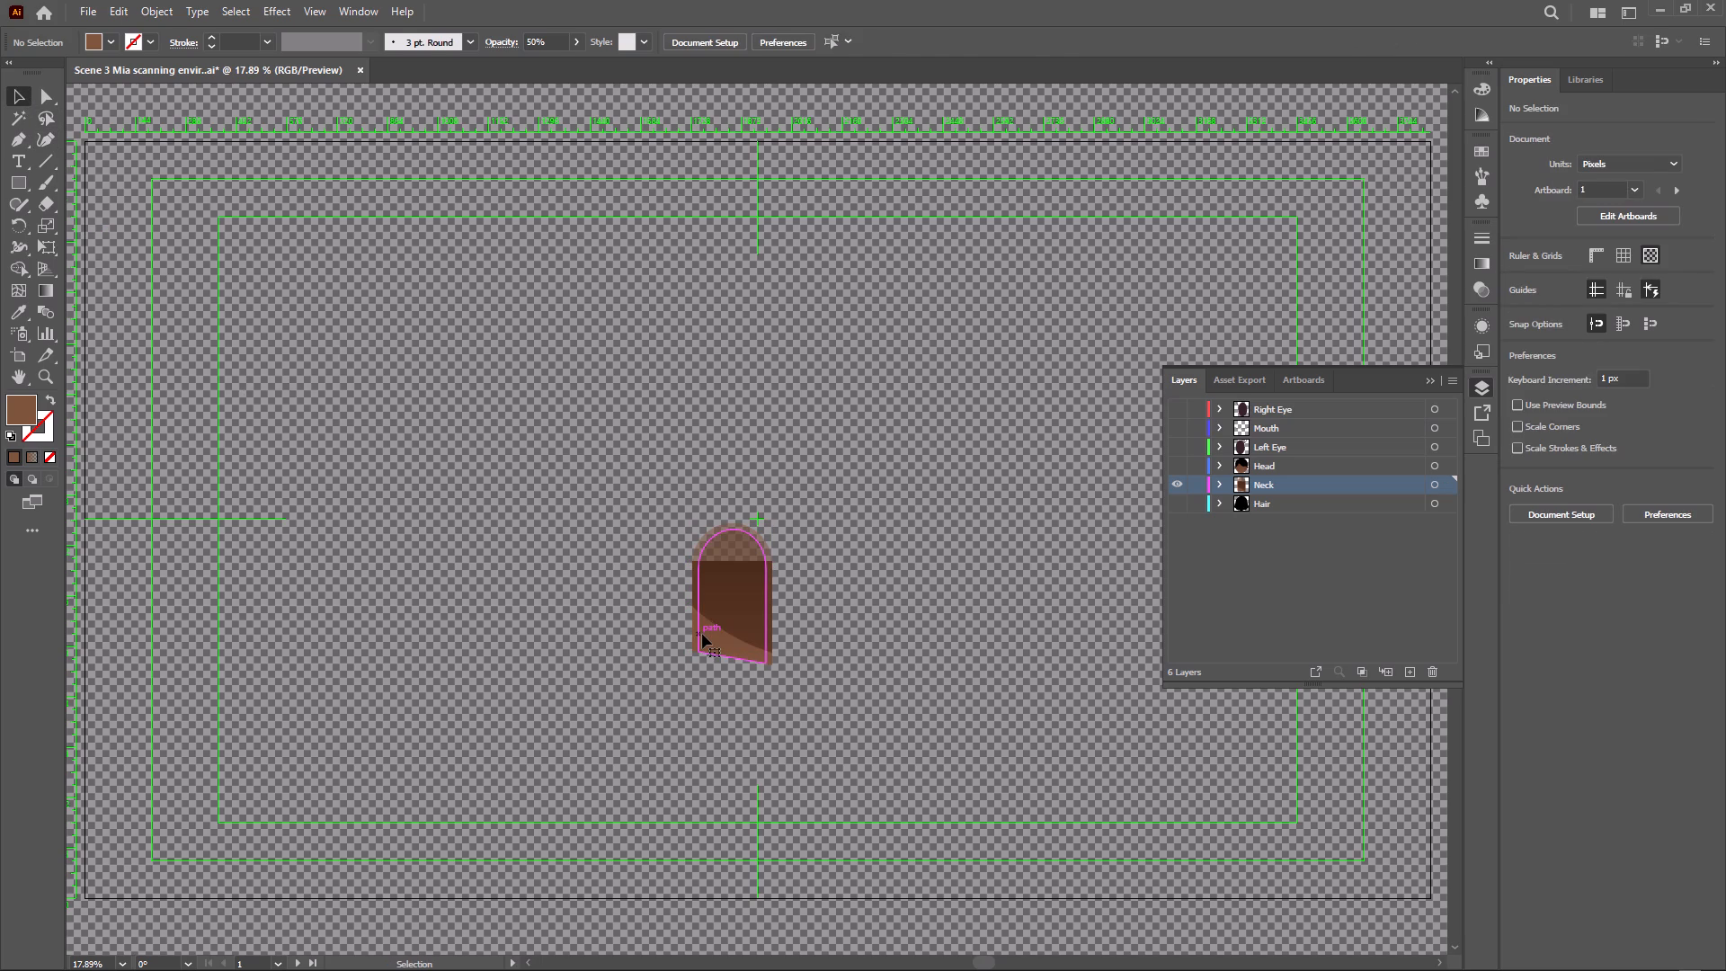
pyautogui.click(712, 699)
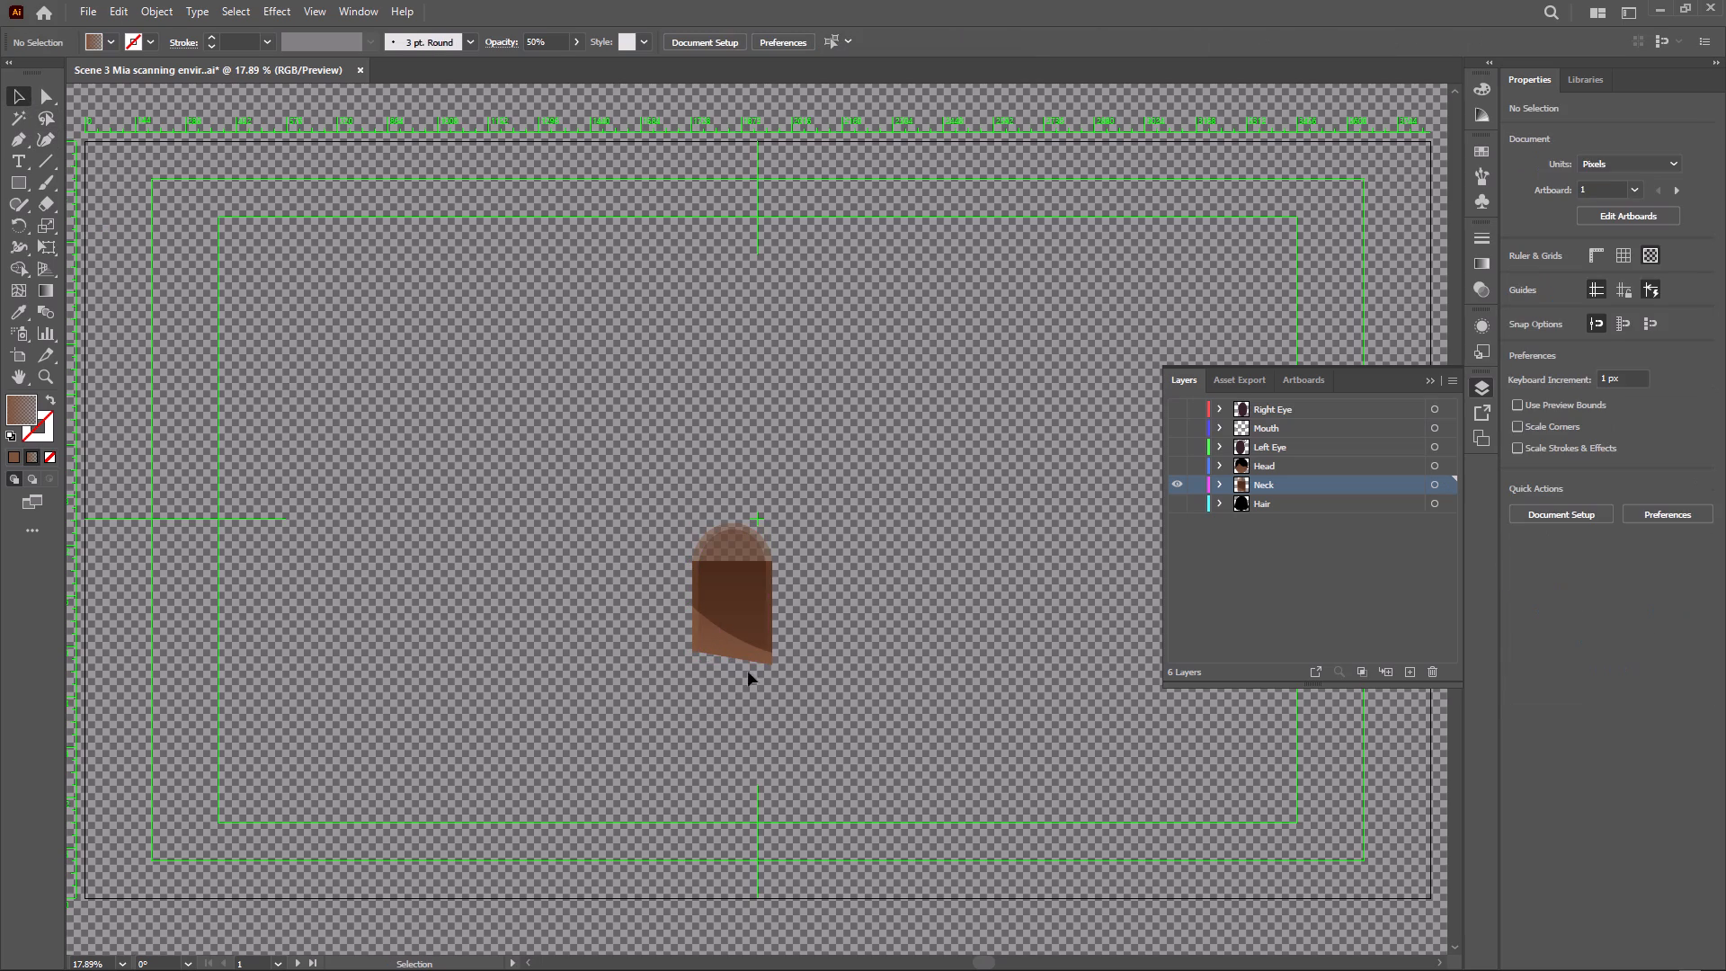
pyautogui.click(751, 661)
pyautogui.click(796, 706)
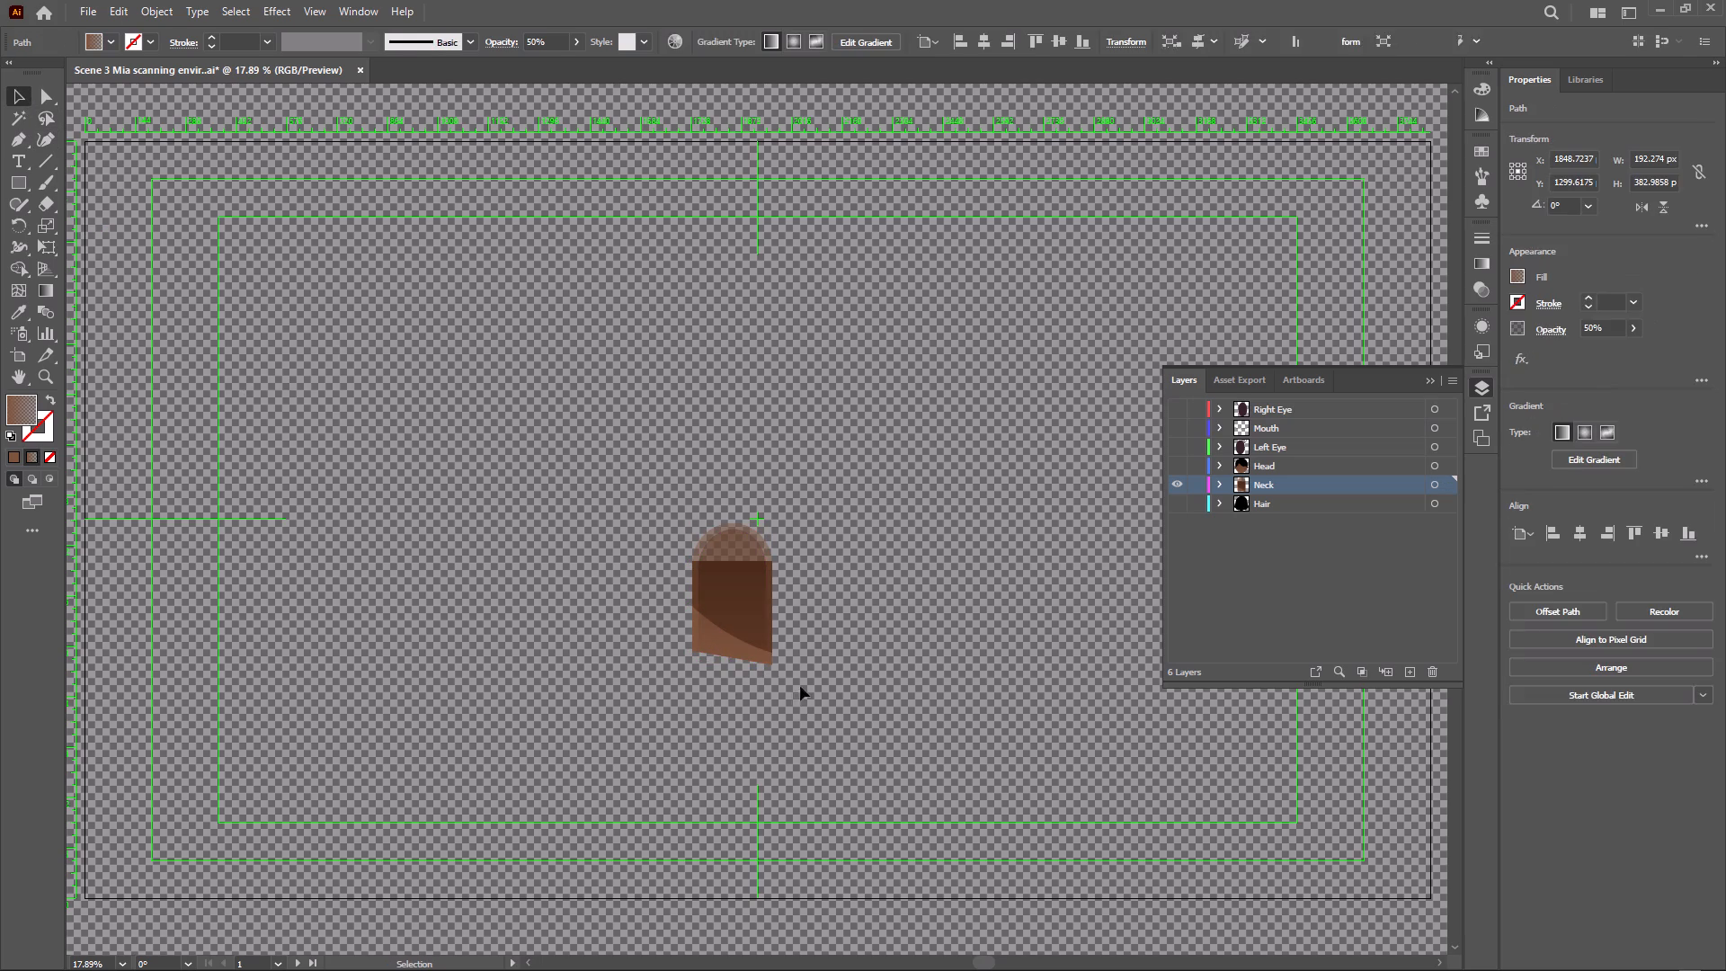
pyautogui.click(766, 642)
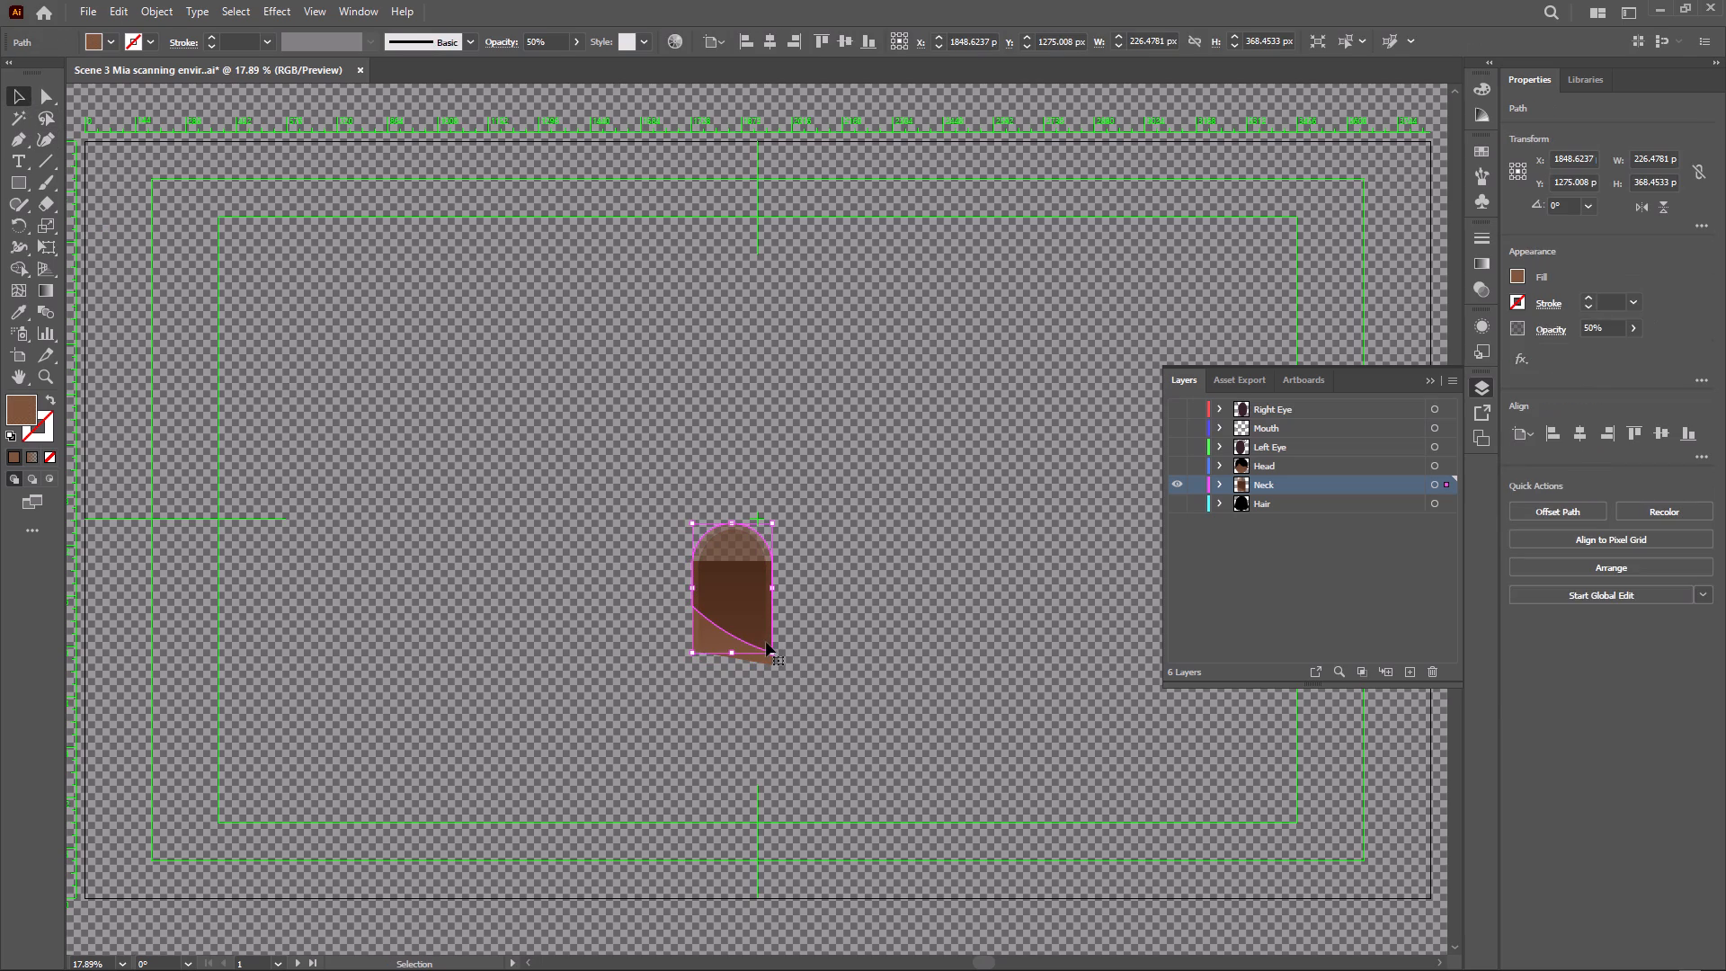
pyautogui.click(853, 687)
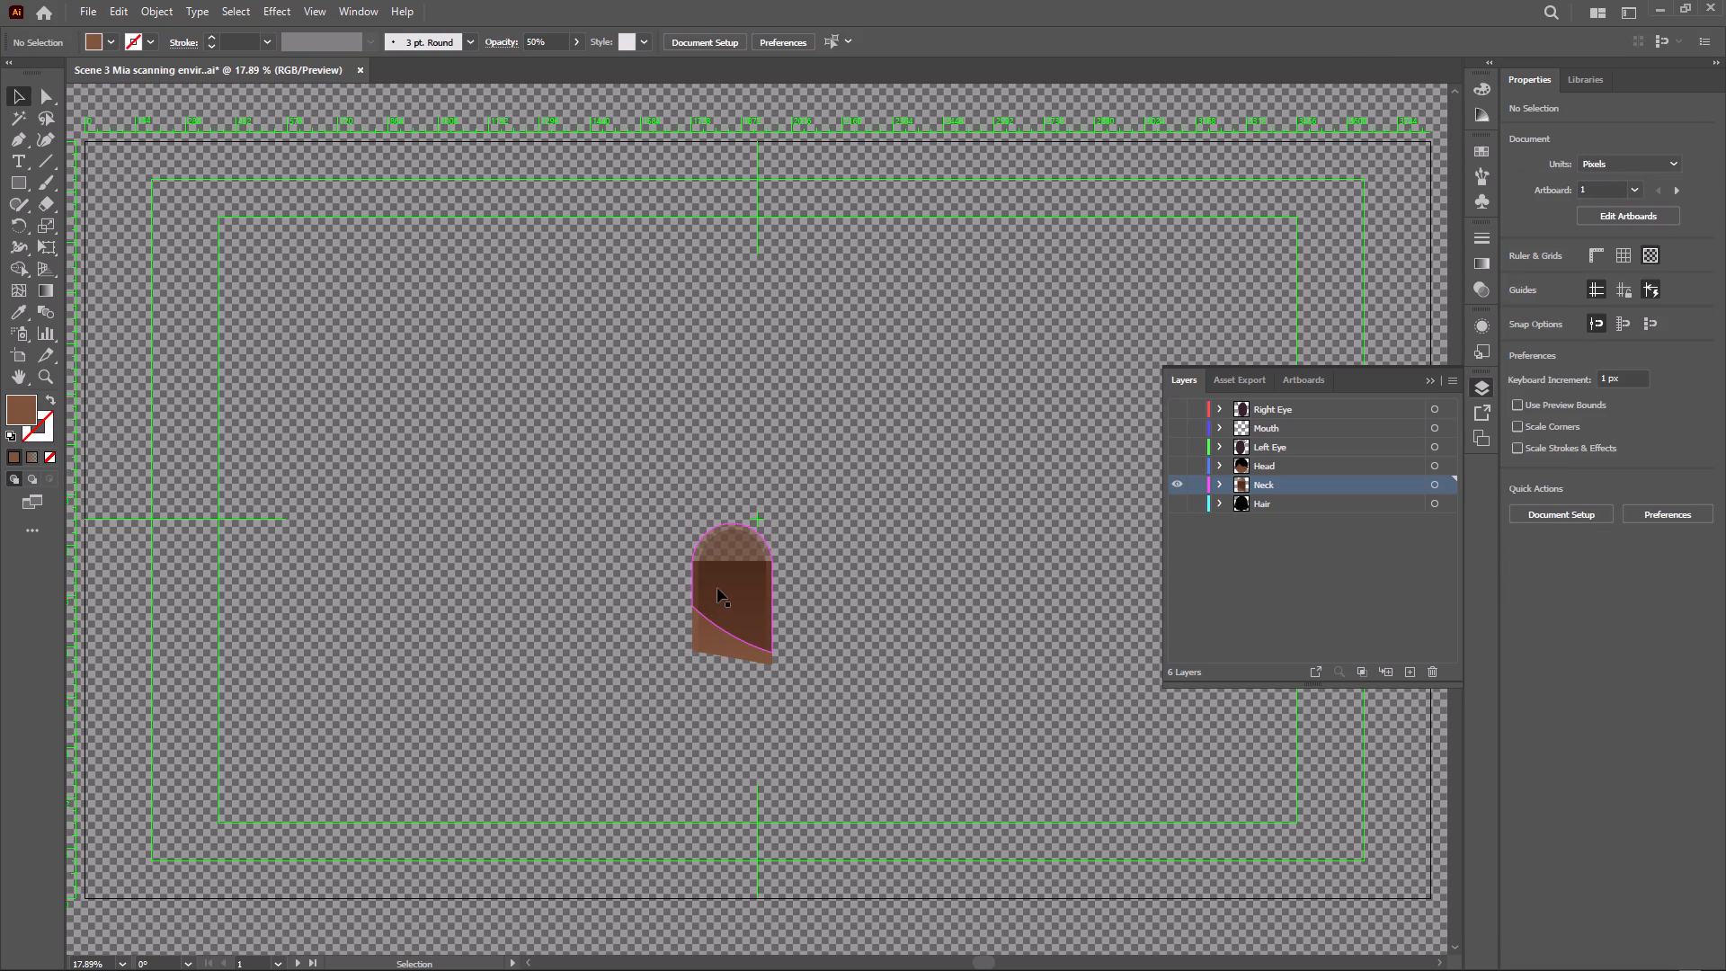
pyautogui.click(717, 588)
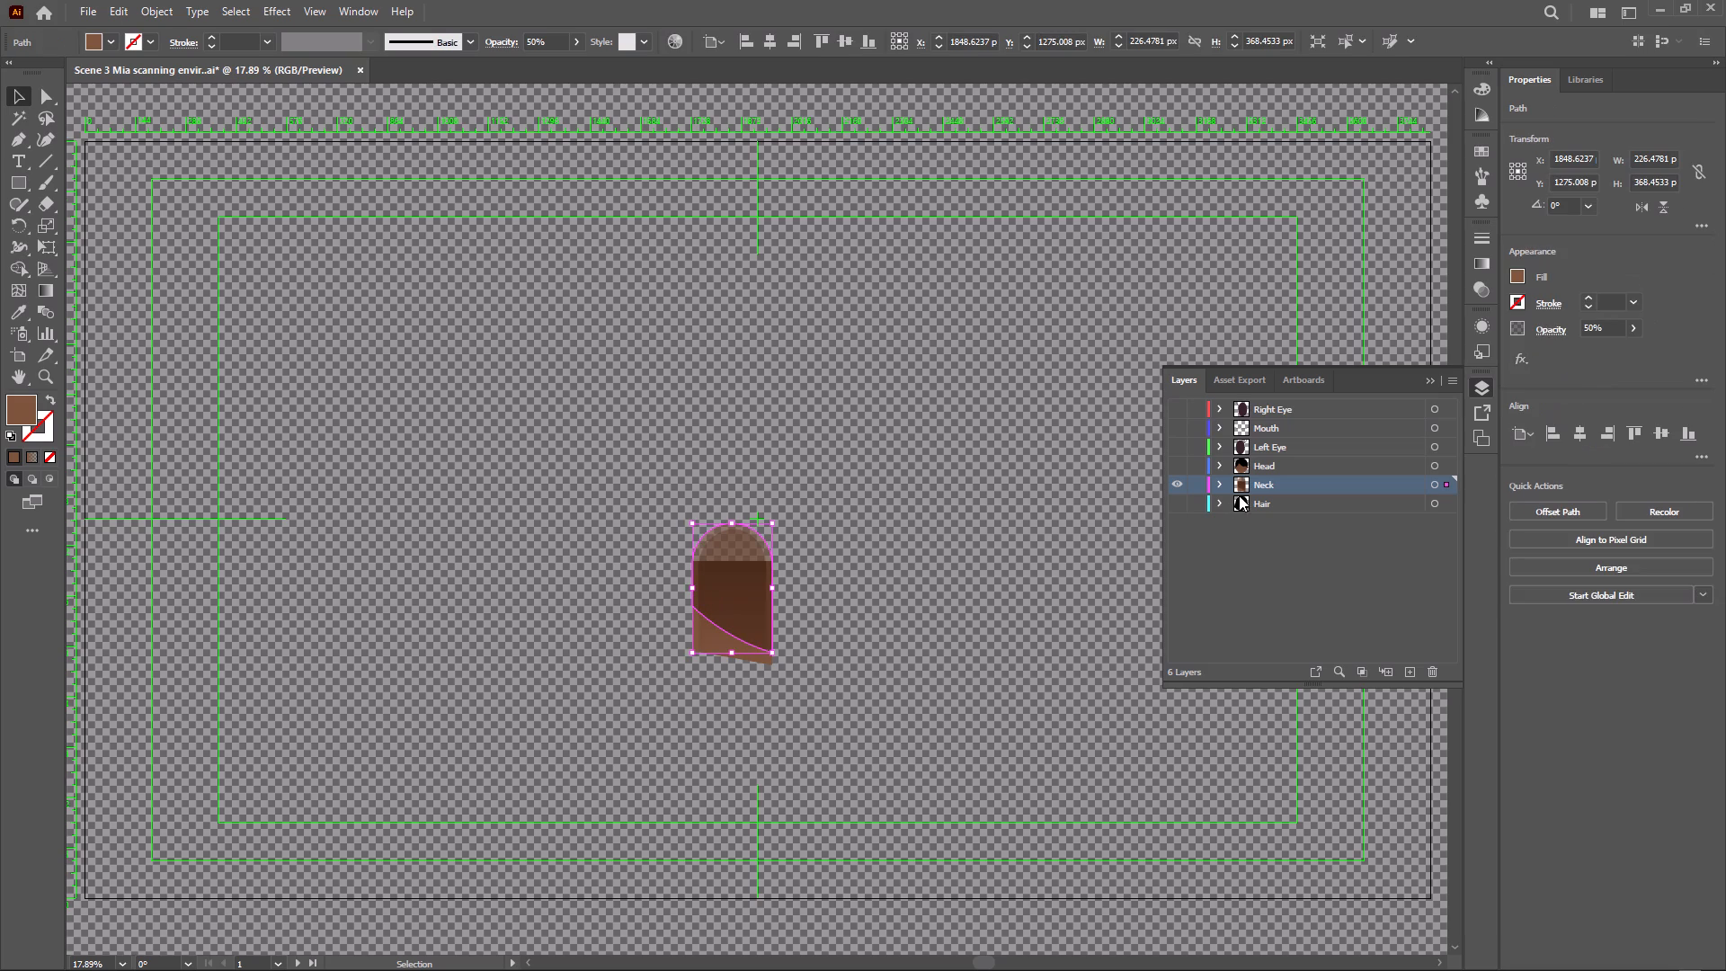
# Hide the shadow and inner gradient shapes within the Neck layer, leaving only the base neck shape.
pyautogui.click(1221, 481)
pyautogui.click(1173, 503)
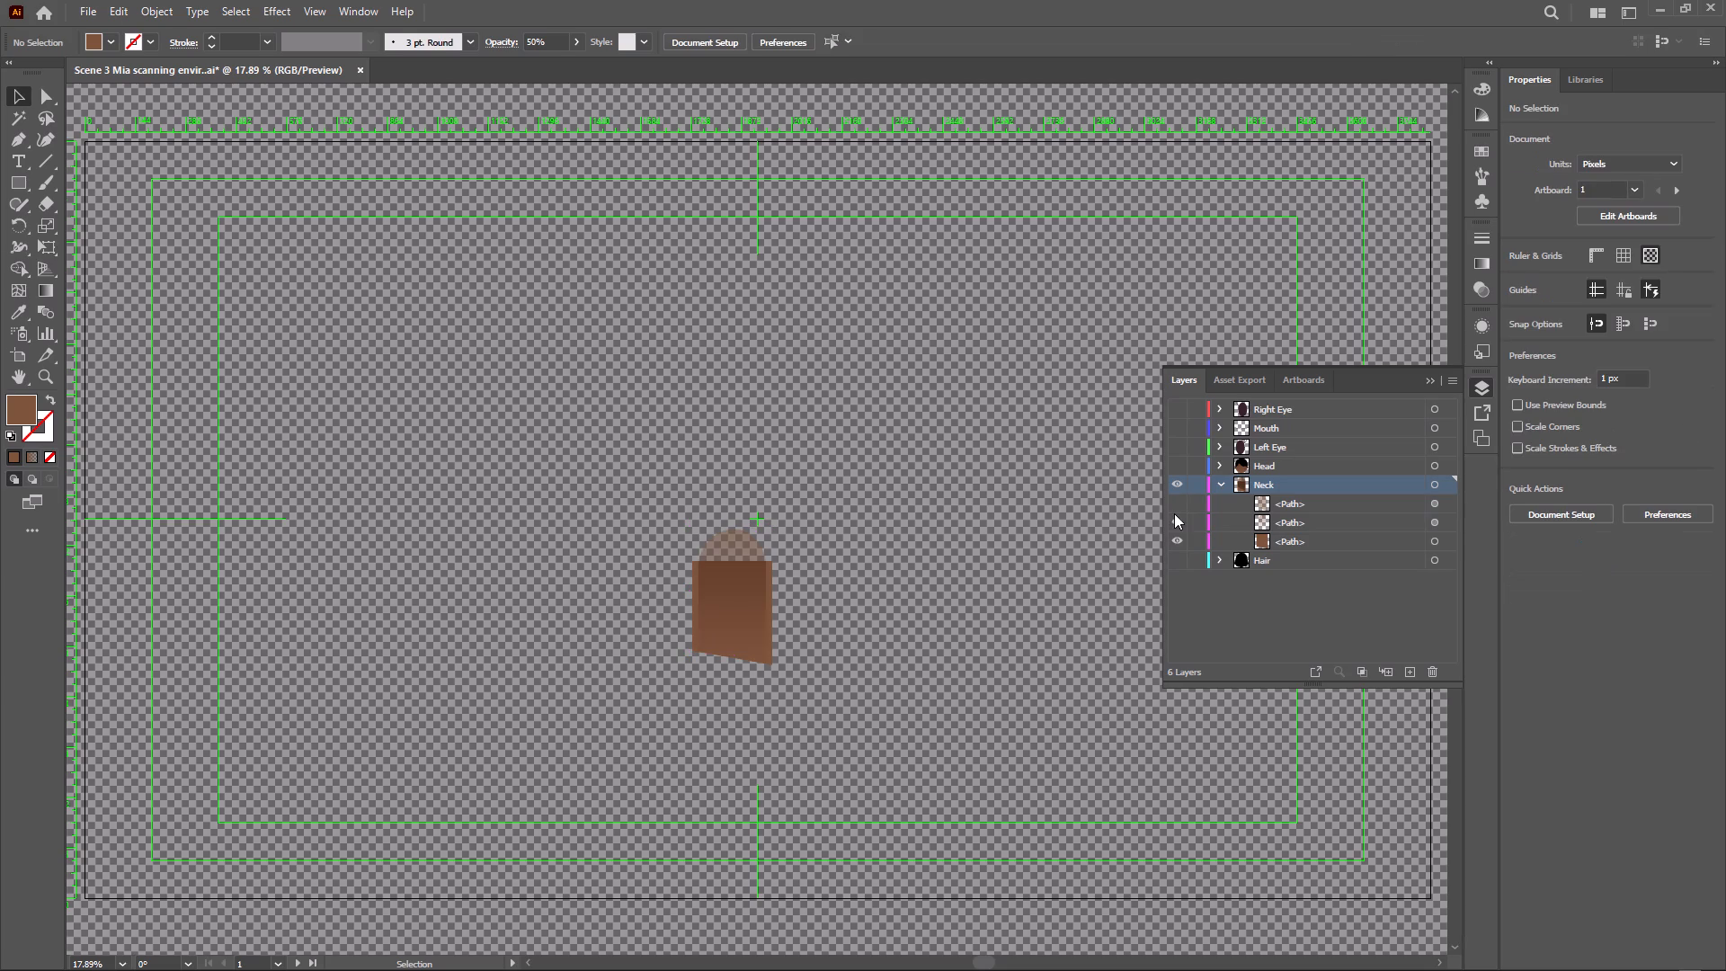
pyautogui.click(1179, 520)
# Curve the top edge of the base neck shape upward into a dome with the Curvature tool, about 403 px tall overall.
pyautogui.click(743, 599)
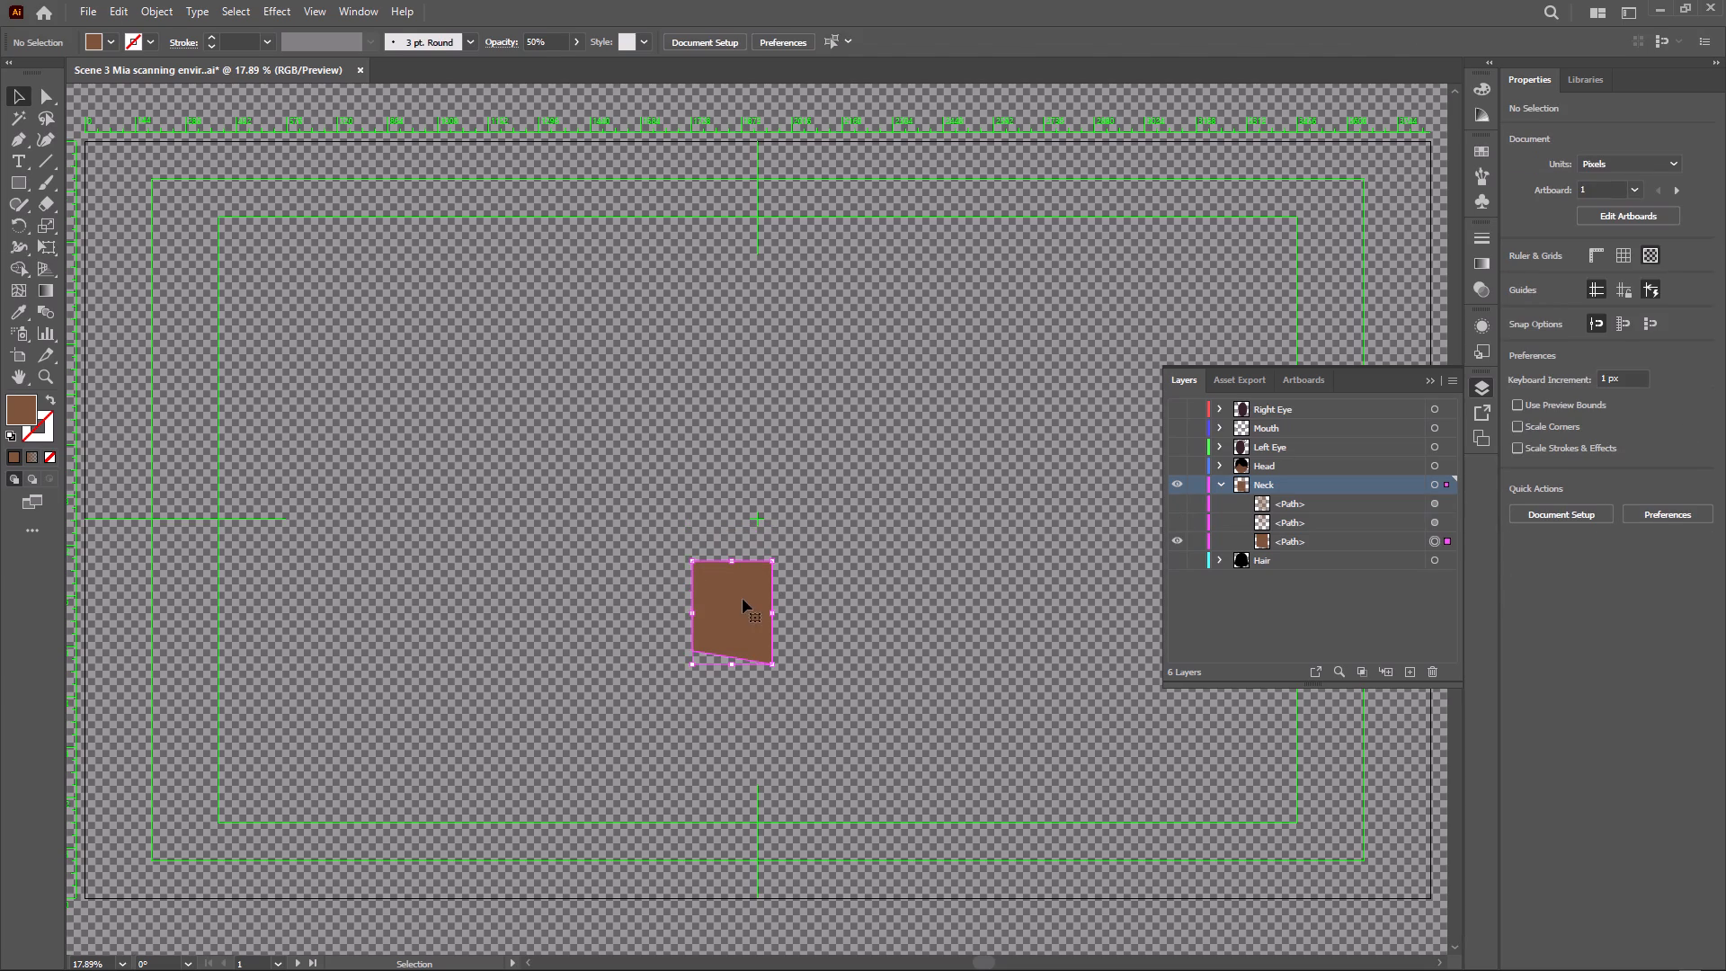
pyautogui.click(44, 148)
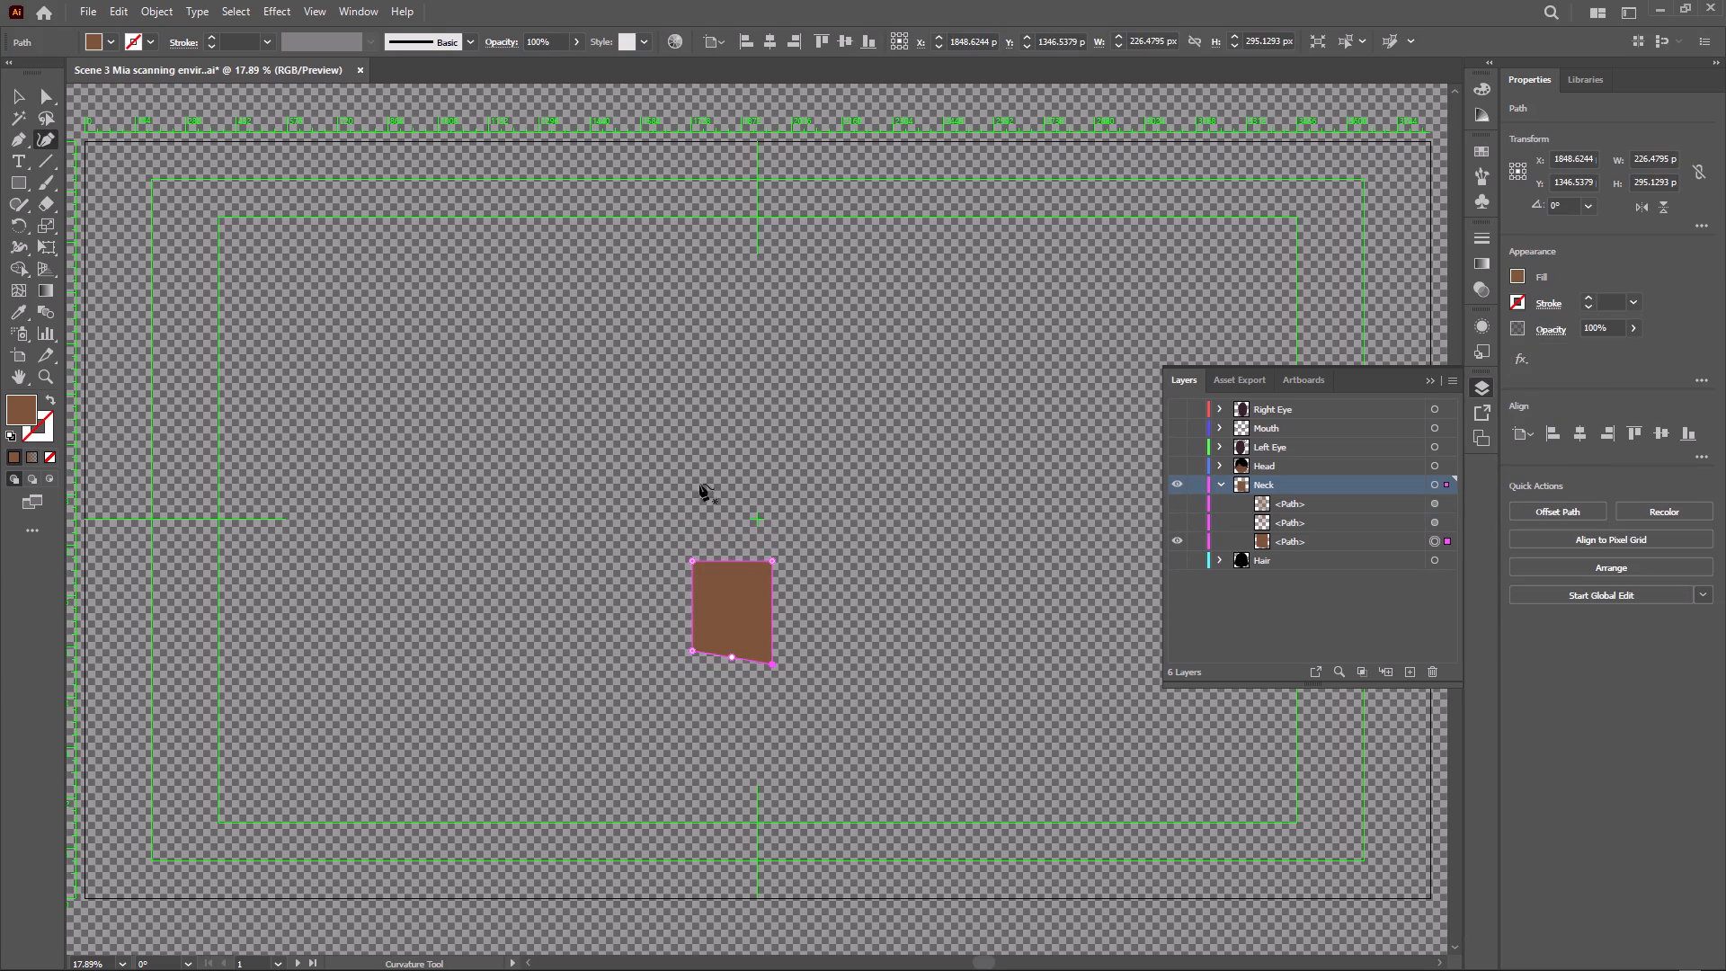
pyautogui.click(731, 561)
pyautogui.moveTo(733, 561); pyautogui.dragTo(734, 527)
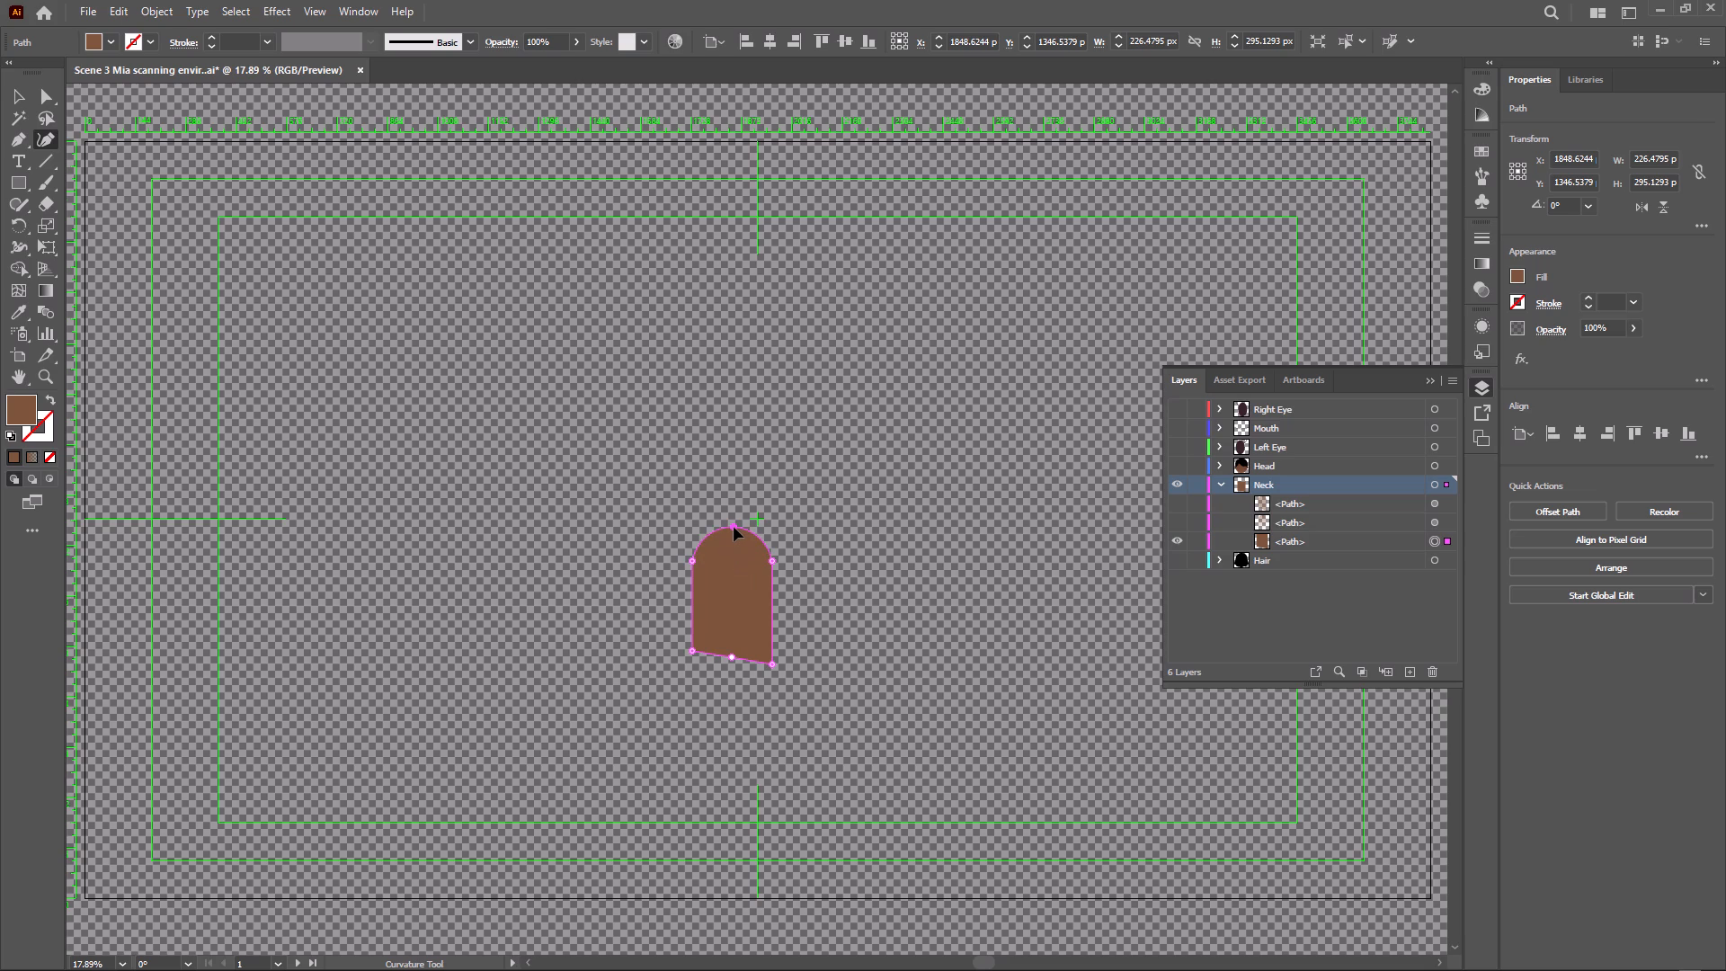
pyautogui.moveTo(734, 527); pyautogui.dragTo(734, 523)
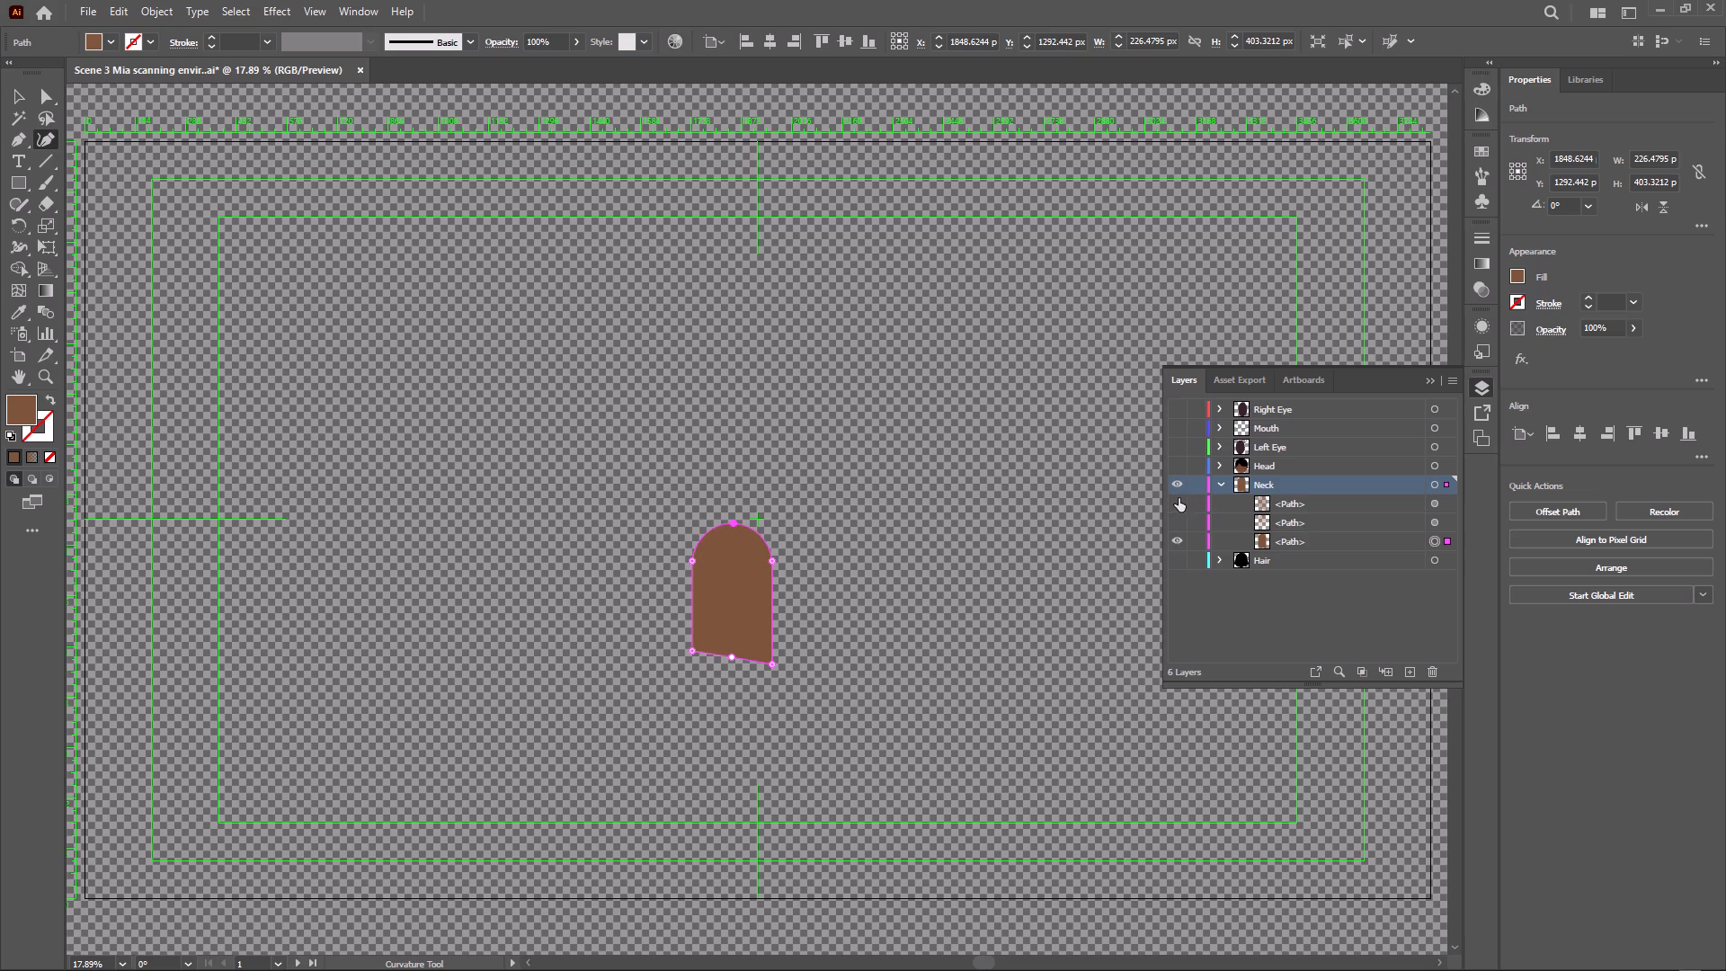
# Show the neck's shadow and inner gradient shapes again, discarding any stray point placed beside the artwork.
pyautogui.click(1179, 499)
pyautogui.click(1179, 523)
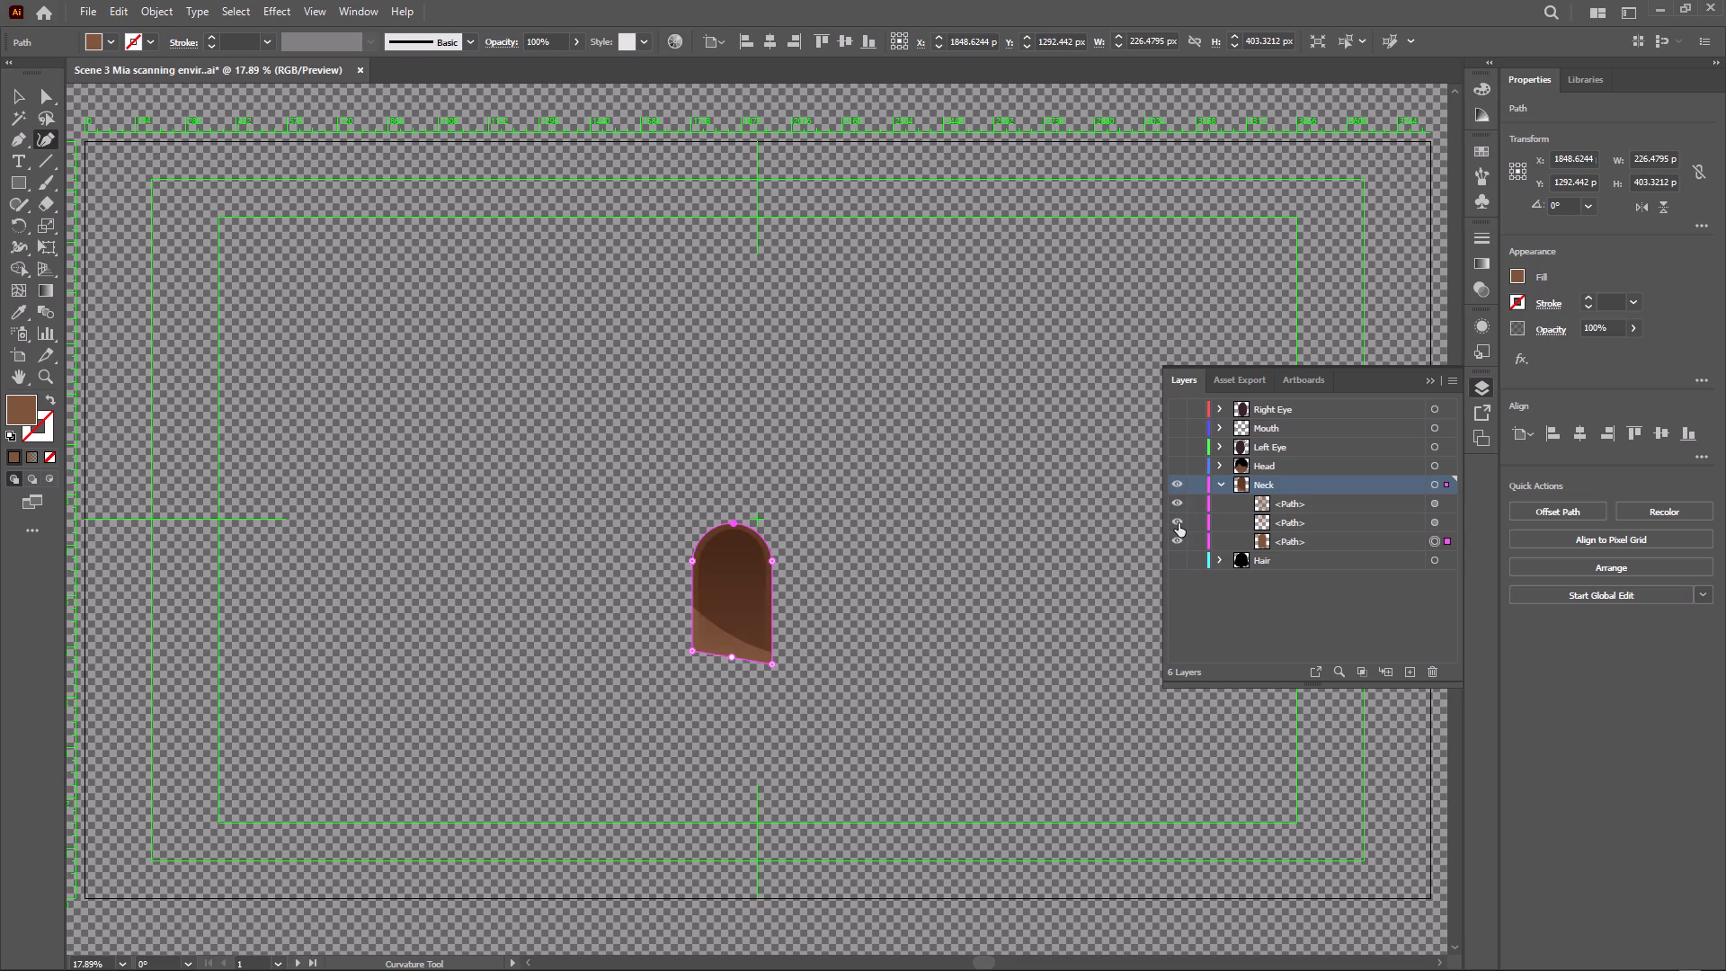
pyautogui.click(885, 551)
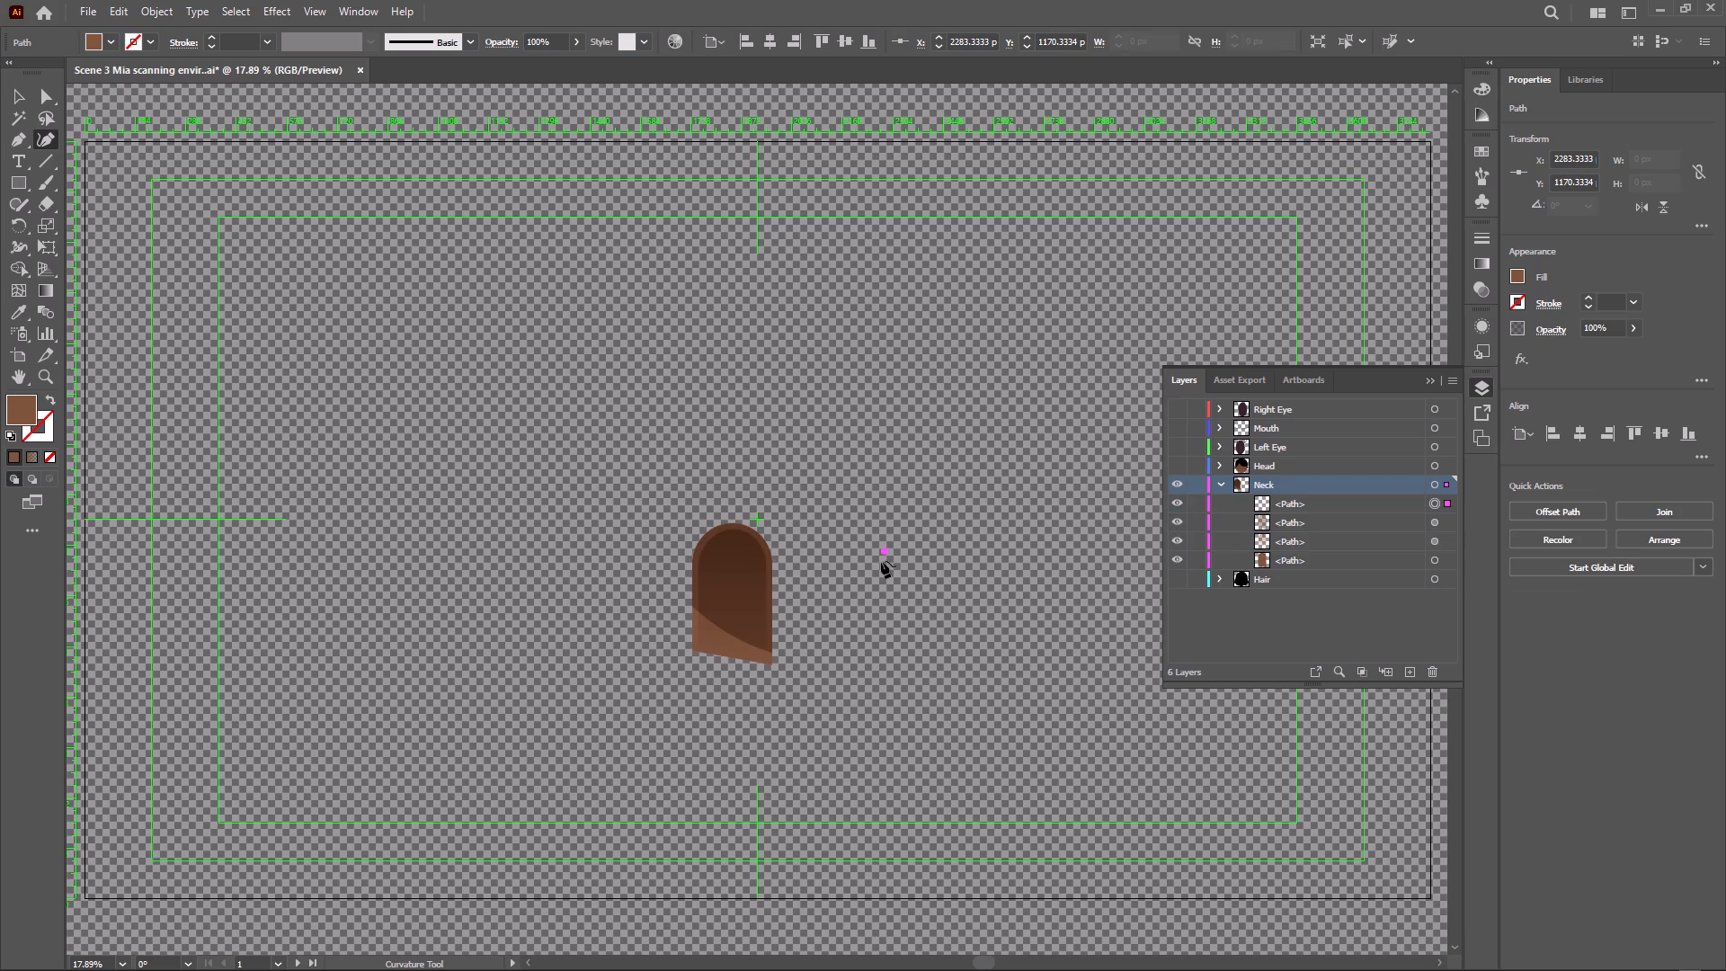
pyautogui.hotkey('ctrl', 'z')
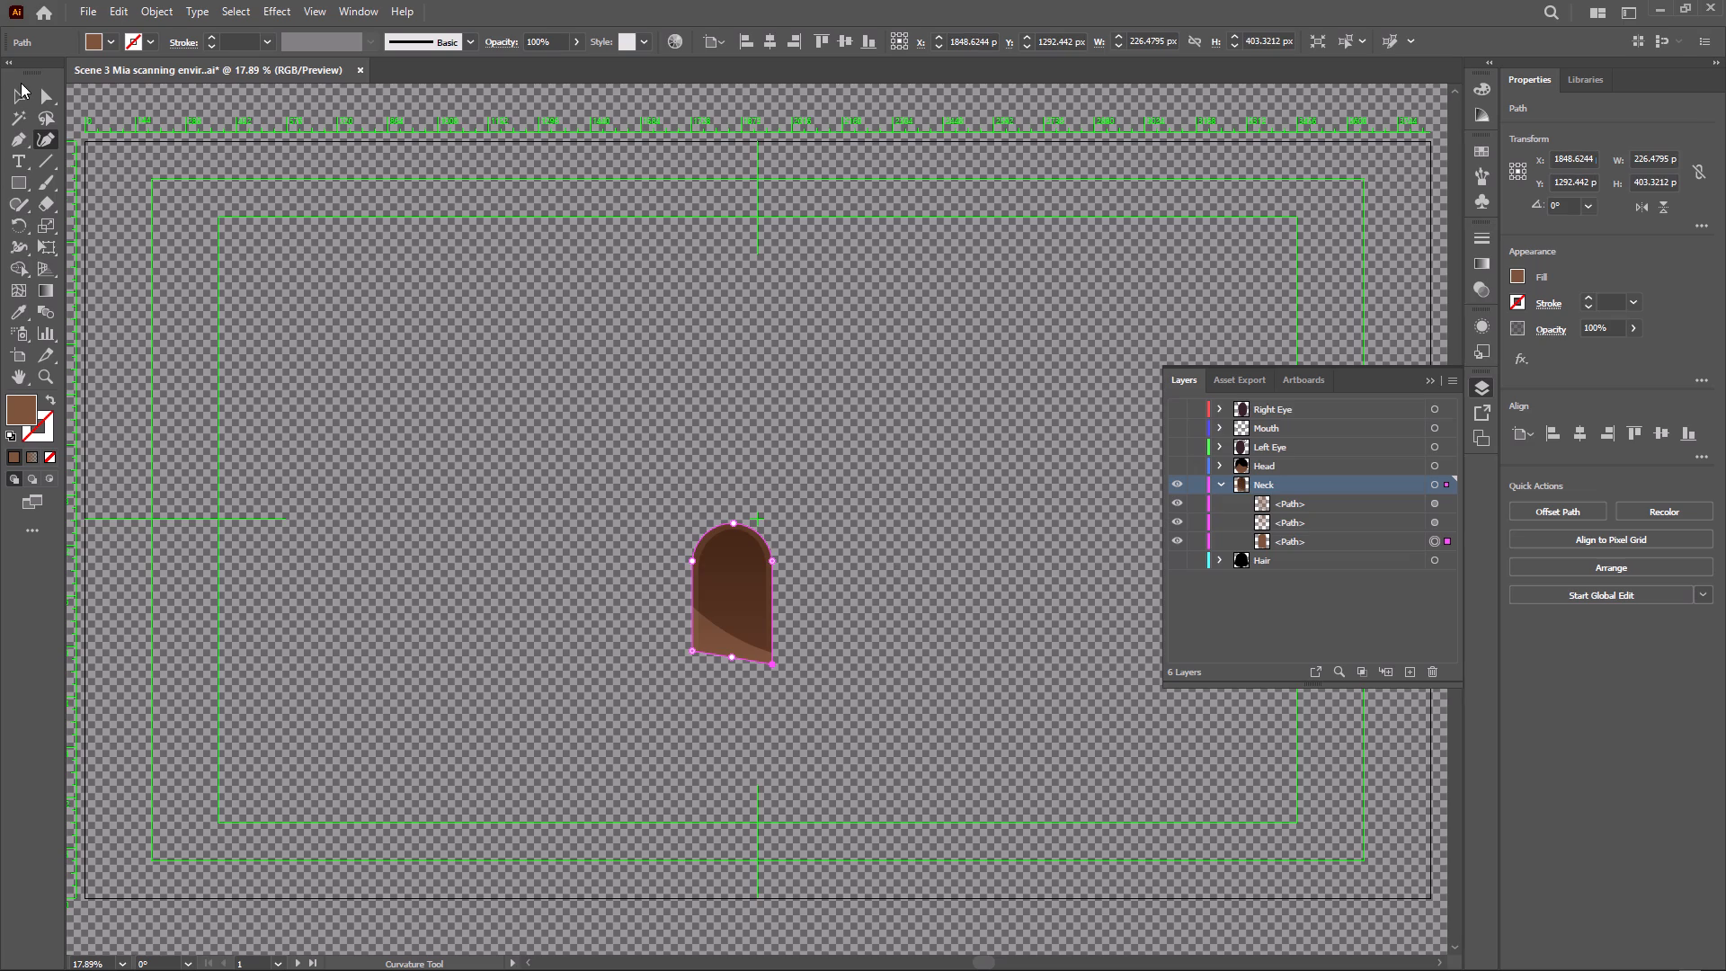
# Group the three neck shapes into a single object.
pyautogui.click(21, 102)
pyautogui.moveTo(637, 507); pyautogui.dragTo(821, 693)
pyautogui.rightClick(739, 590)
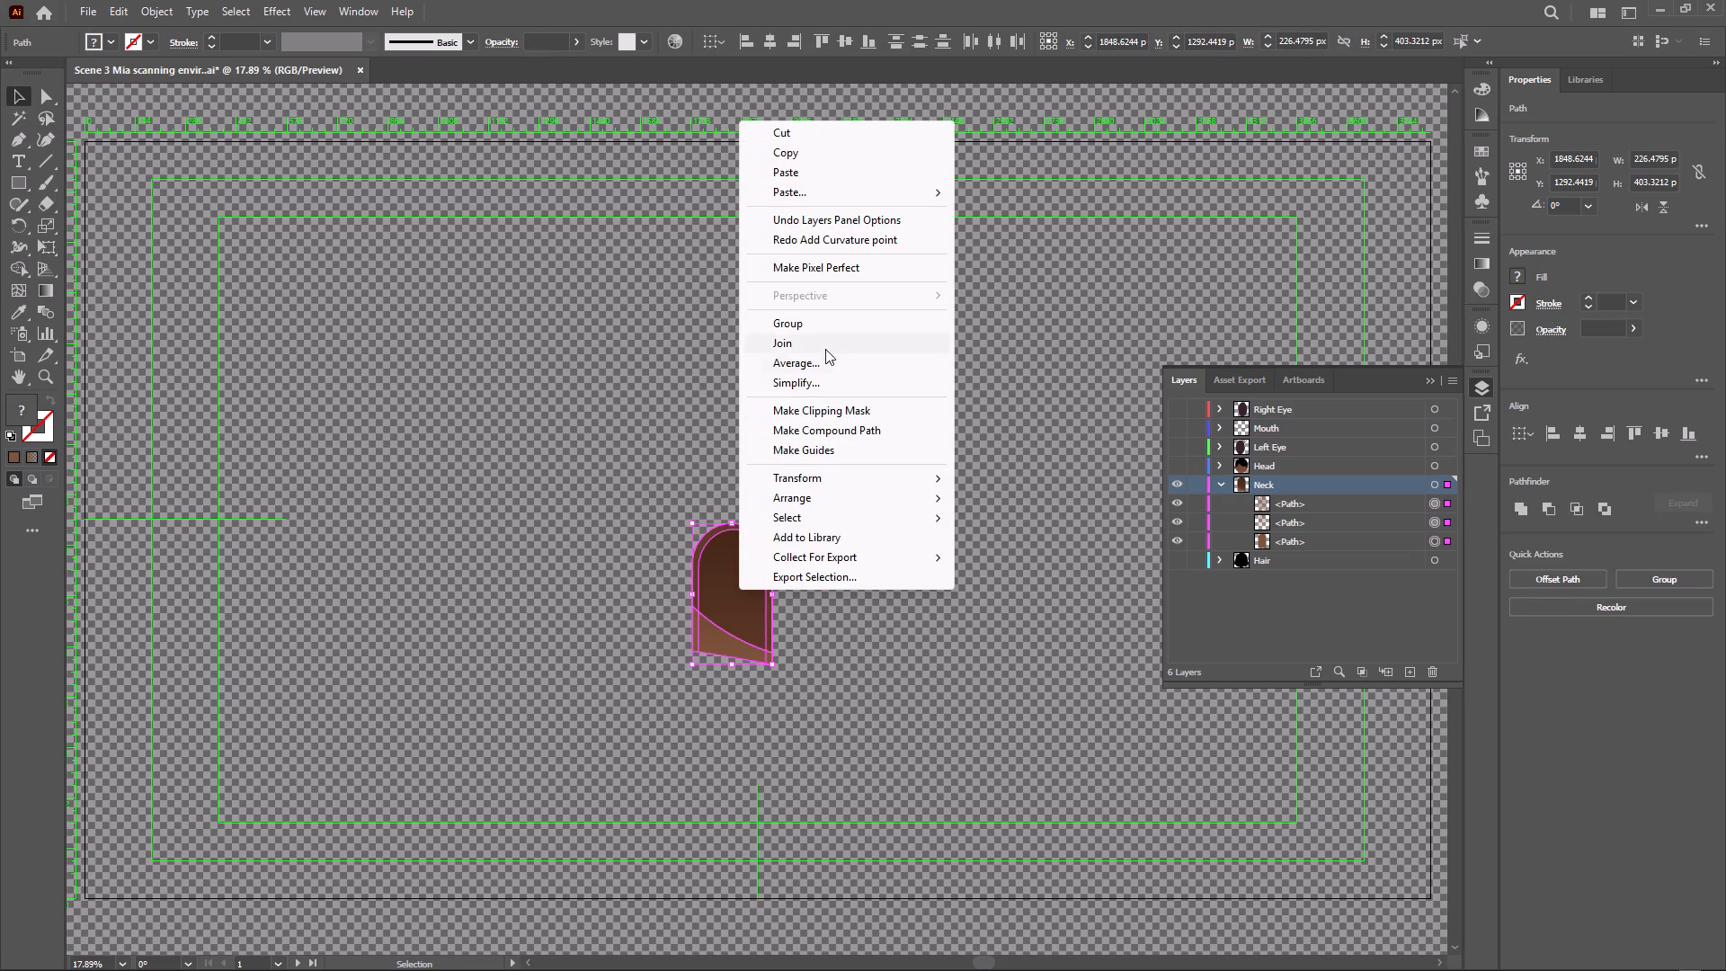
pyautogui.click(824, 322)
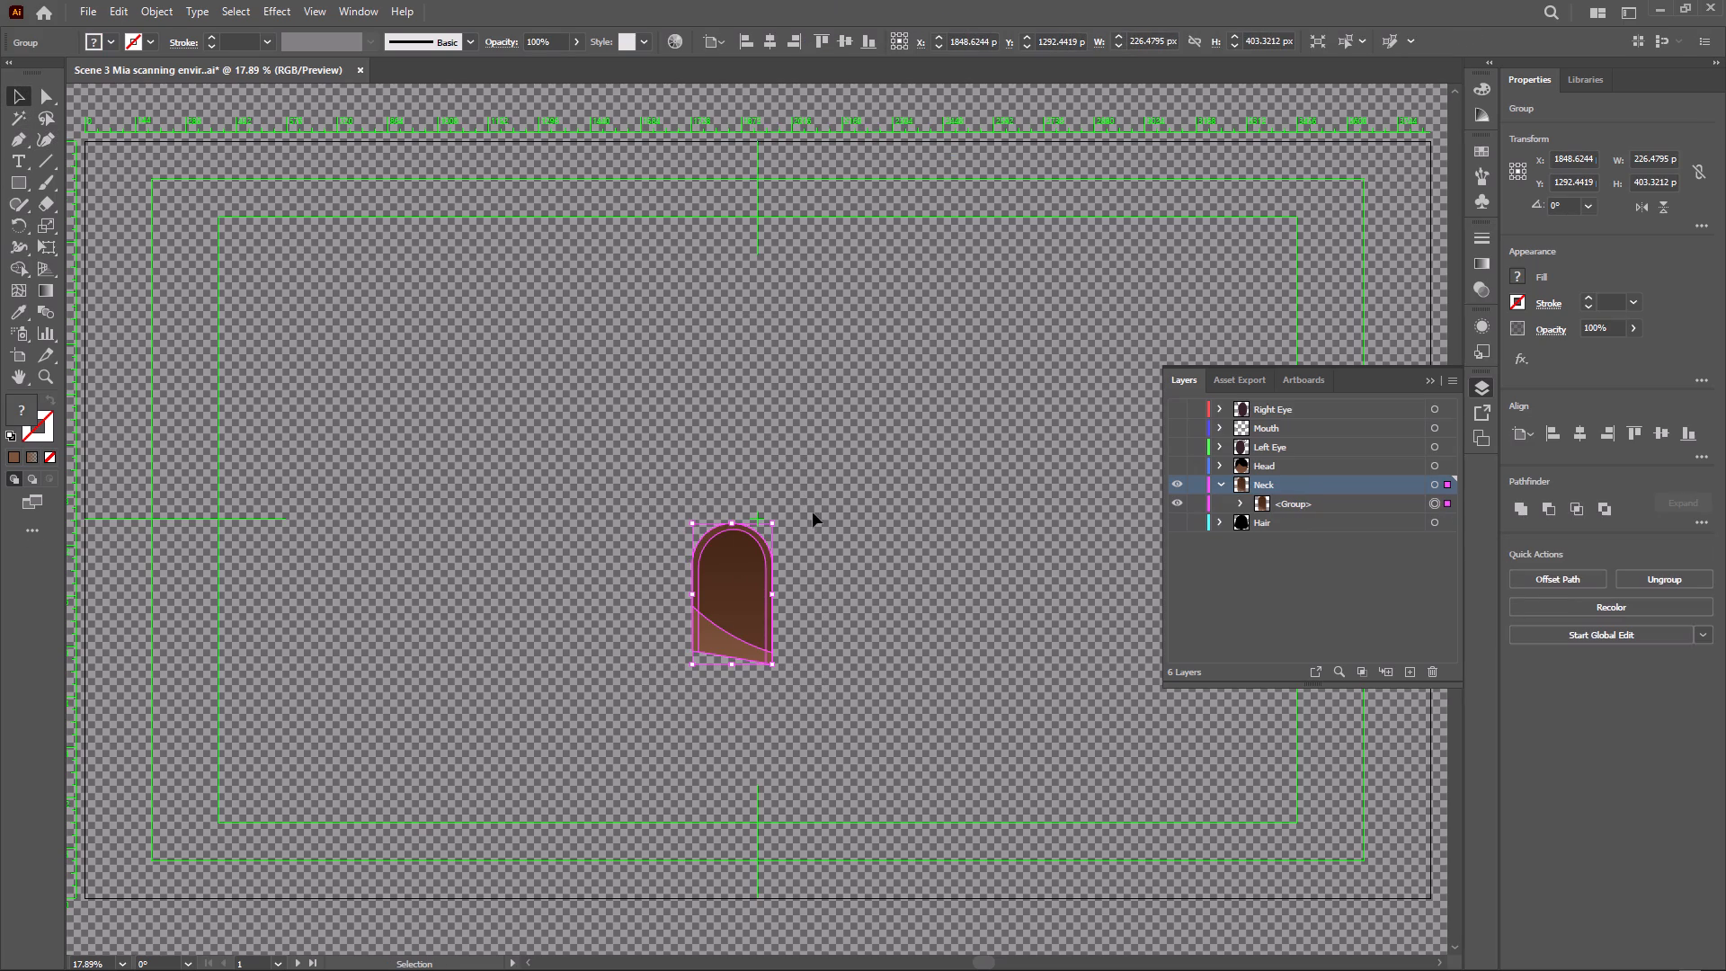
pyautogui.click(836, 531)
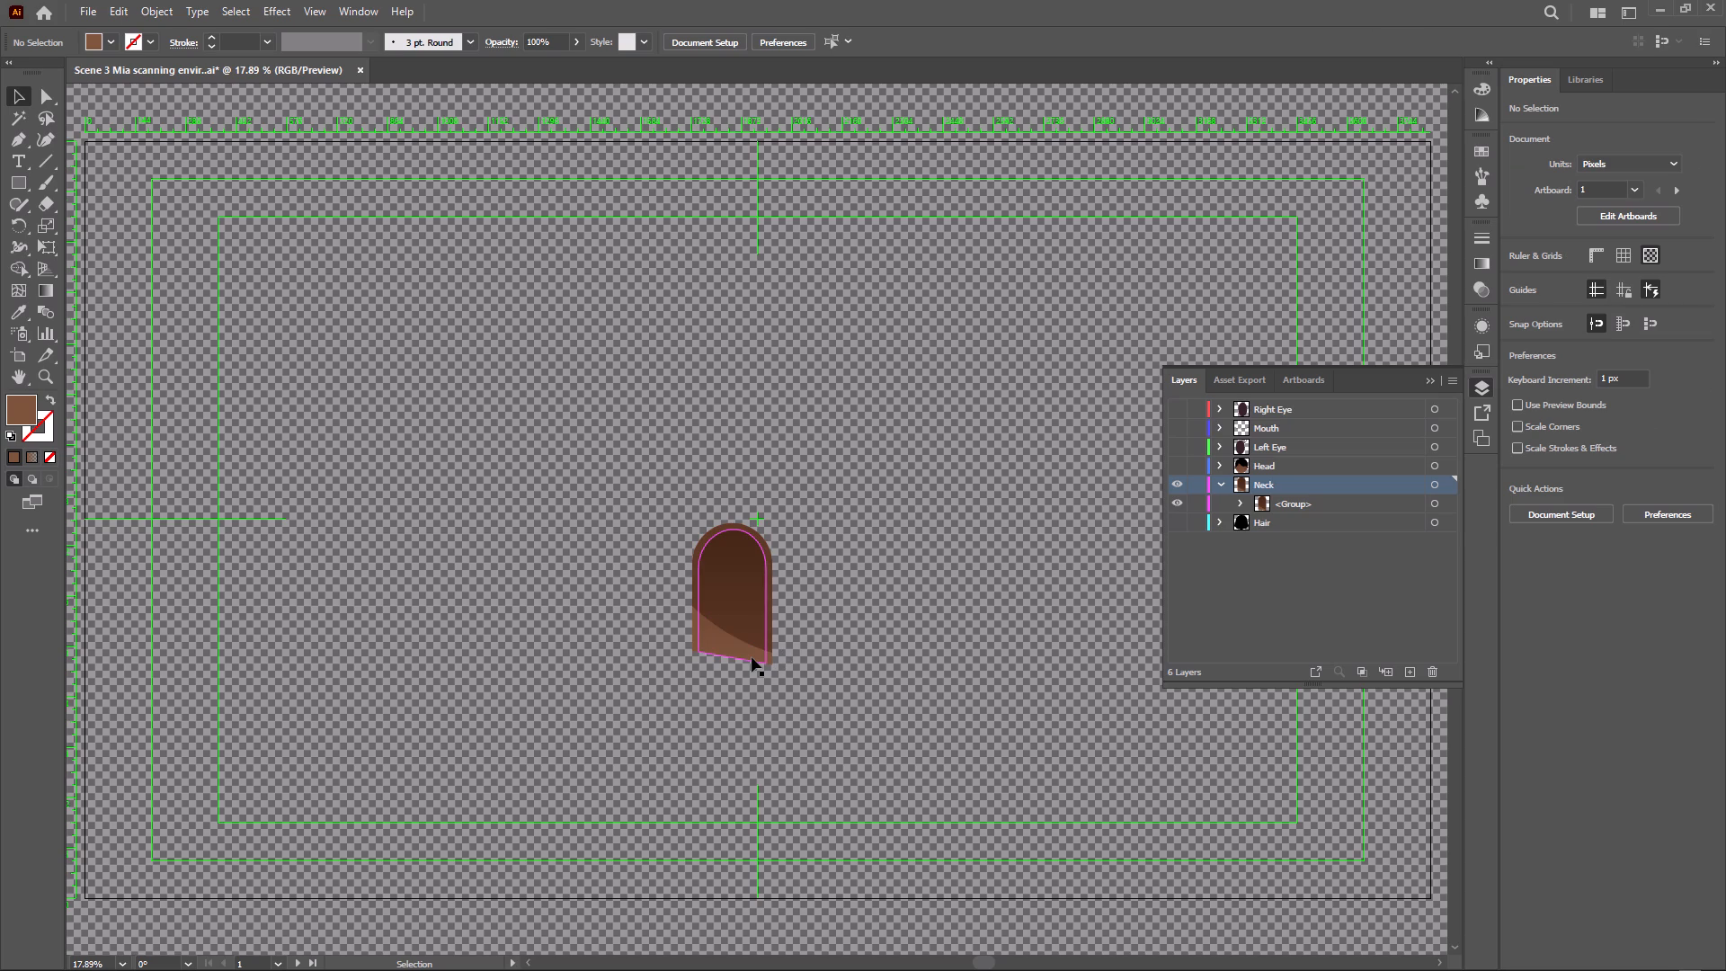
# Apply the 3D Extrude & Bevel effect to the neck group and move its settings clear of the artwork.
pyautogui.click(752, 657)
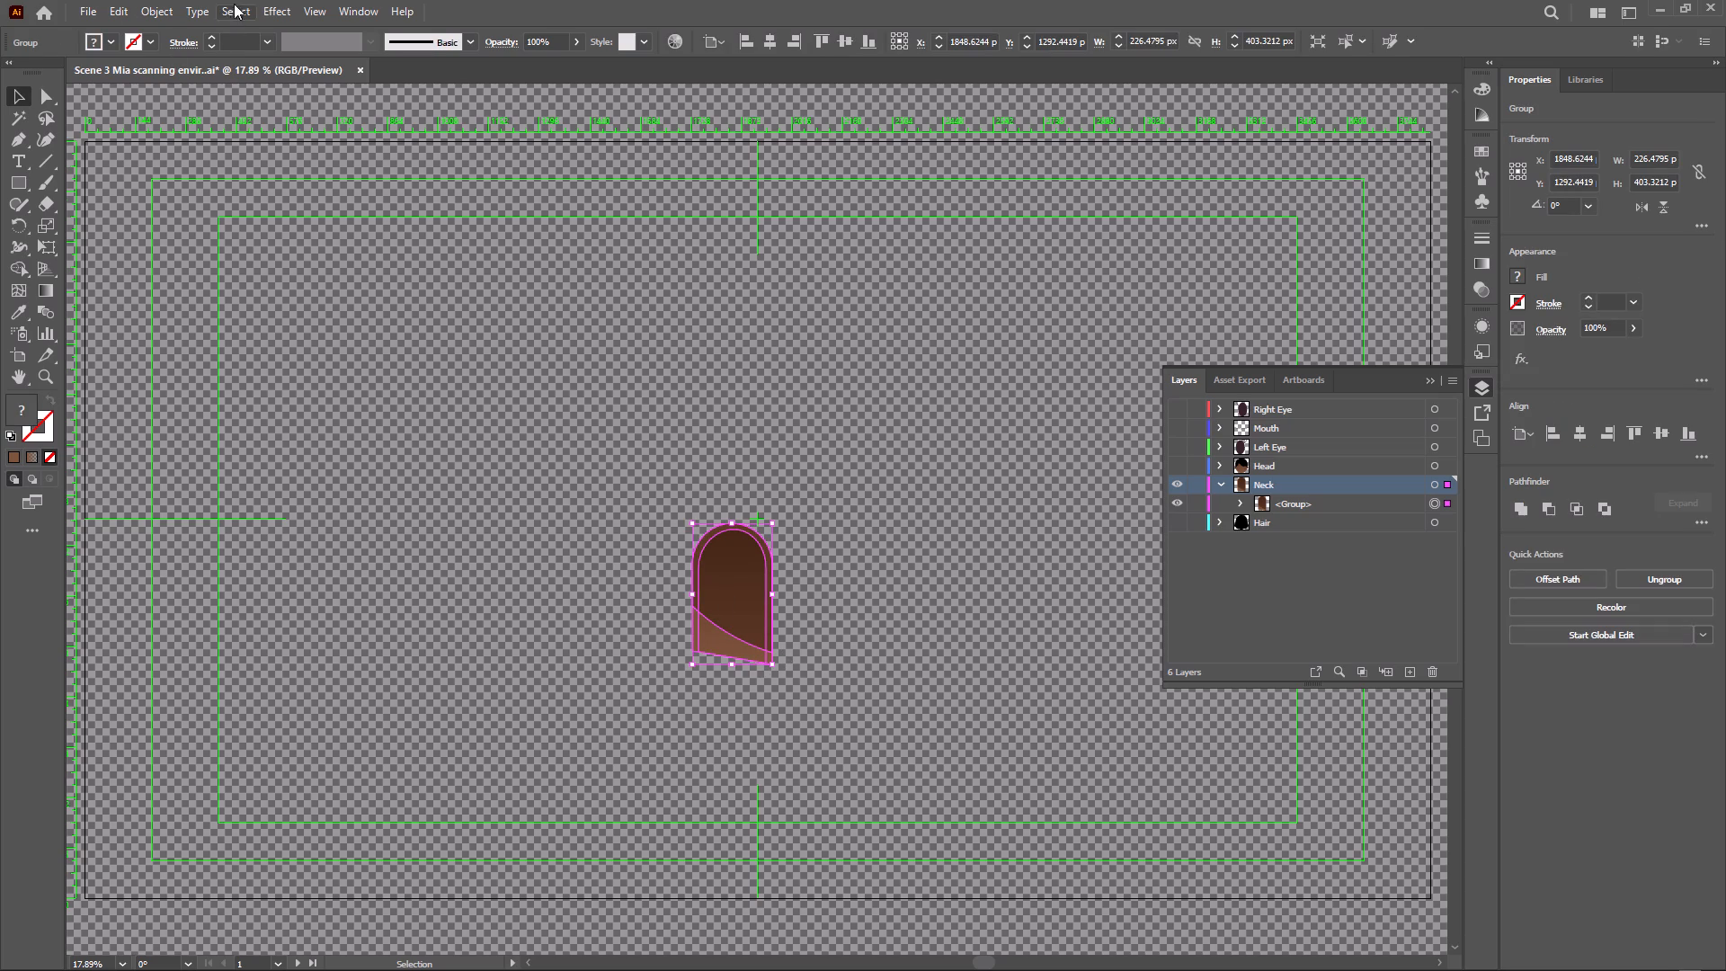
pyautogui.click(268, 8)
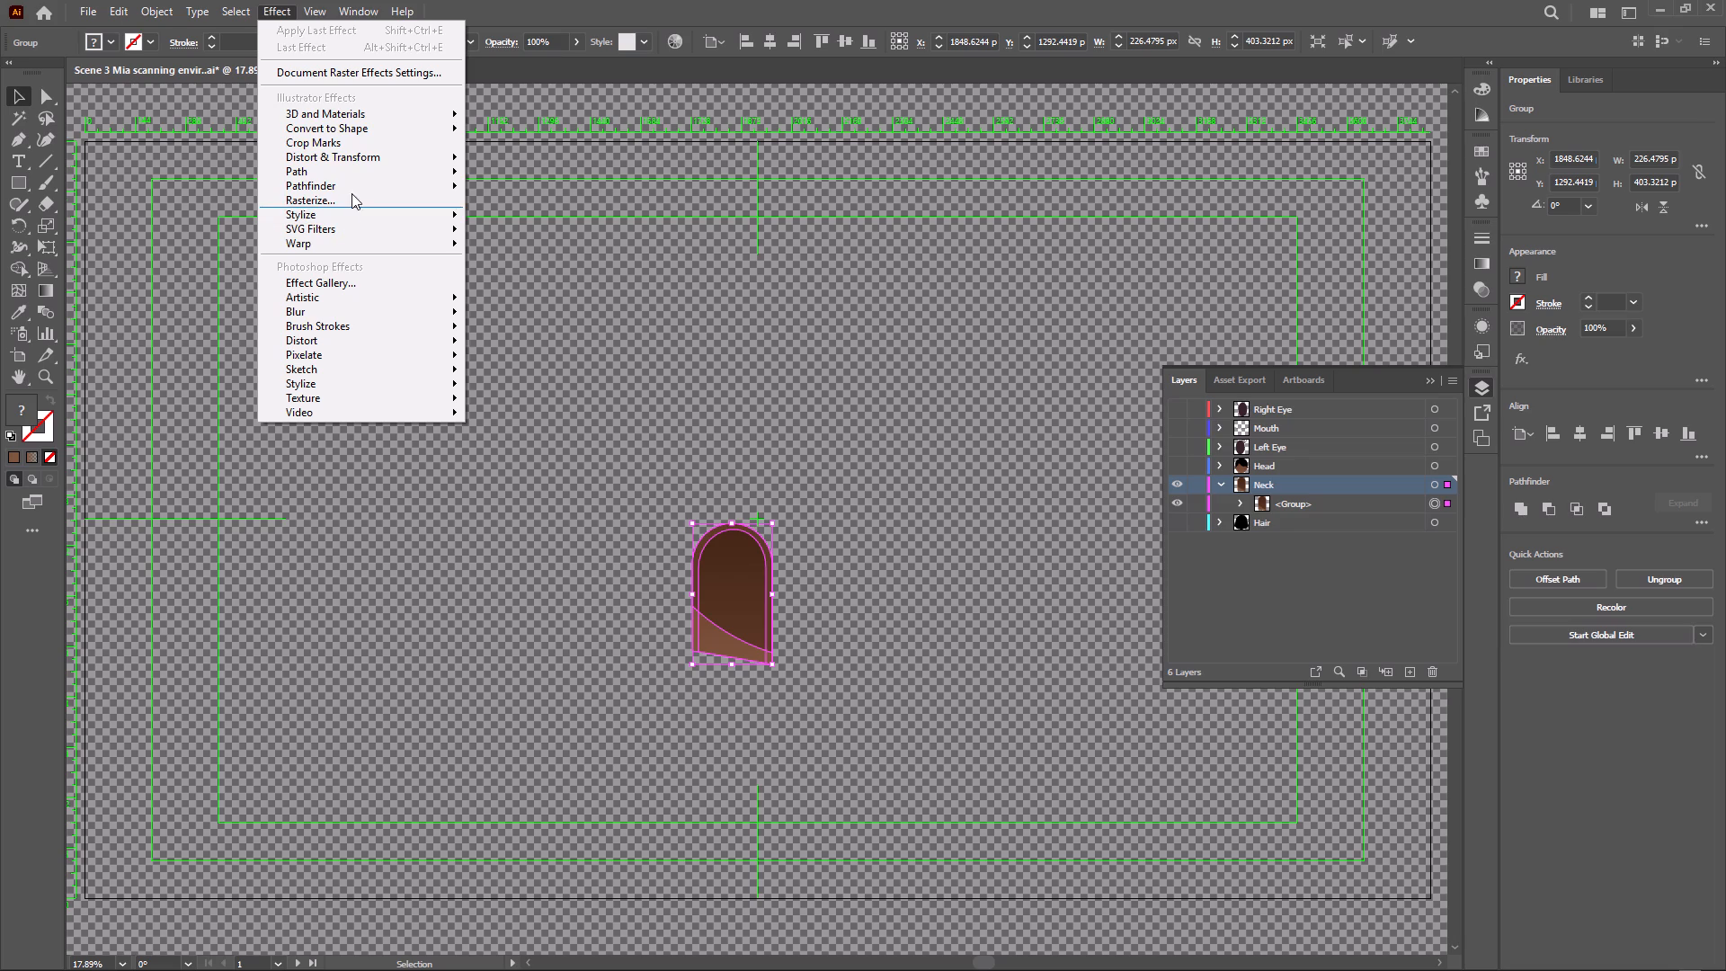
pyautogui.click(370, 111)
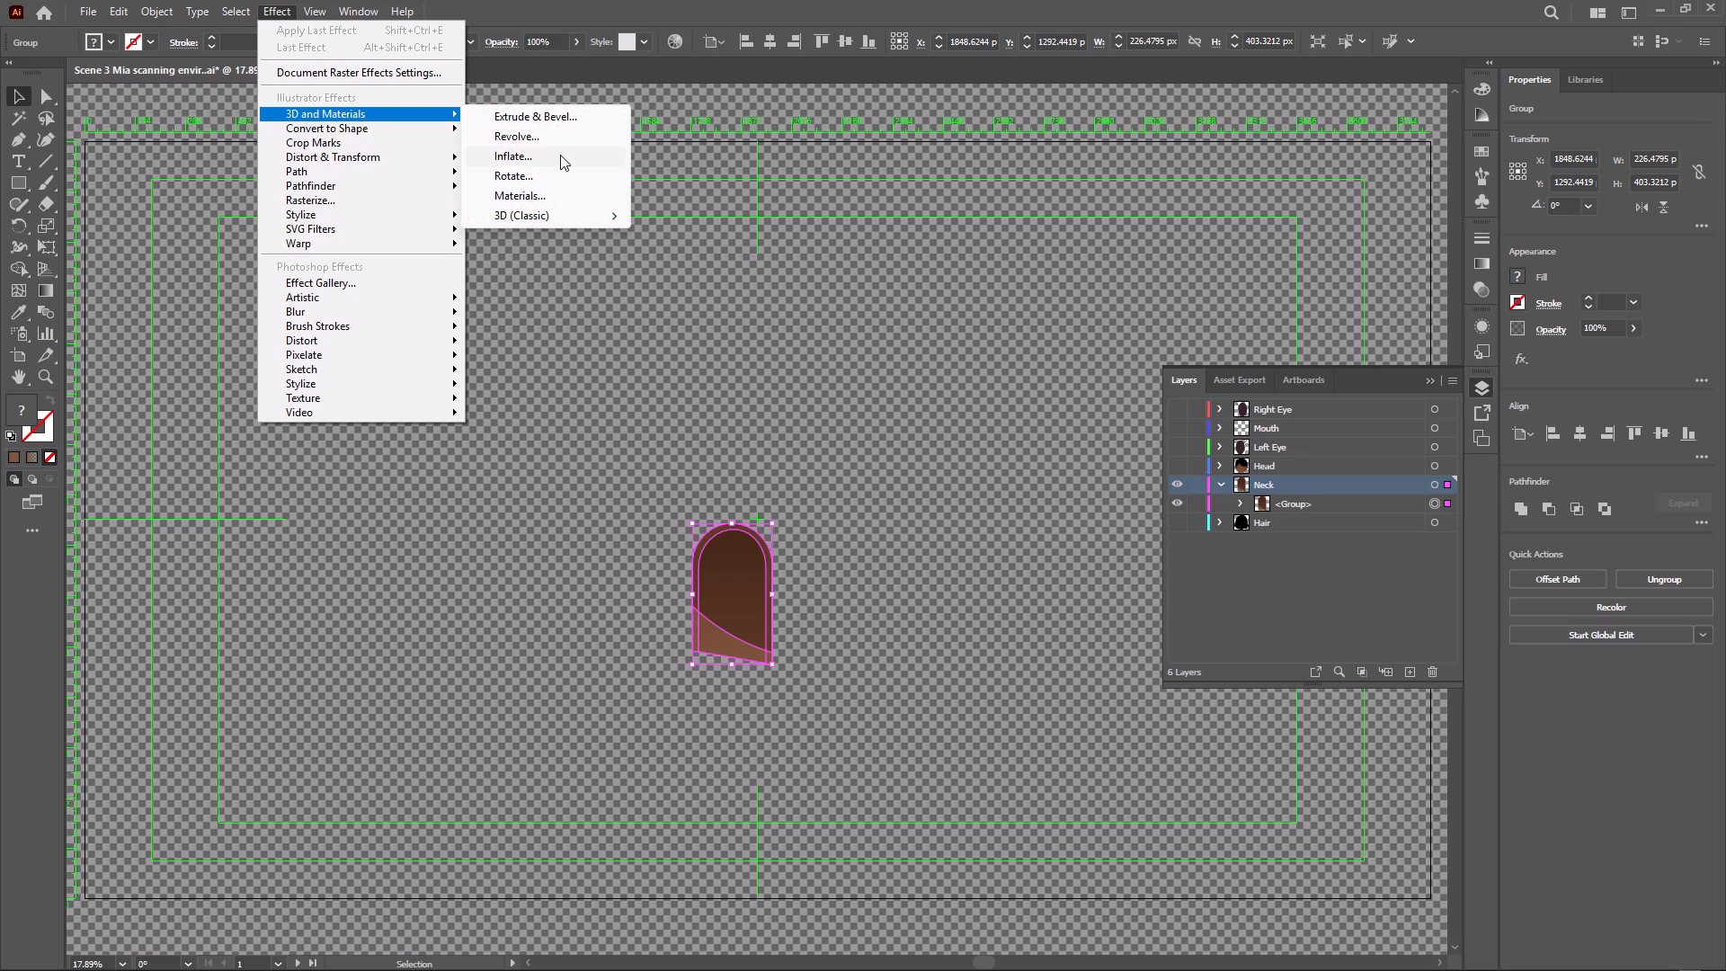
pyautogui.click(561, 120)
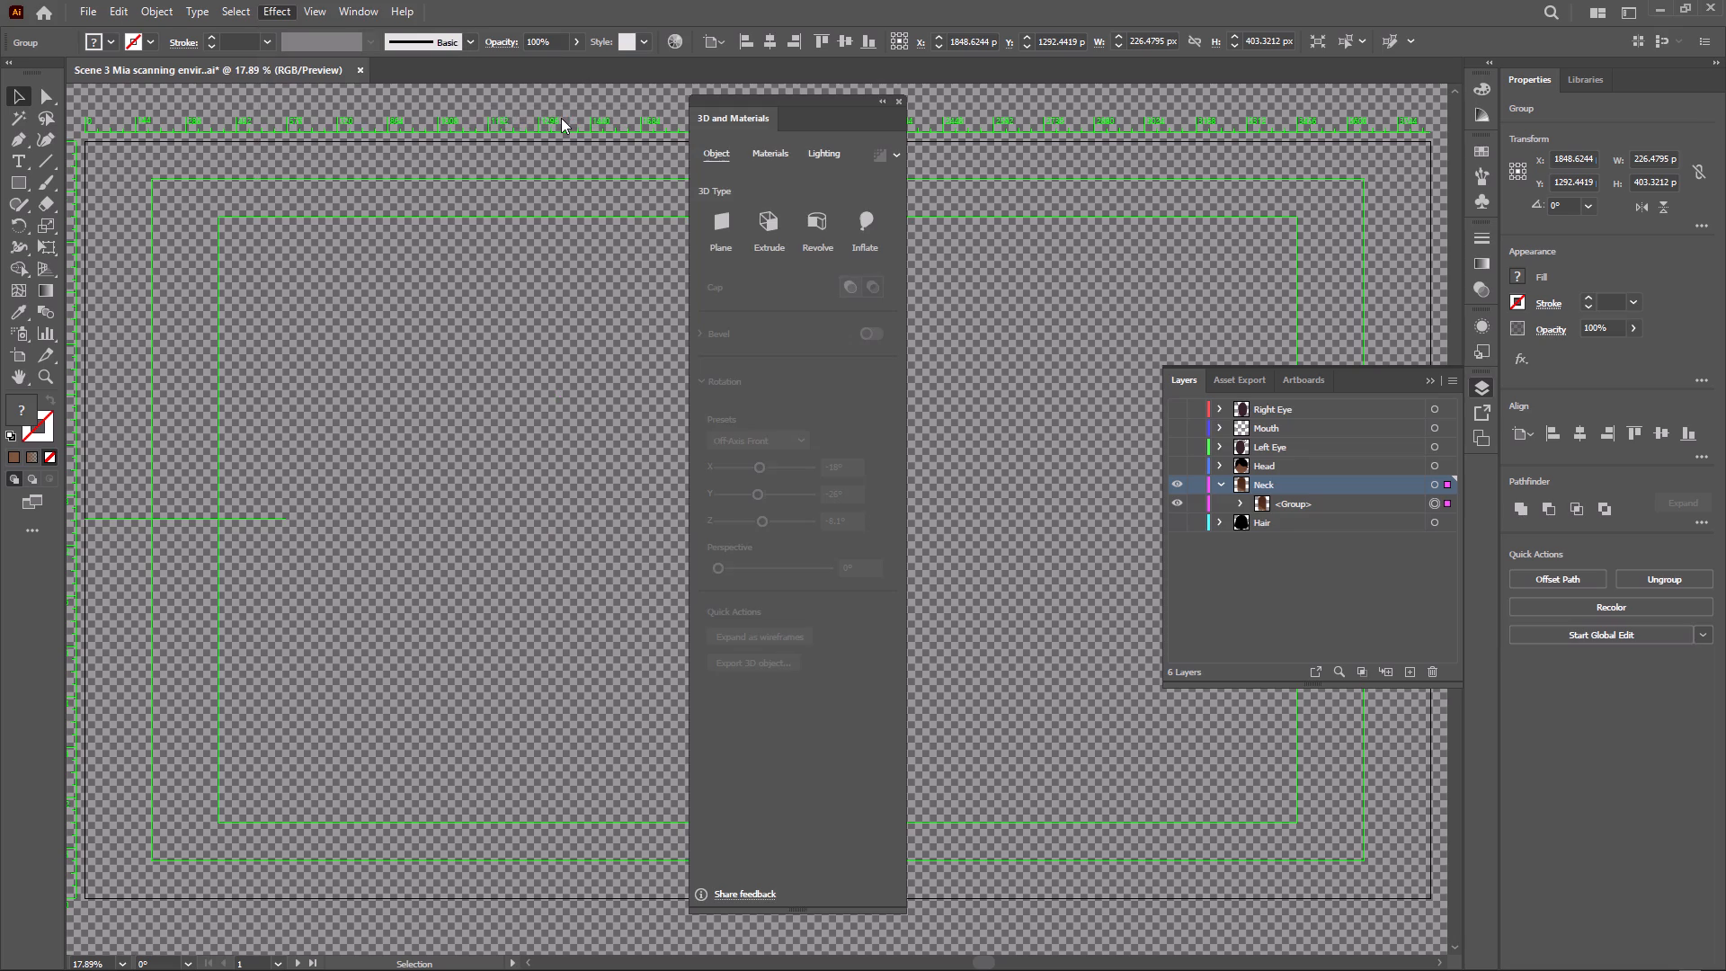
pyautogui.moveTo(790, 99); pyautogui.dragTo(920, 95)
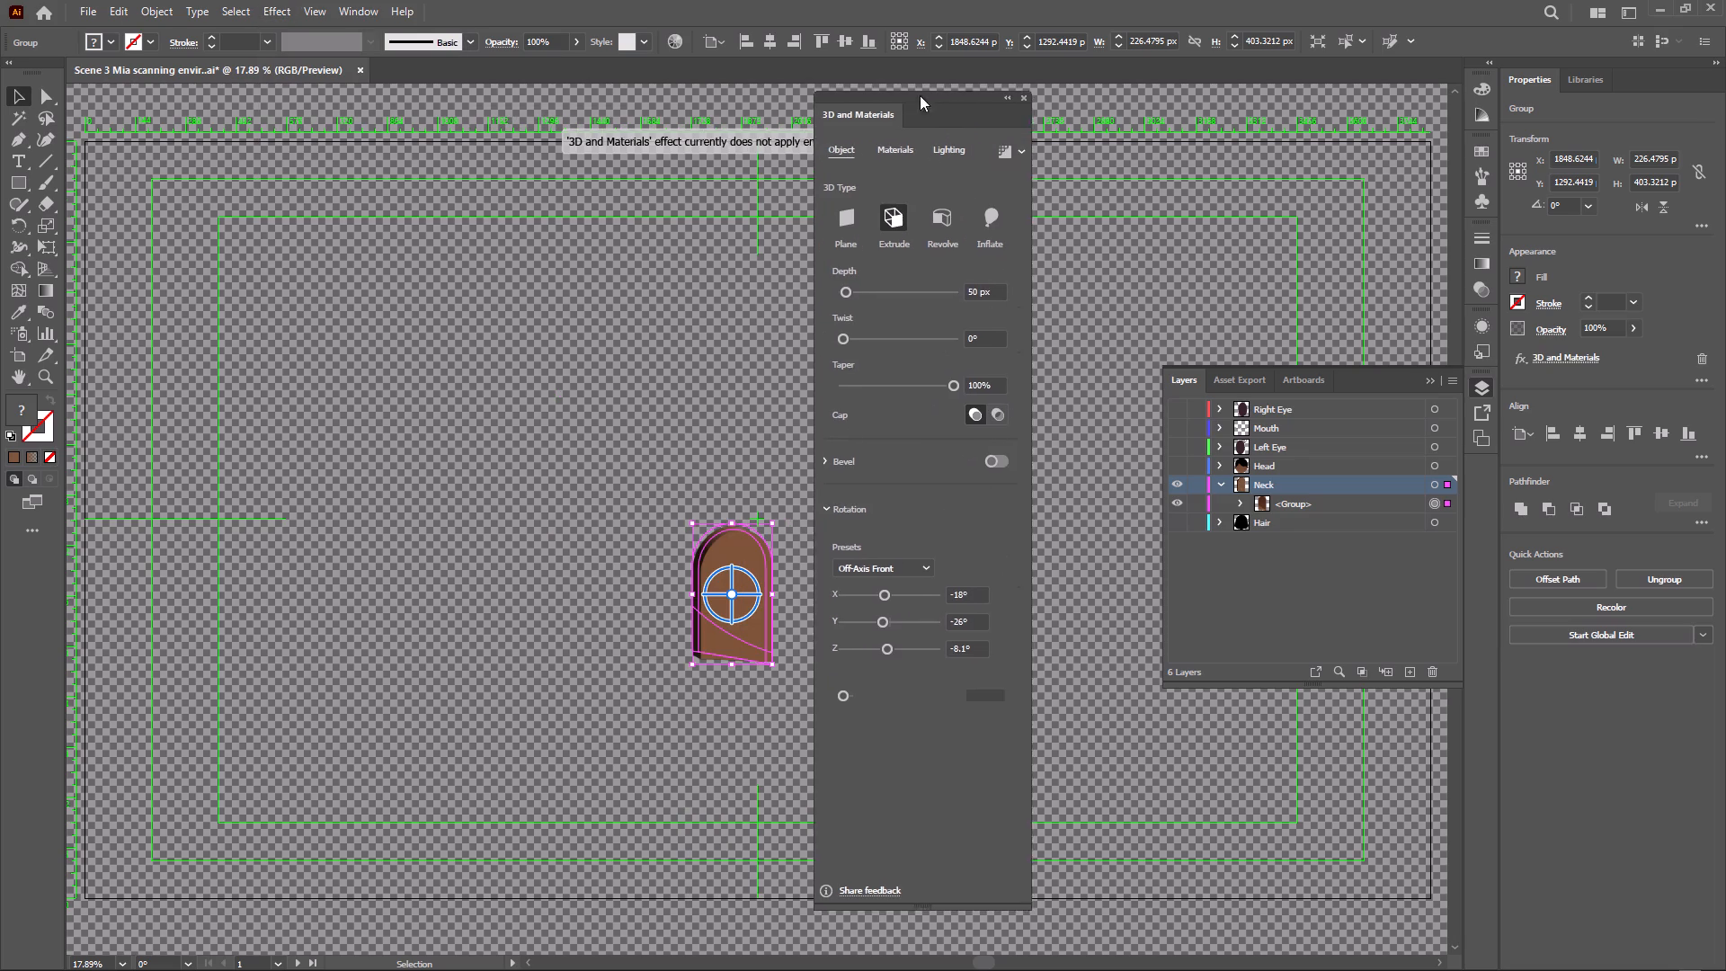
pyautogui.moveTo(920, 95); pyautogui.dragTo(993, 111)
pyautogui.click(736, 389)
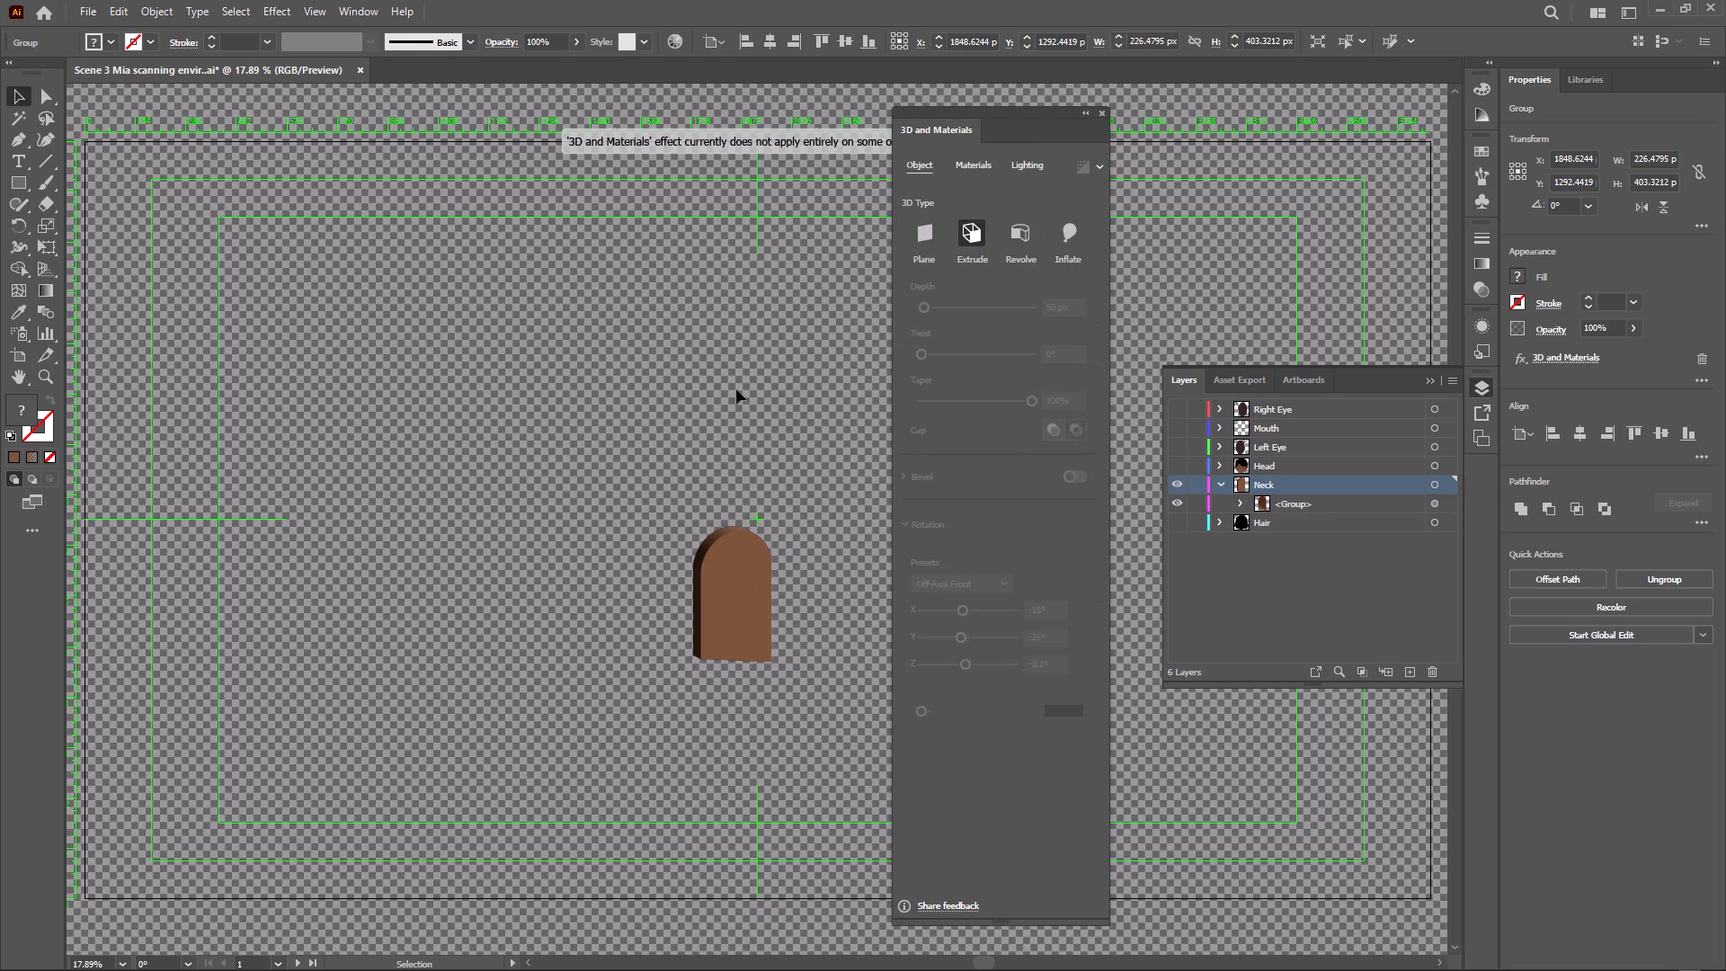
# Change the neck group's 3D type to Revolve.
pyautogui.click(730, 570)
pyautogui.click(1028, 234)
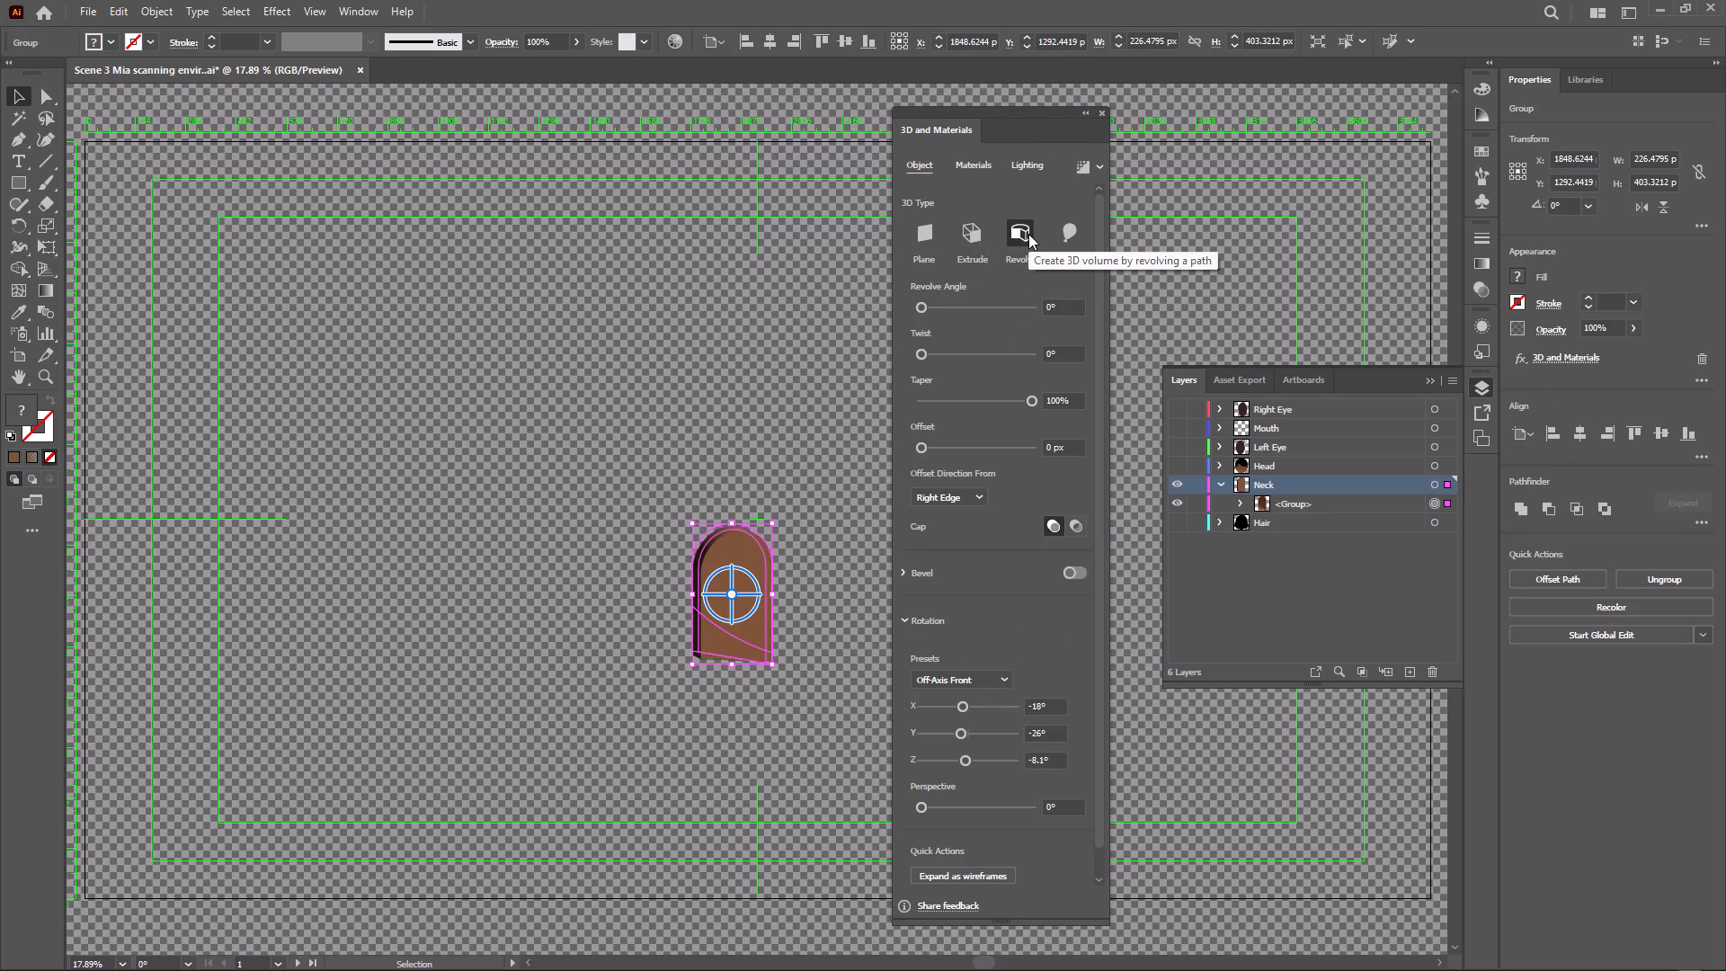
pyautogui.click(663, 353)
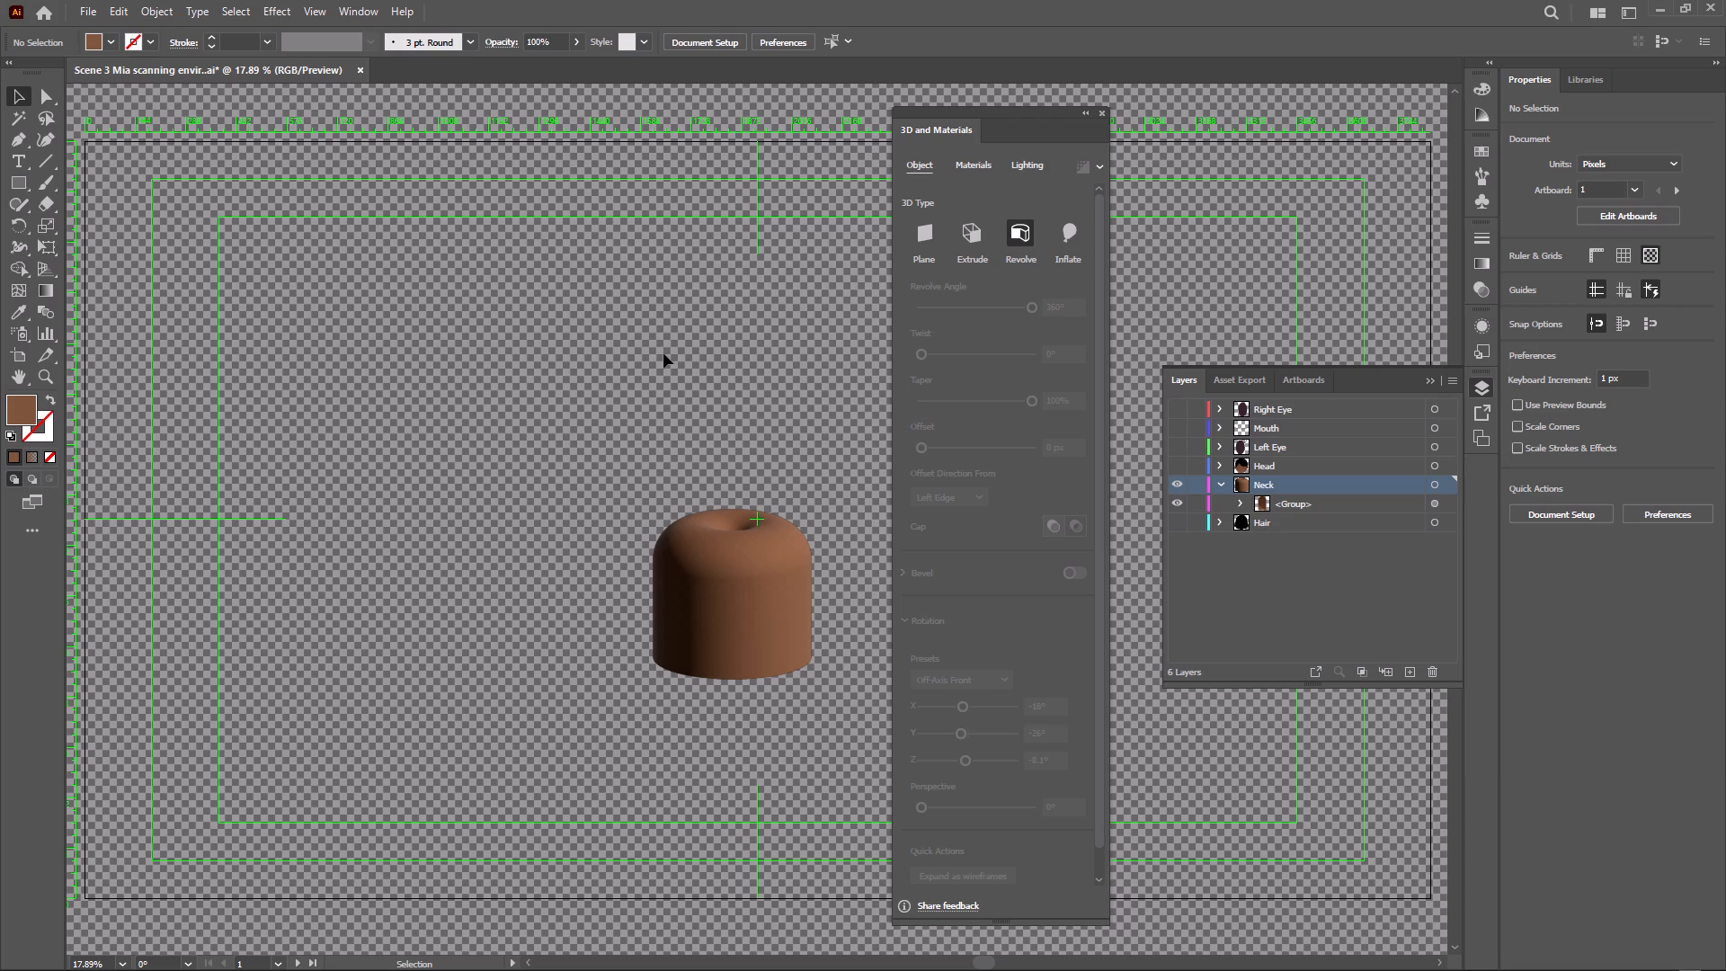
# Narrow the revolved neck group to about 161 px wide, keeping its height.
pyautogui.click(699, 597)
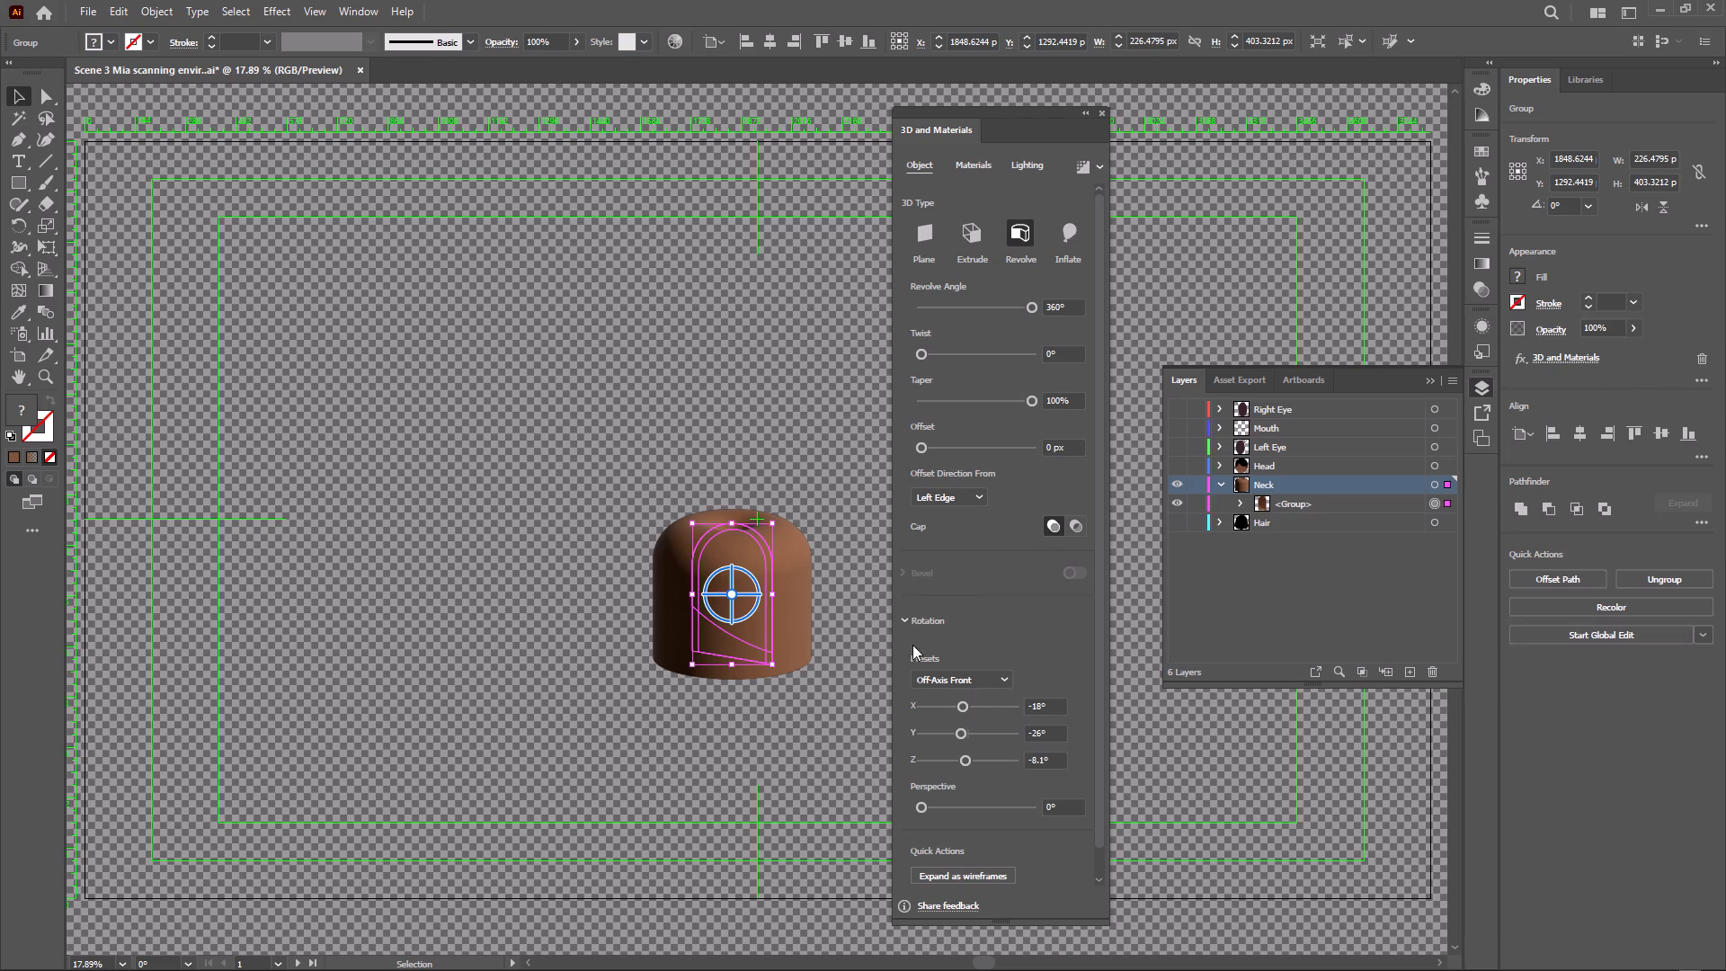
pyautogui.moveTo(774, 596); pyautogui.dragTo(752, 596)
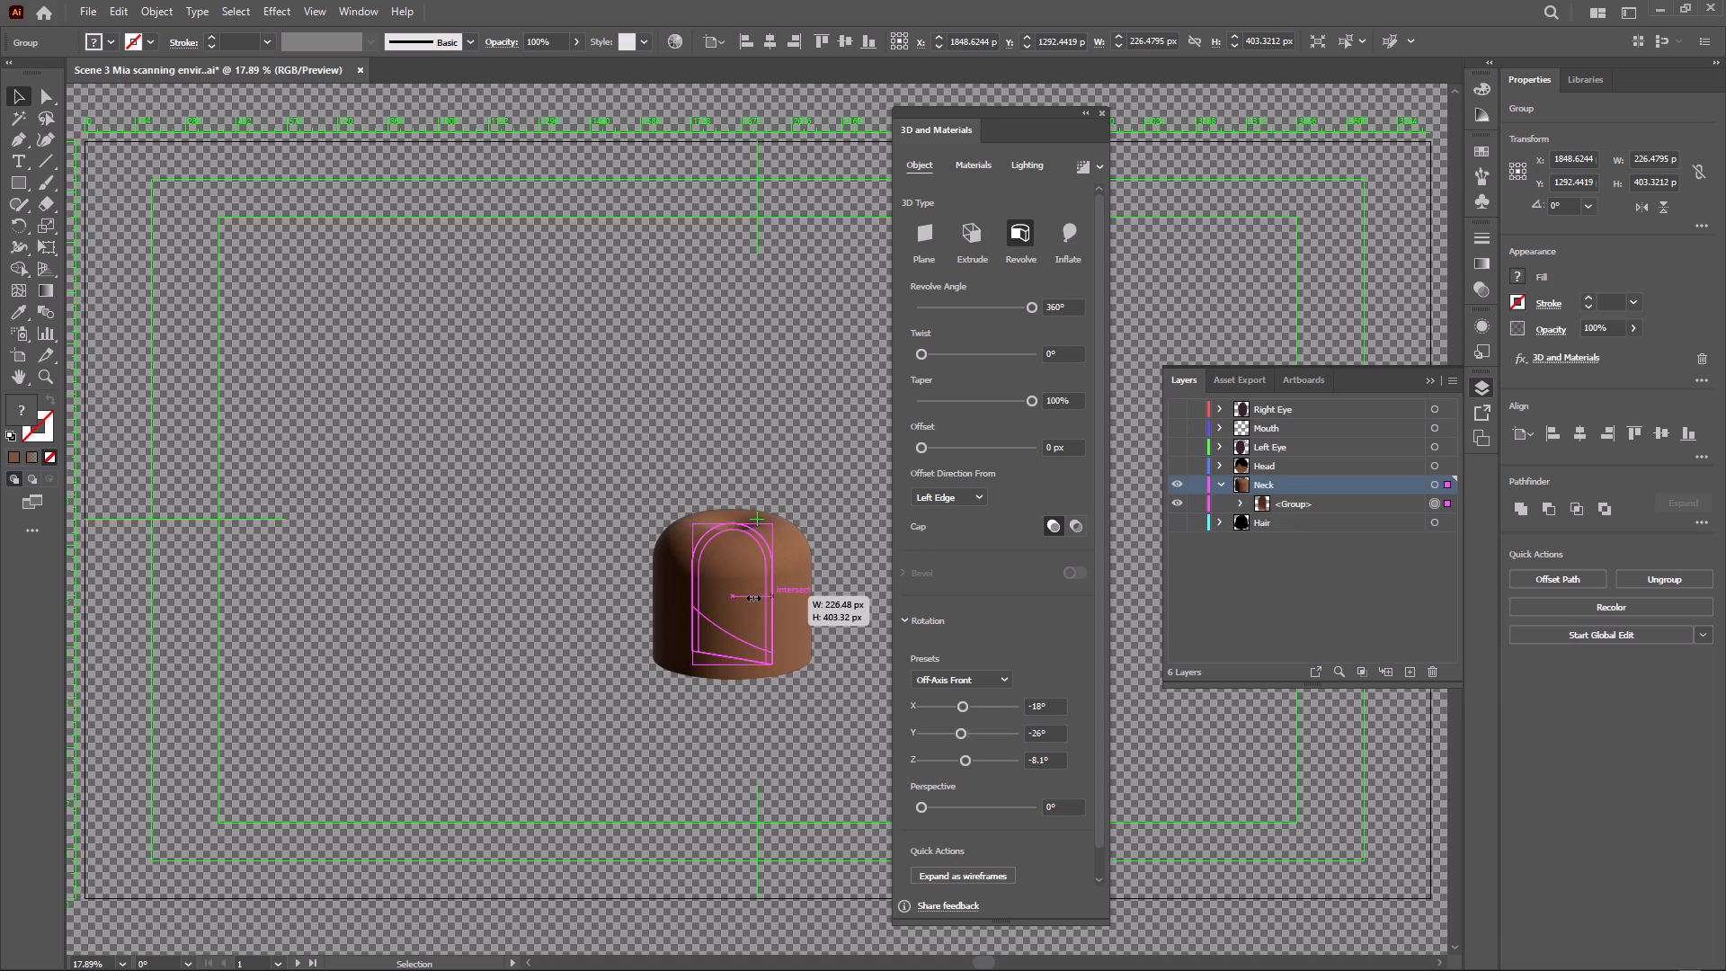
pyautogui.moveTo(752, 596); pyautogui.dragTo(749, 597)
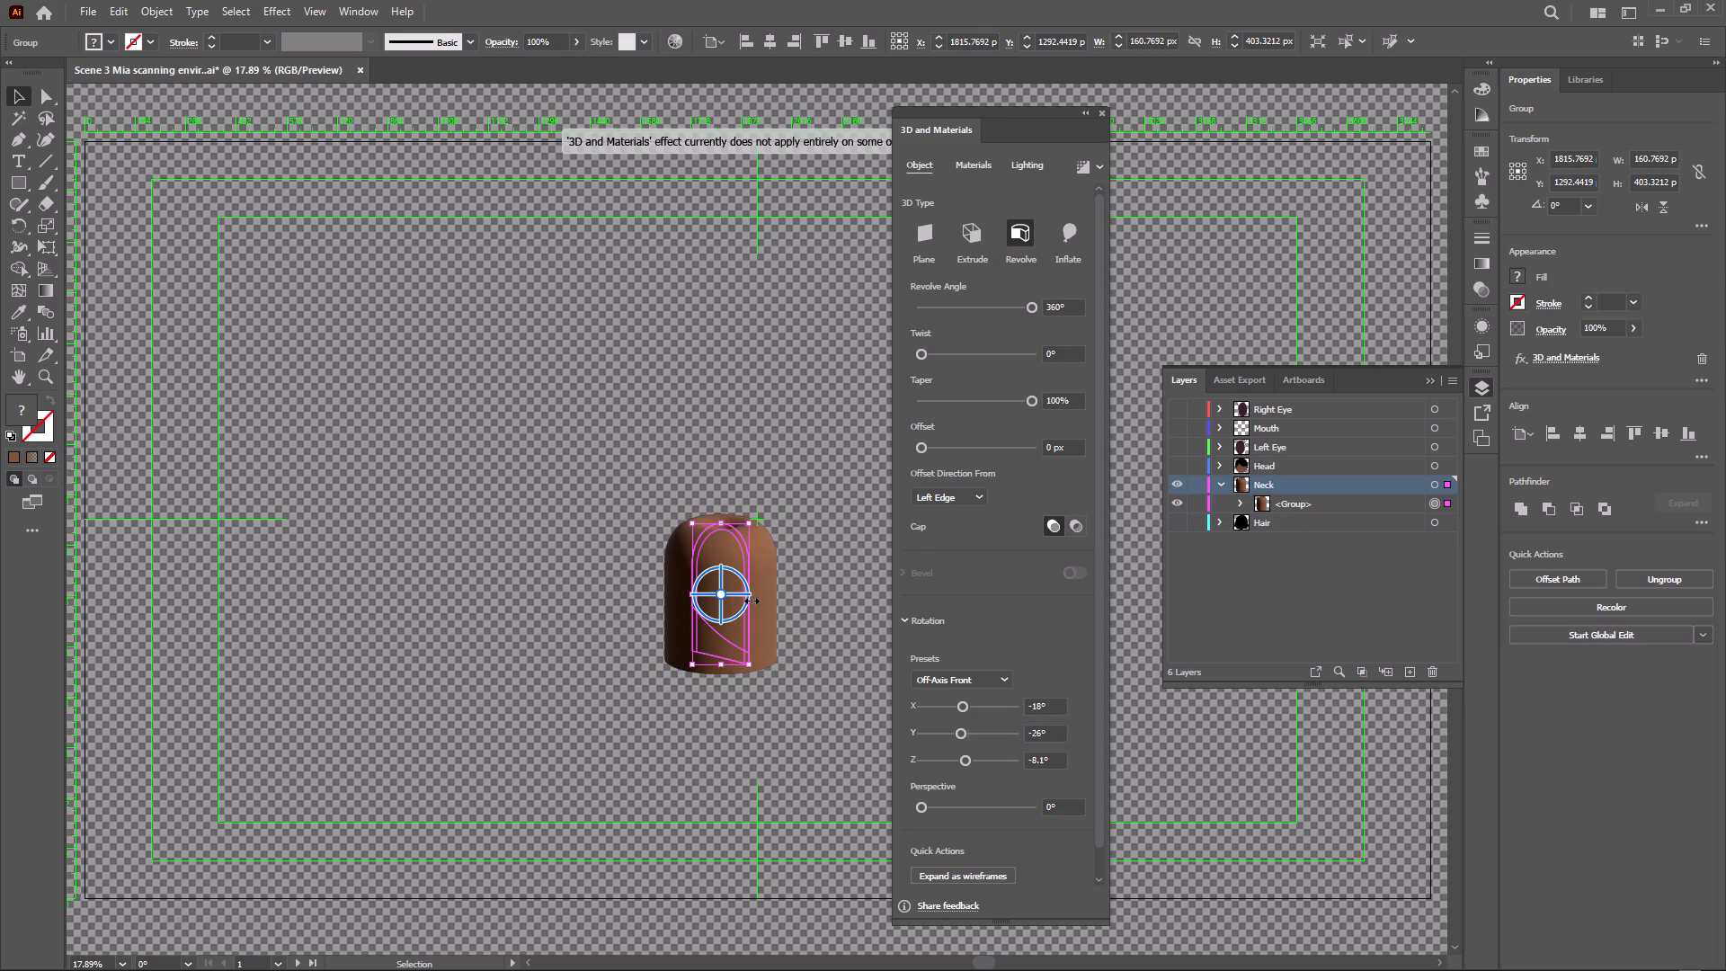
pyautogui.click(568, 529)
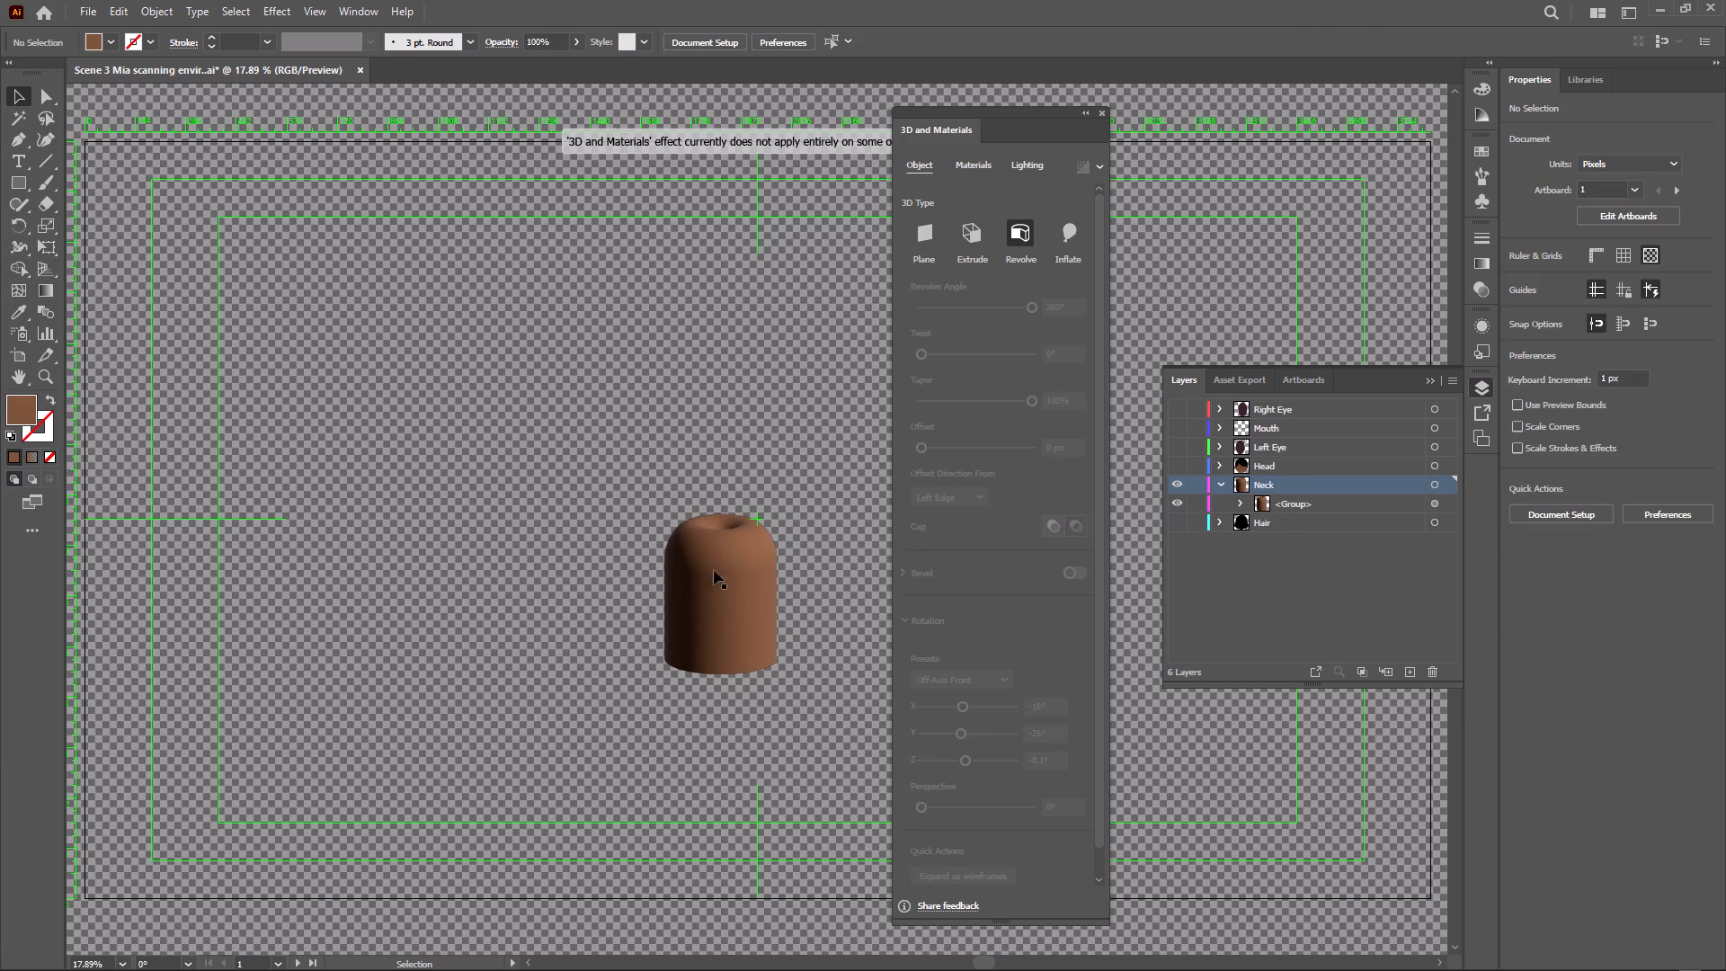
pyautogui.click(758, 597)
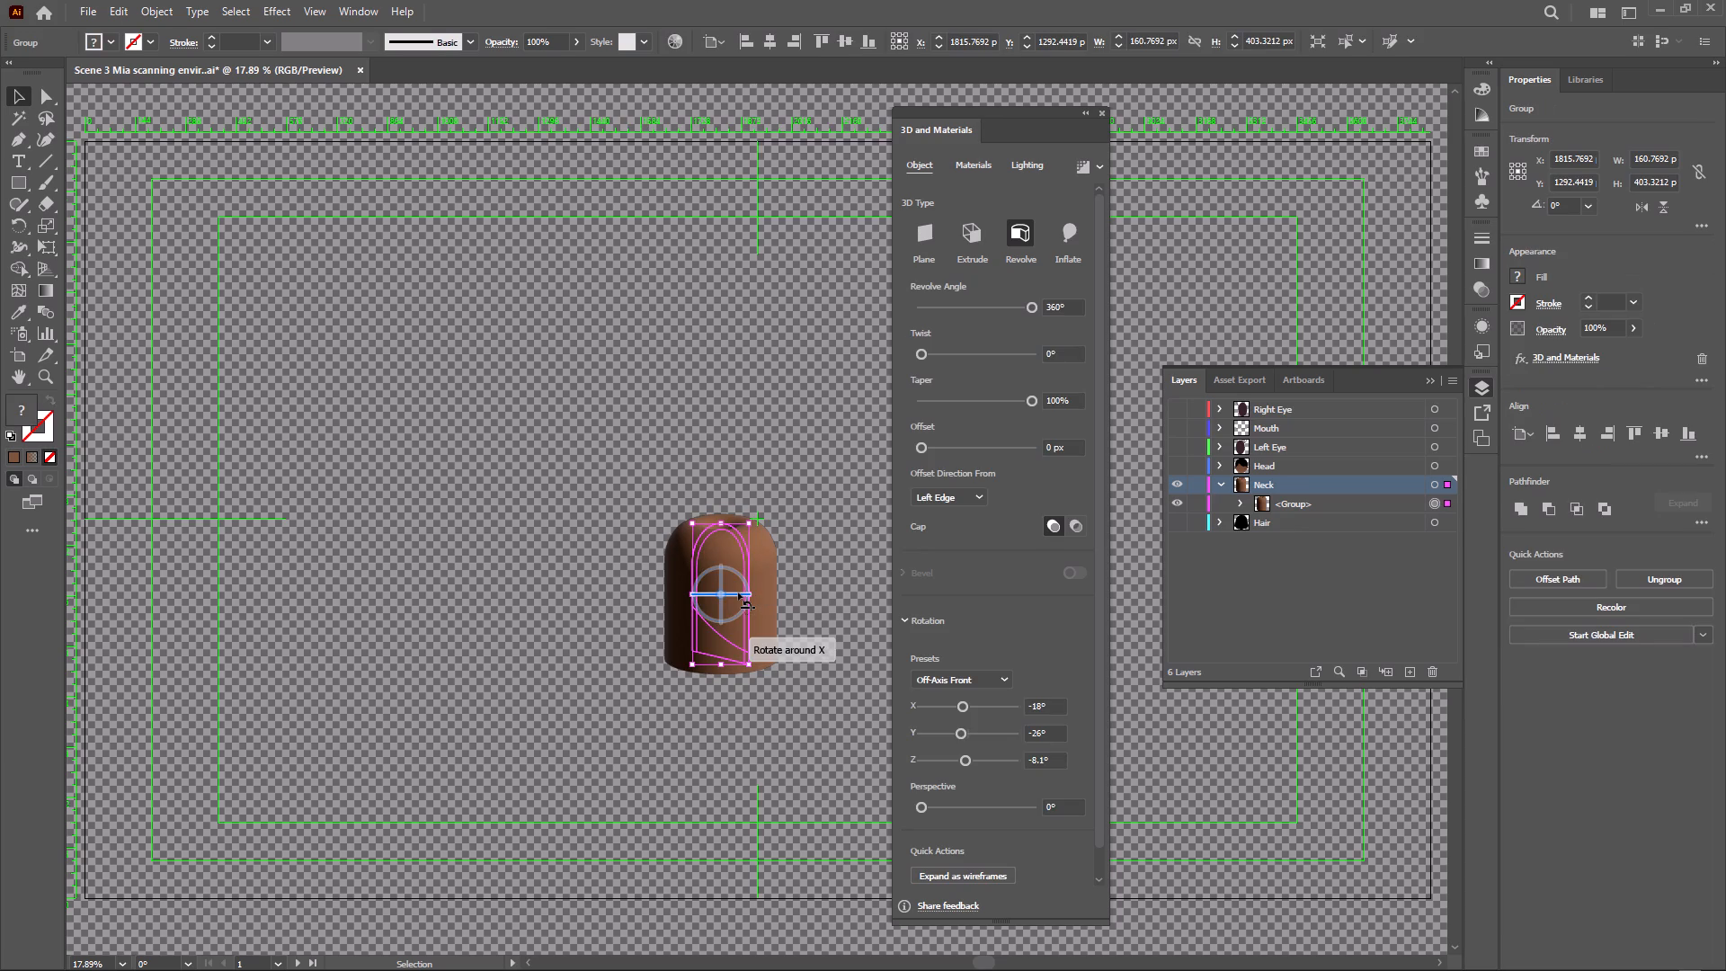
pyautogui.click(710, 366)
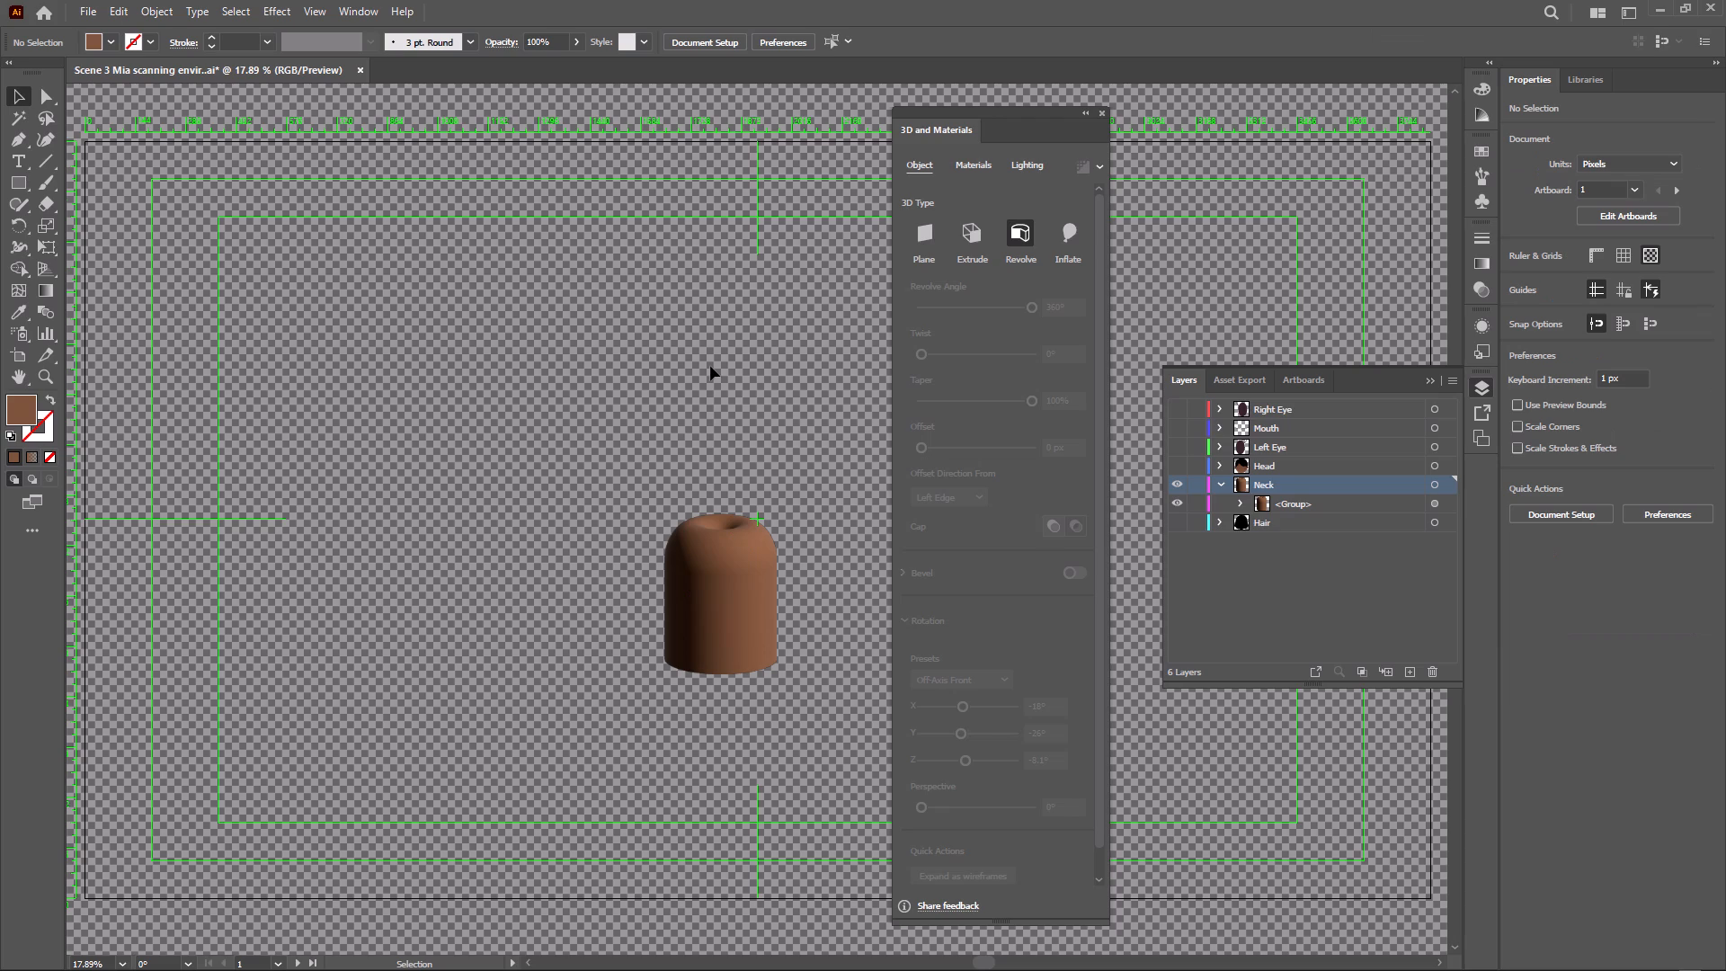
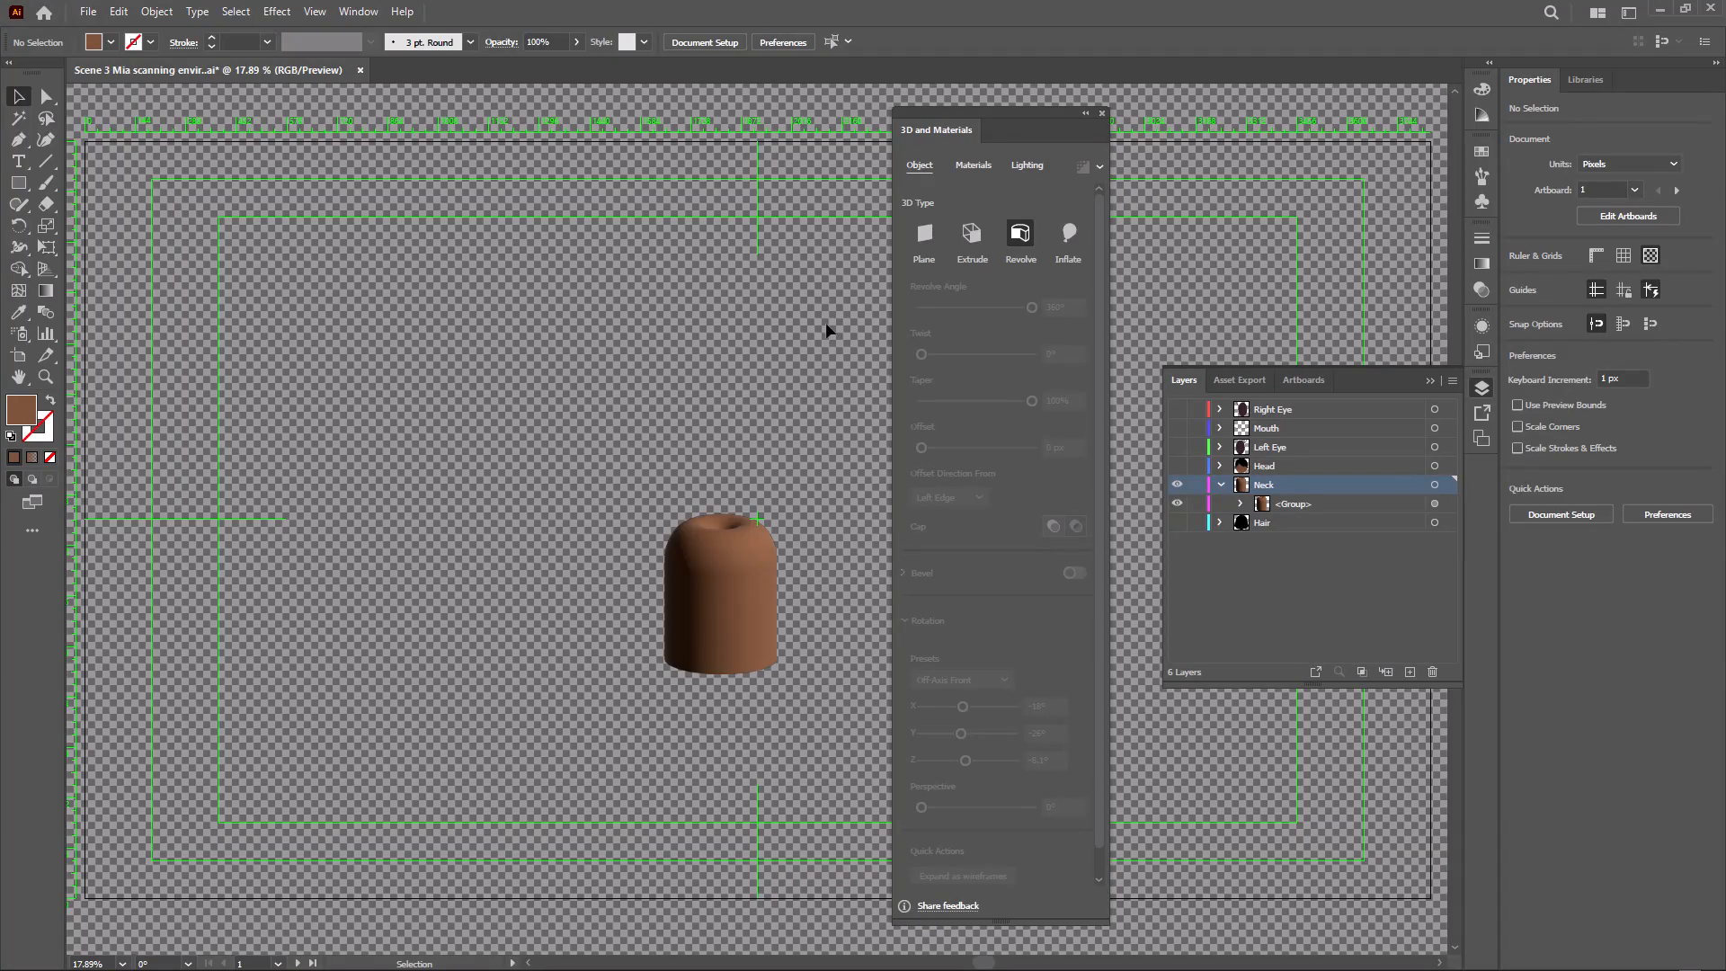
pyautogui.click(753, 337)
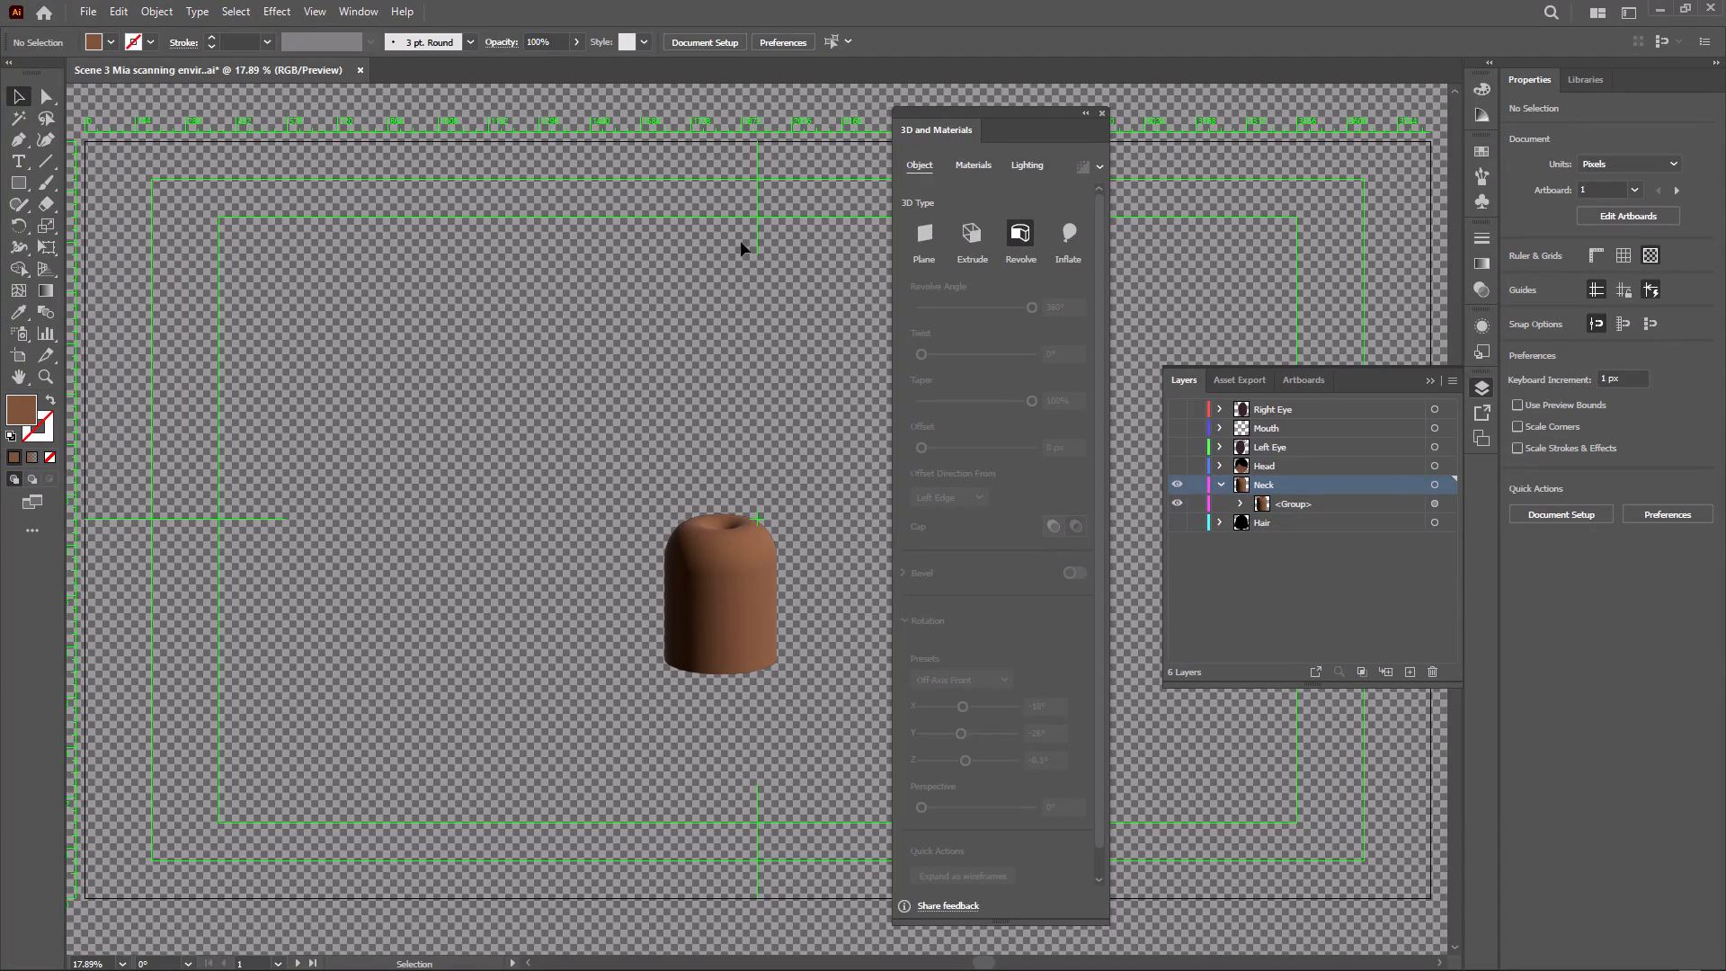
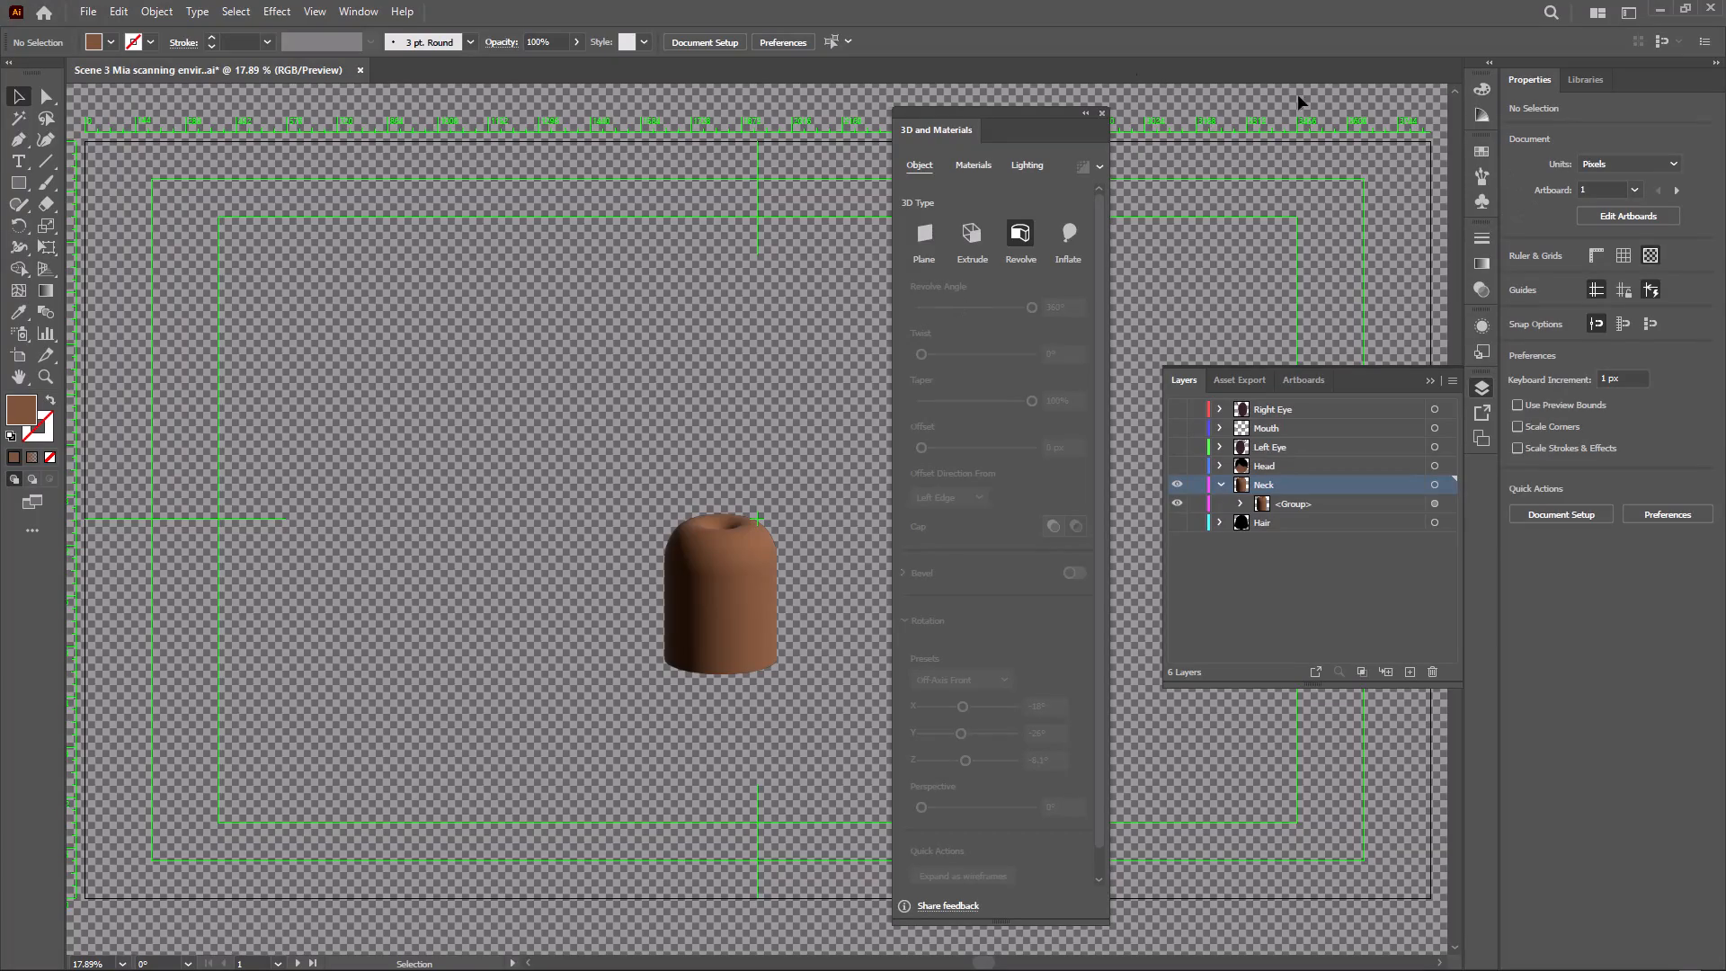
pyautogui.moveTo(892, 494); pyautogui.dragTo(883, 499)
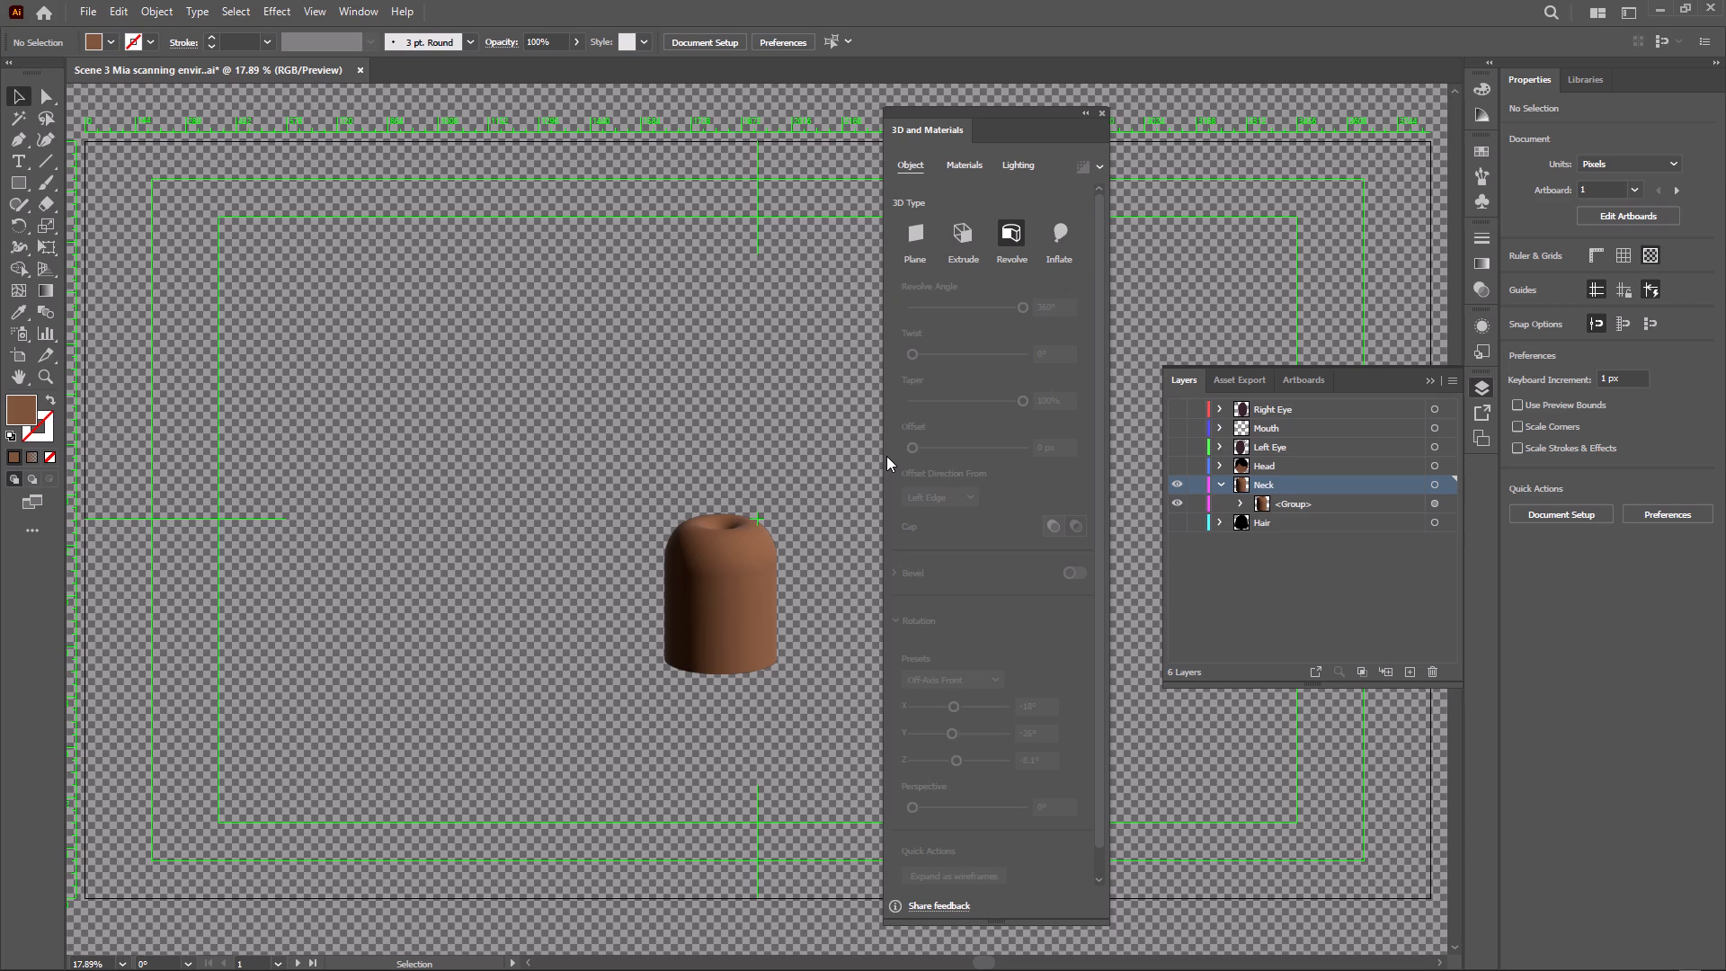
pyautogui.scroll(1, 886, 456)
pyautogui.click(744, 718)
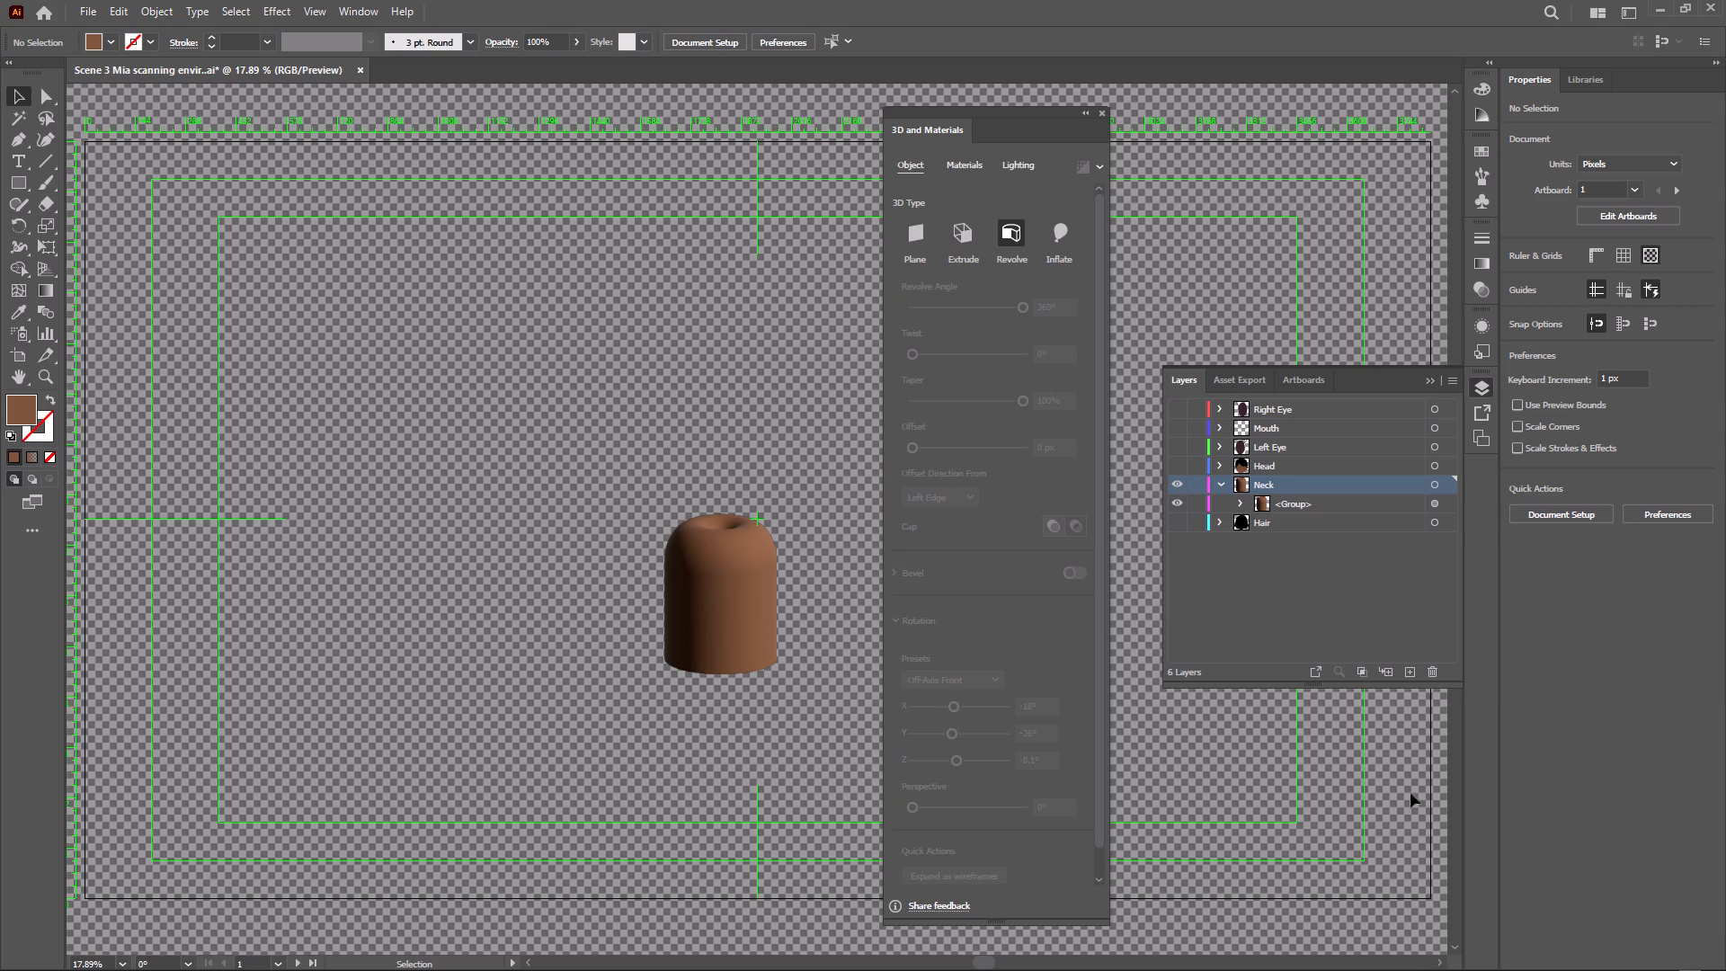
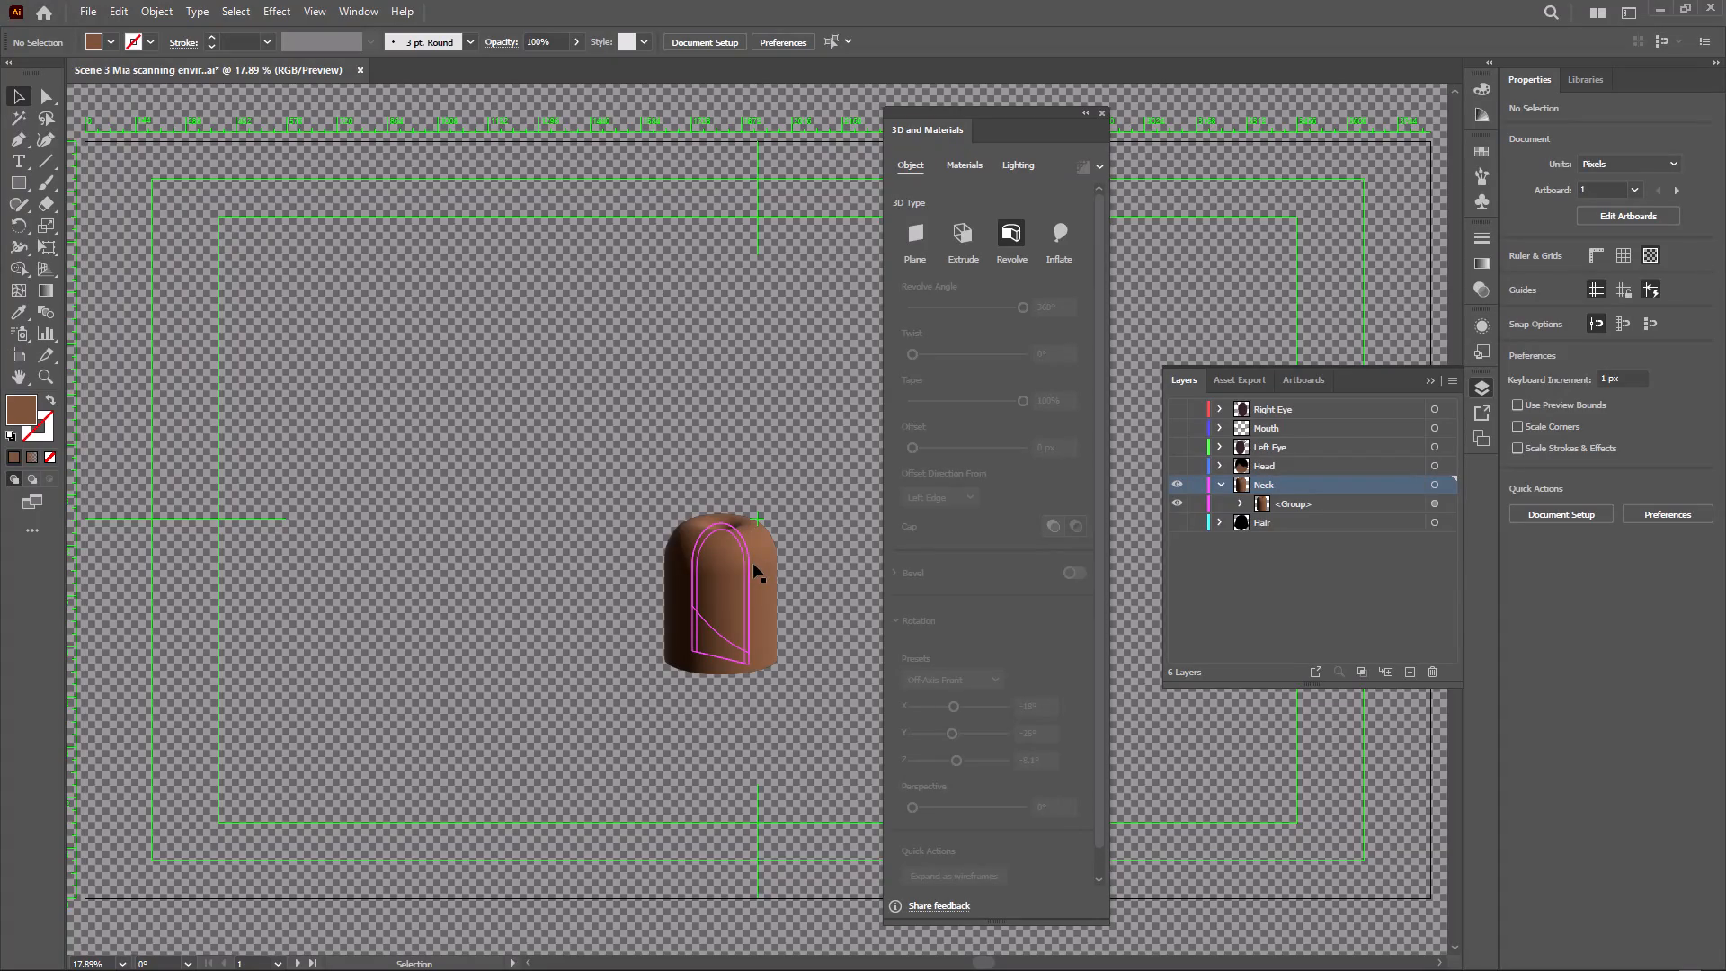
# Undo the 3D Revolve effect and the grouping on the neck, back to the flat separate neck paths.
pyautogui.click(753, 564)
pyautogui.hotkey('ctrl', 'z')
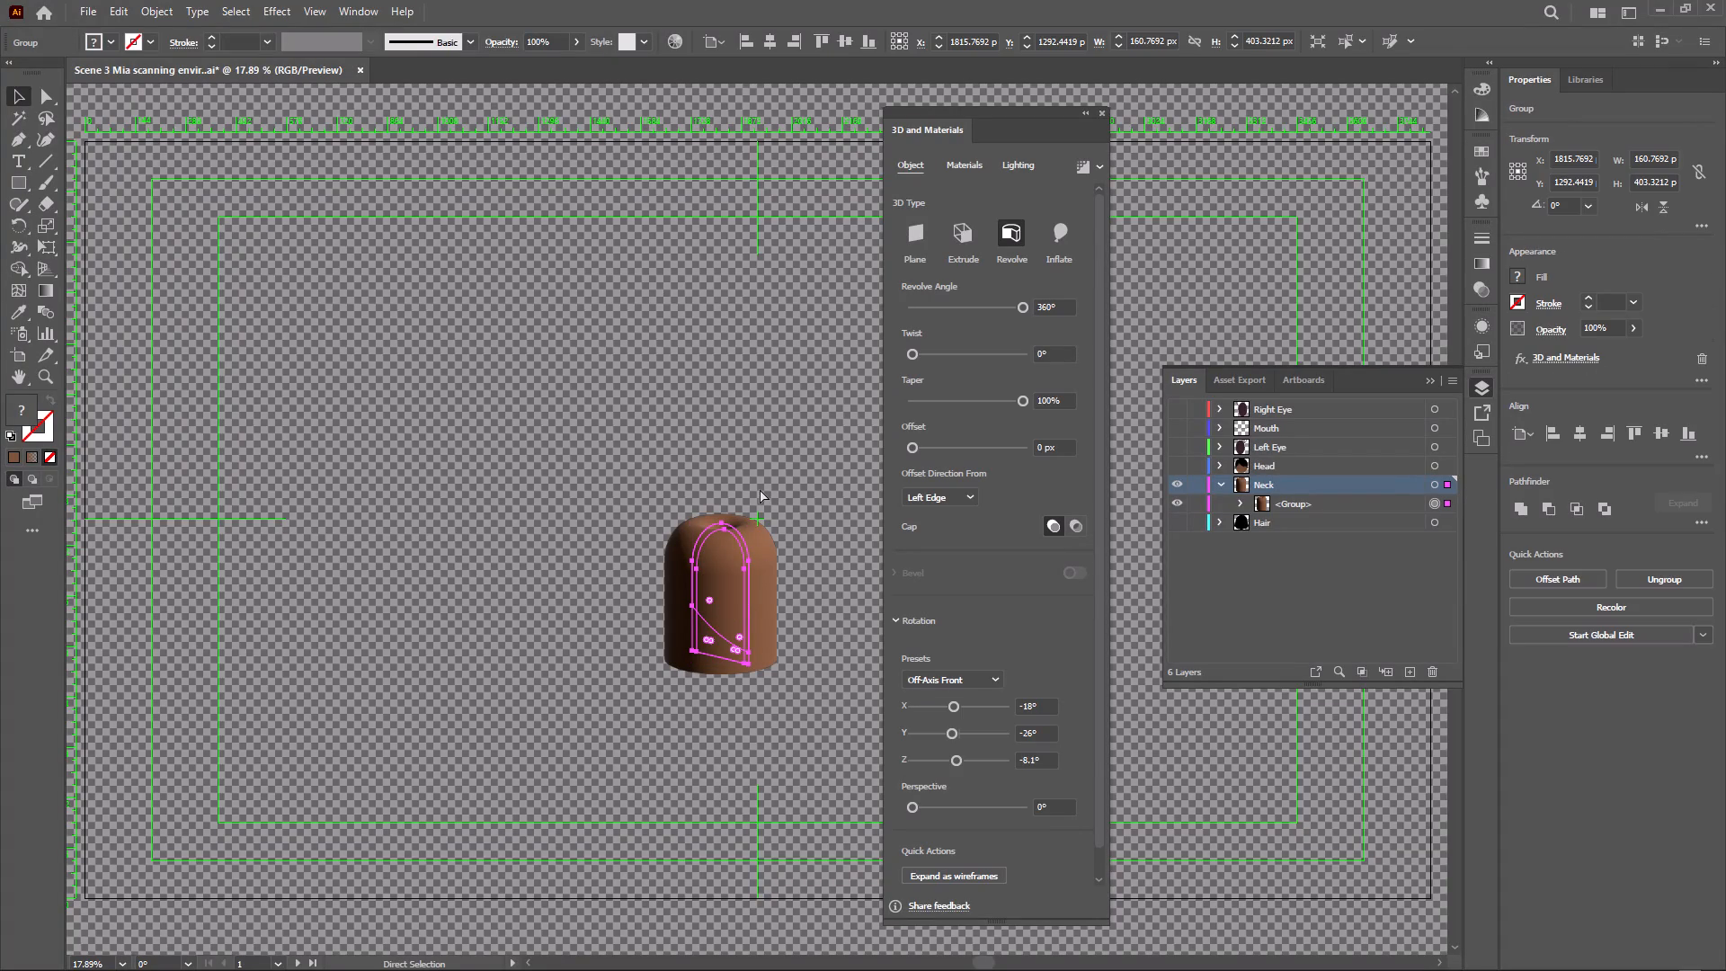
pyautogui.hotkey('ctrl', 'z')
pyautogui.hotkey('ctrl', 'z')
pyautogui.hotkey('ctrl', 'z')
pyautogui.hotkey('ctrl', 'z')
pyautogui.click(682, 453)
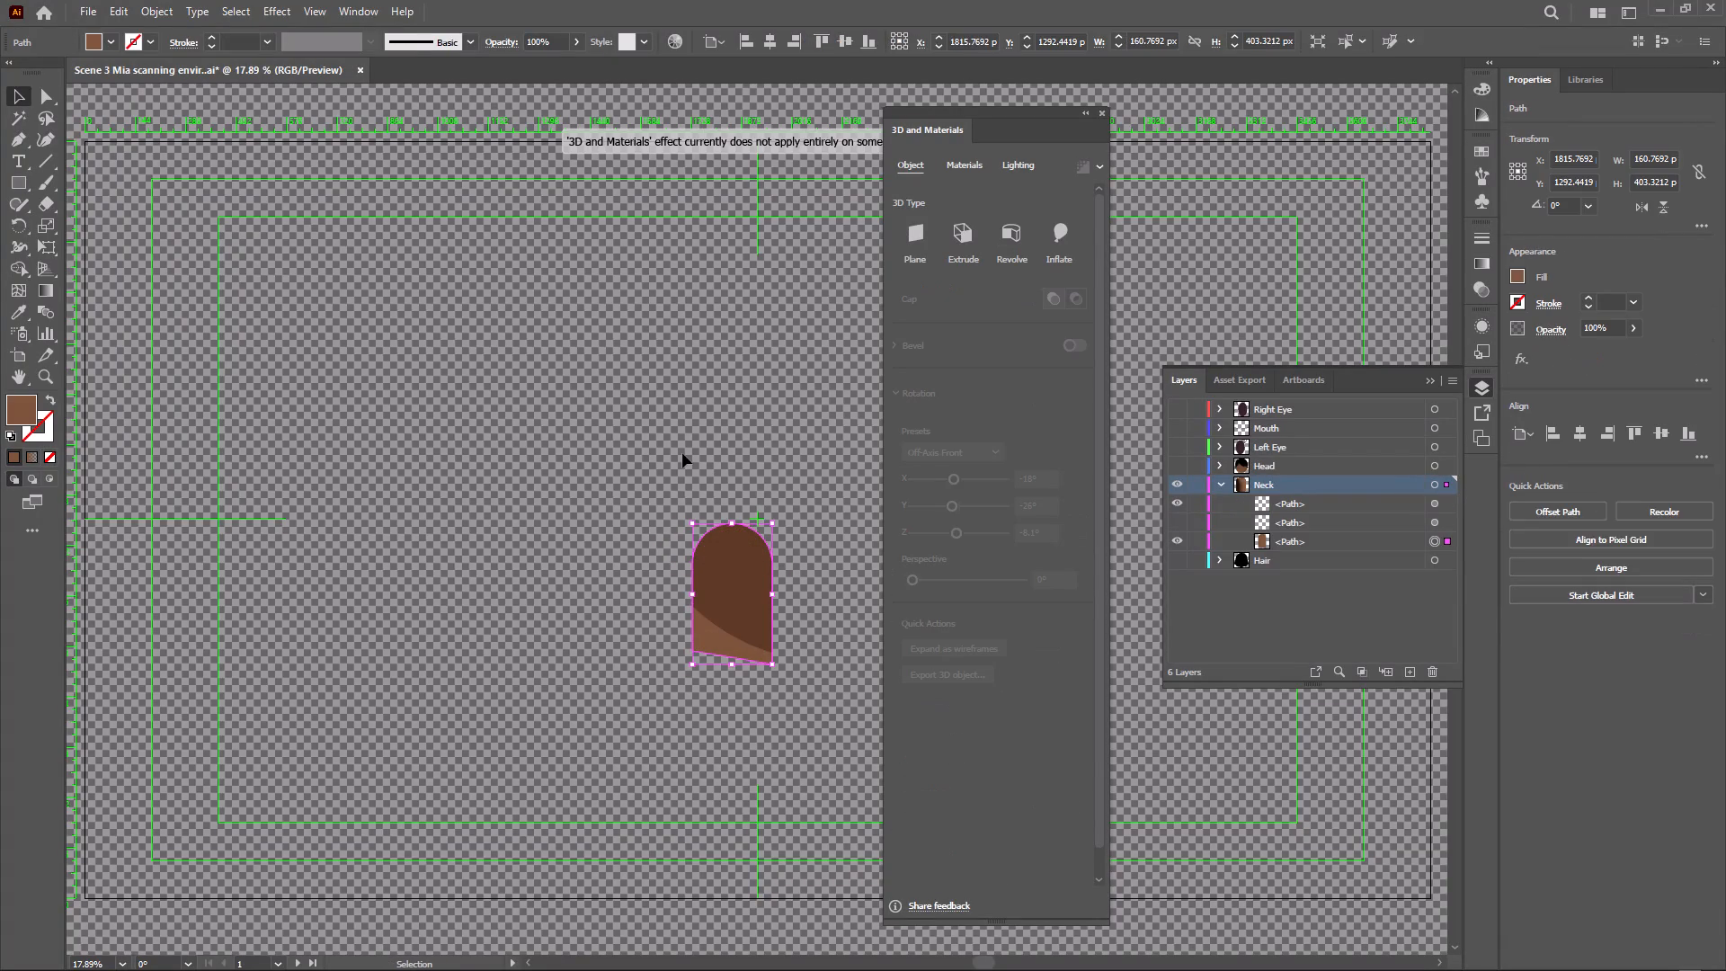
# Show the hidden middle path in the Neck layer, group all three neck paths, and close the 3D settings.
pyautogui.click(744, 576)
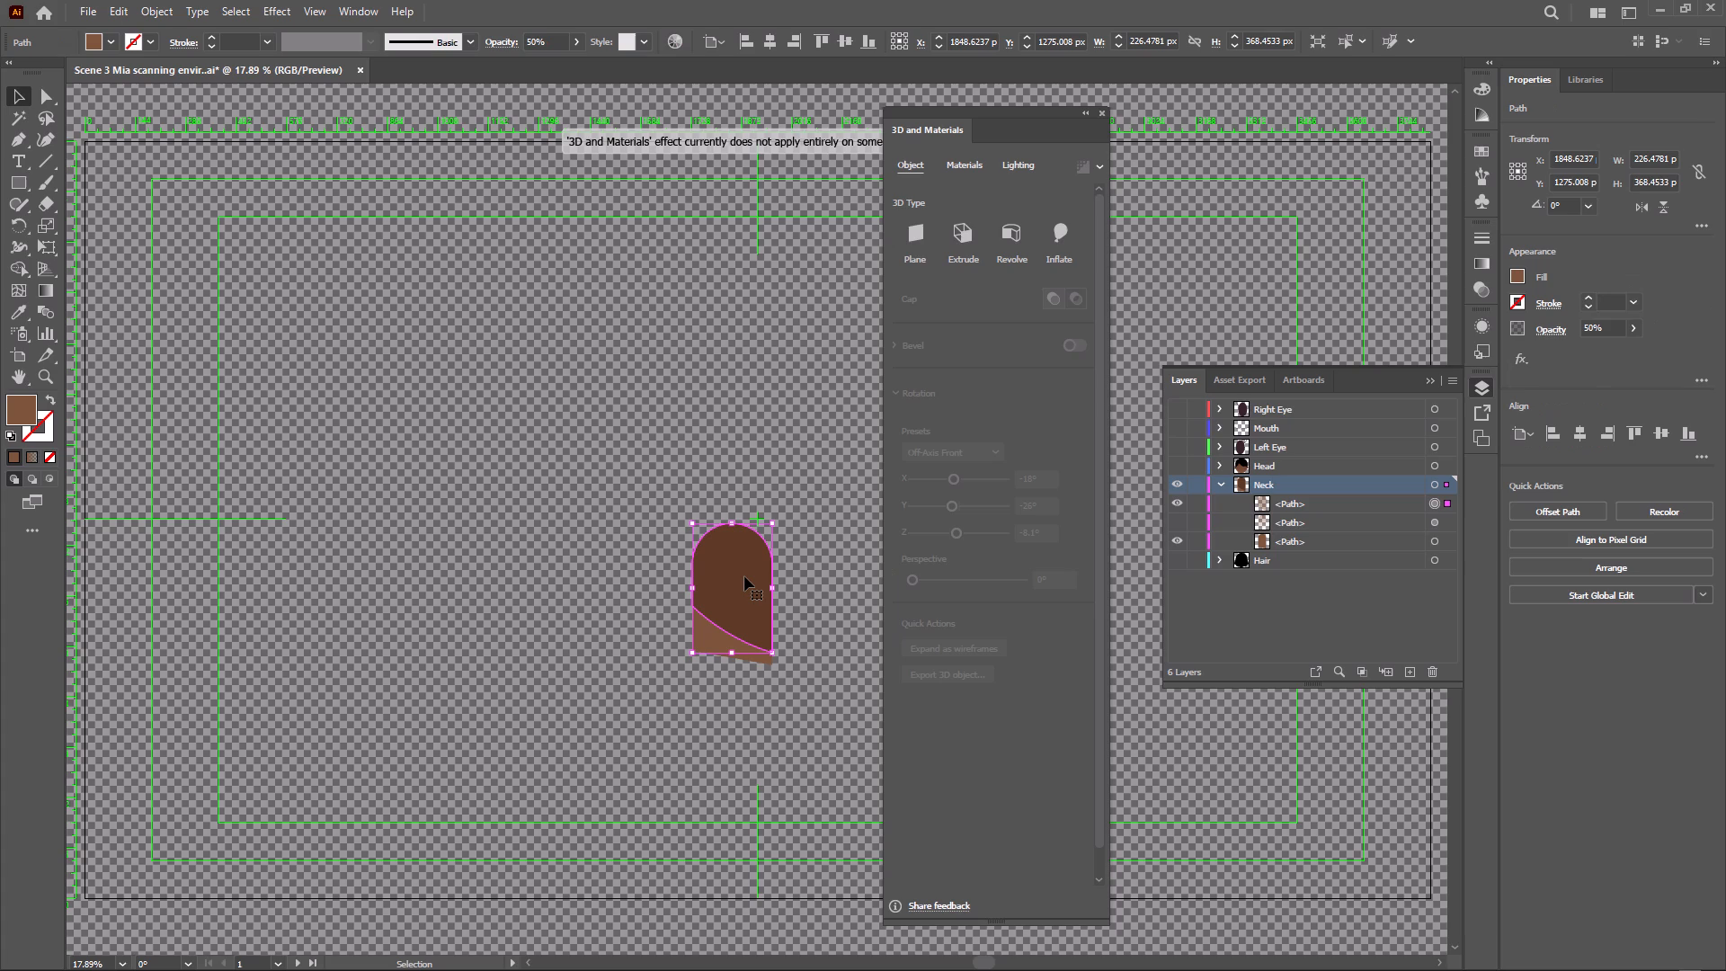
pyautogui.click(1173, 528)
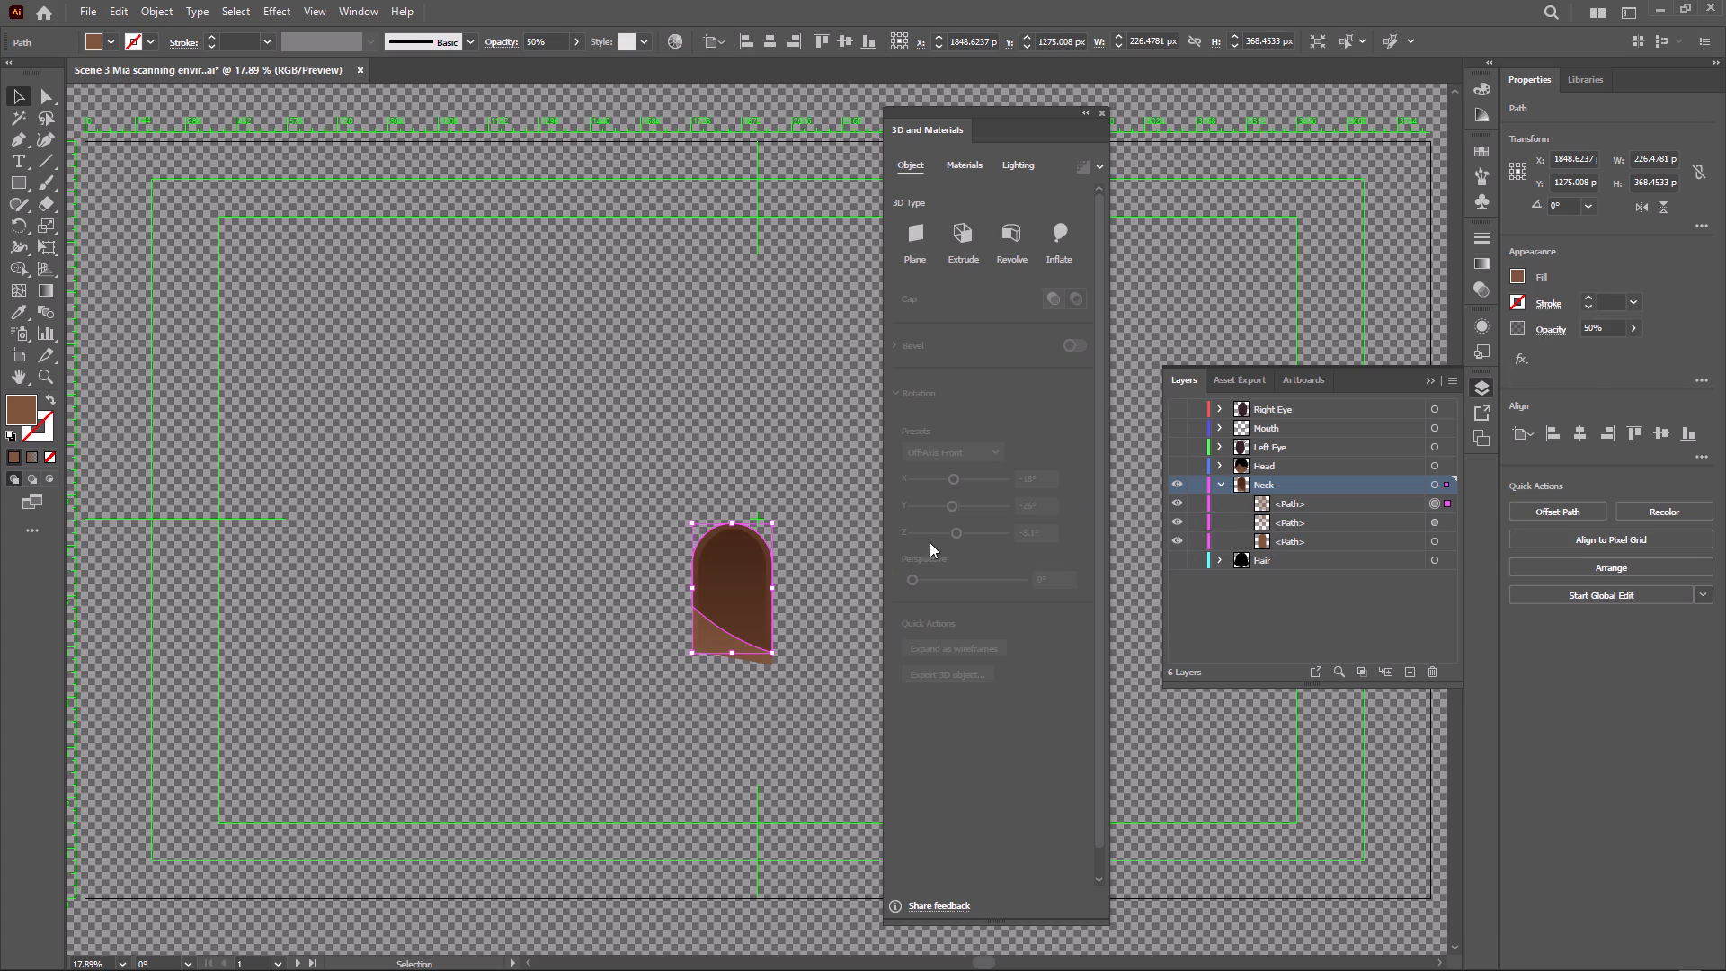
pyautogui.click(458, 591)
pyautogui.moveTo(605, 522); pyautogui.dragTo(831, 713)
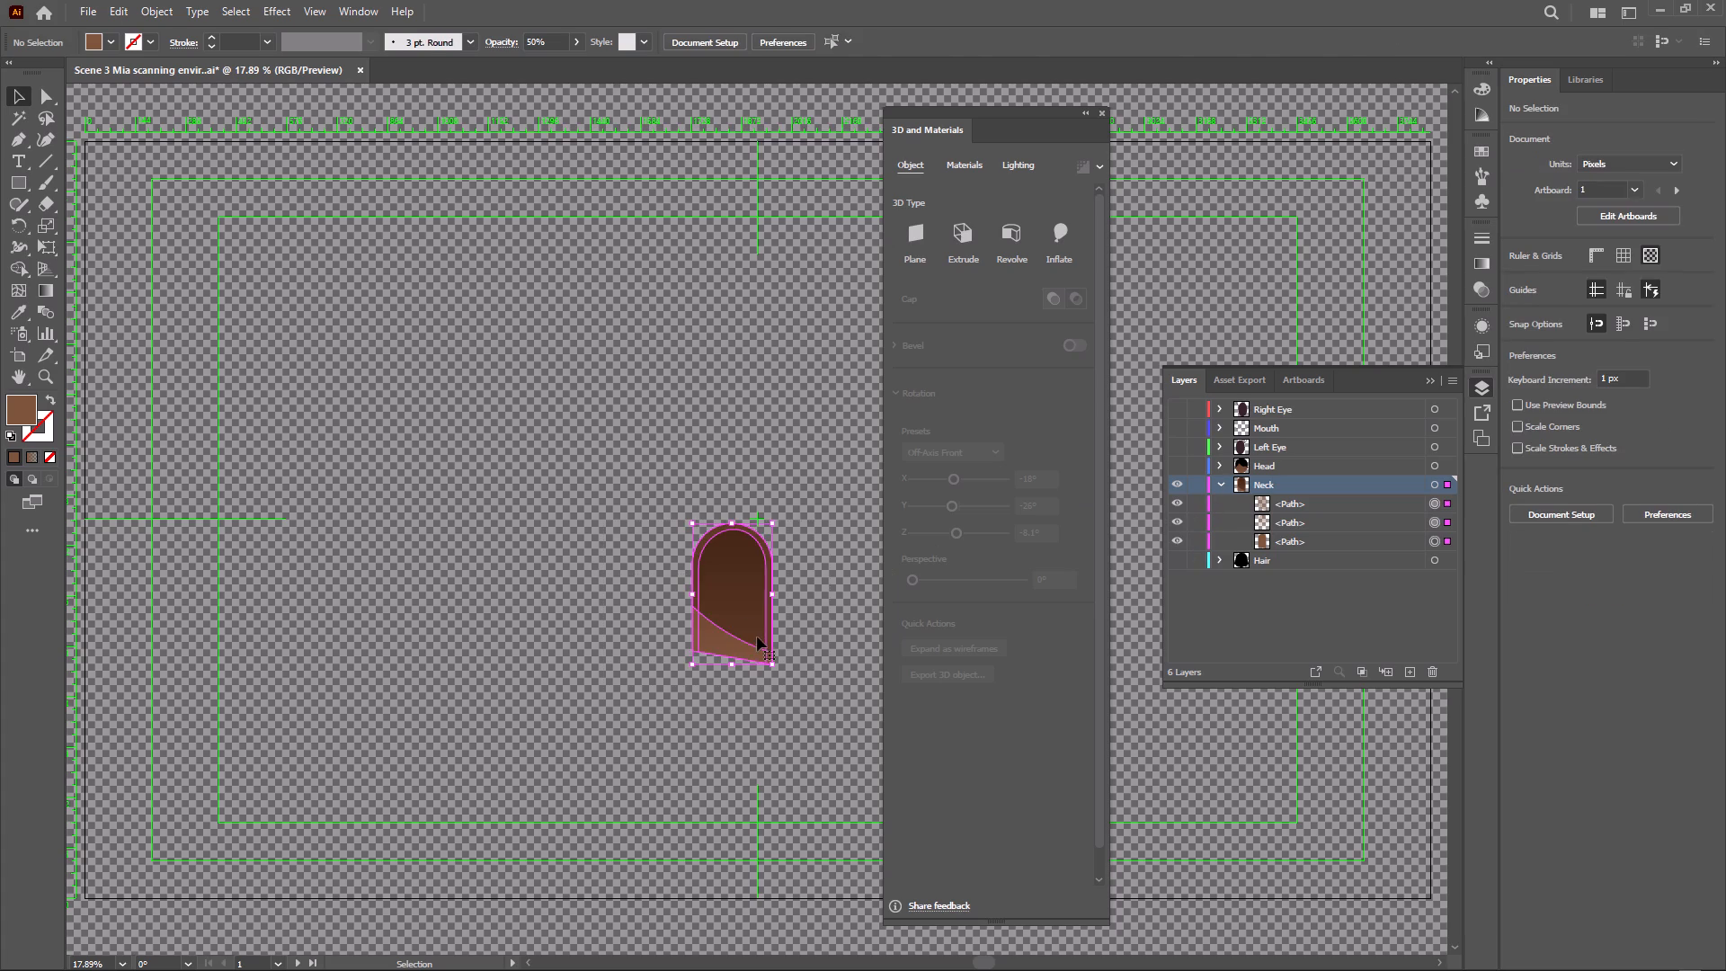
pyautogui.rightClick(728, 628)
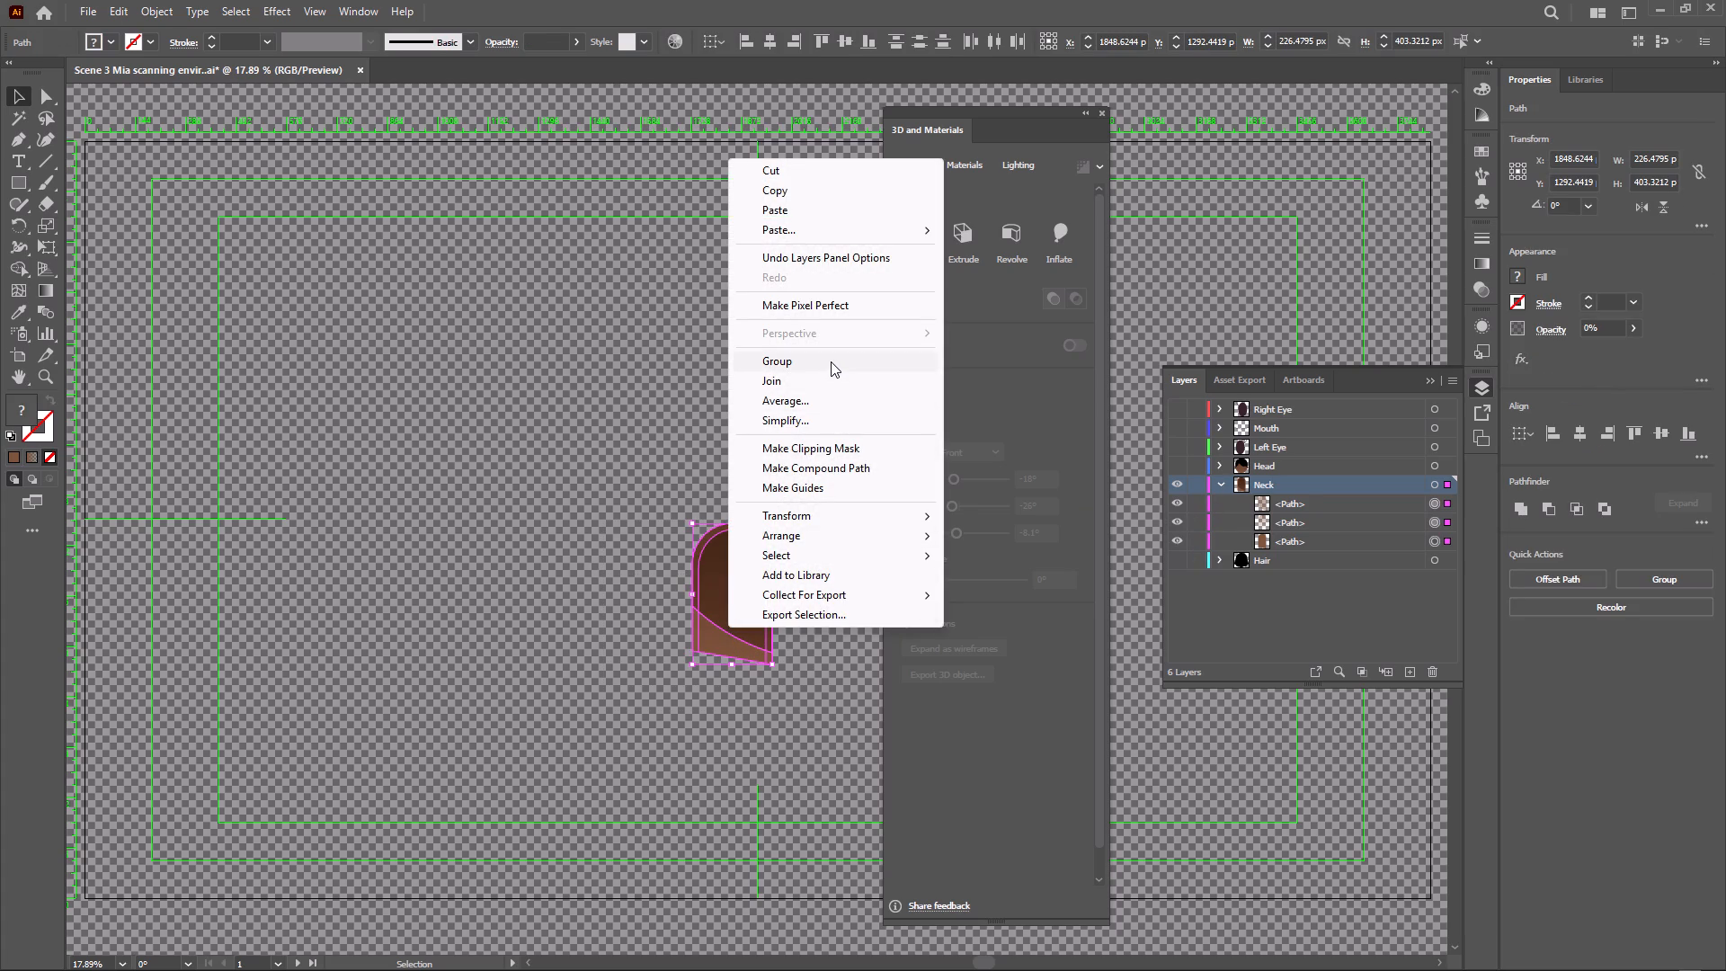
pyautogui.click(831, 361)
pyautogui.click(1104, 112)
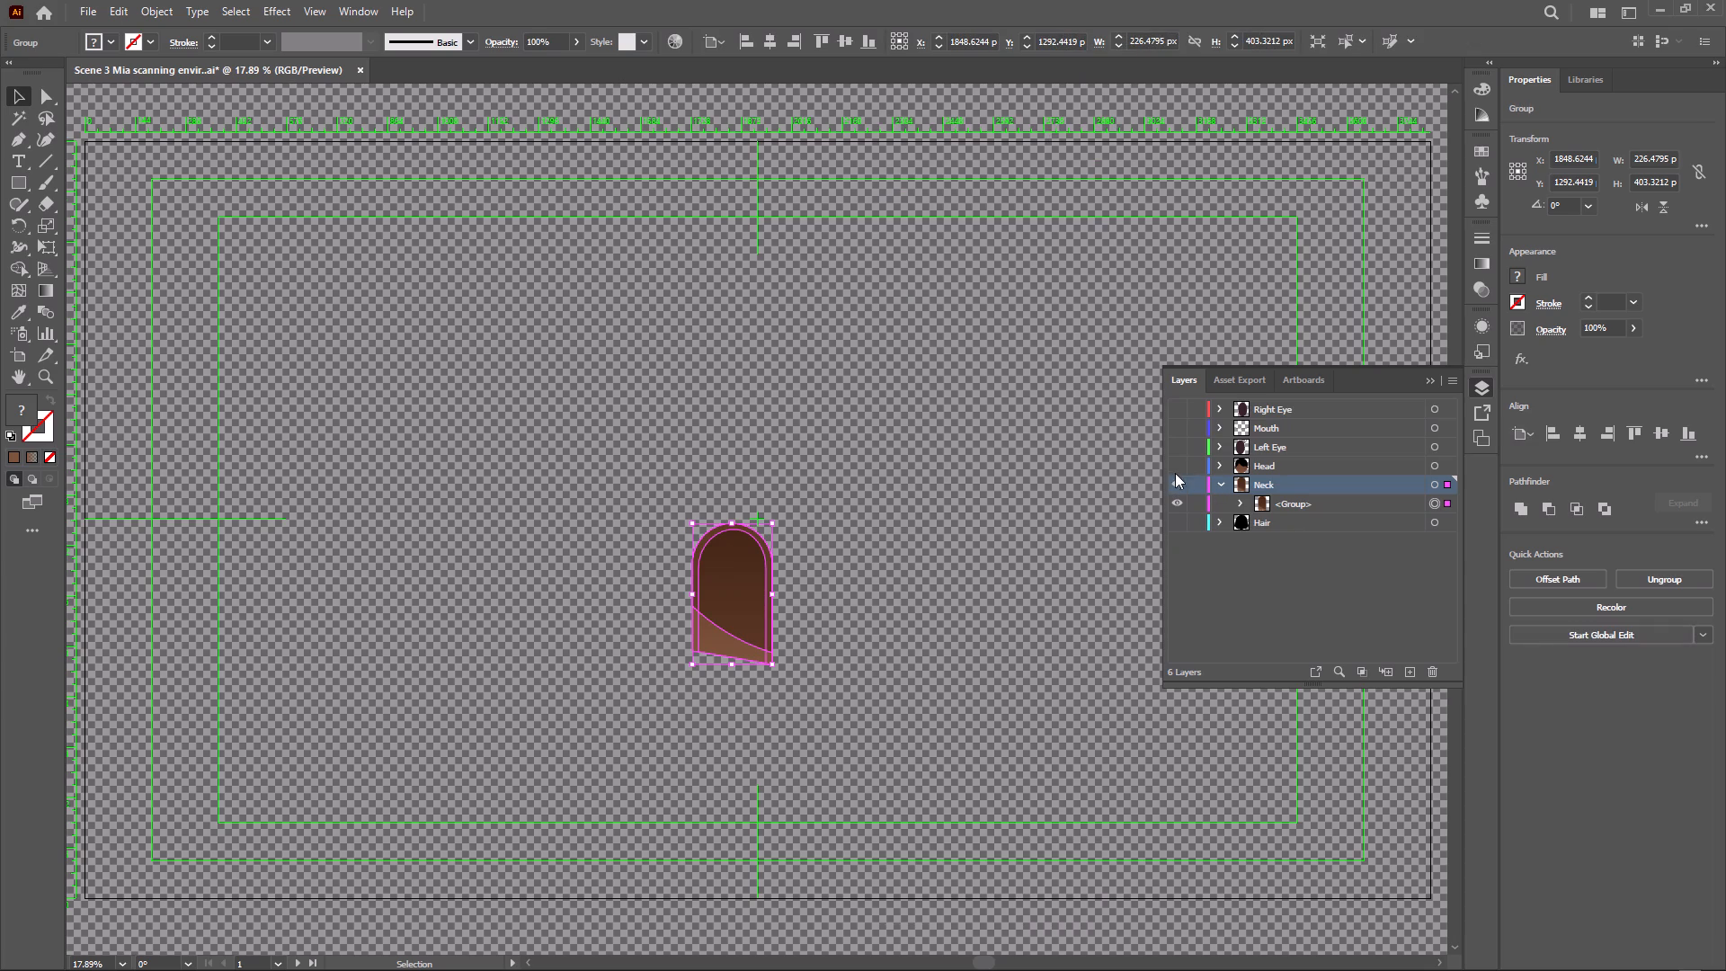
# Make the Head, Left Eye, Mouth, Right Eye and Hair layers visible and deselect the neck group.
pyautogui.click(1172, 466)
pyautogui.click(1172, 453)
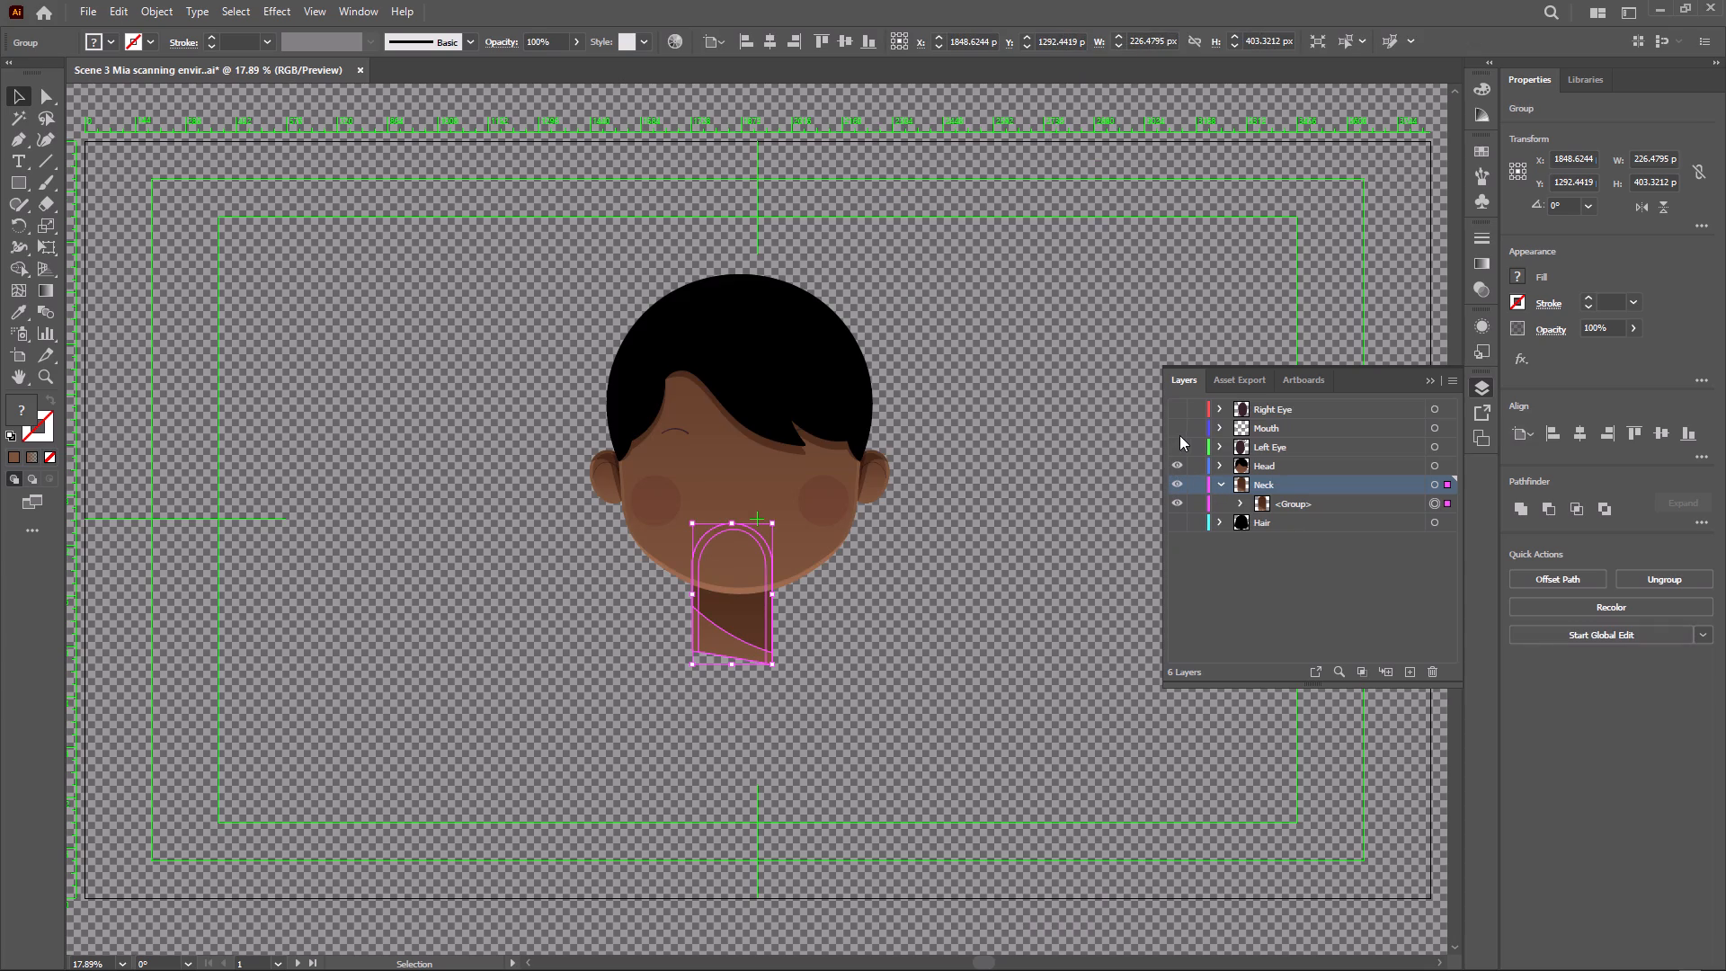
pyautogui.click(1173, 457)
pyautogui.click(1173, 443)
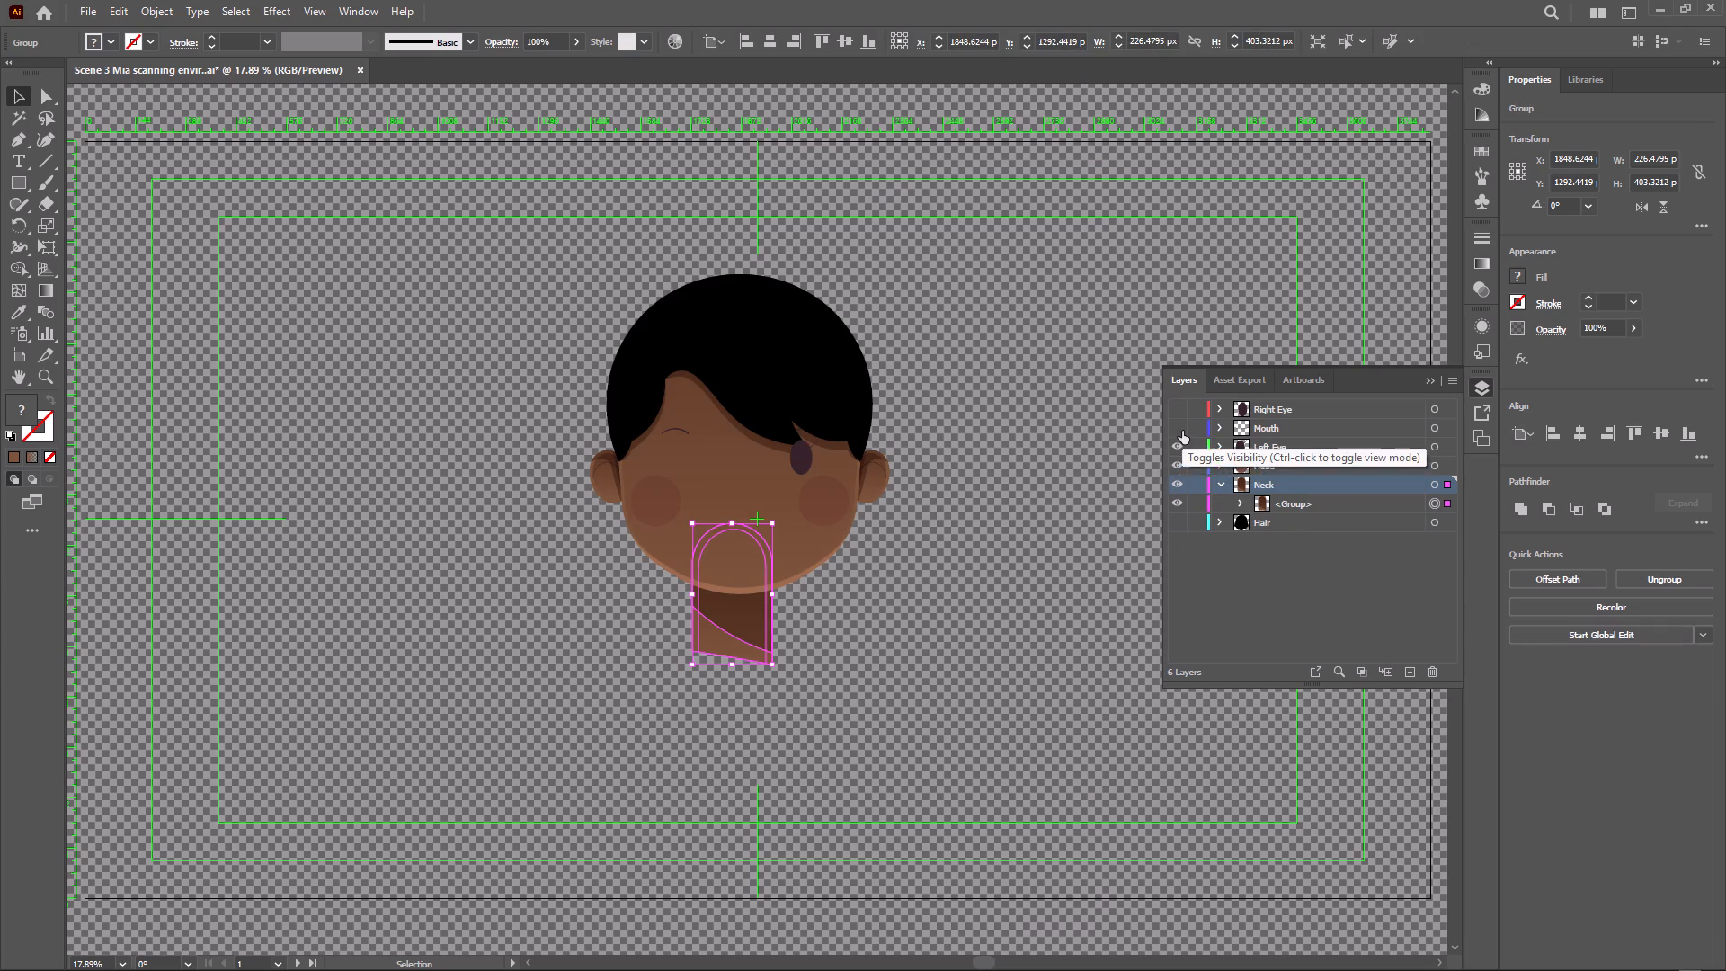
pyautogui.click(1182, 431)
pyautogui.click(1179, 410)
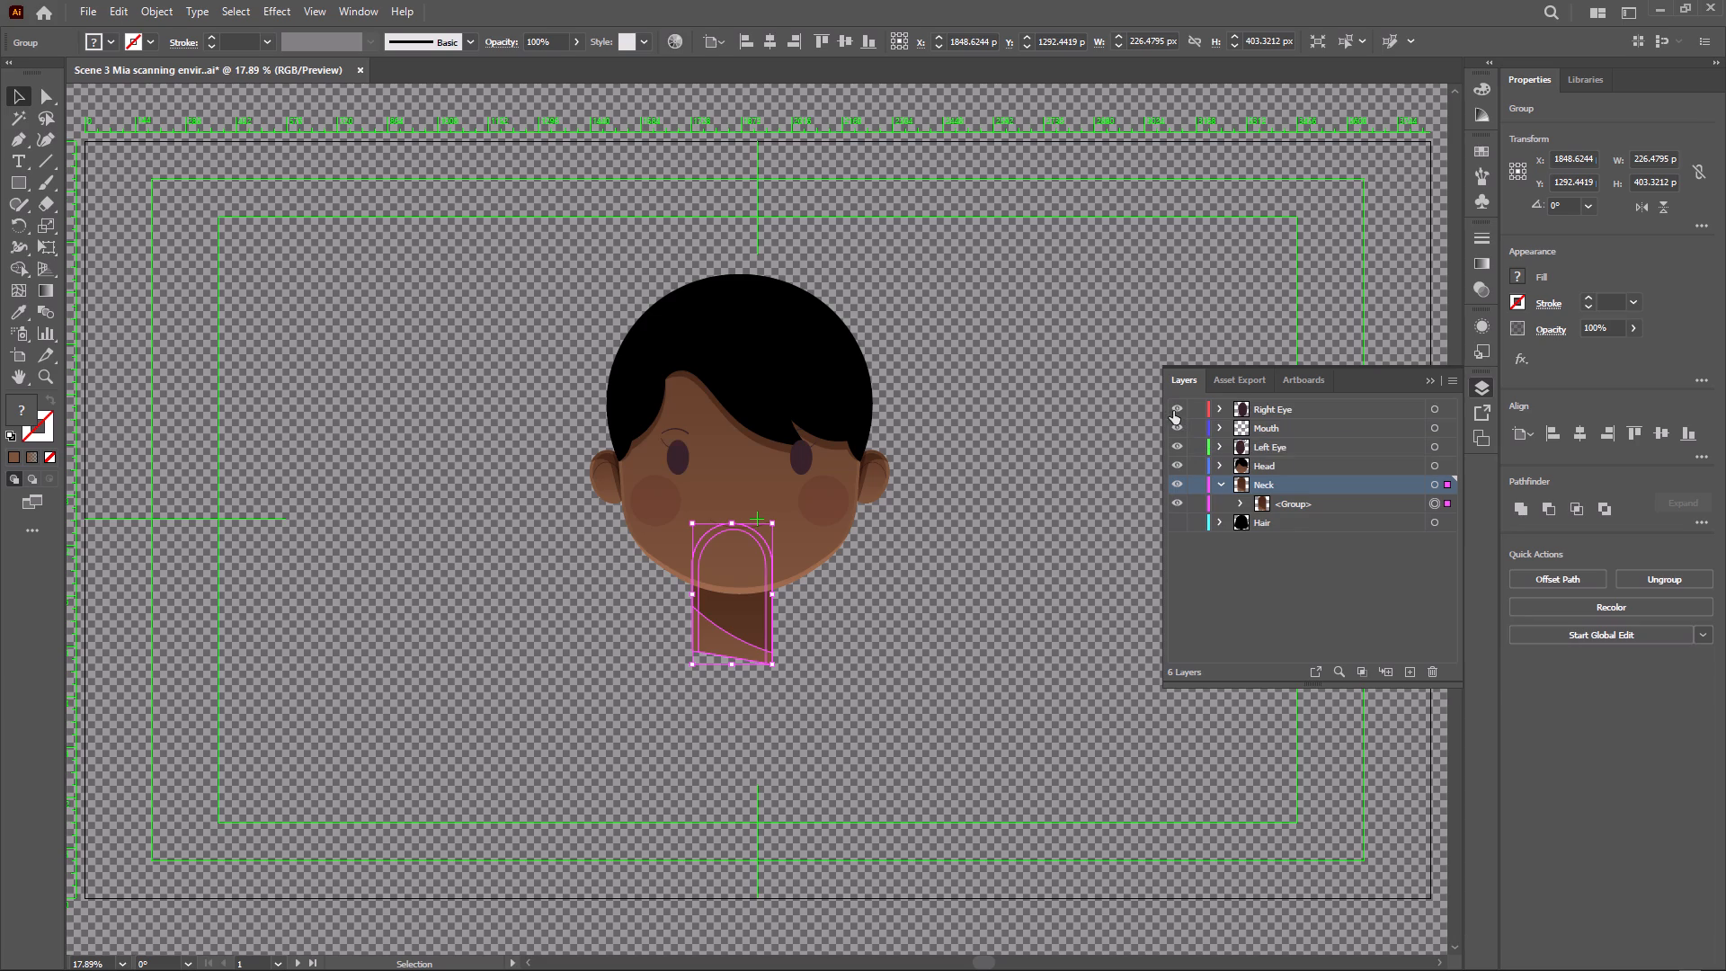
pyautogui.click(1179, 521)
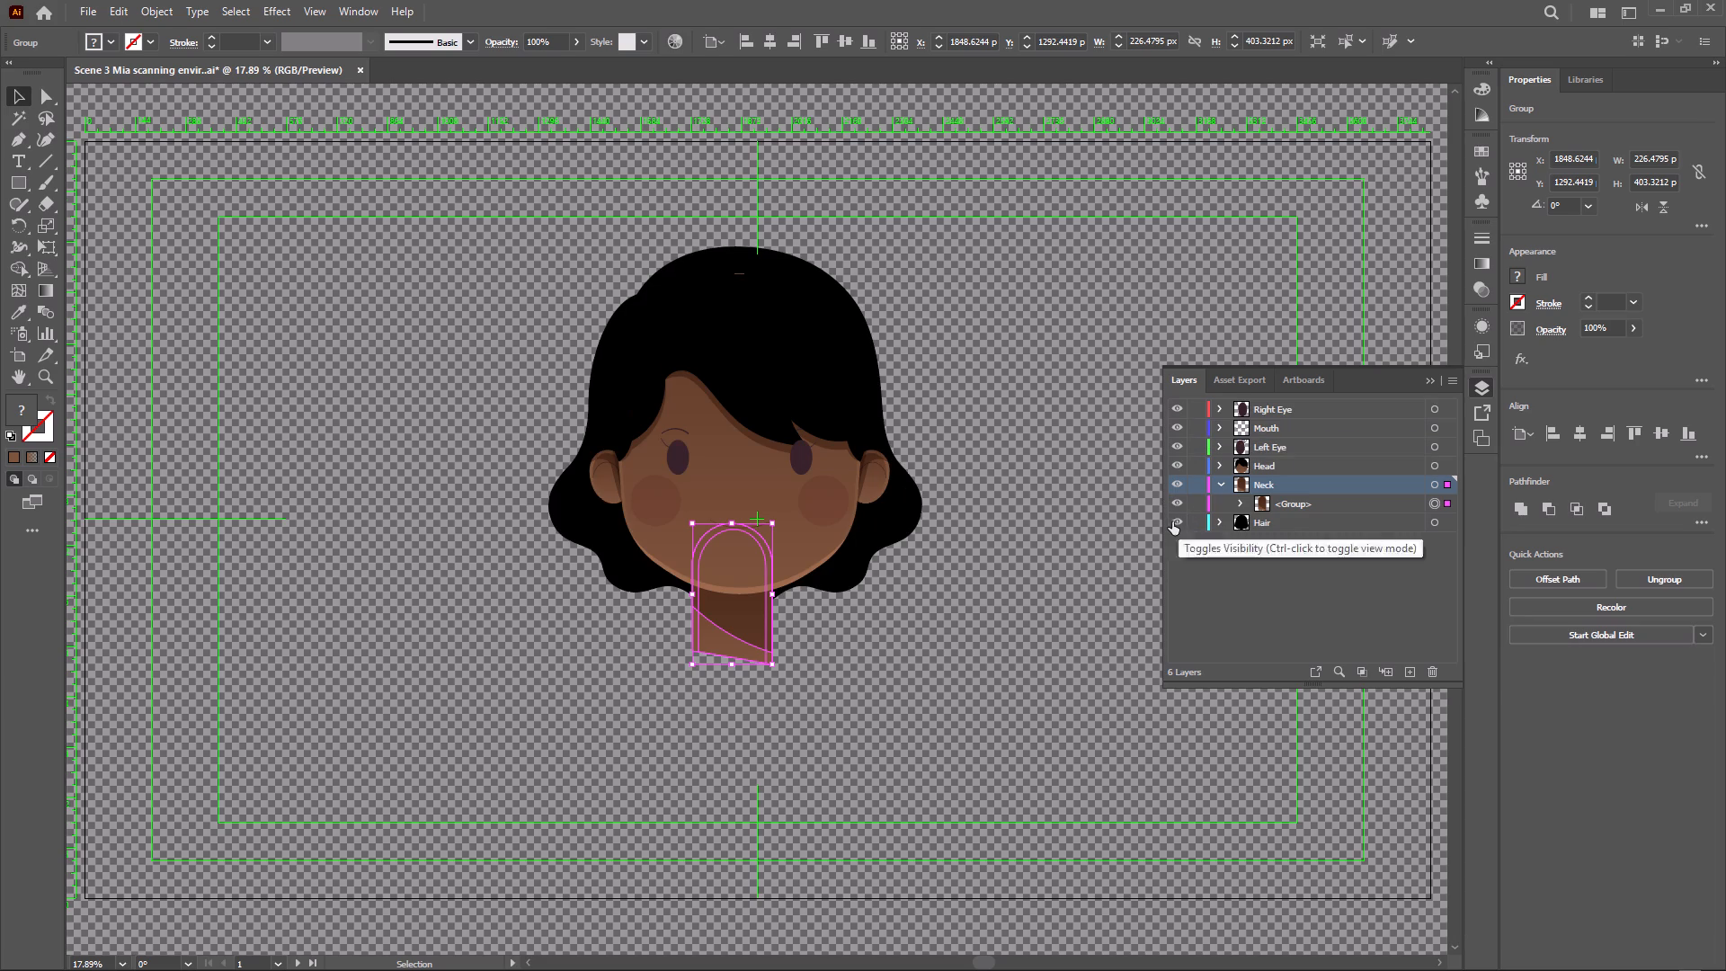
pyautogui.click(972, 620)
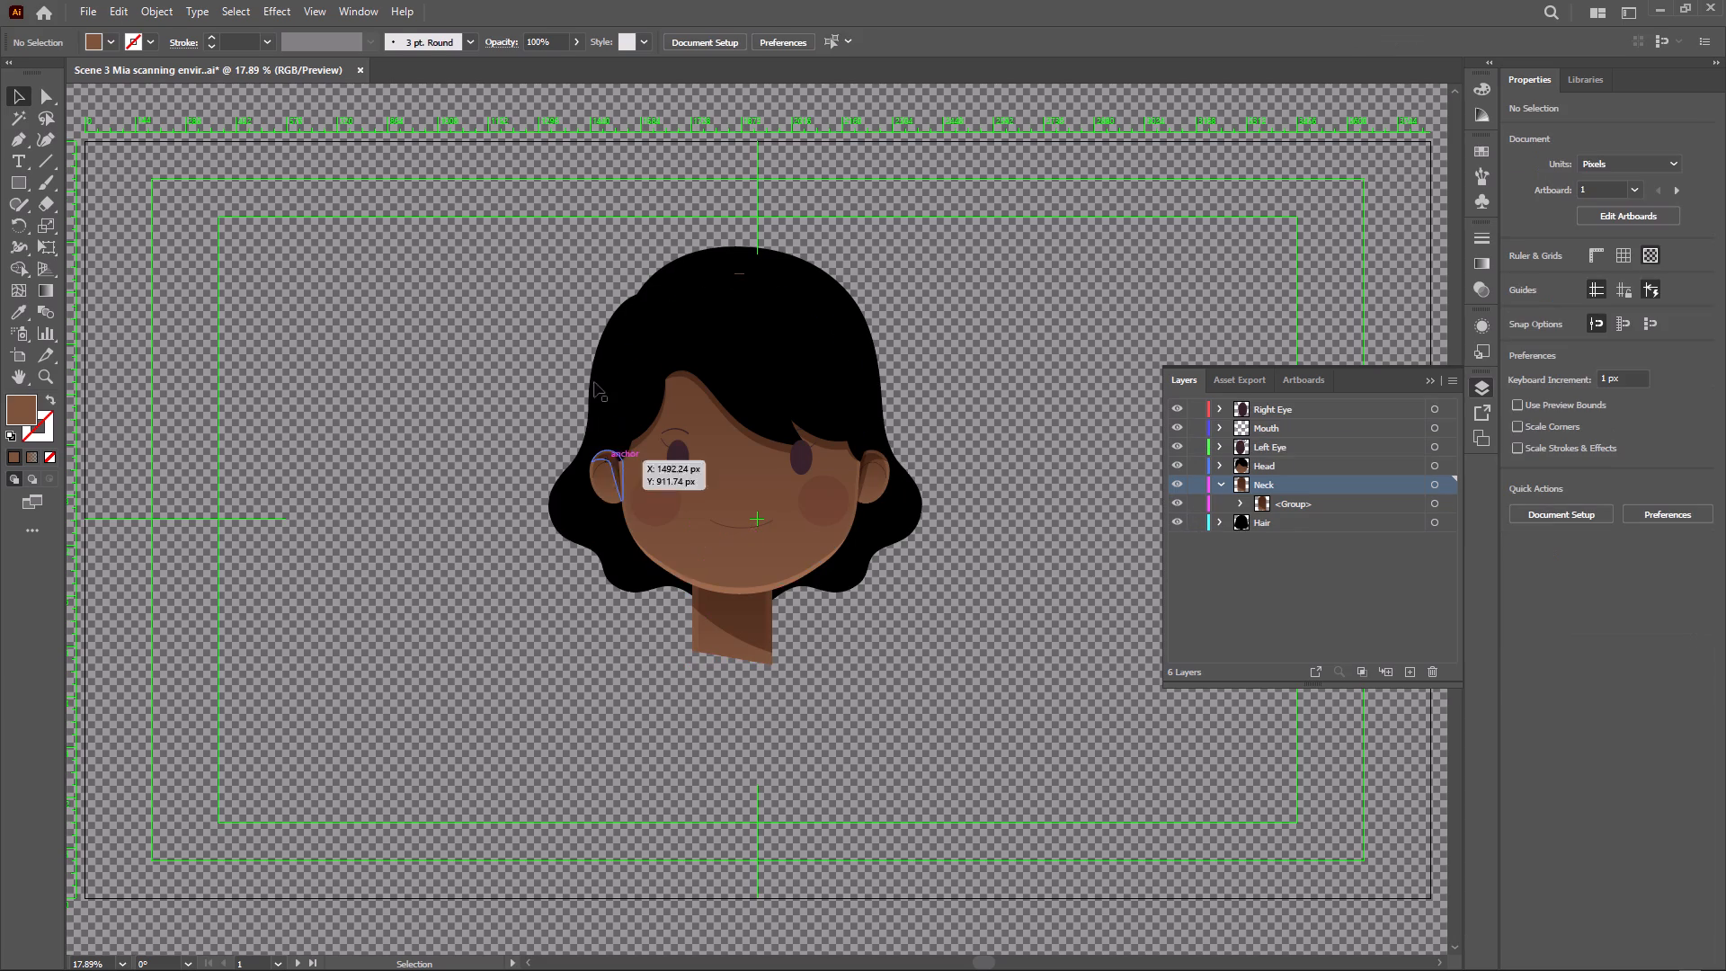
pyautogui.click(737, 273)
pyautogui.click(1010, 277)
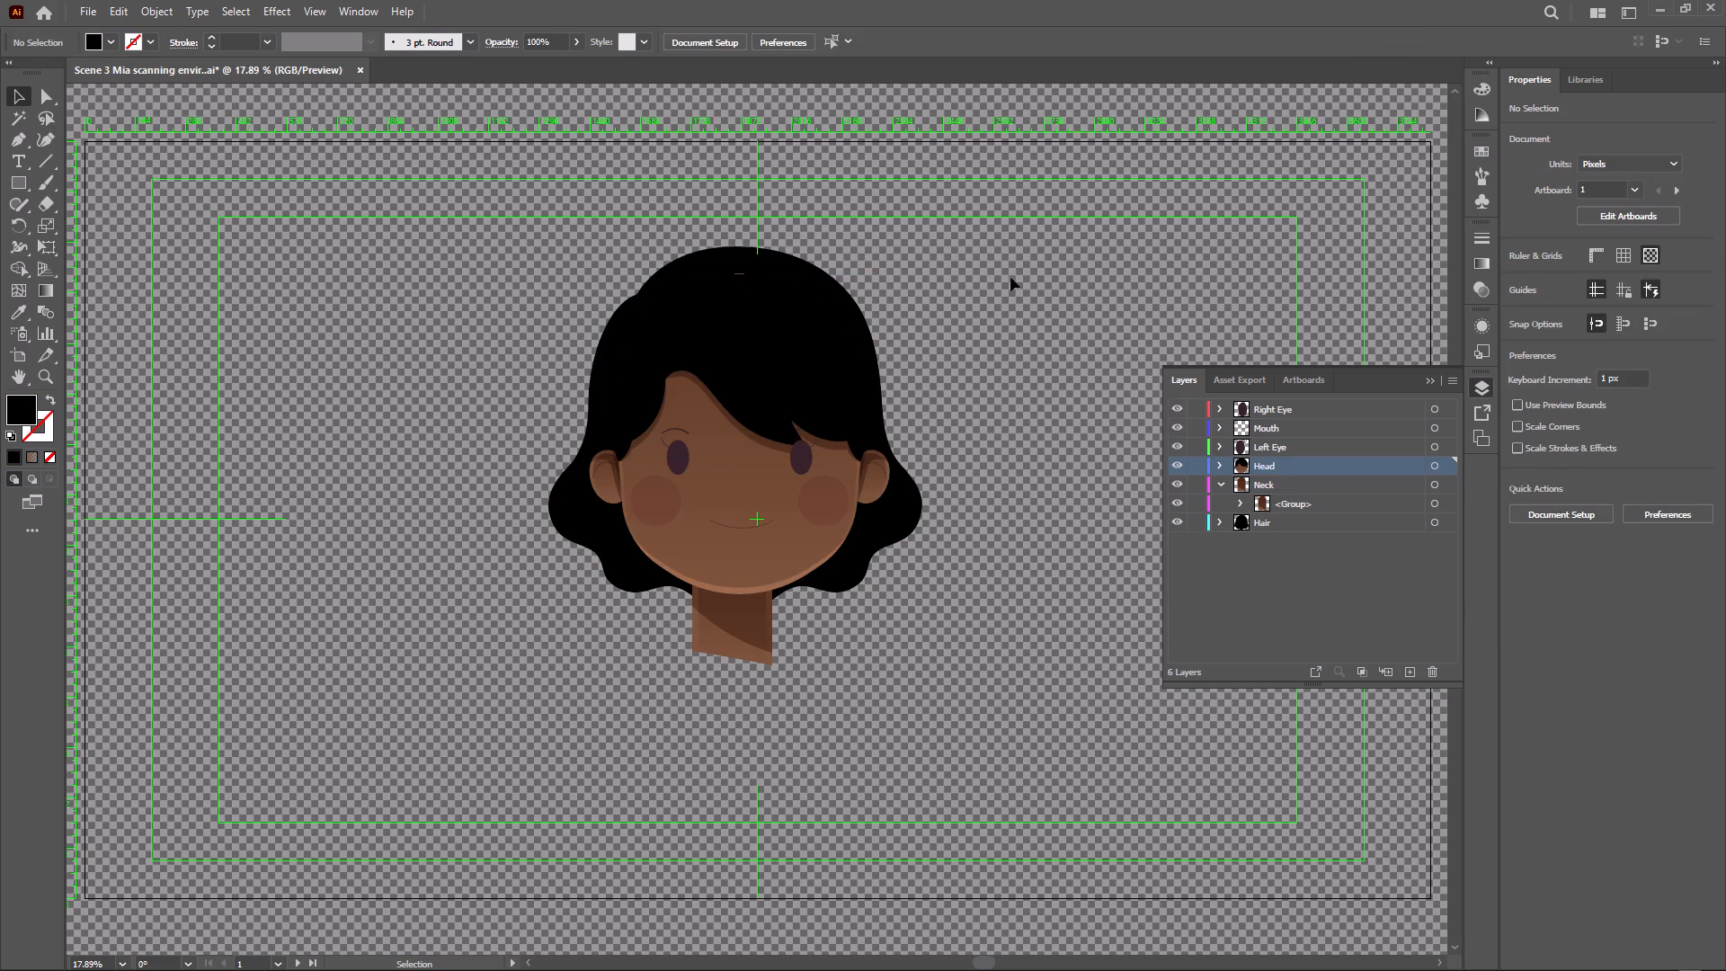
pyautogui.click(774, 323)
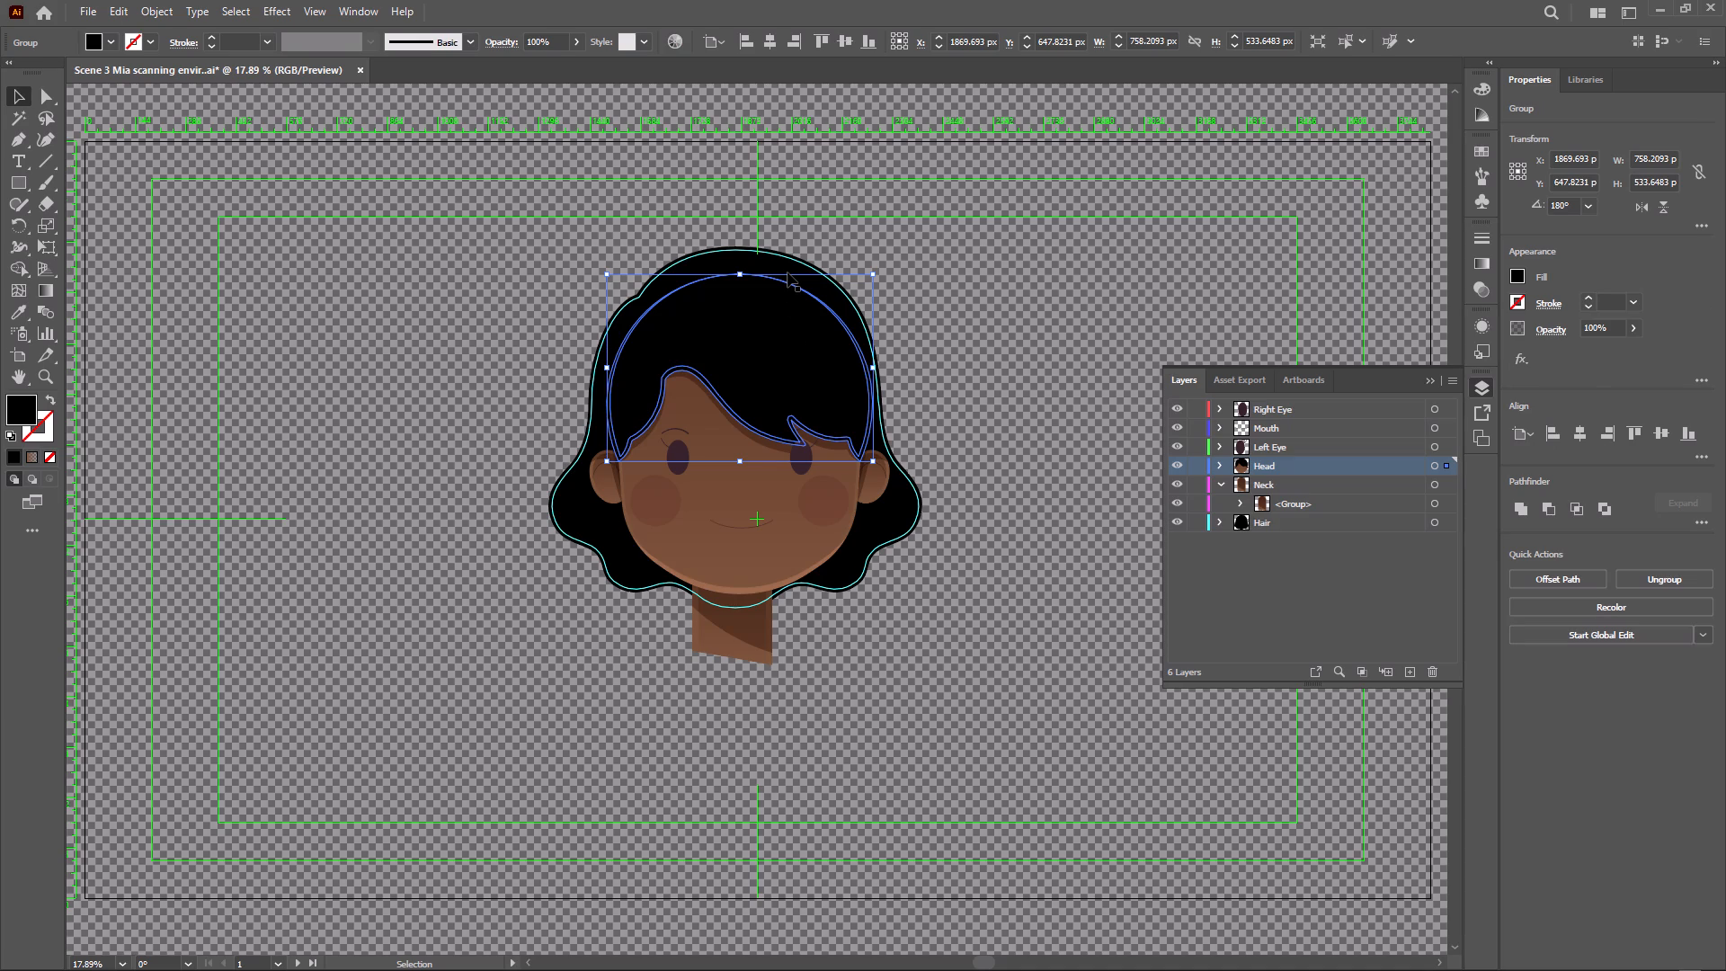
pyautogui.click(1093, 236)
# Save the Scene 3 Mia scanning artwork file.
pyautogui.hotkey('ctrl', 's')
pyautogui.hotkey('ctrl', 's')
pyautogui.hotkey('ctrl', 's')
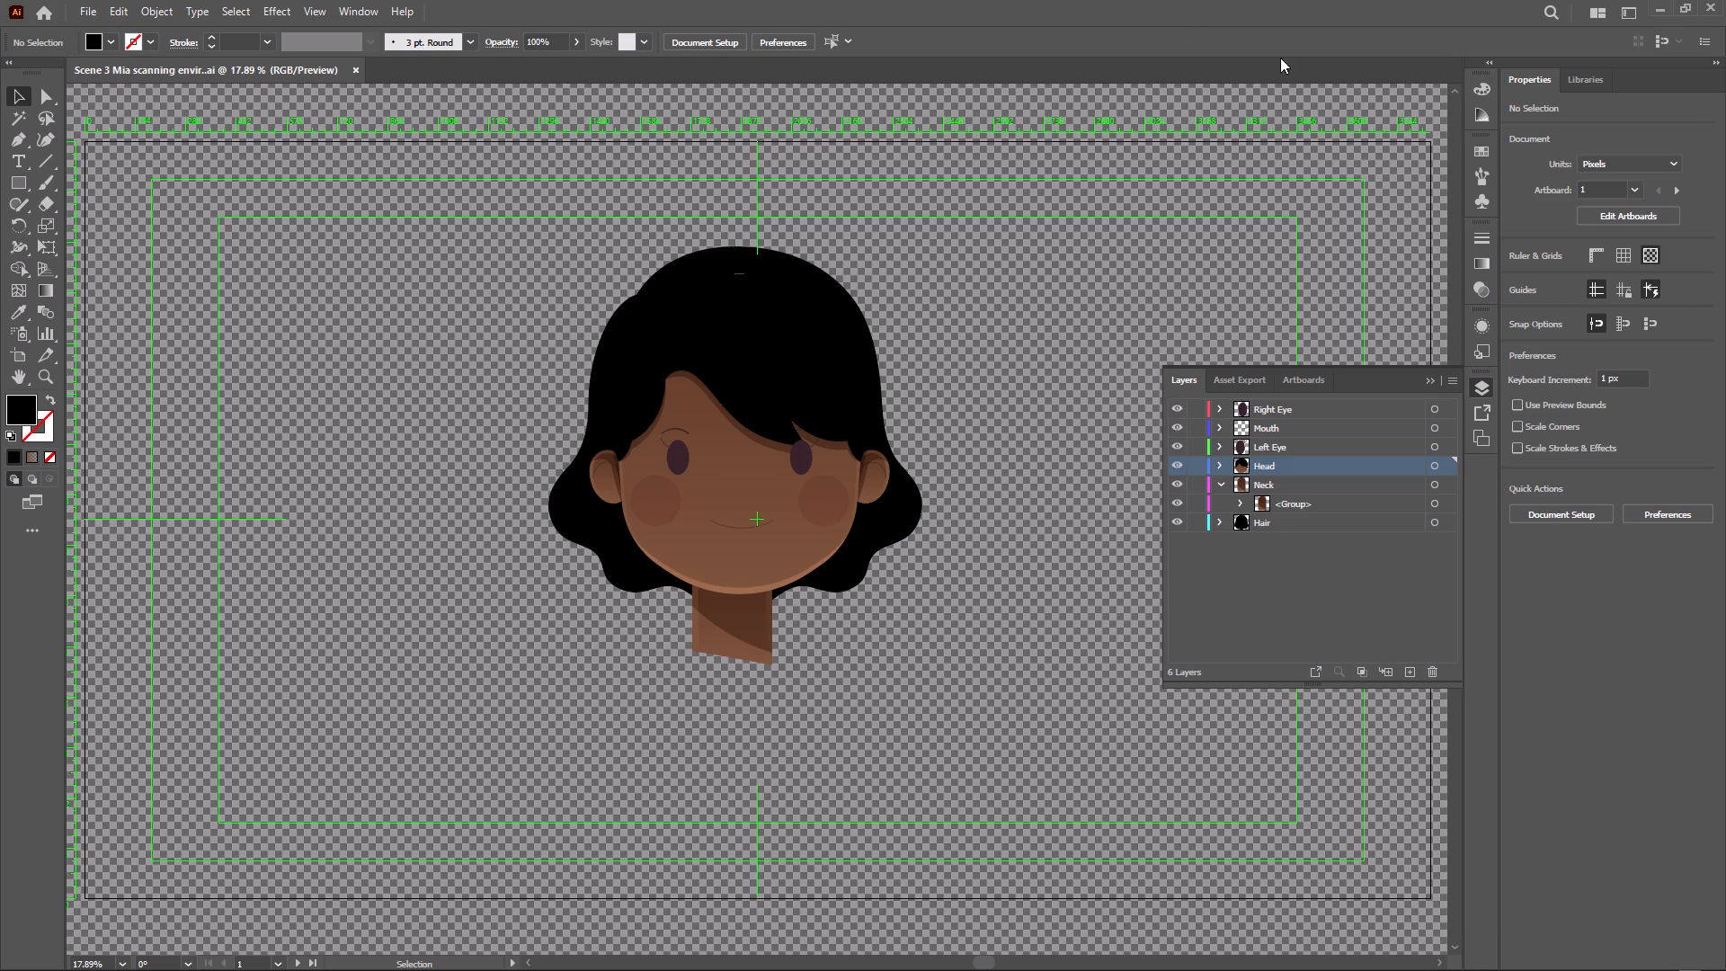
pyautogui.click(1233, 215)
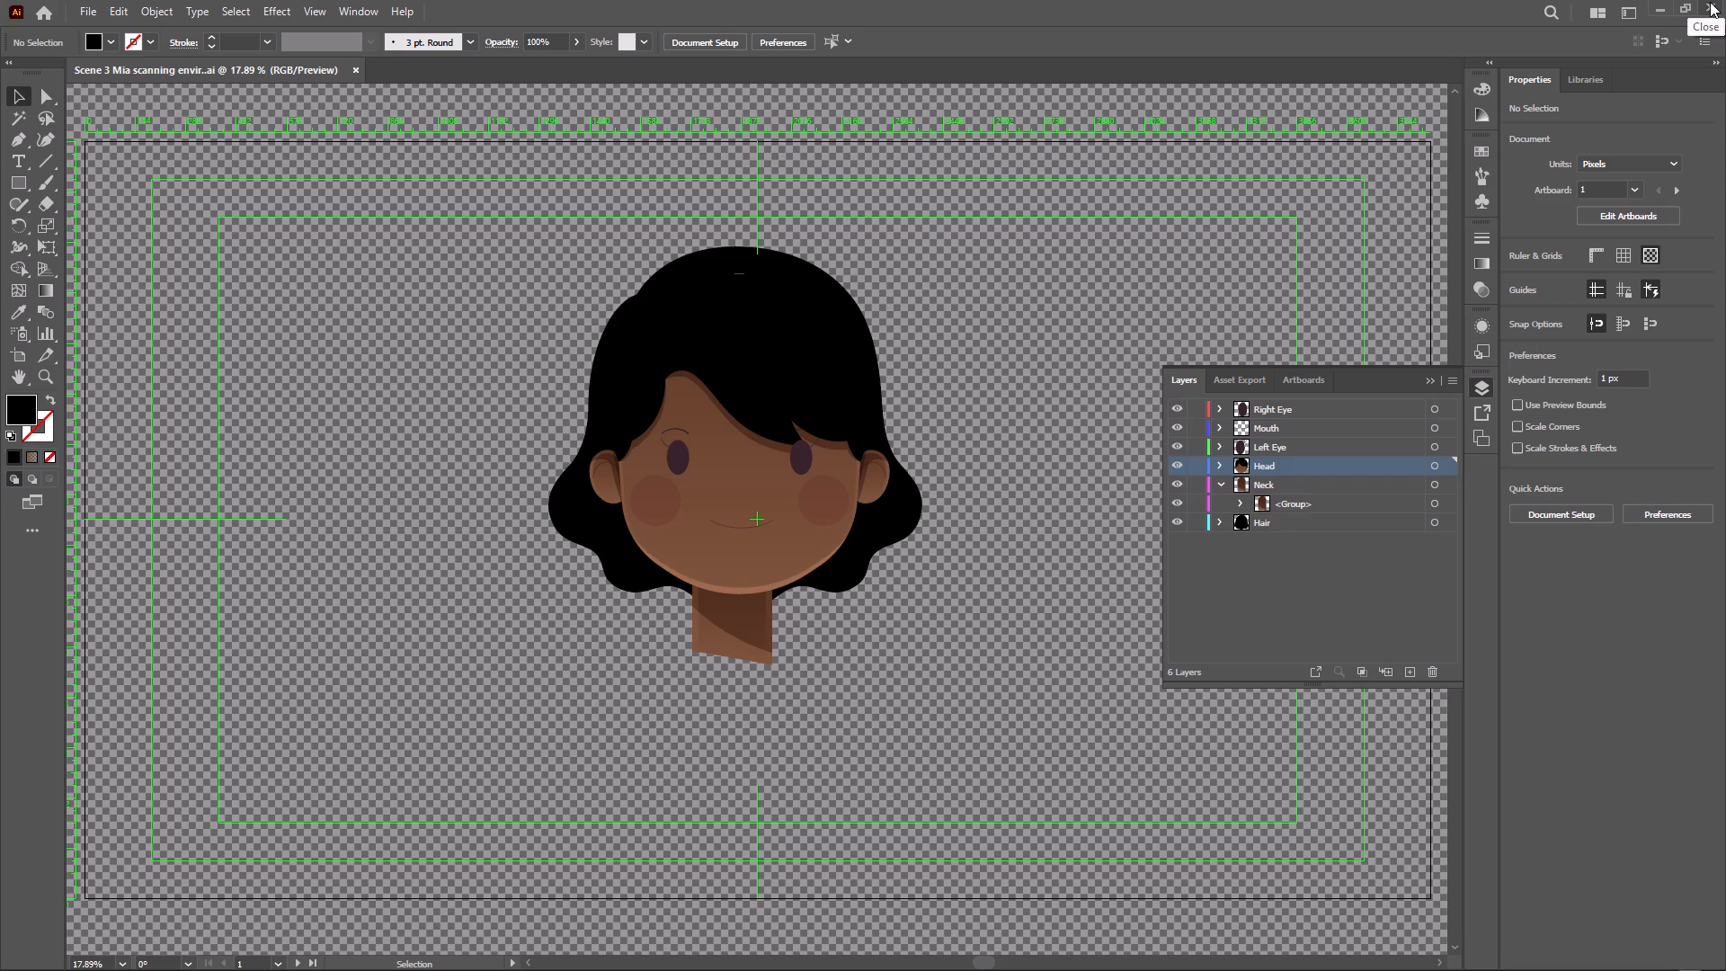
# Close Illustrator.
pyautogui.click(1710, 2)
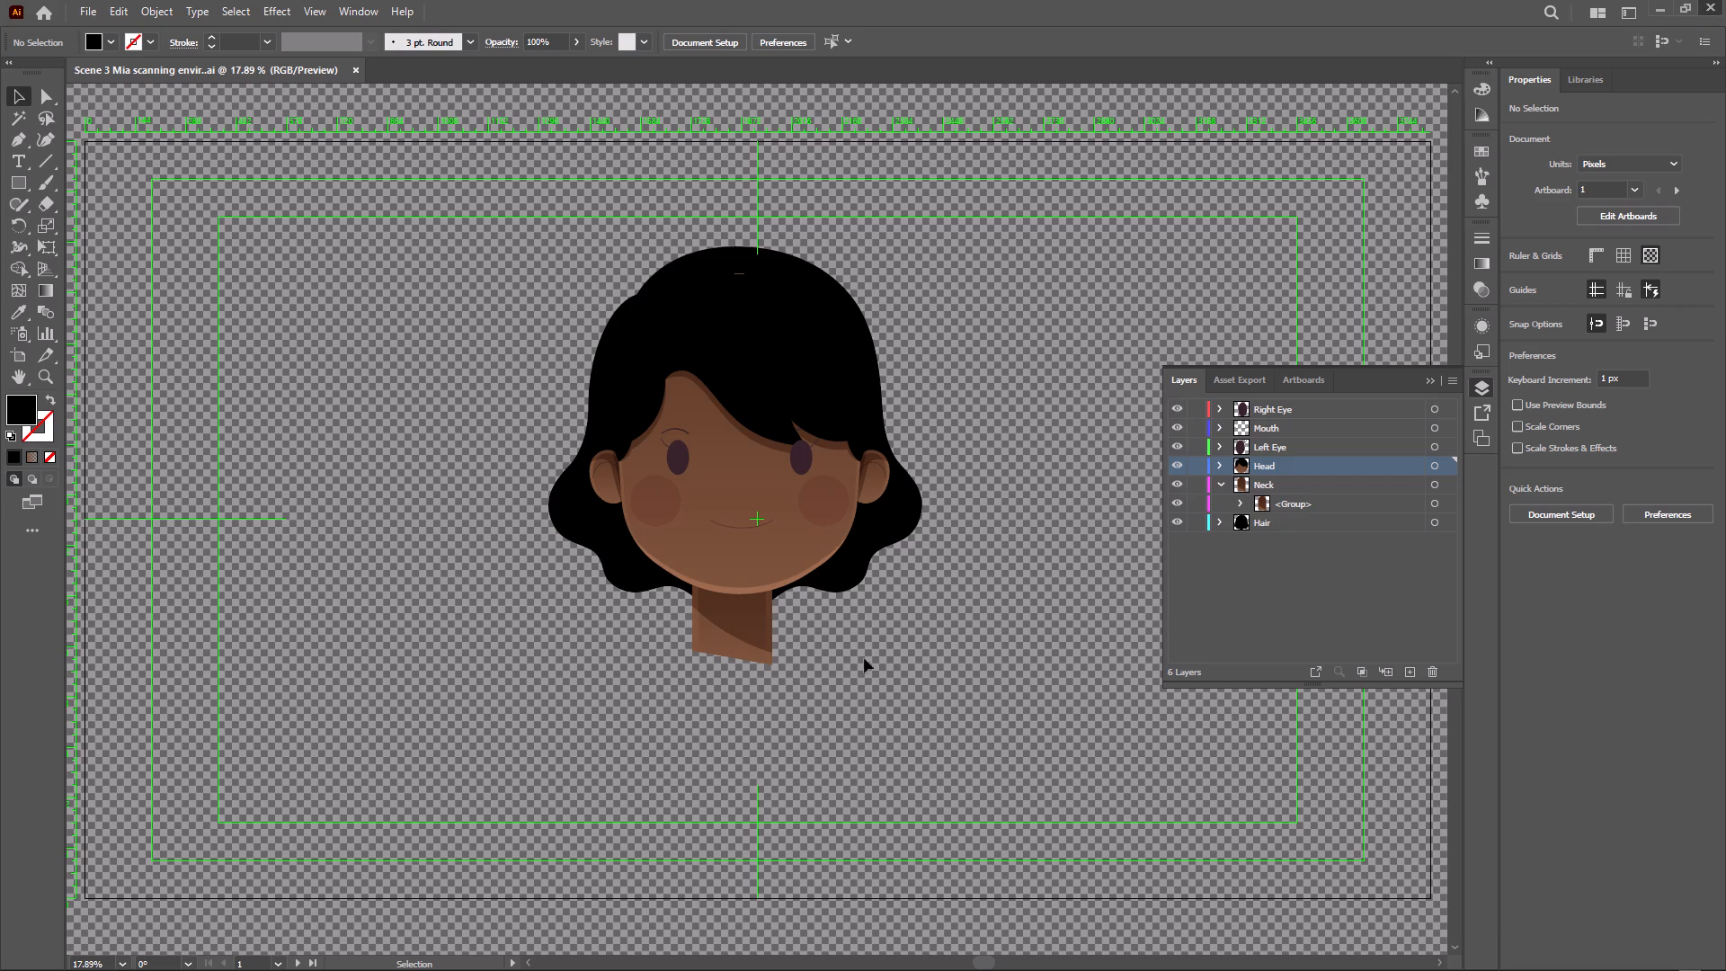
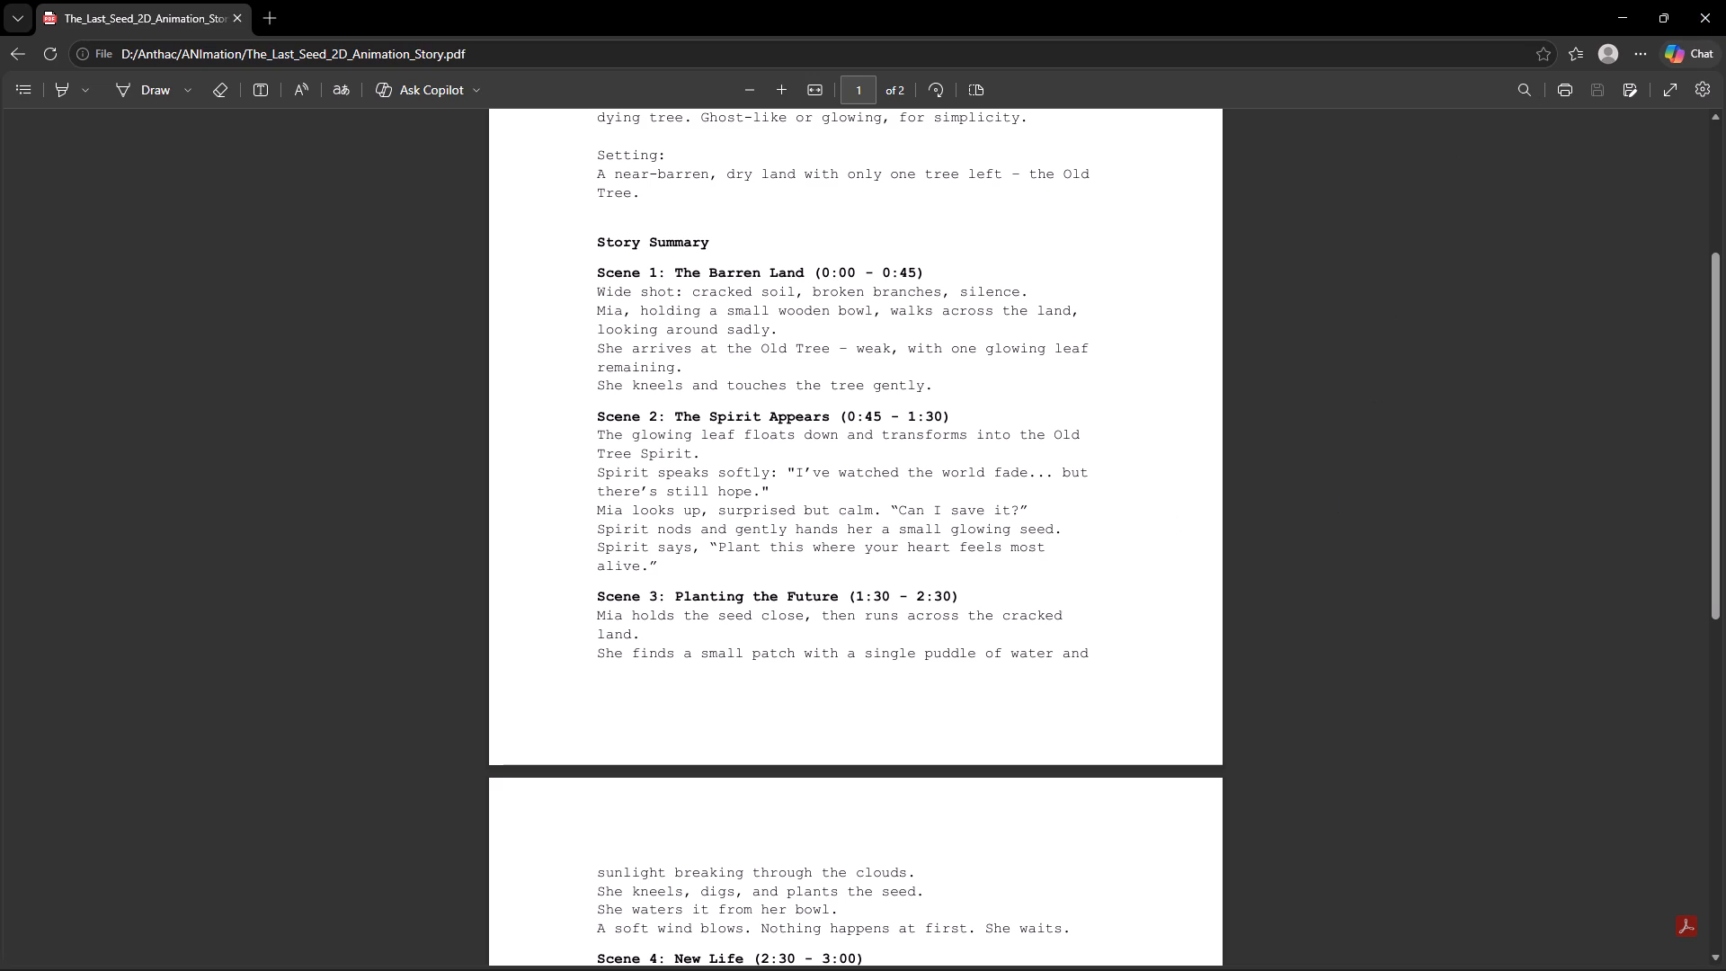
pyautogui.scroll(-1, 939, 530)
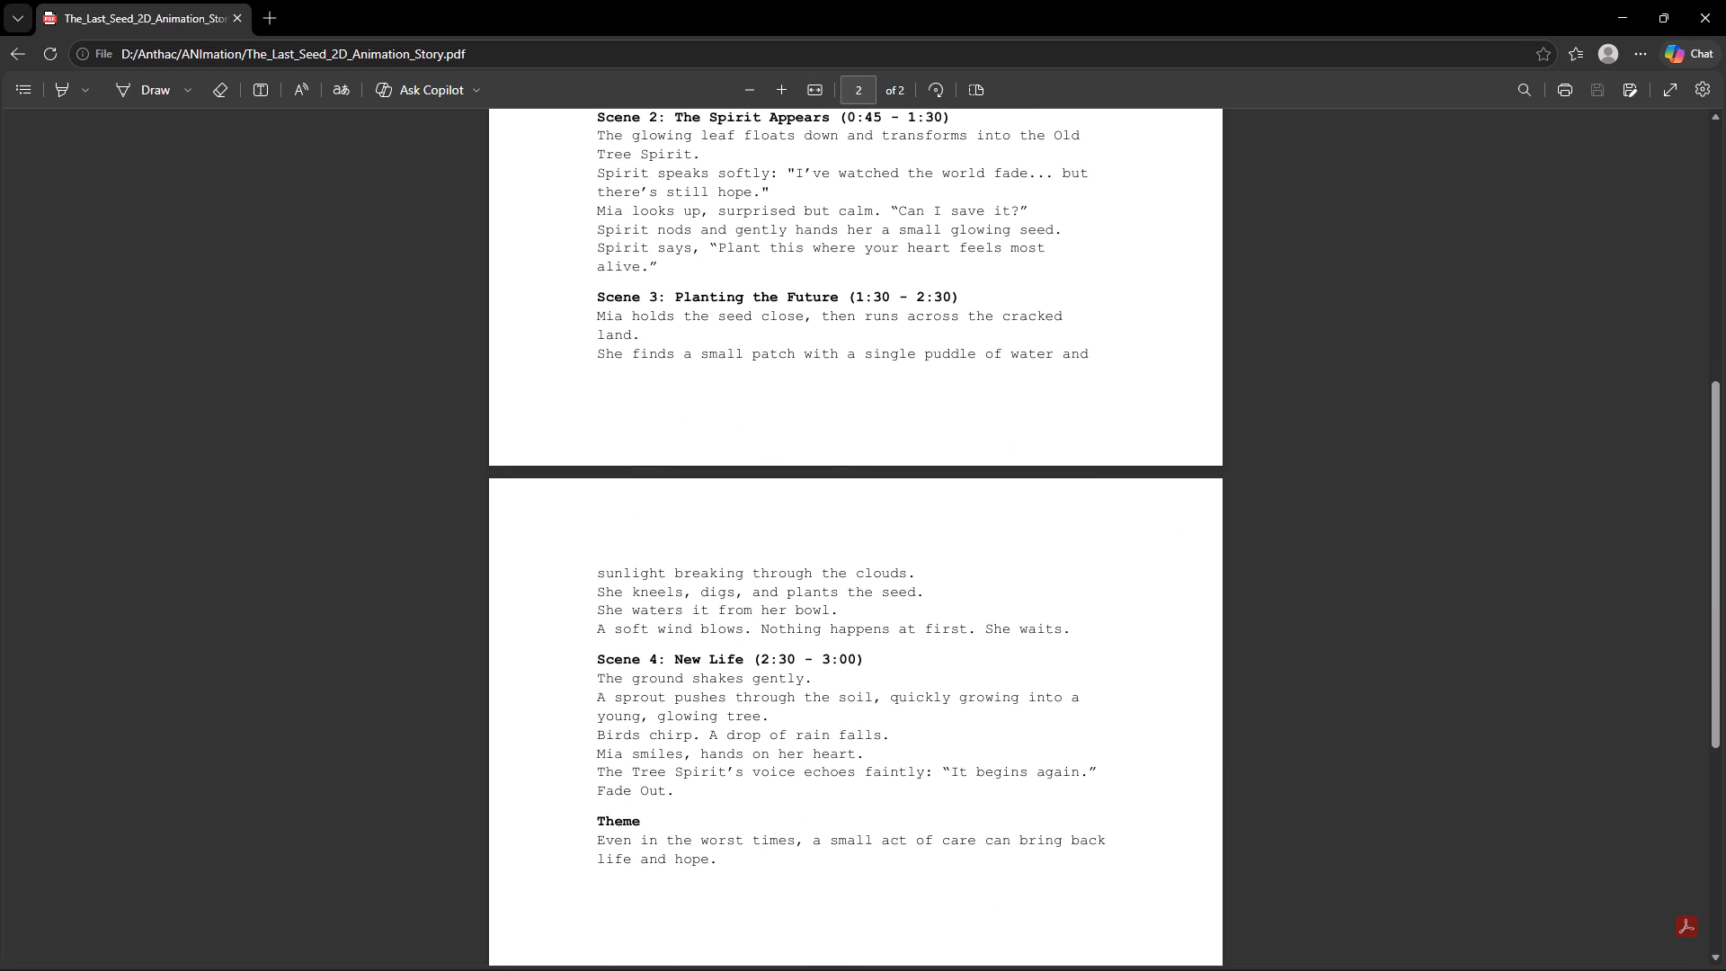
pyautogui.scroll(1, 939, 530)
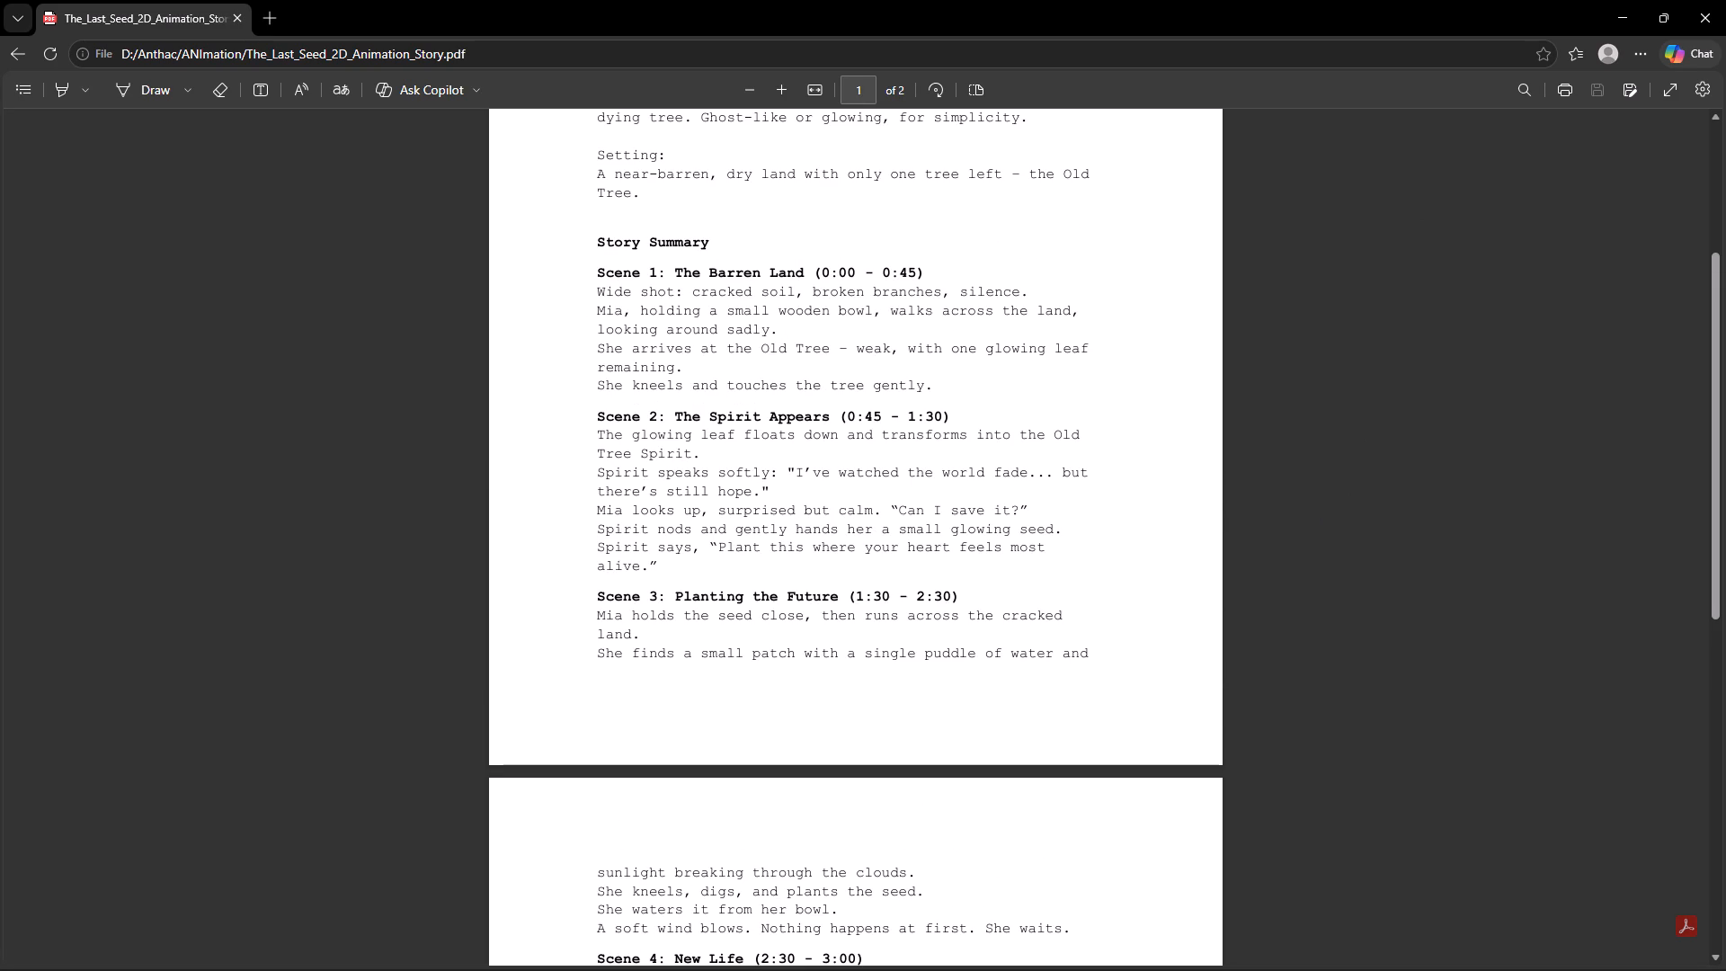
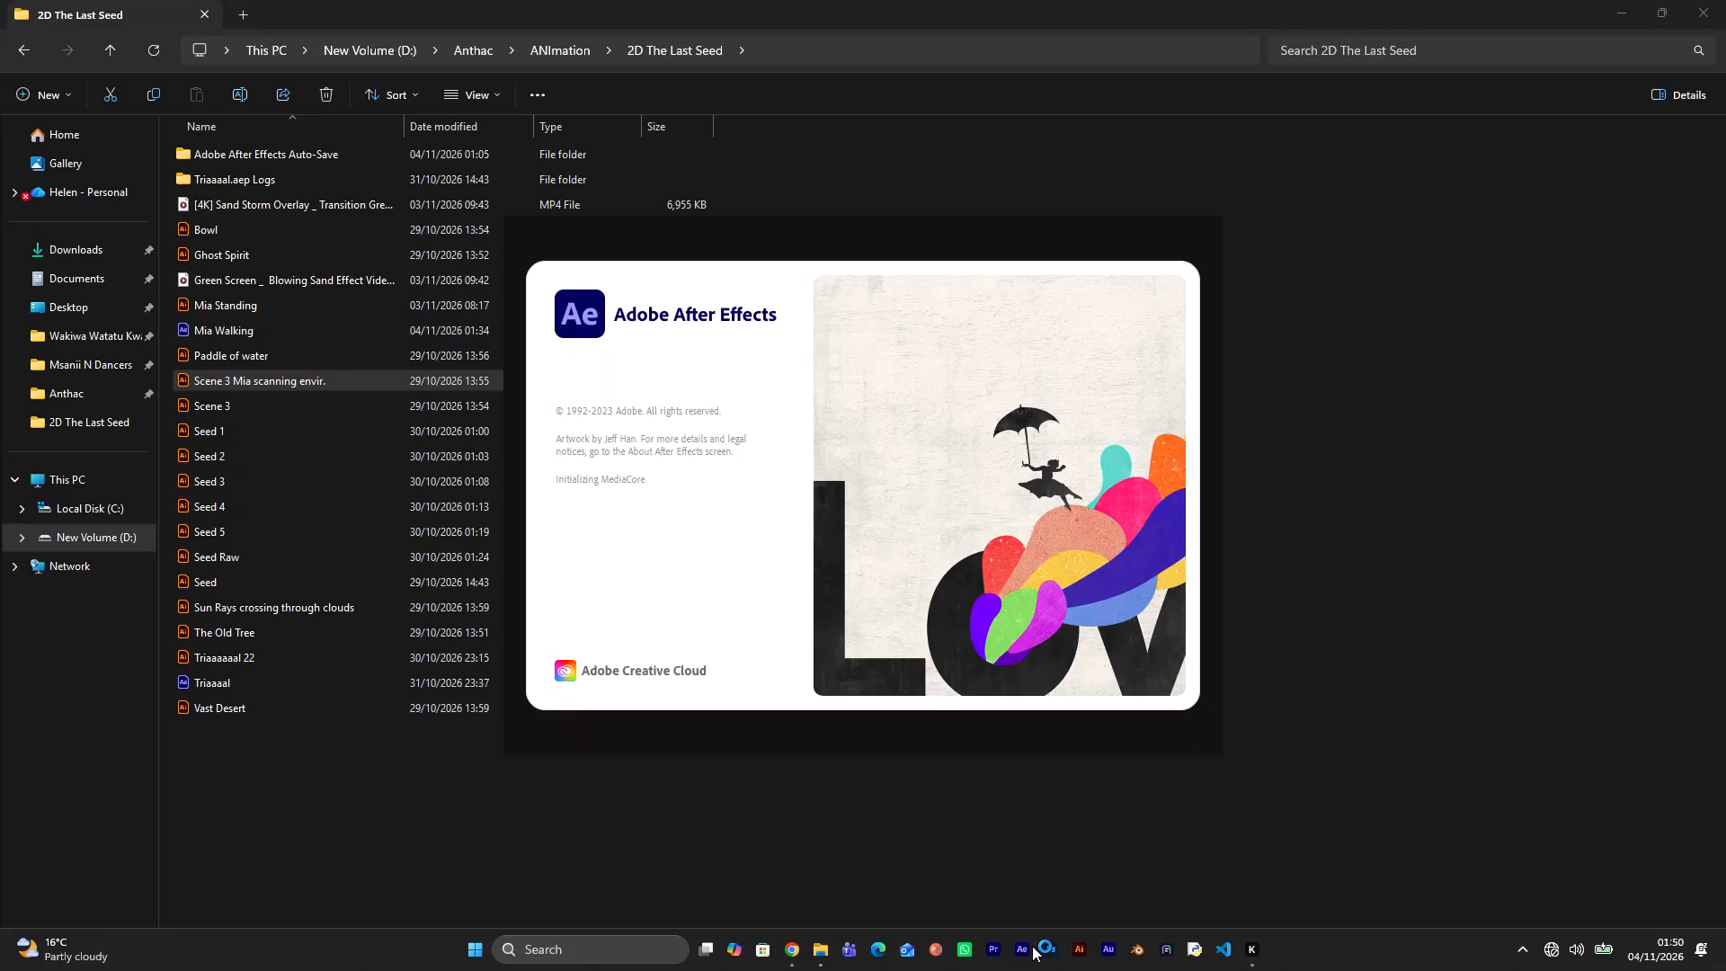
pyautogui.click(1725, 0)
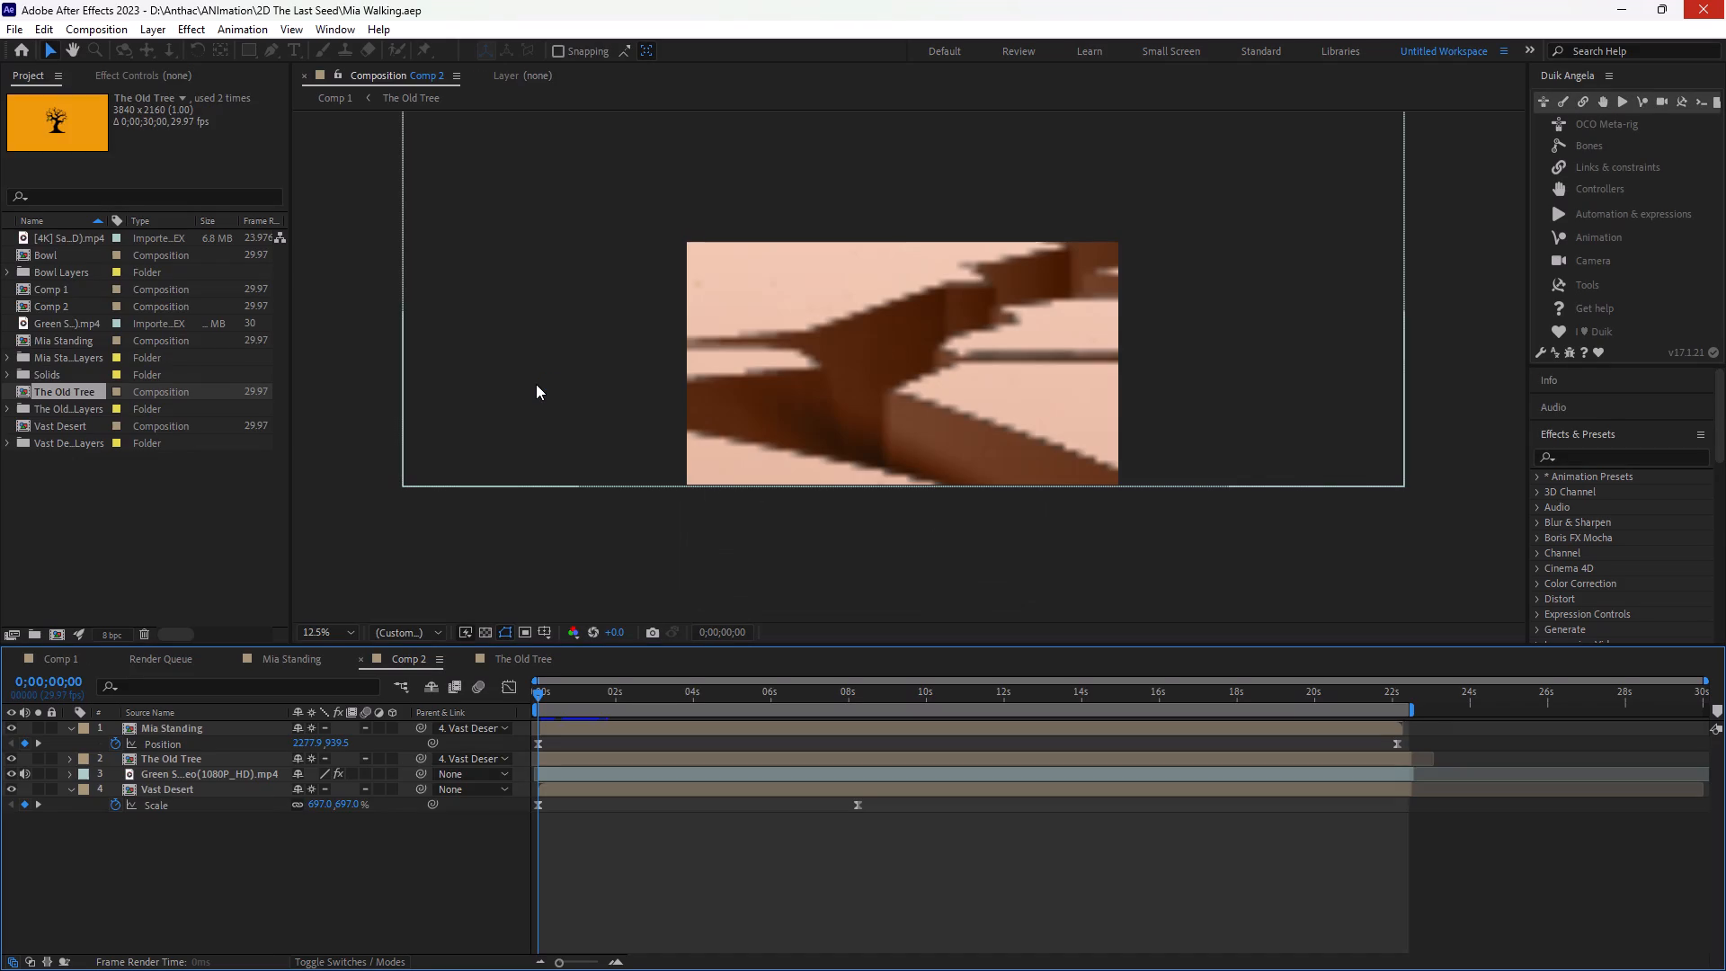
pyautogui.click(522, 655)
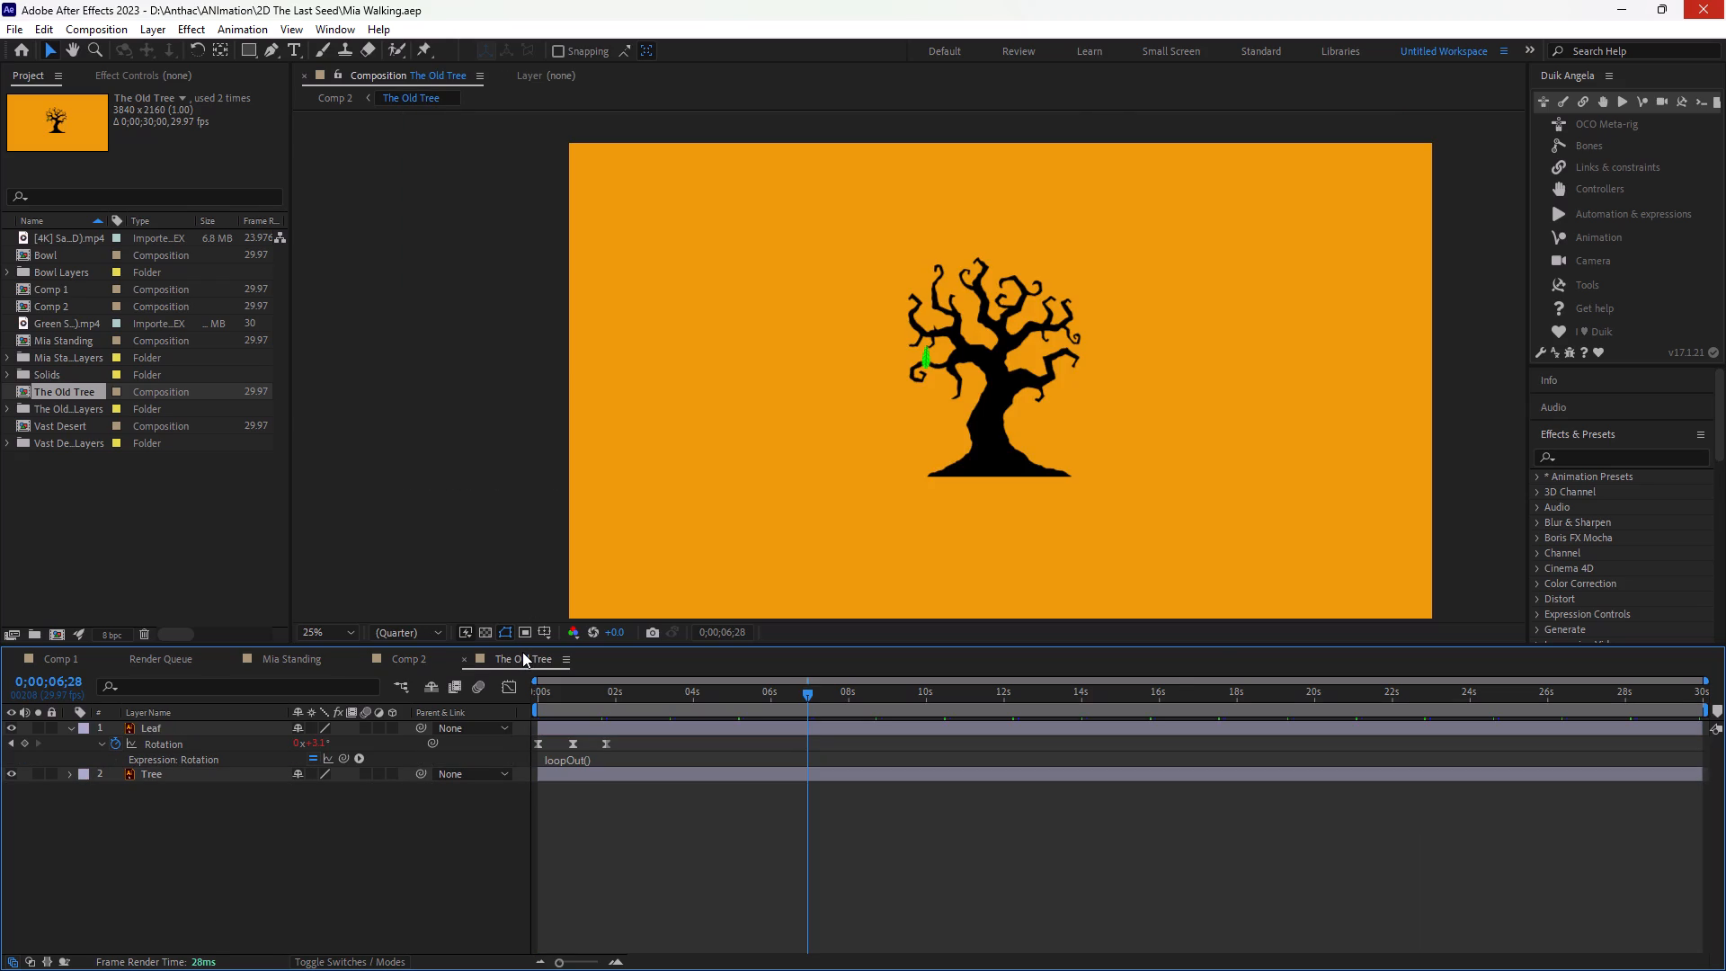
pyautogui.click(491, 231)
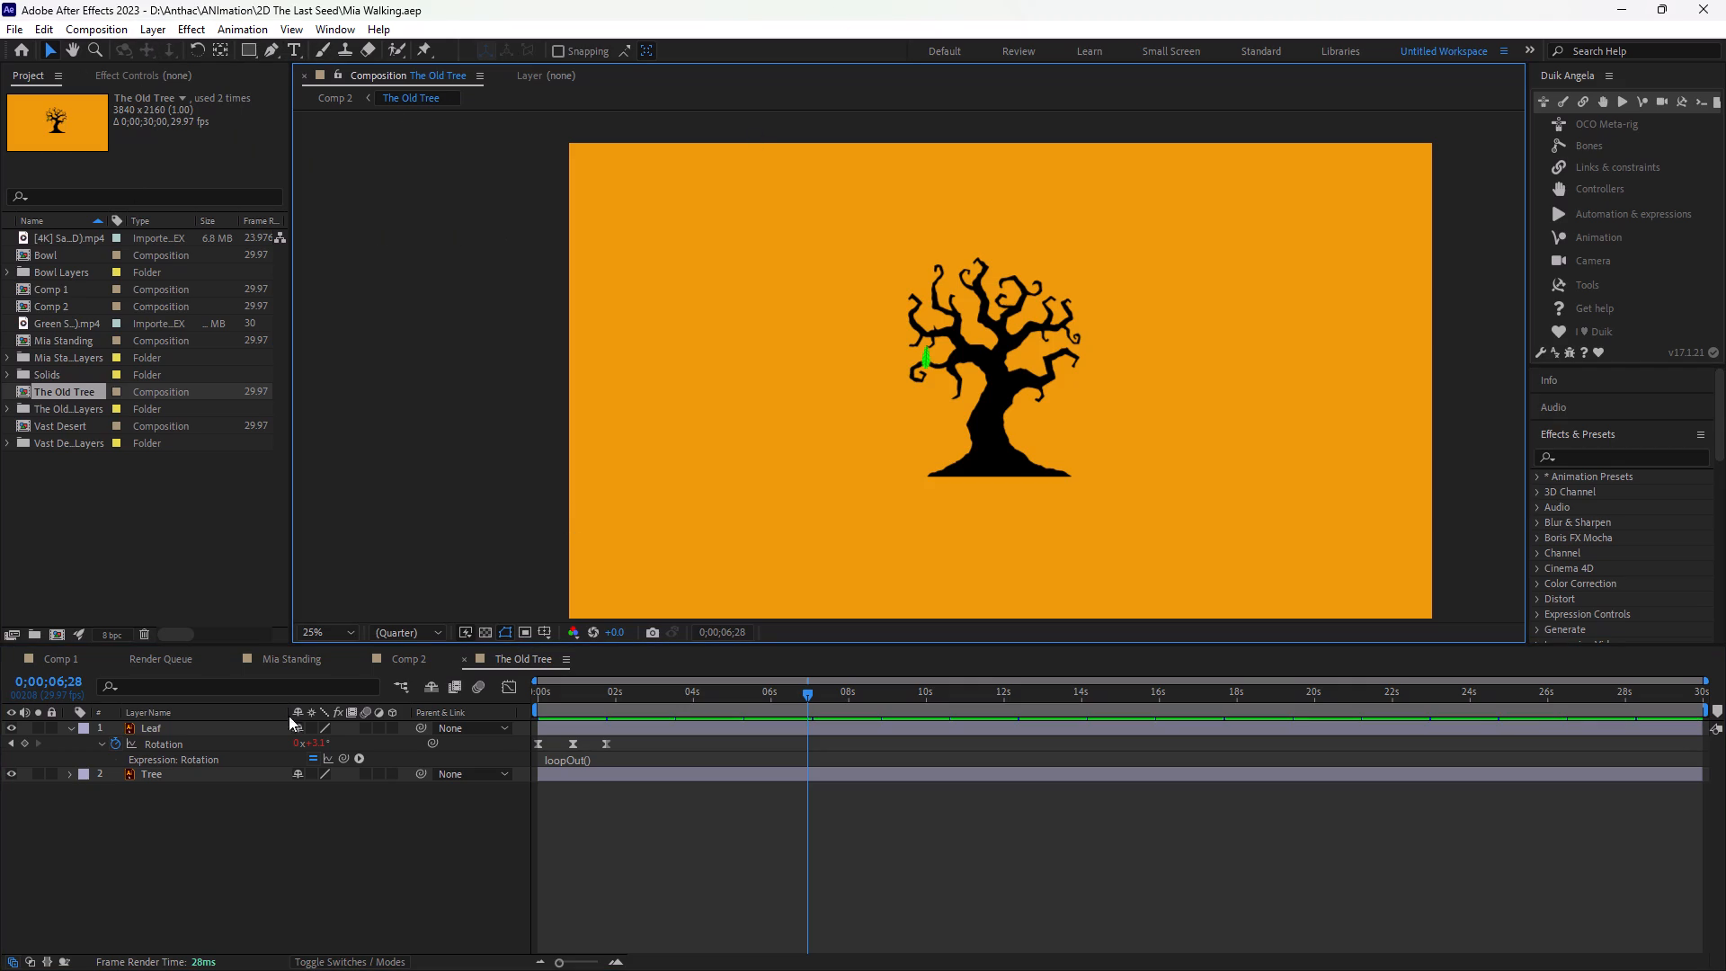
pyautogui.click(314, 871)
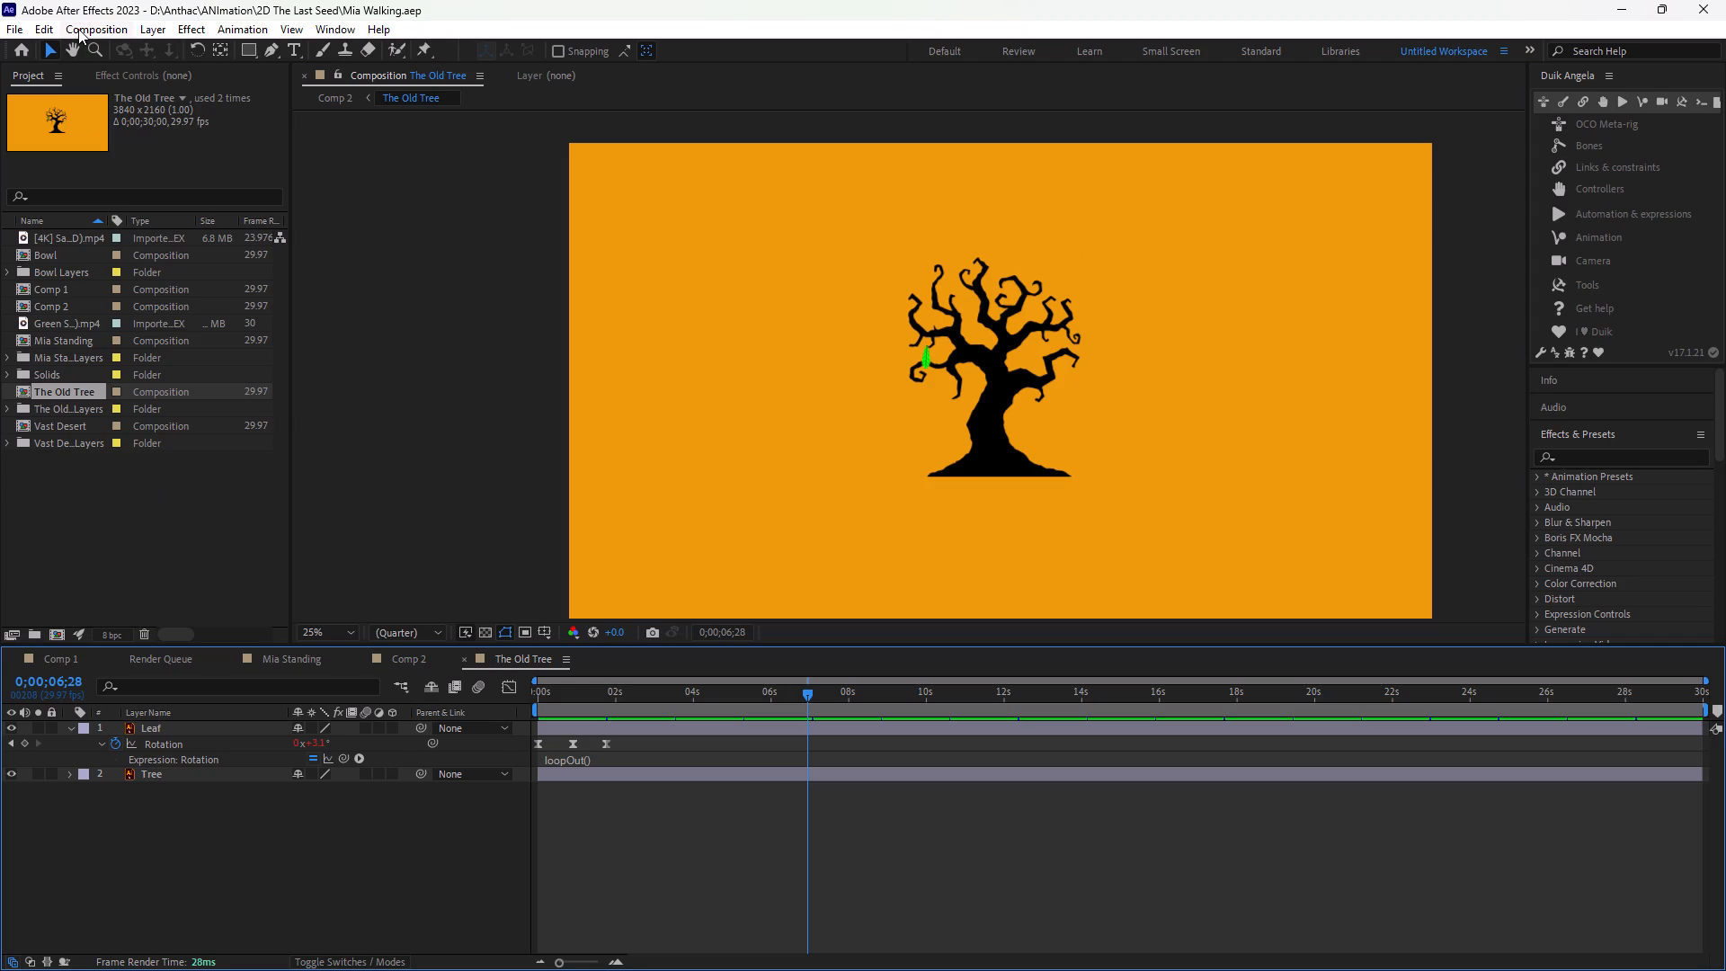
# Create a new UHD (4K) 29.97 fps composition named Comp 3 with the orange background colour ED9E14.
pyautogui.click(78, 29)
pyautogui.click(181, 53)
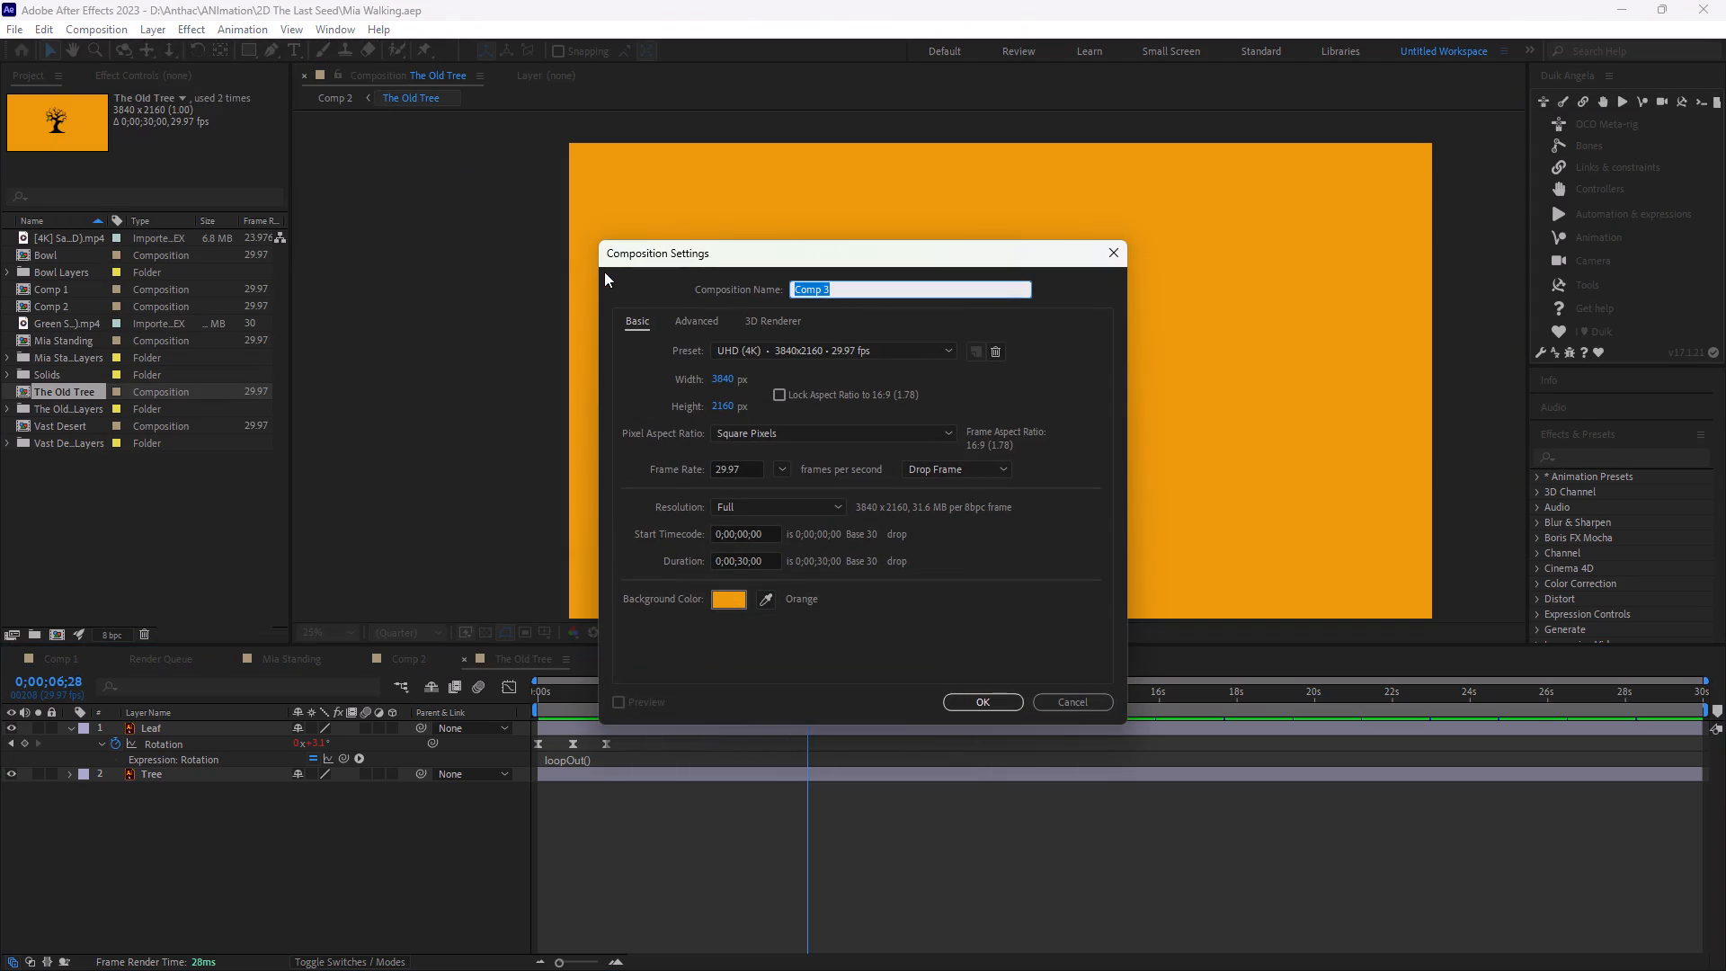
pyautogui.press('BackSpace')
pyautogui.write('omp 3')
pyautogui.click(724, 601)
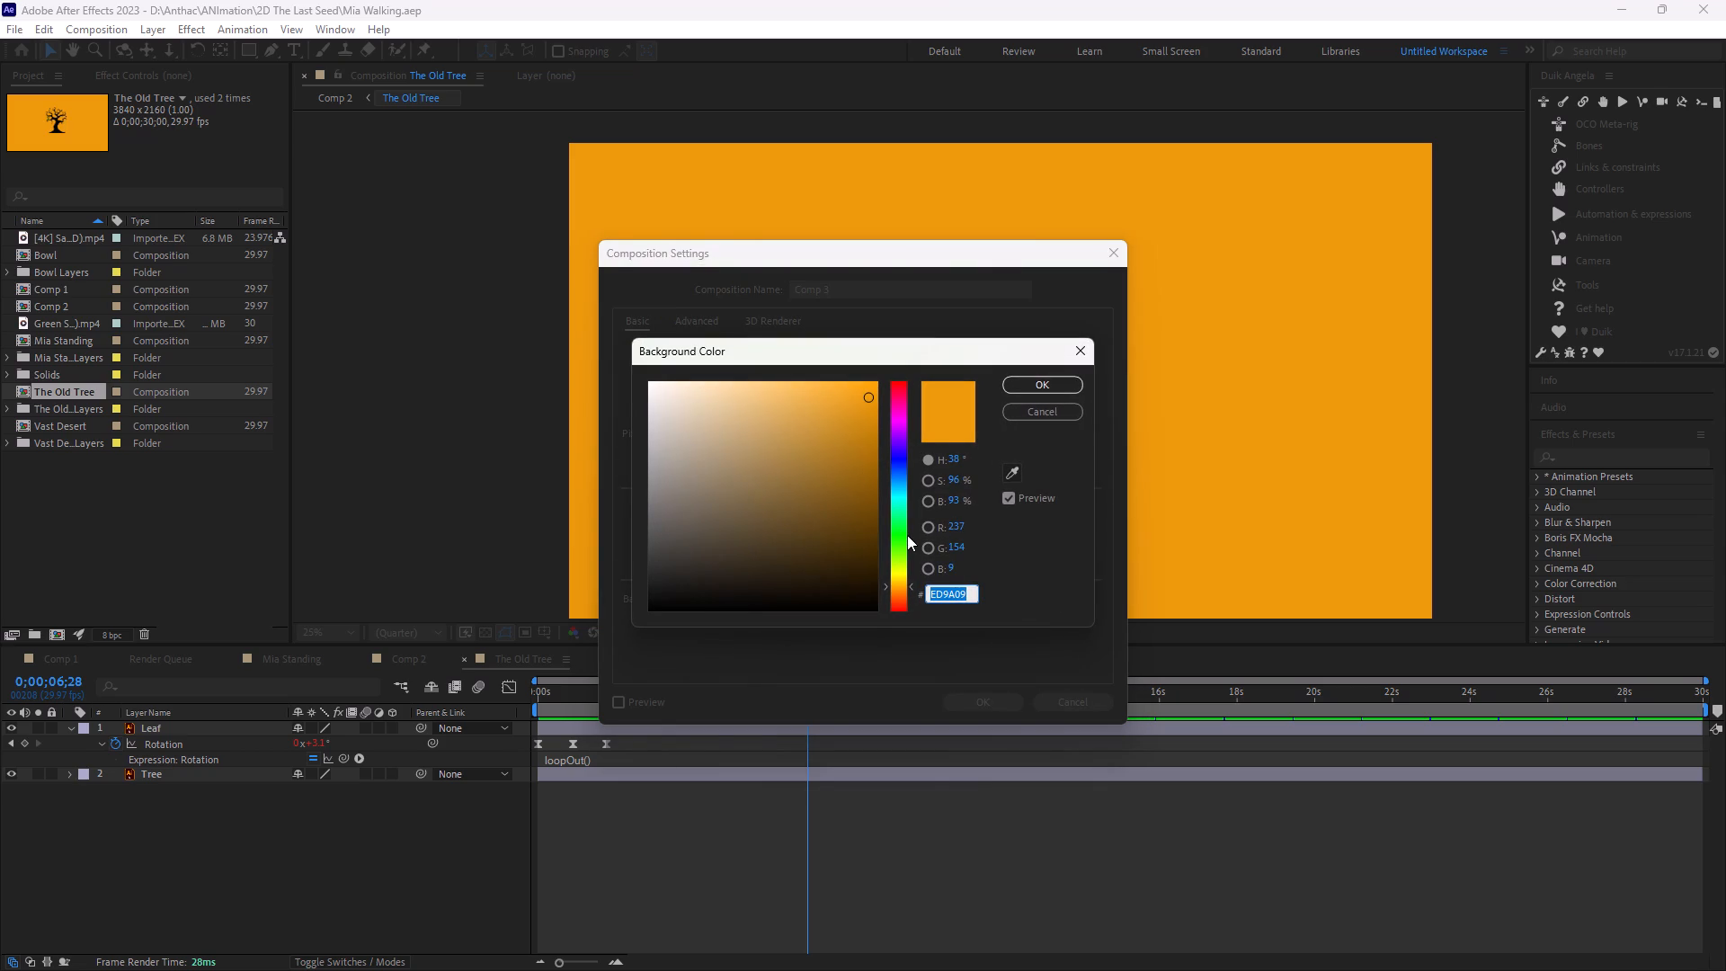
pyautogui.click(858, 566)
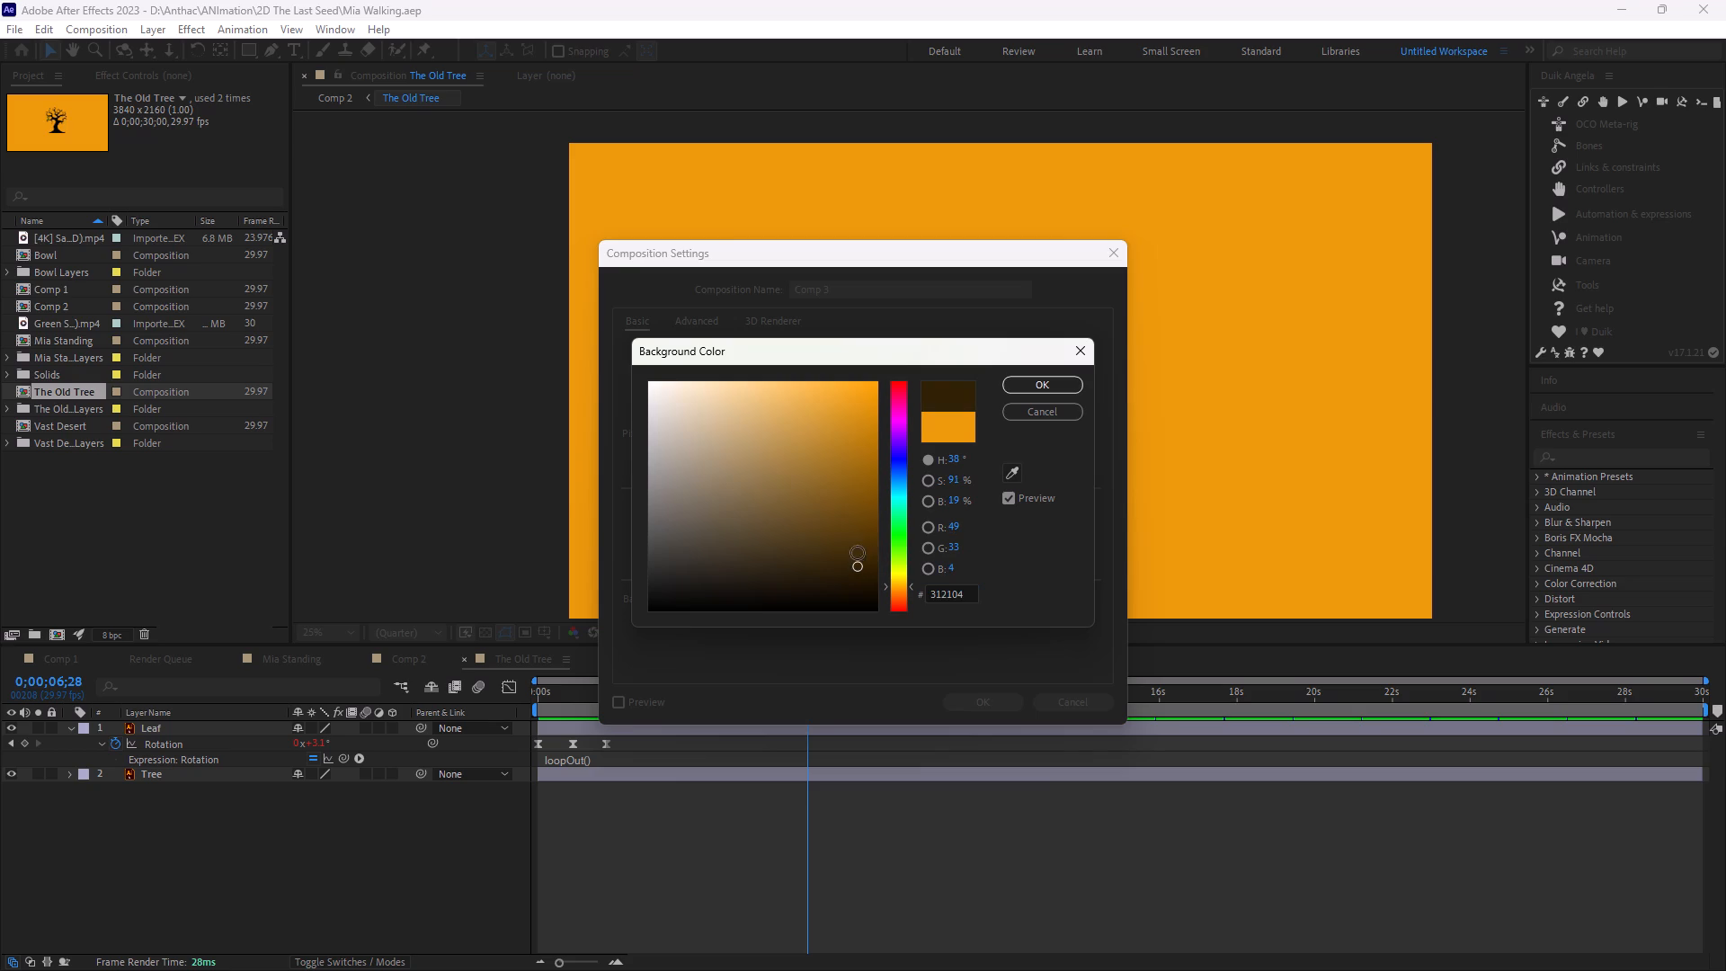
pyautogui.click(859, 396)
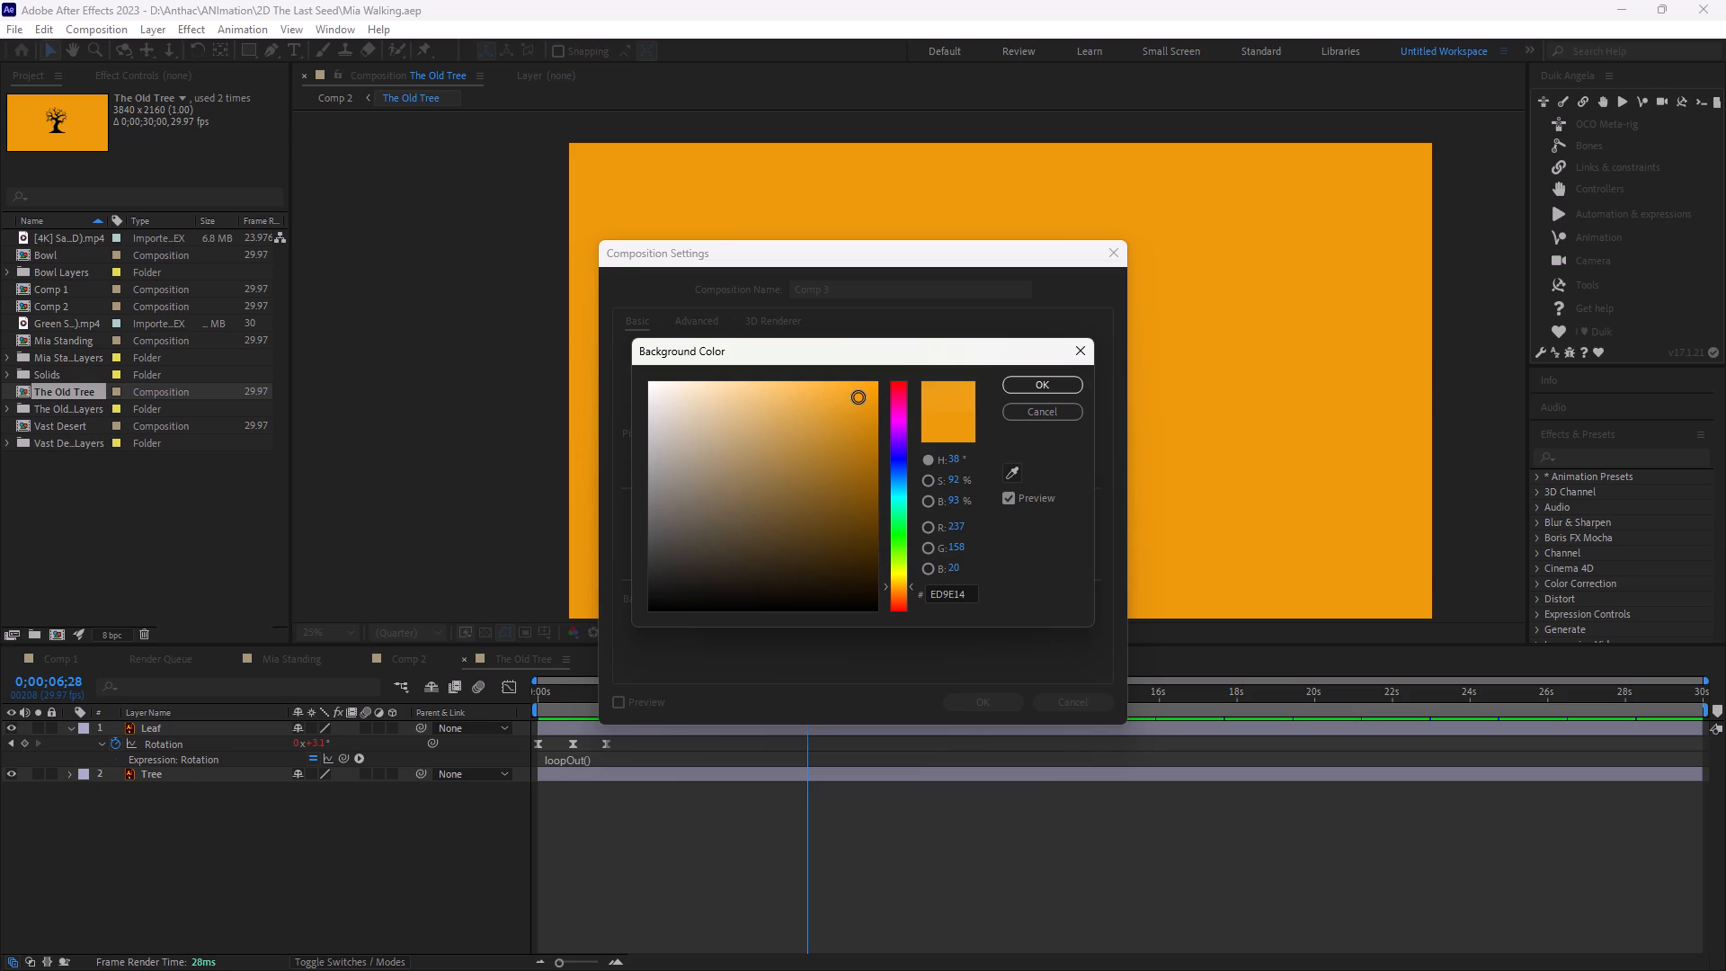
pyautogui.click(1020, 392)
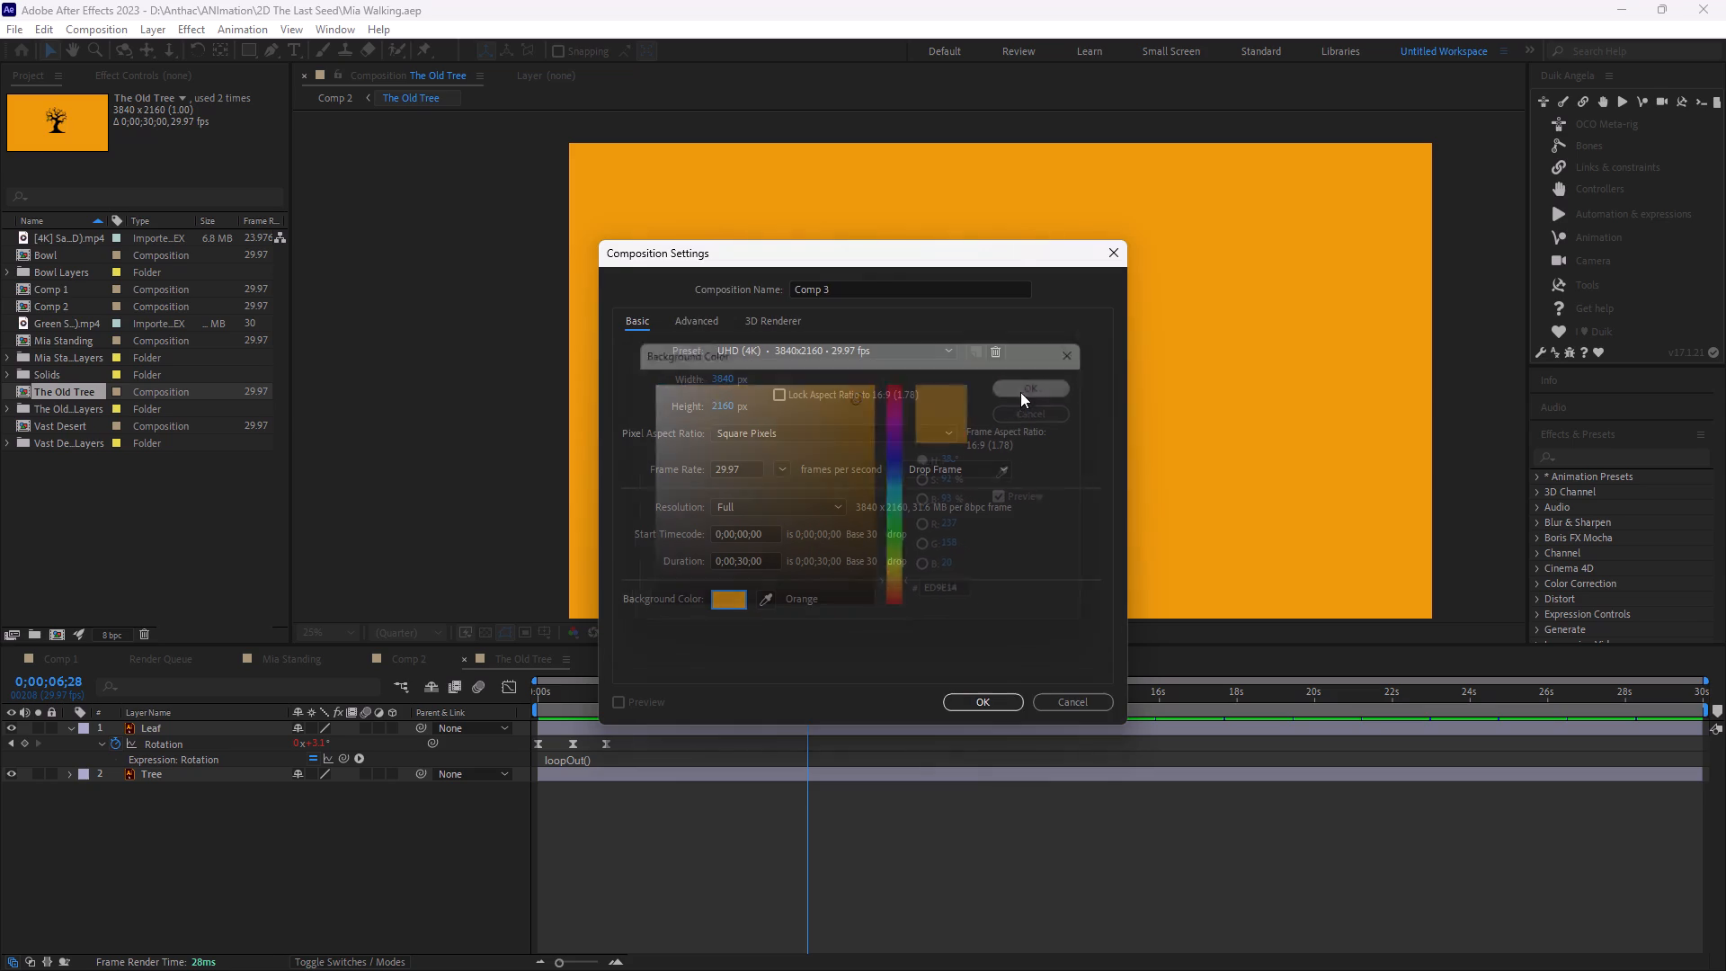
pyautogui.click(975, 701)
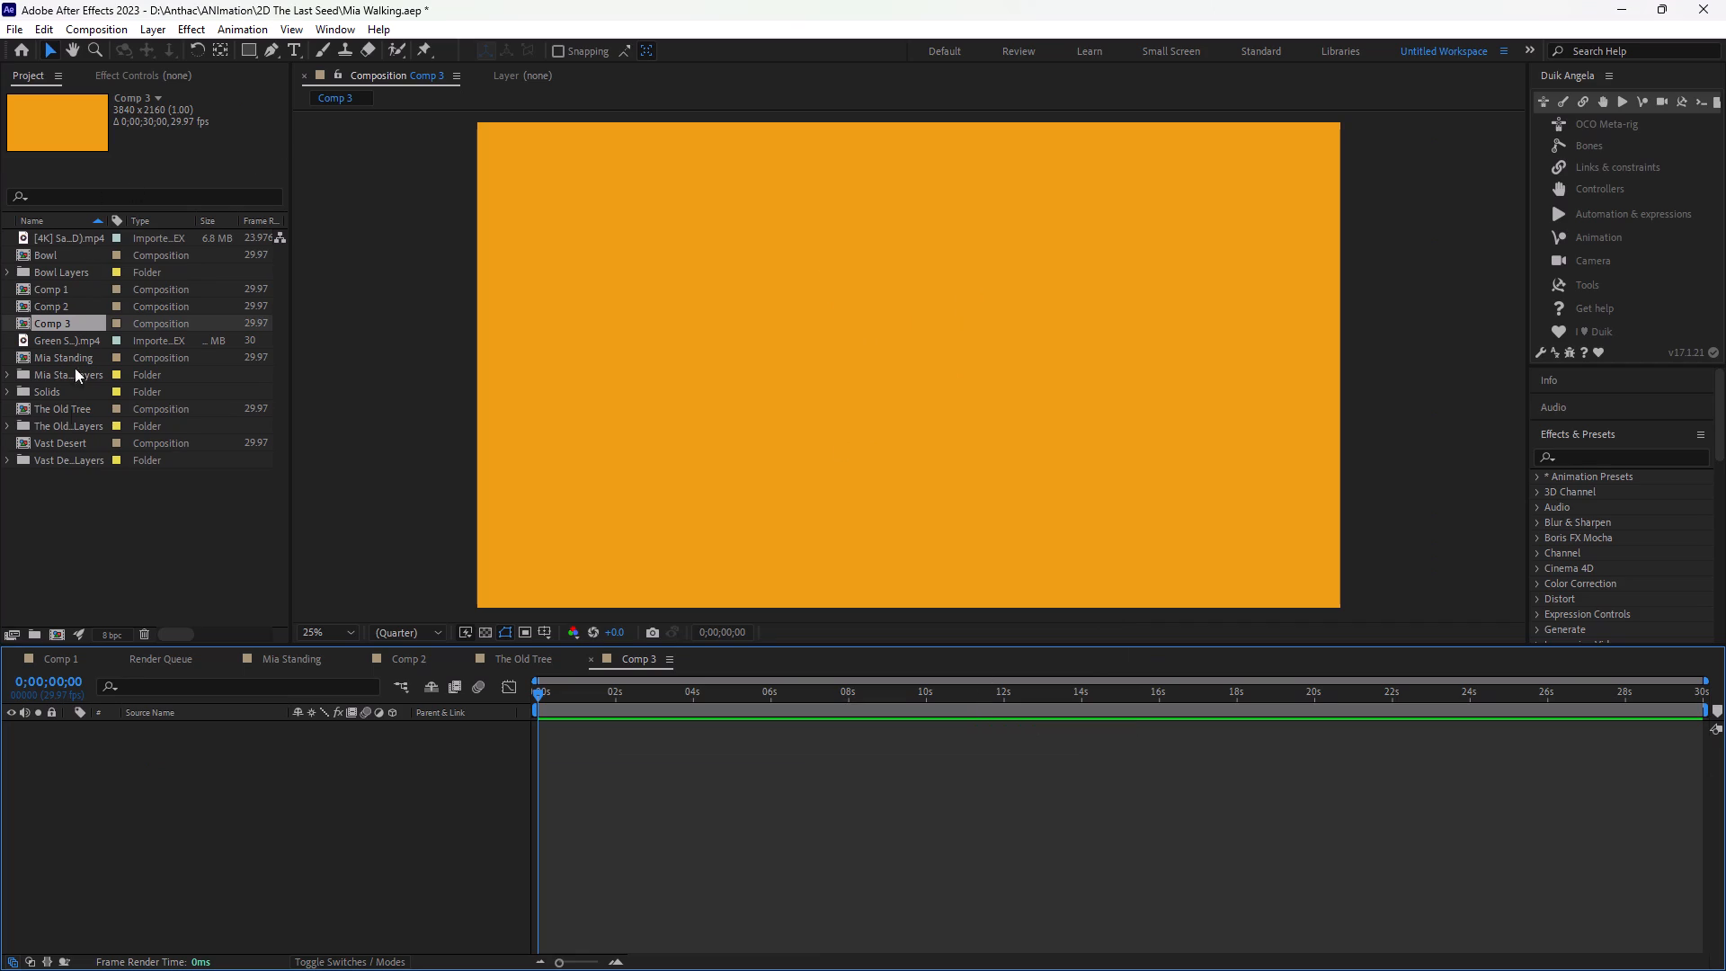
# Add the Vast Desert composition to Comp 3 as the full-frame background layer.
pyautogui.click(62, 446)
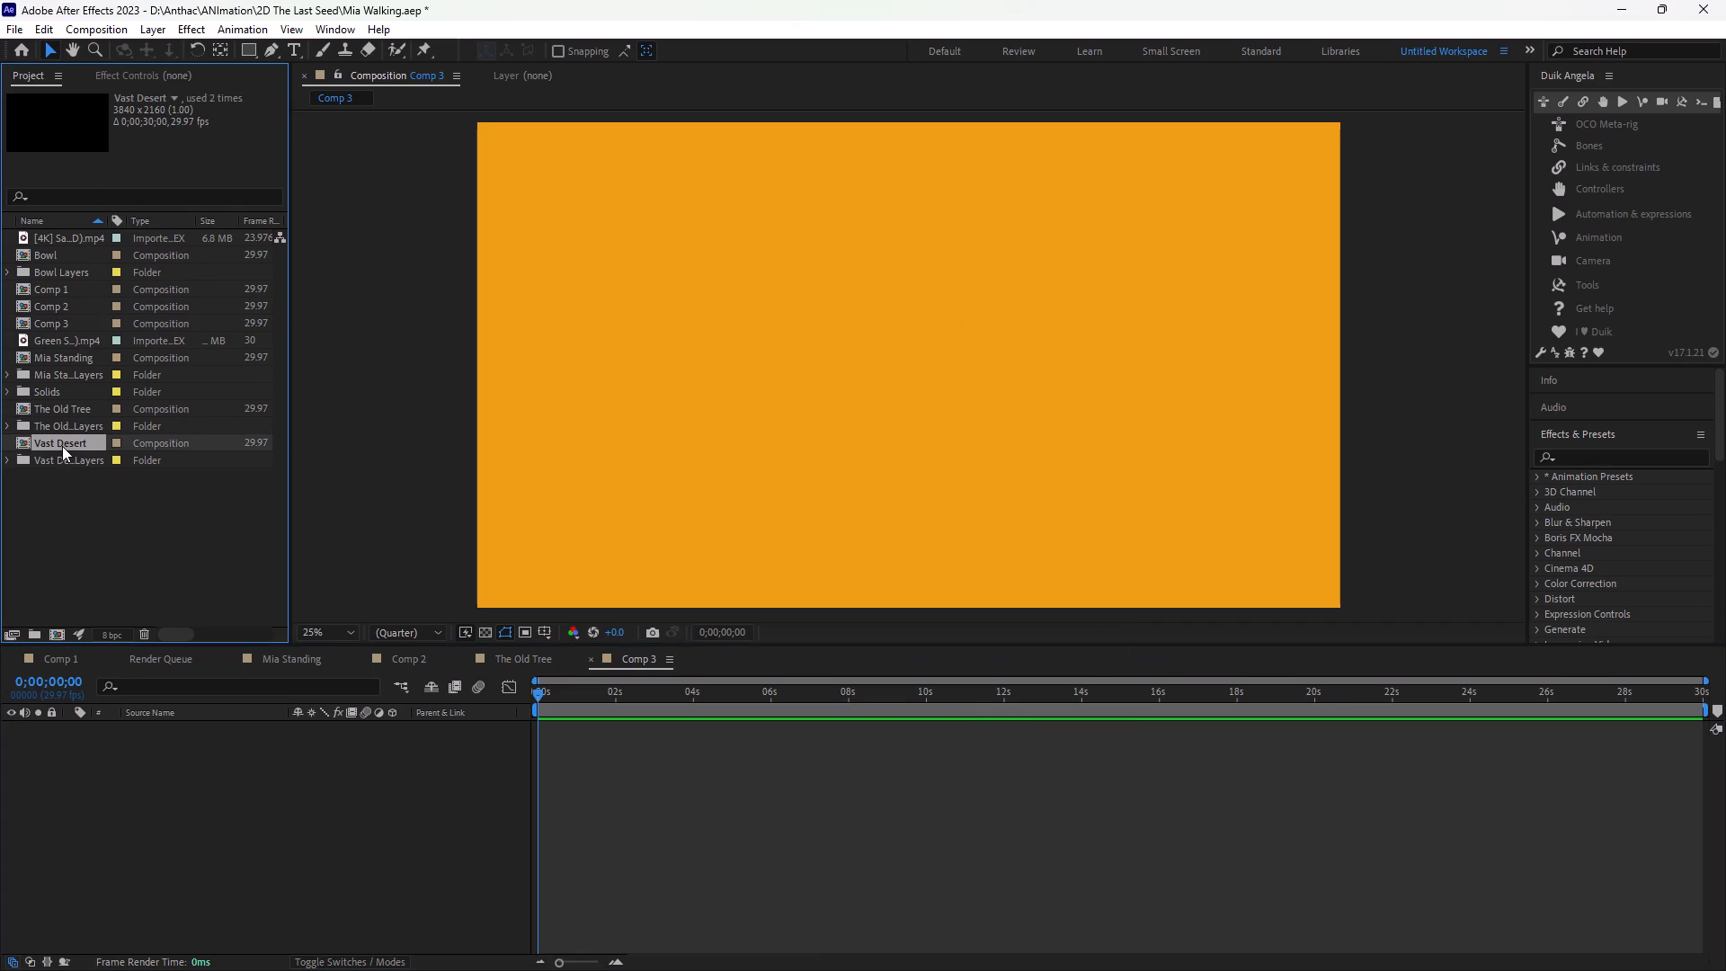
pyautogui.moveTo(36, 128); pyautogui.dragTo(519, 415)
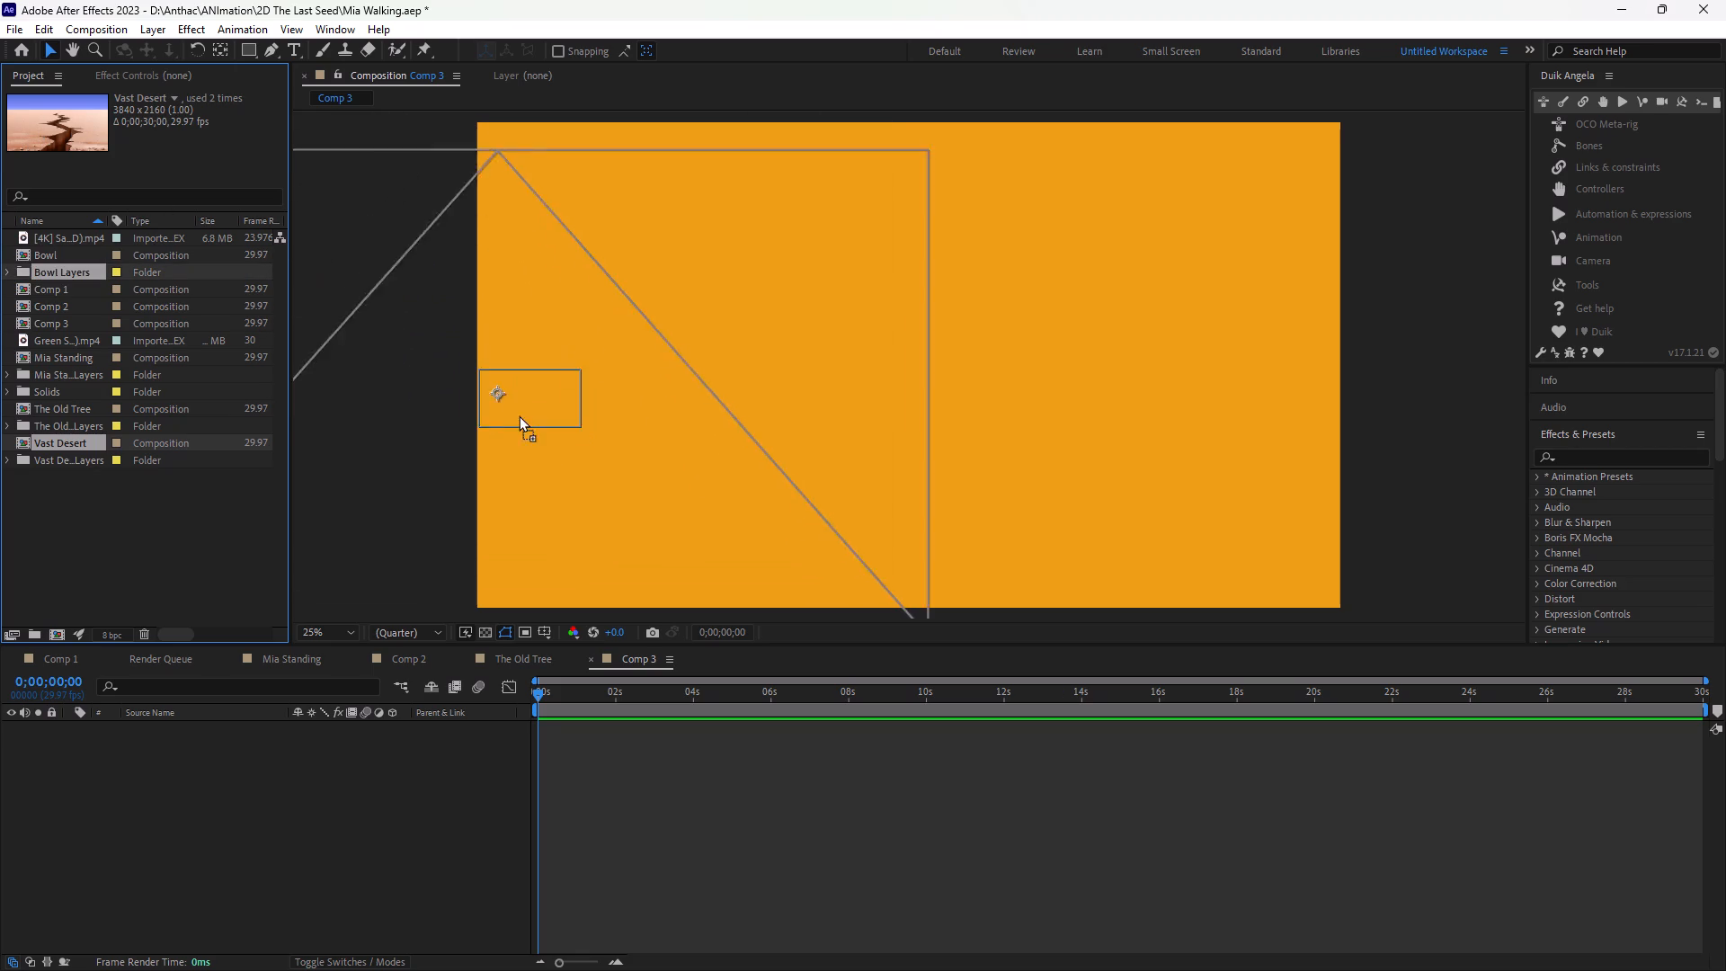
pyautogui.moveTo(519, 415); pyautogui.dragTo(268, 838)
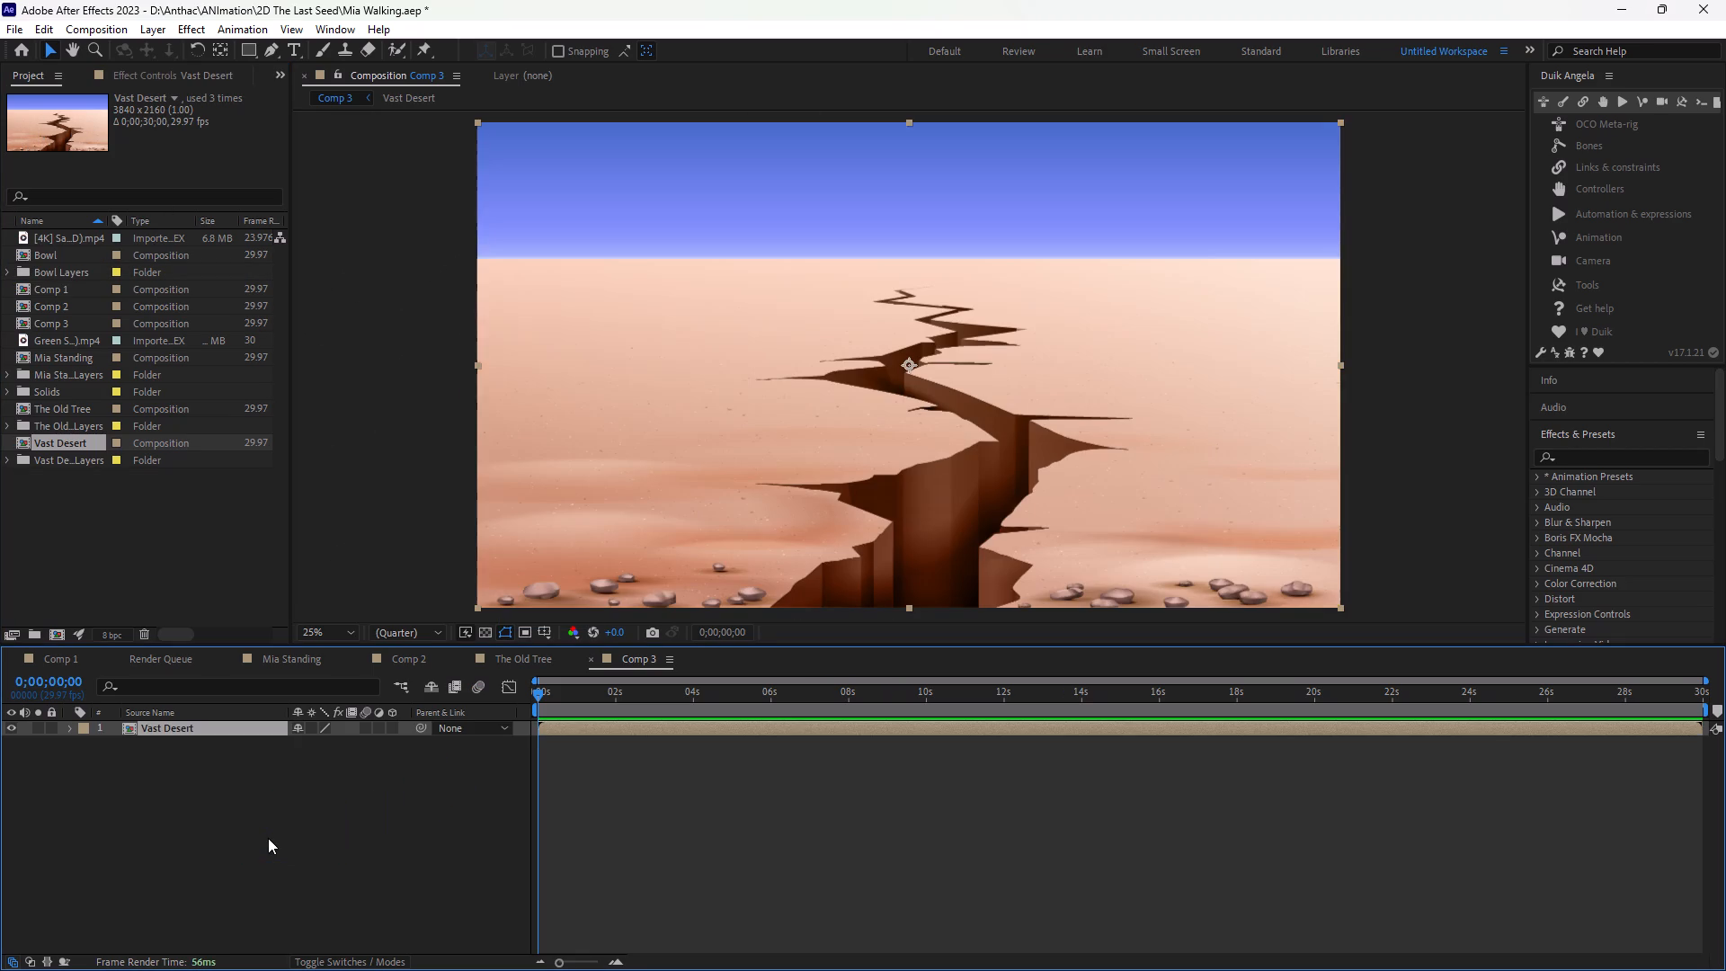
# Add The Old Tree above Vast Desert in Comp 3 and place the tree near the desert's right edge, overlapping the horizon.
pyautogui.click(55, 413)
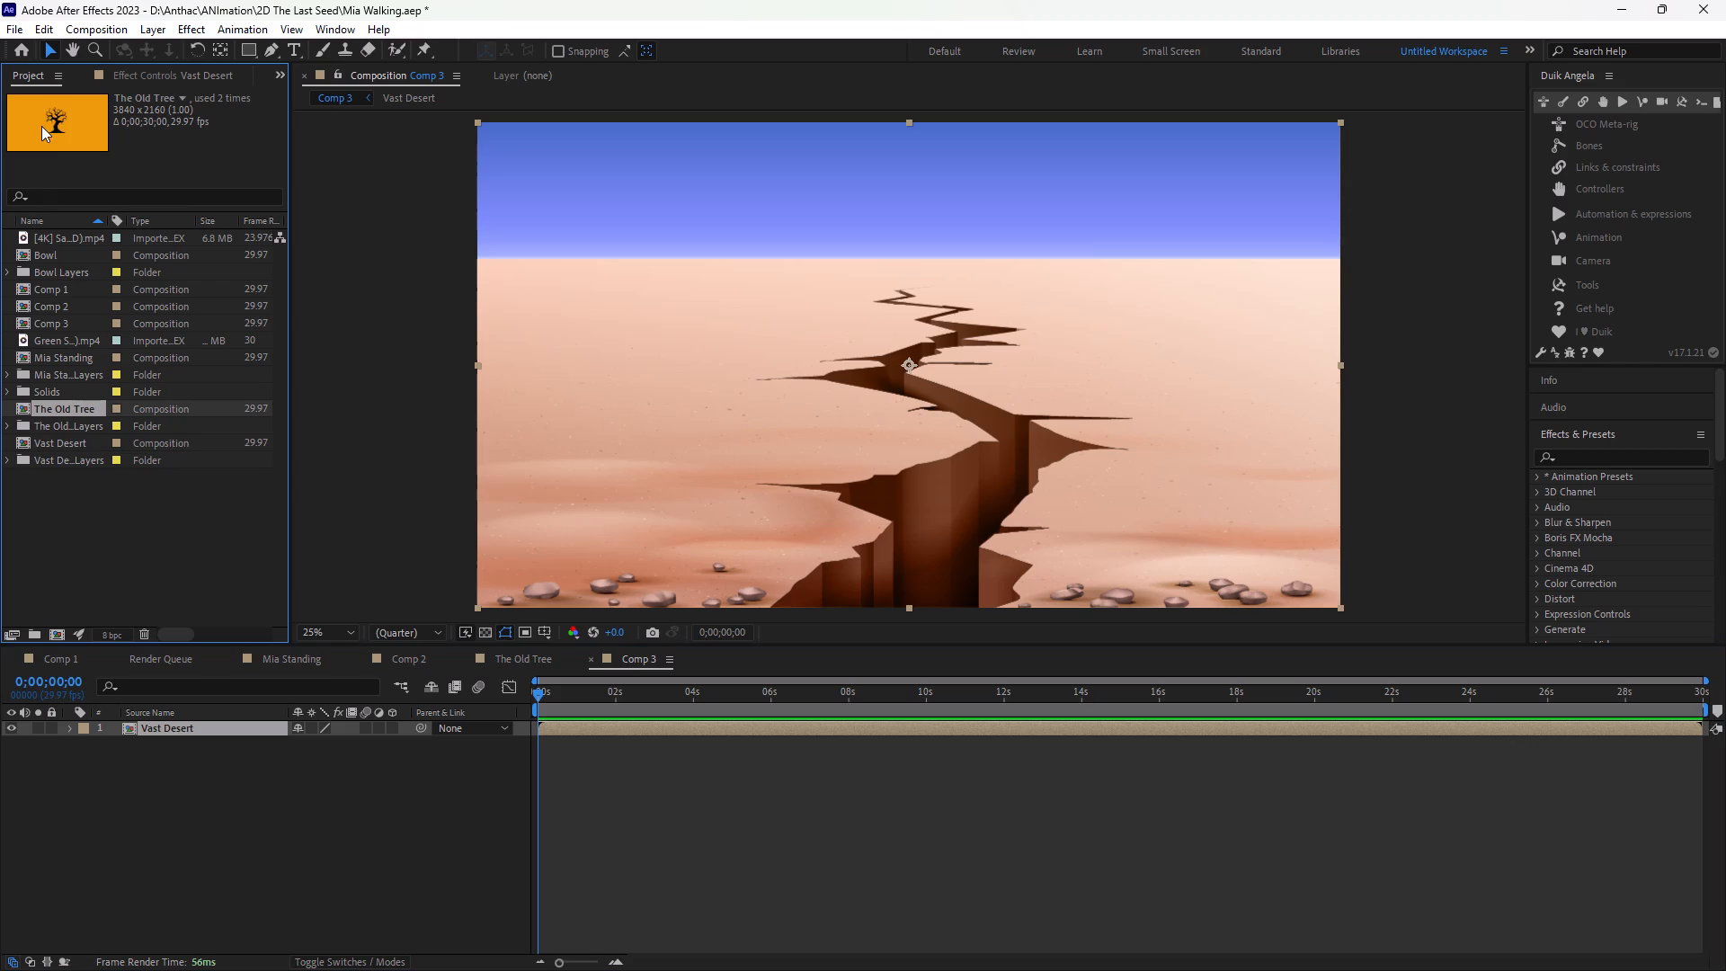
pyautogui.moveTo(41, 126); pyautogui.dragTo(157, 718)
pyautogui.moveTo(157, 718); pyautogui.dragTo(171, 721)
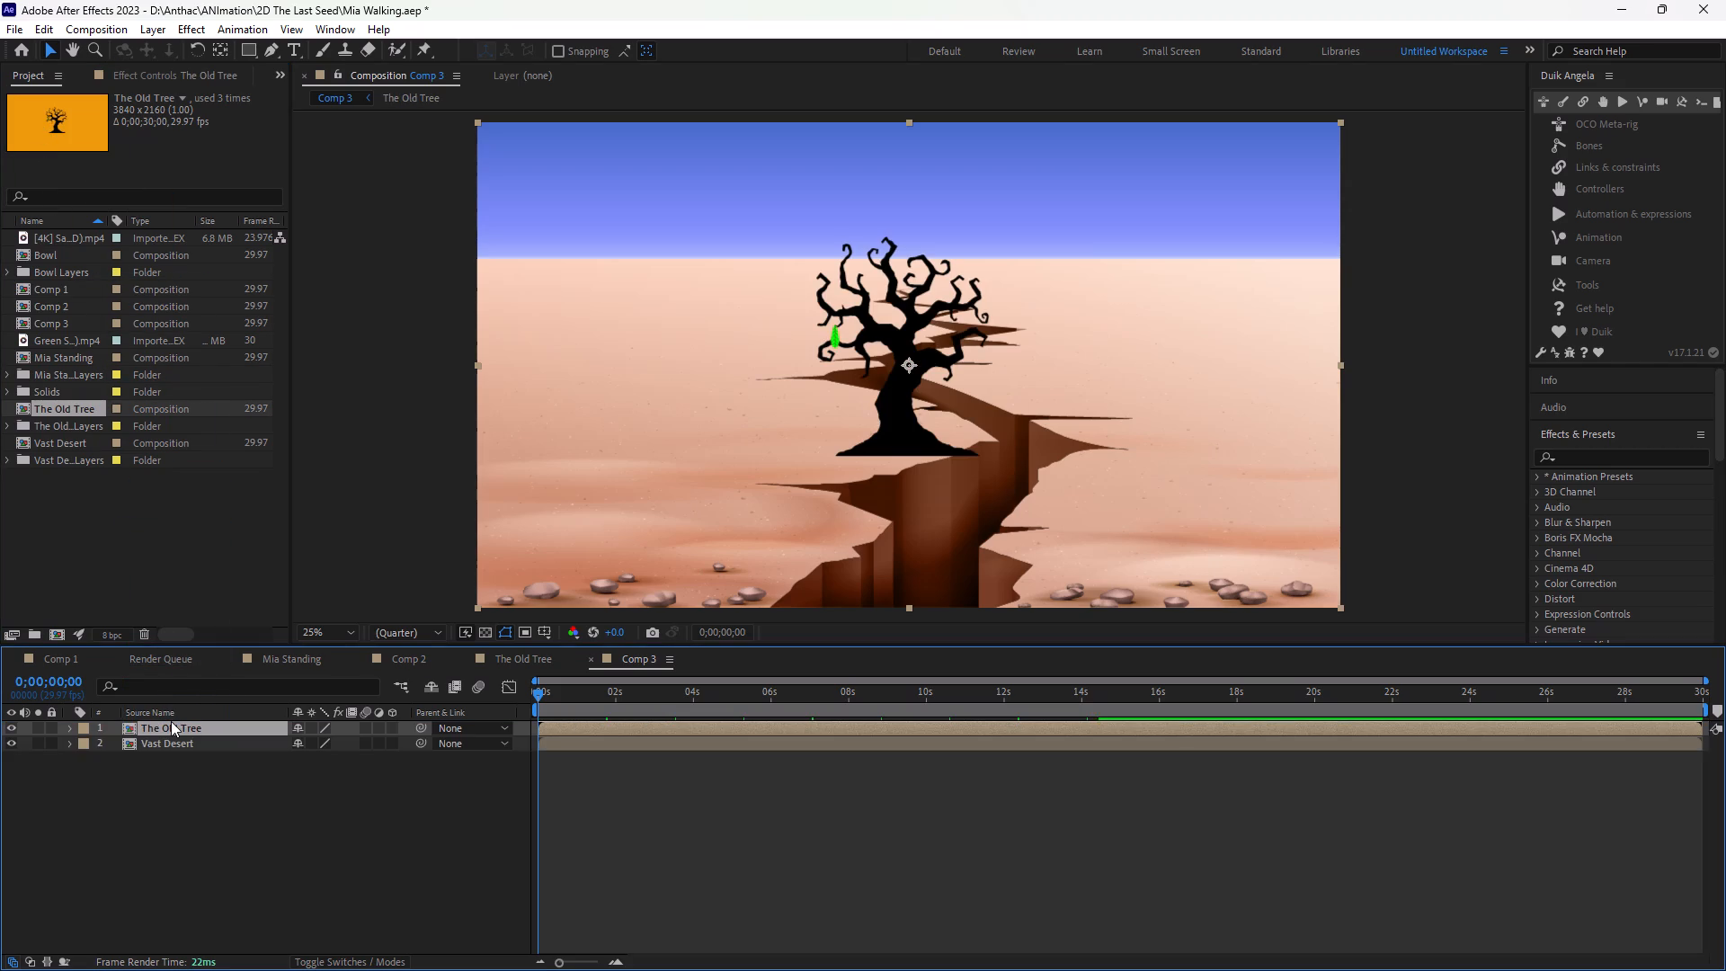
pyautogui.moveTo(909, 322); pyautogui.dragTo(1222, 302)
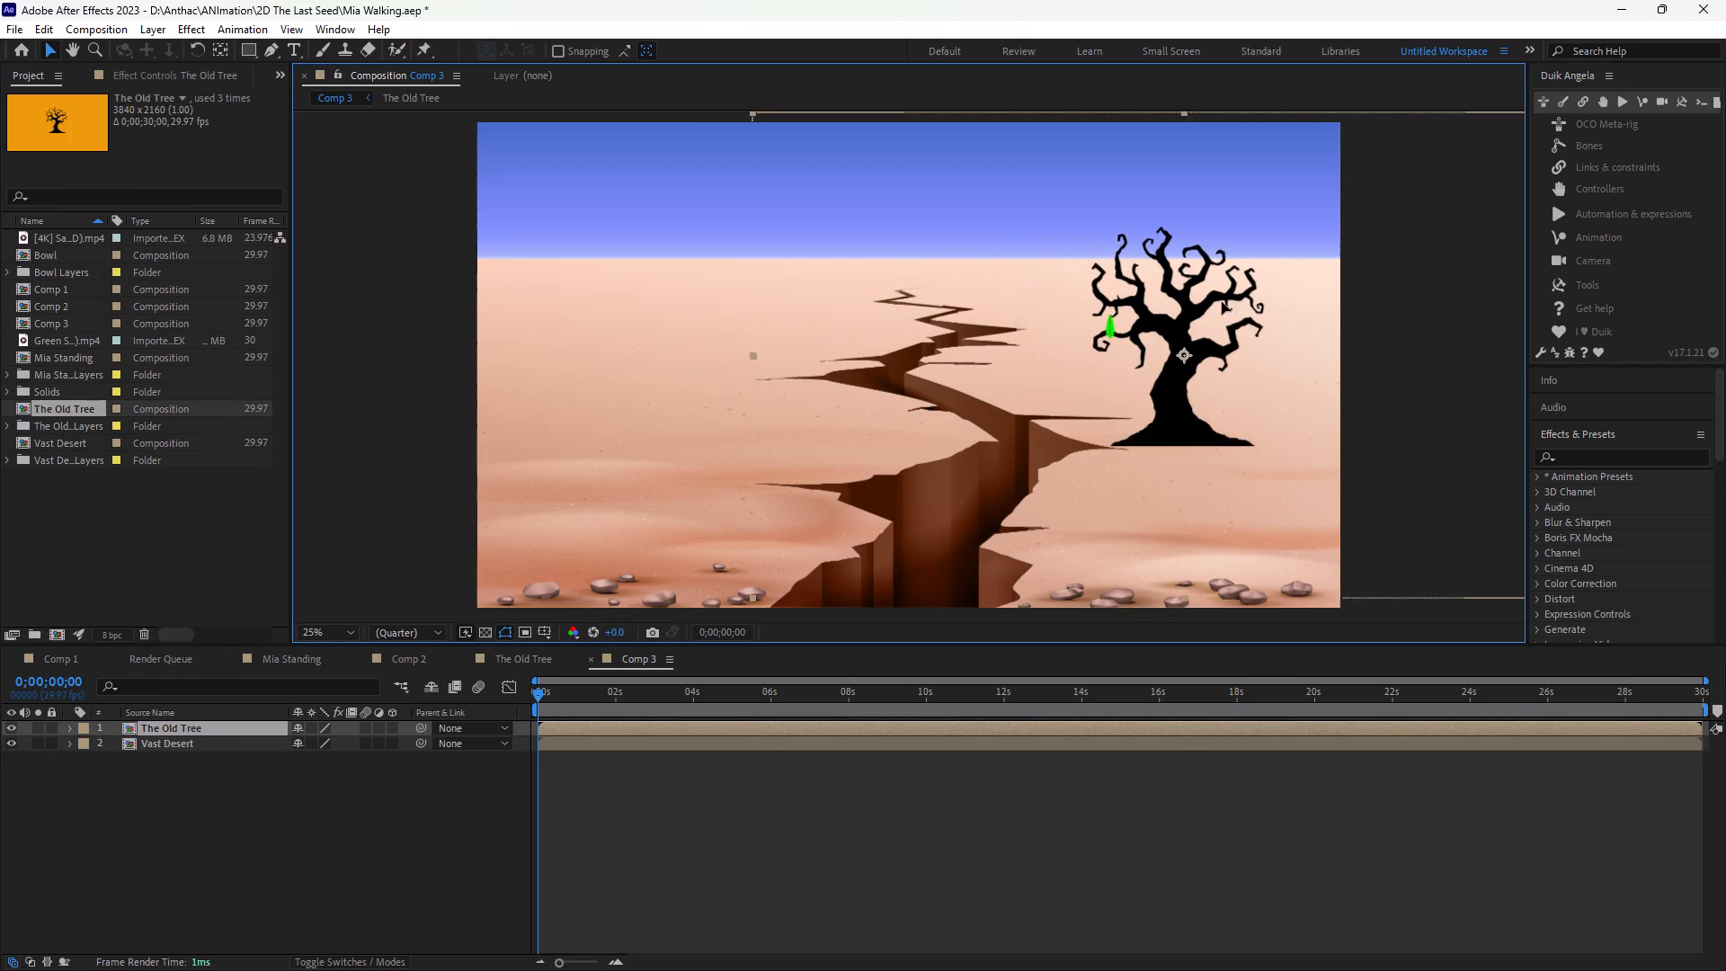
pyautogui.moveTo(1222, 302); pyautogui.dragTo(1253, 295)
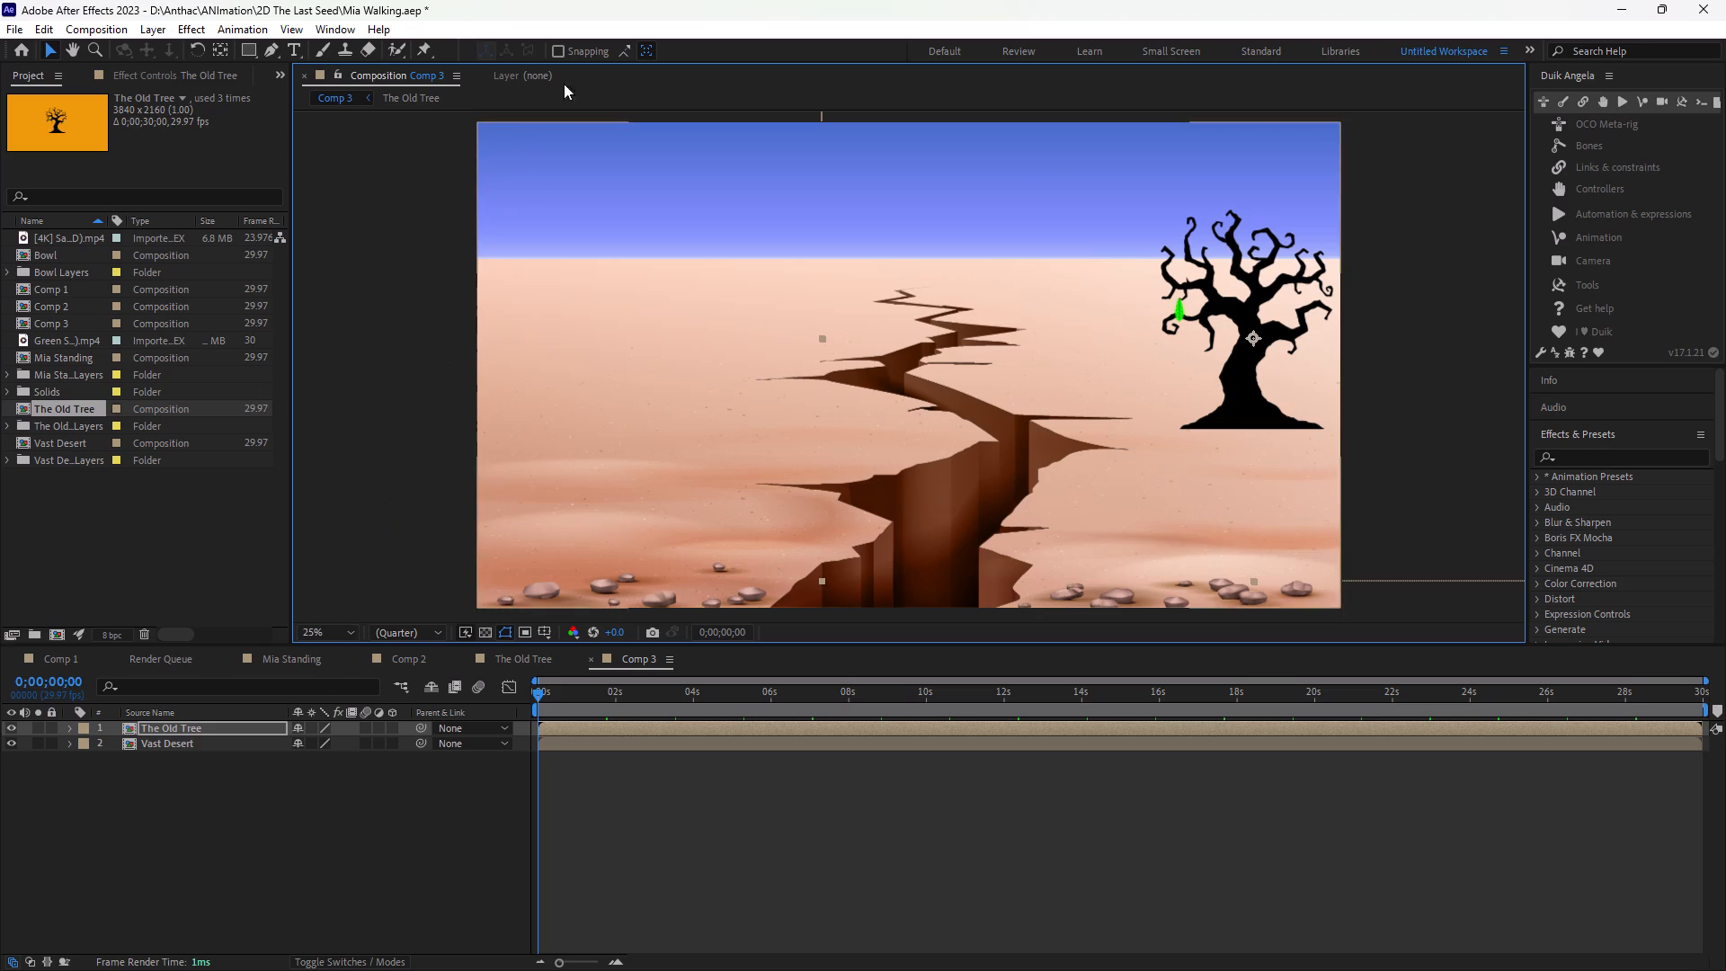
pyautogui.click(459, 791)
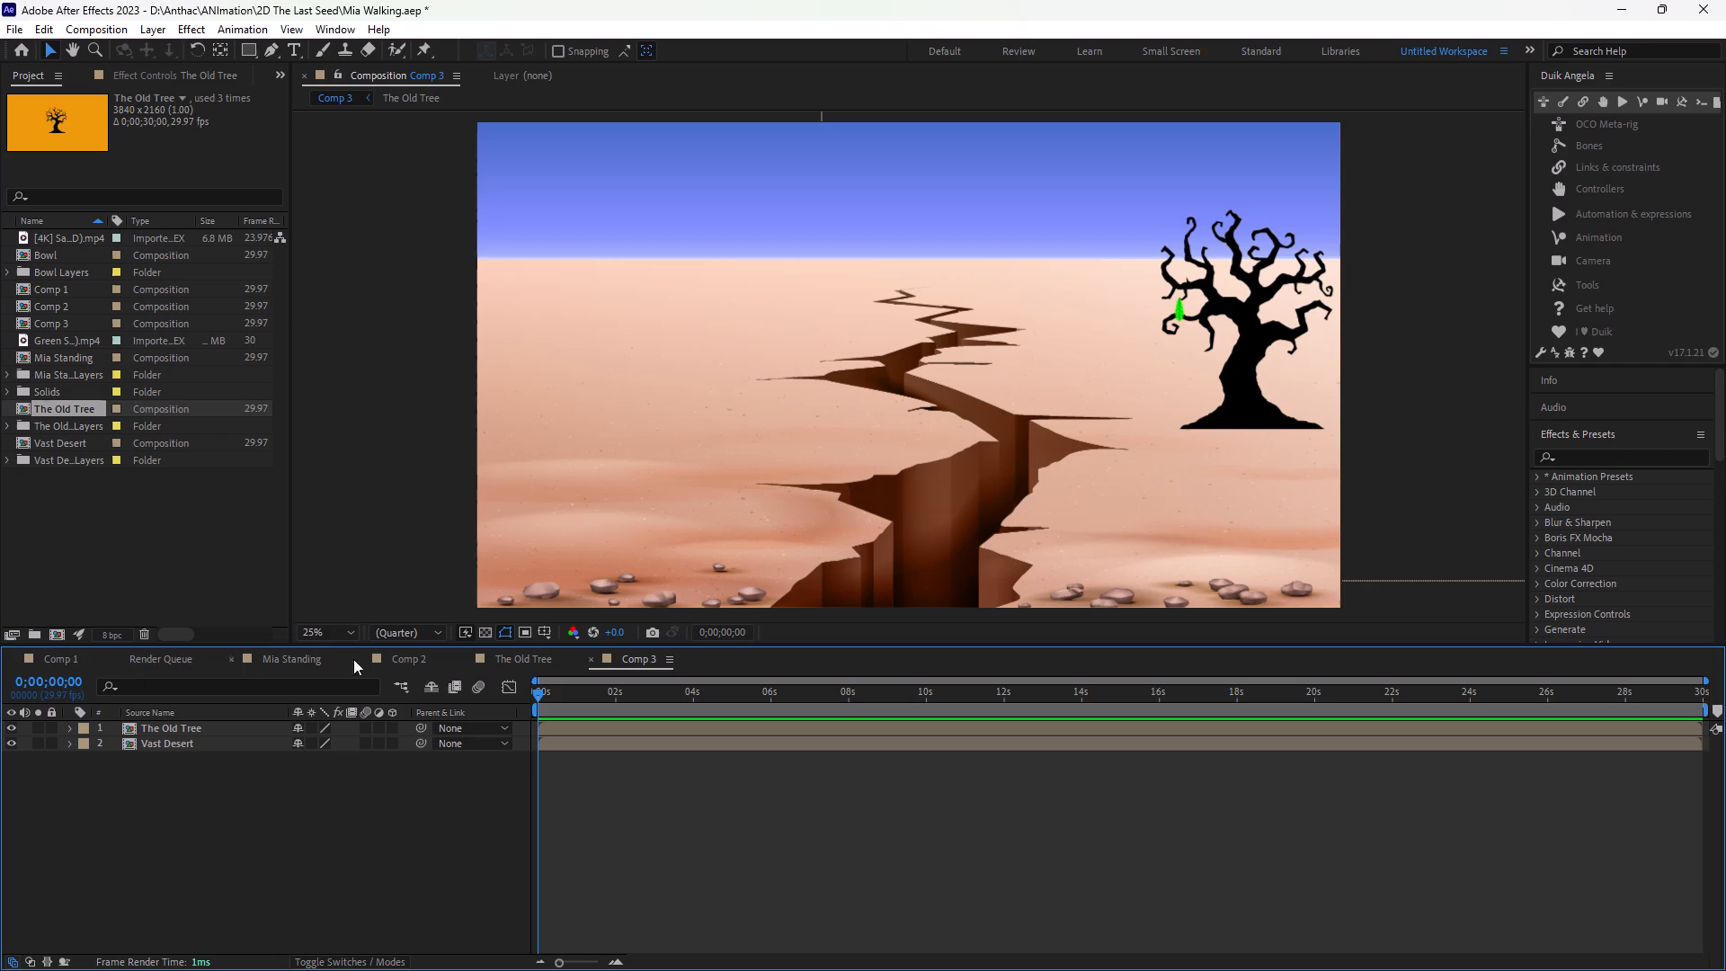
# Copy the Mia Standing layer from Comp 1 and paste it into Comp 3 above The Old Tree.
pyautogui.click(49, 661)
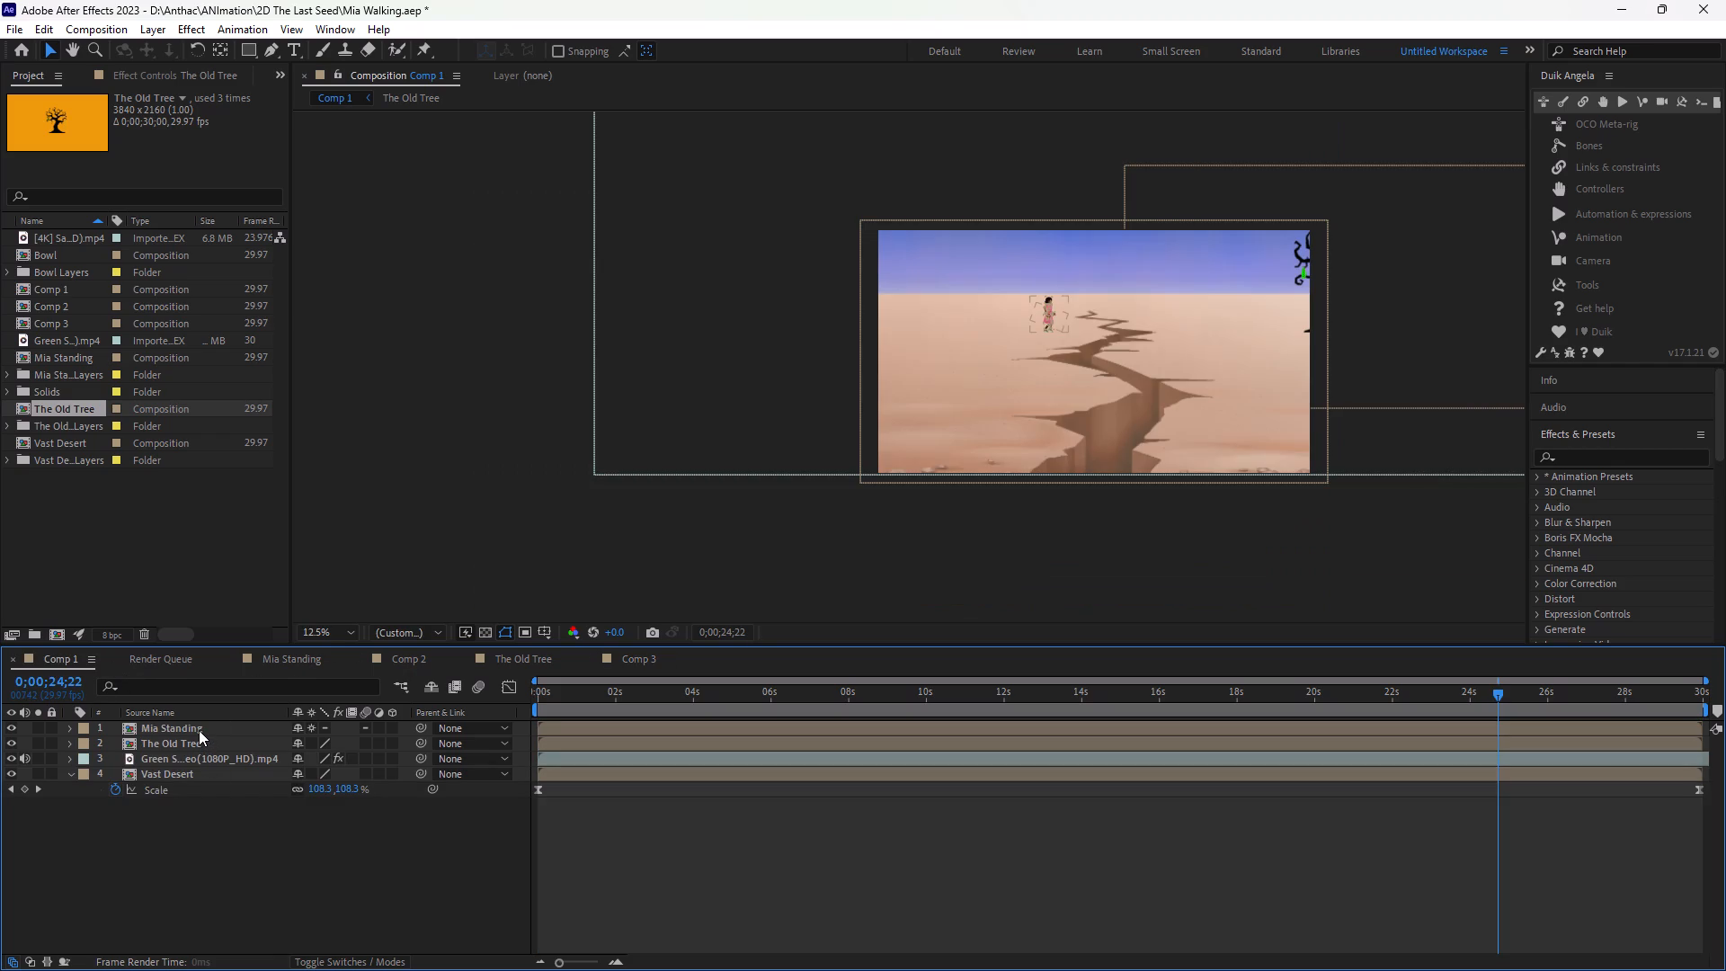
pyautogui.click(199, 730)
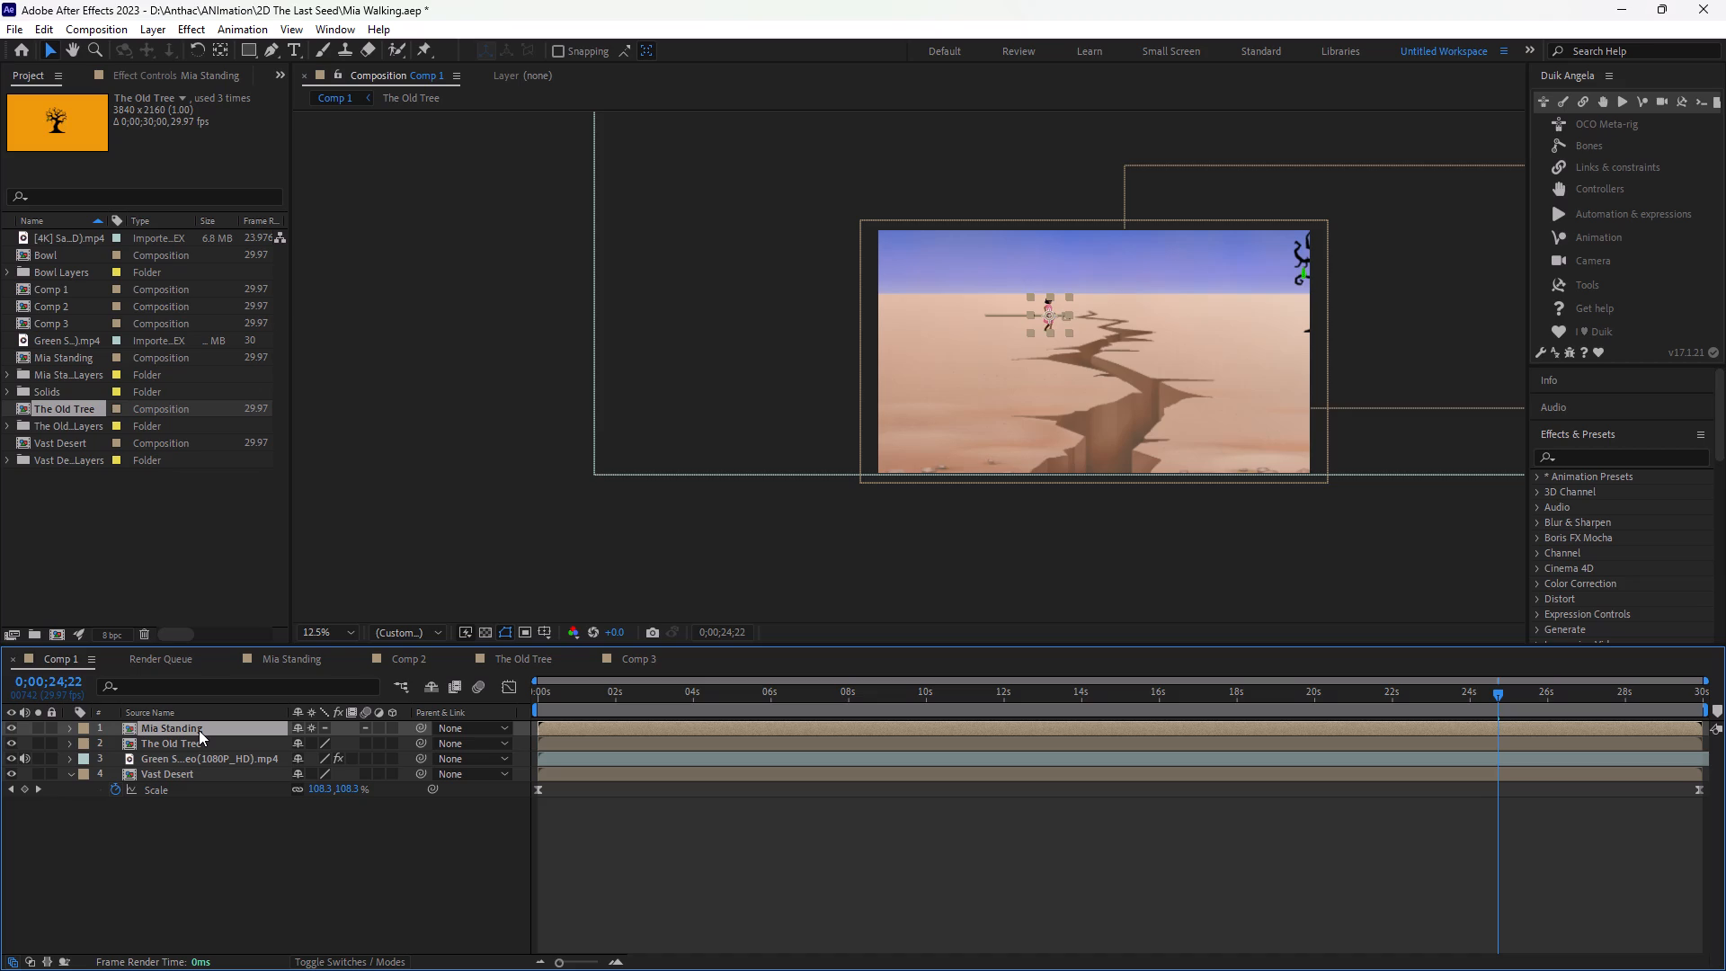
pyautogui.hotkey('ctrl', 'c')
pyautogui.click(637, 655)
pyautogui.click(321, 854)
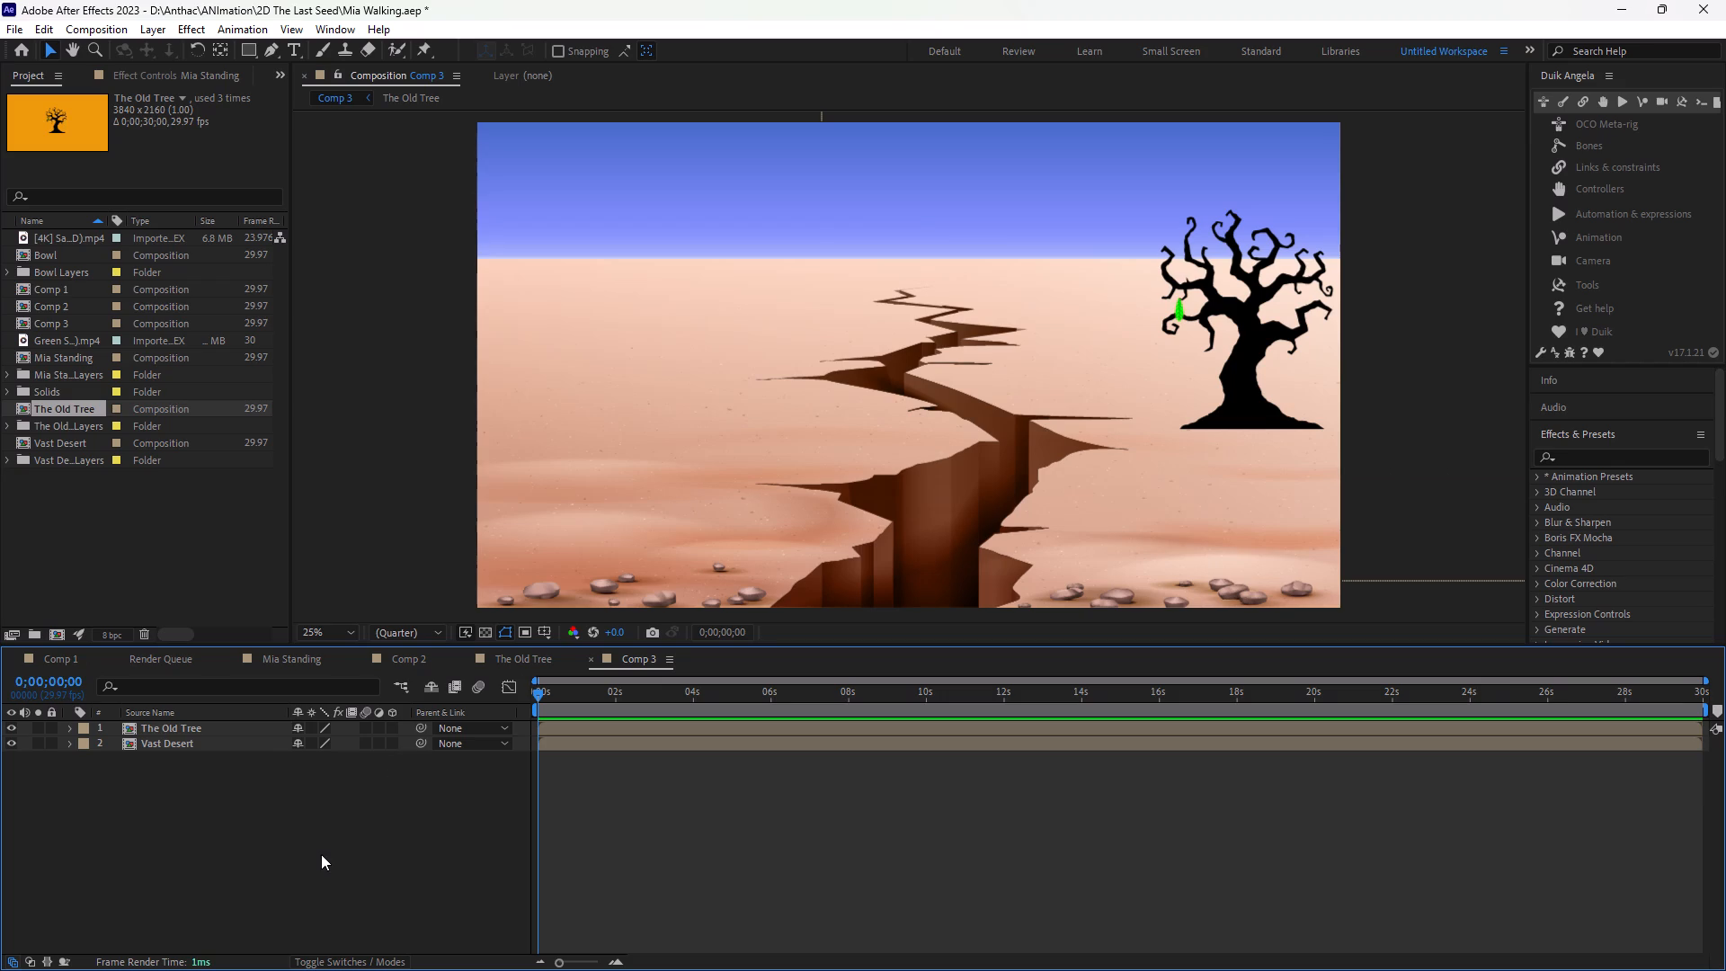
pyautogui.hotkey('ctrl', 'v')
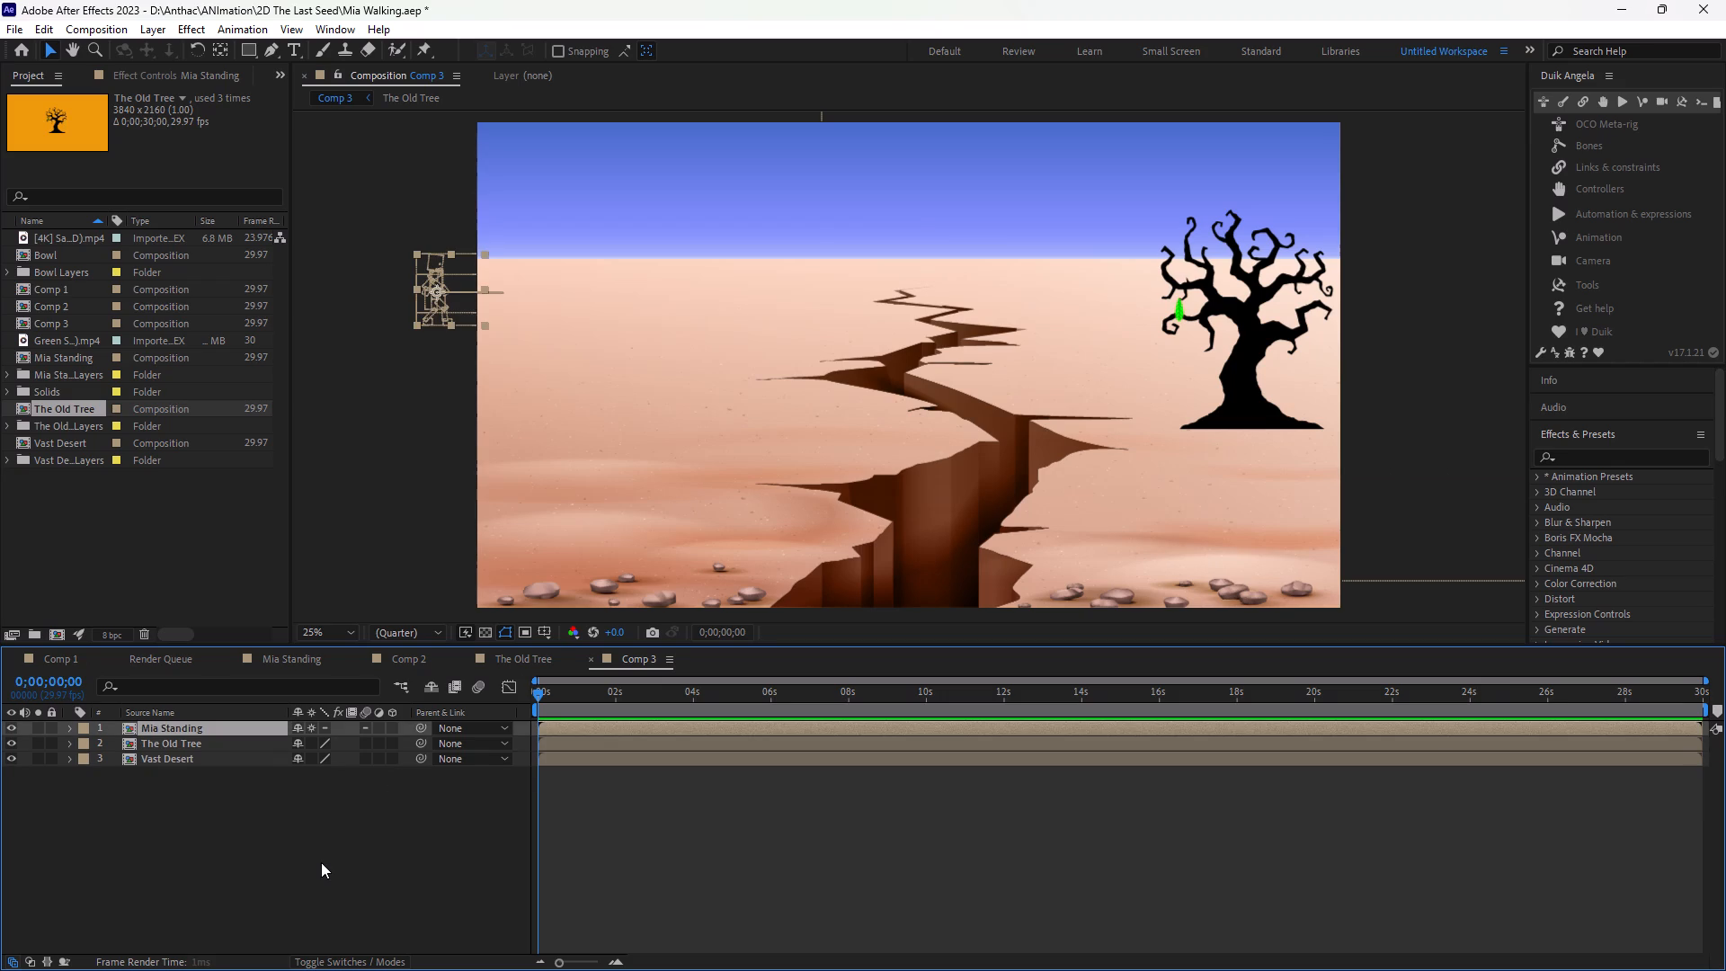
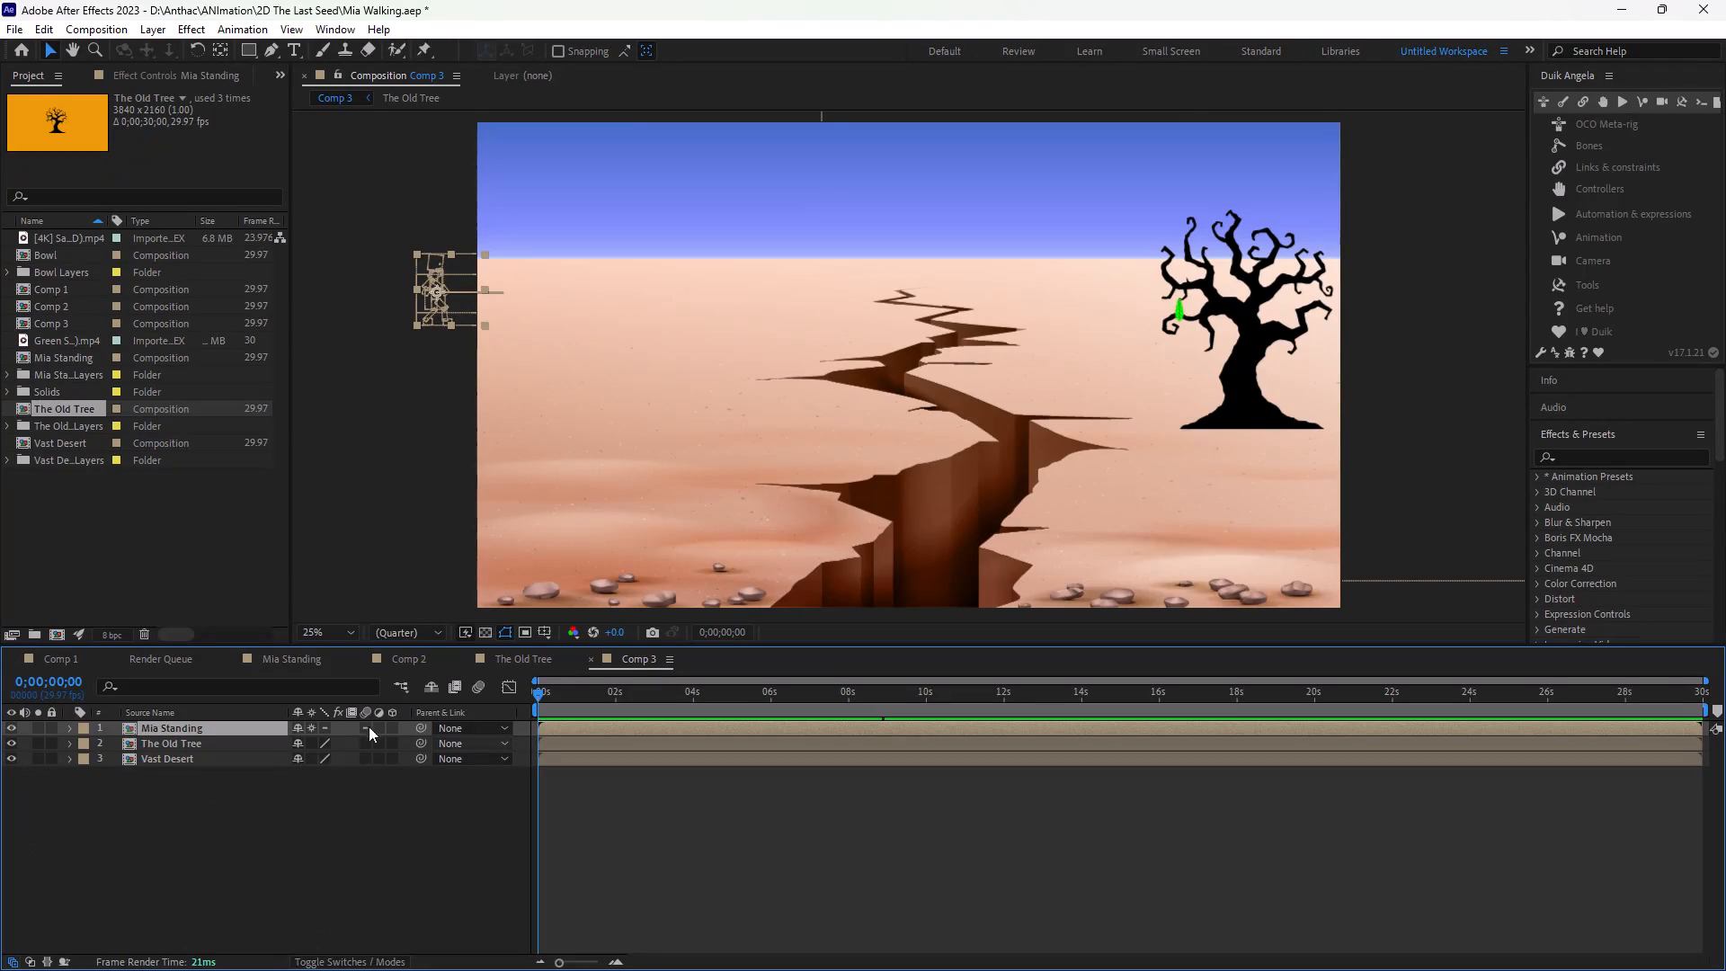
# Open the Mia Standing composition and collapse the Position properties of the front right arm, front left arm and back right leg controllers.
pyautogui.doubleClick(177, 730)
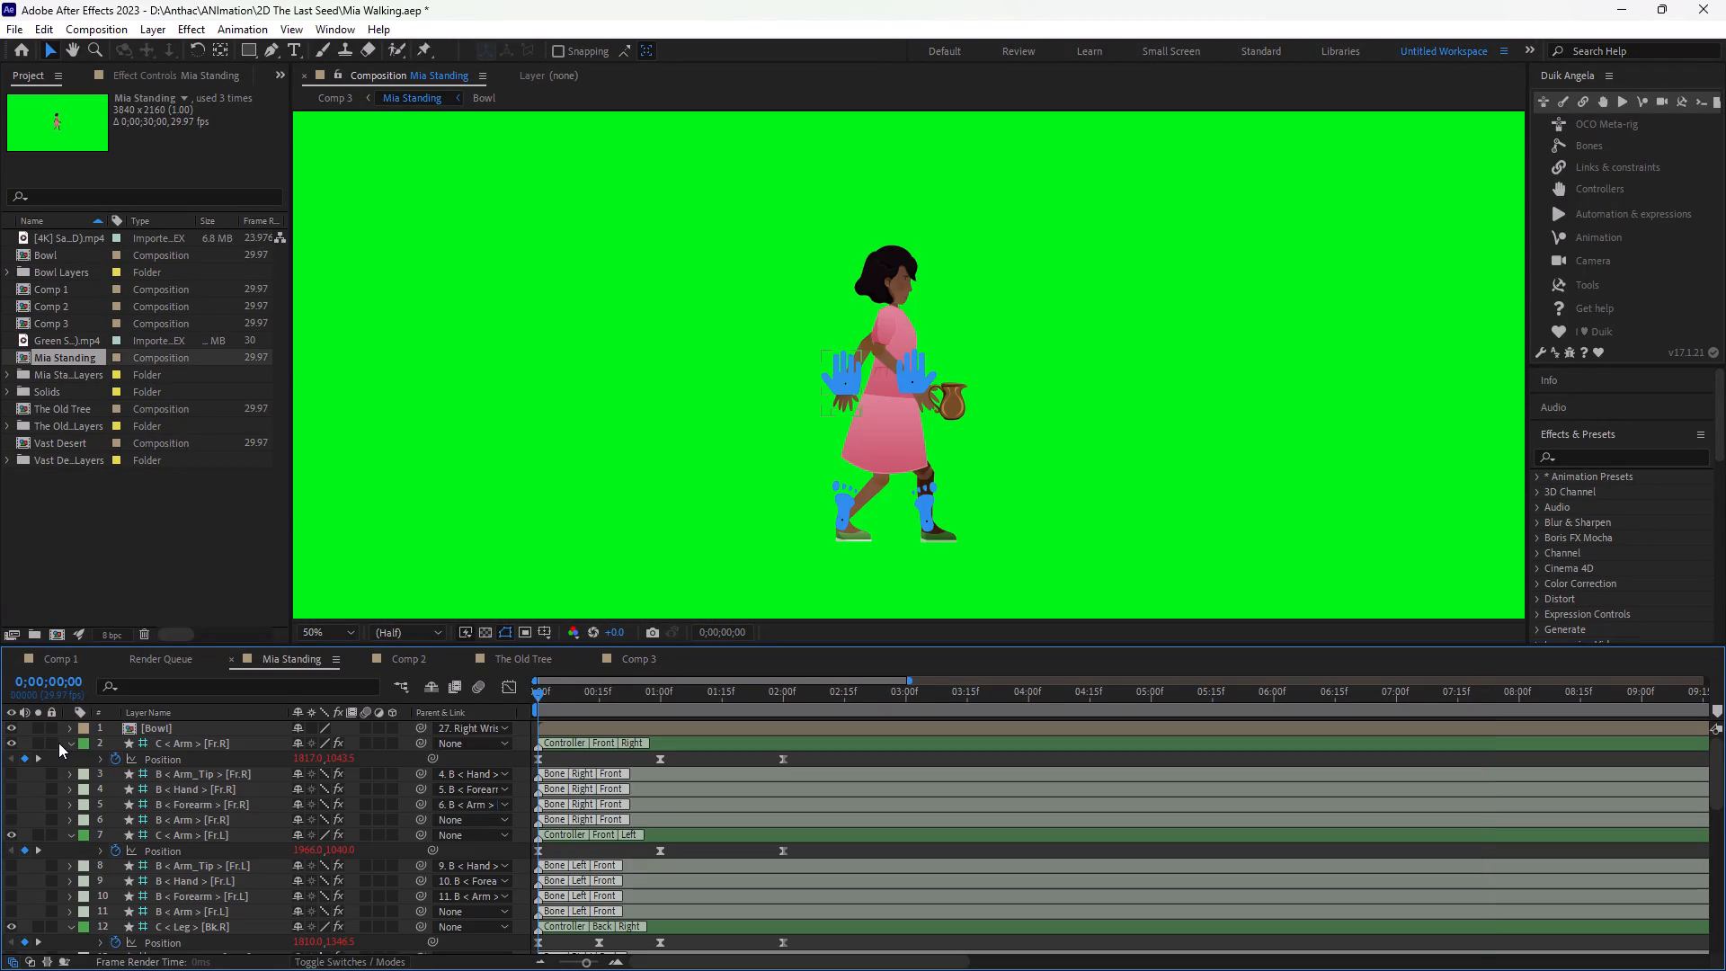
pyautogui.click(74, 743)
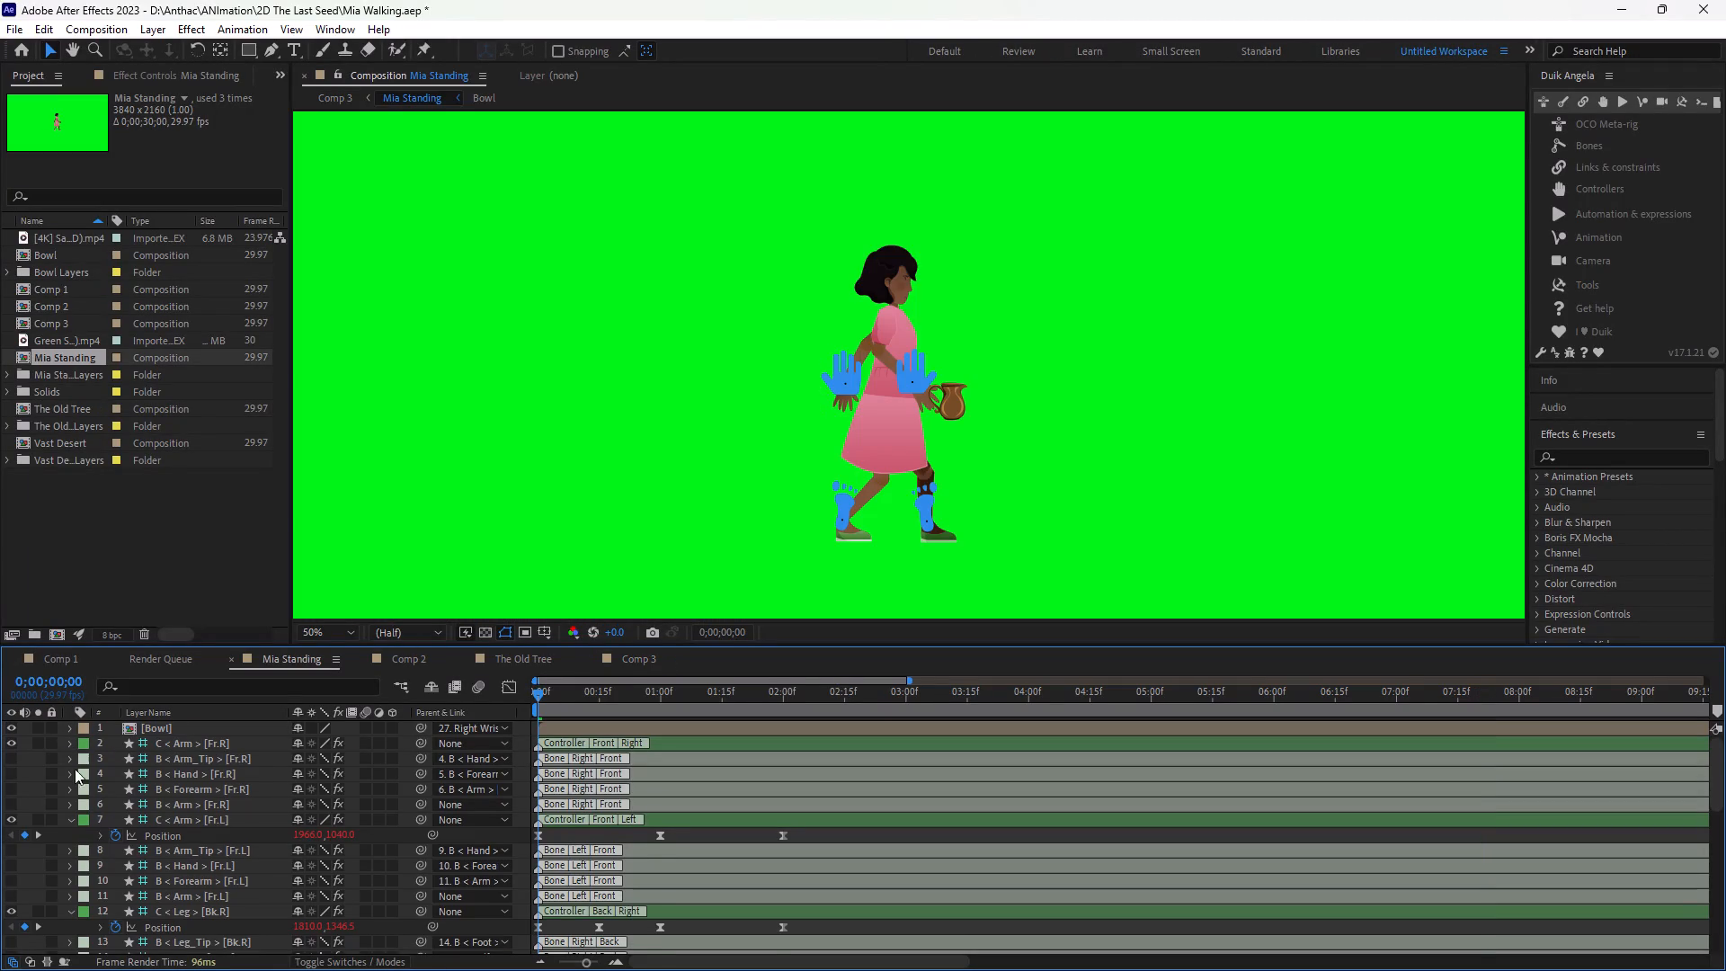
pyautogui.click(70, 820)
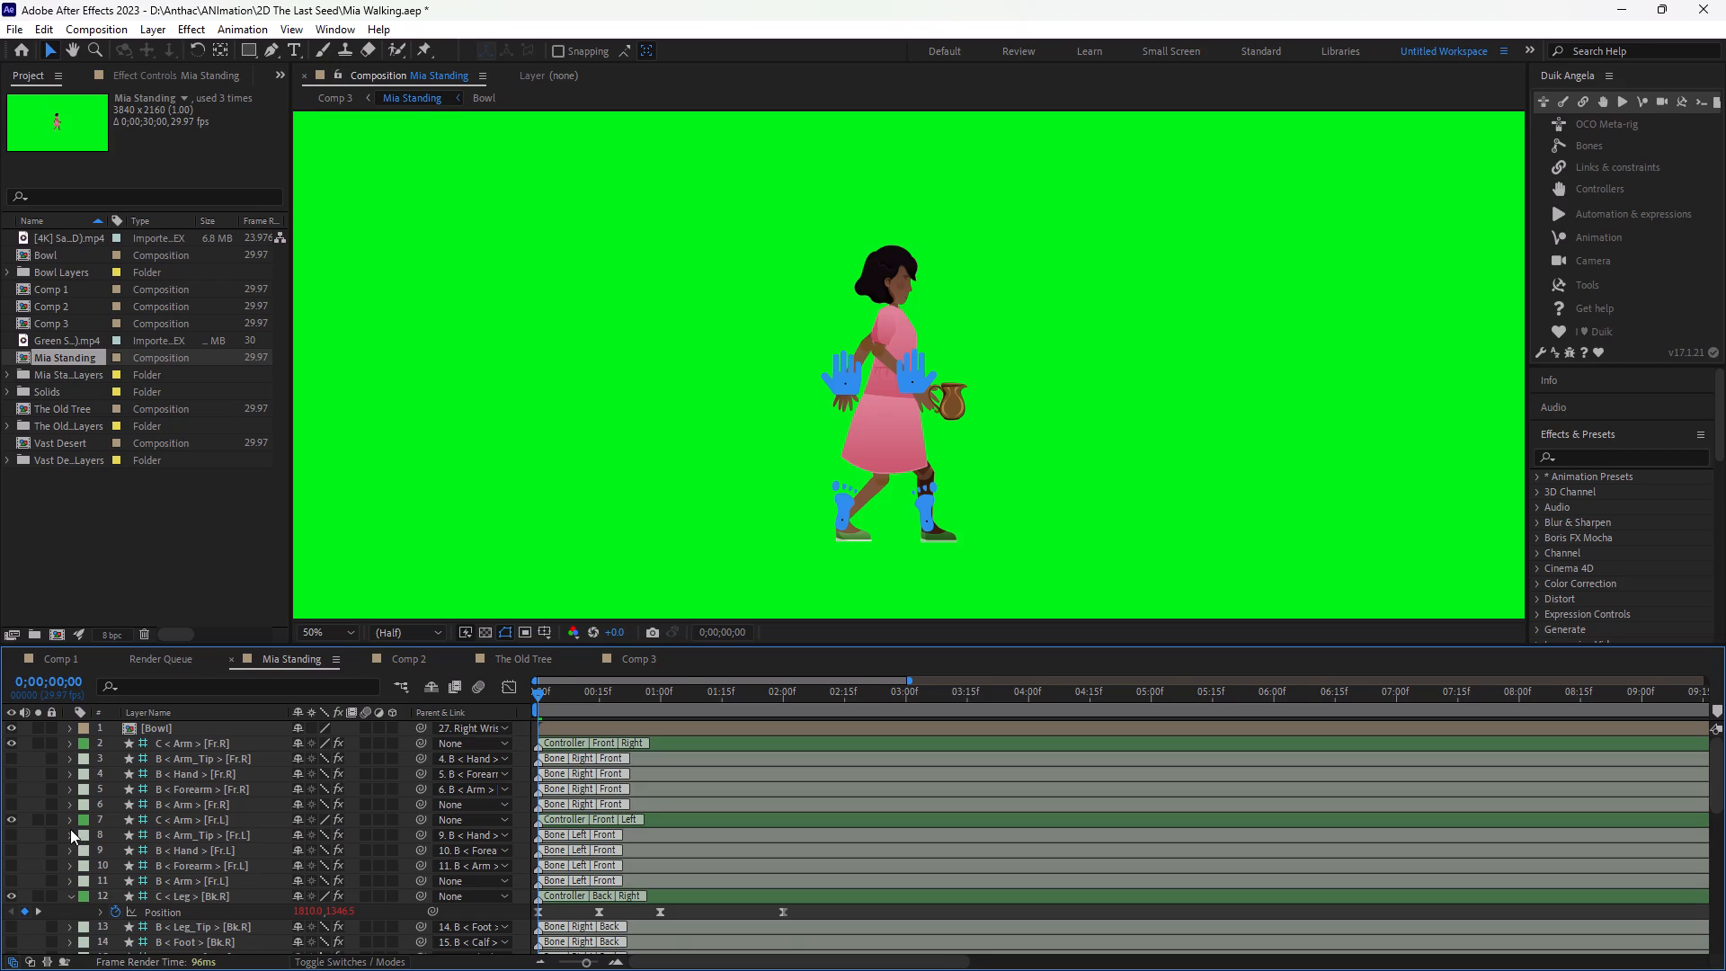
pyautogui.click(72, 895)
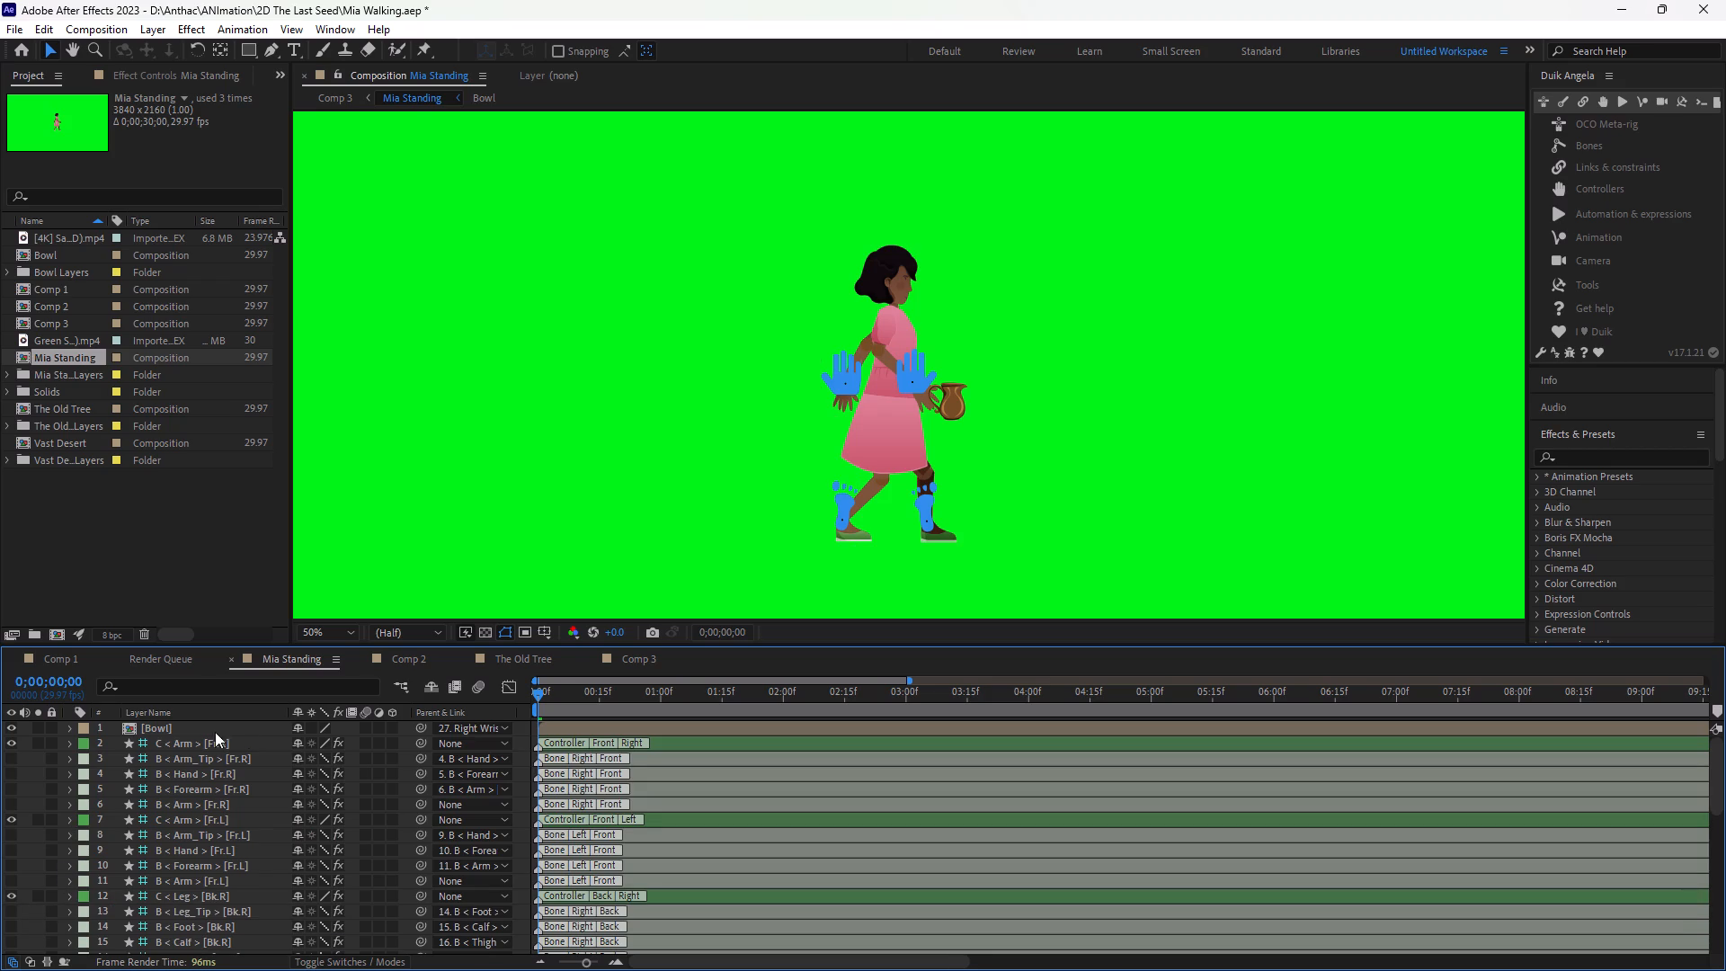
# Return to Comp 3 and delete its Mia Standing layer.
pyautogui.click(627, 664)
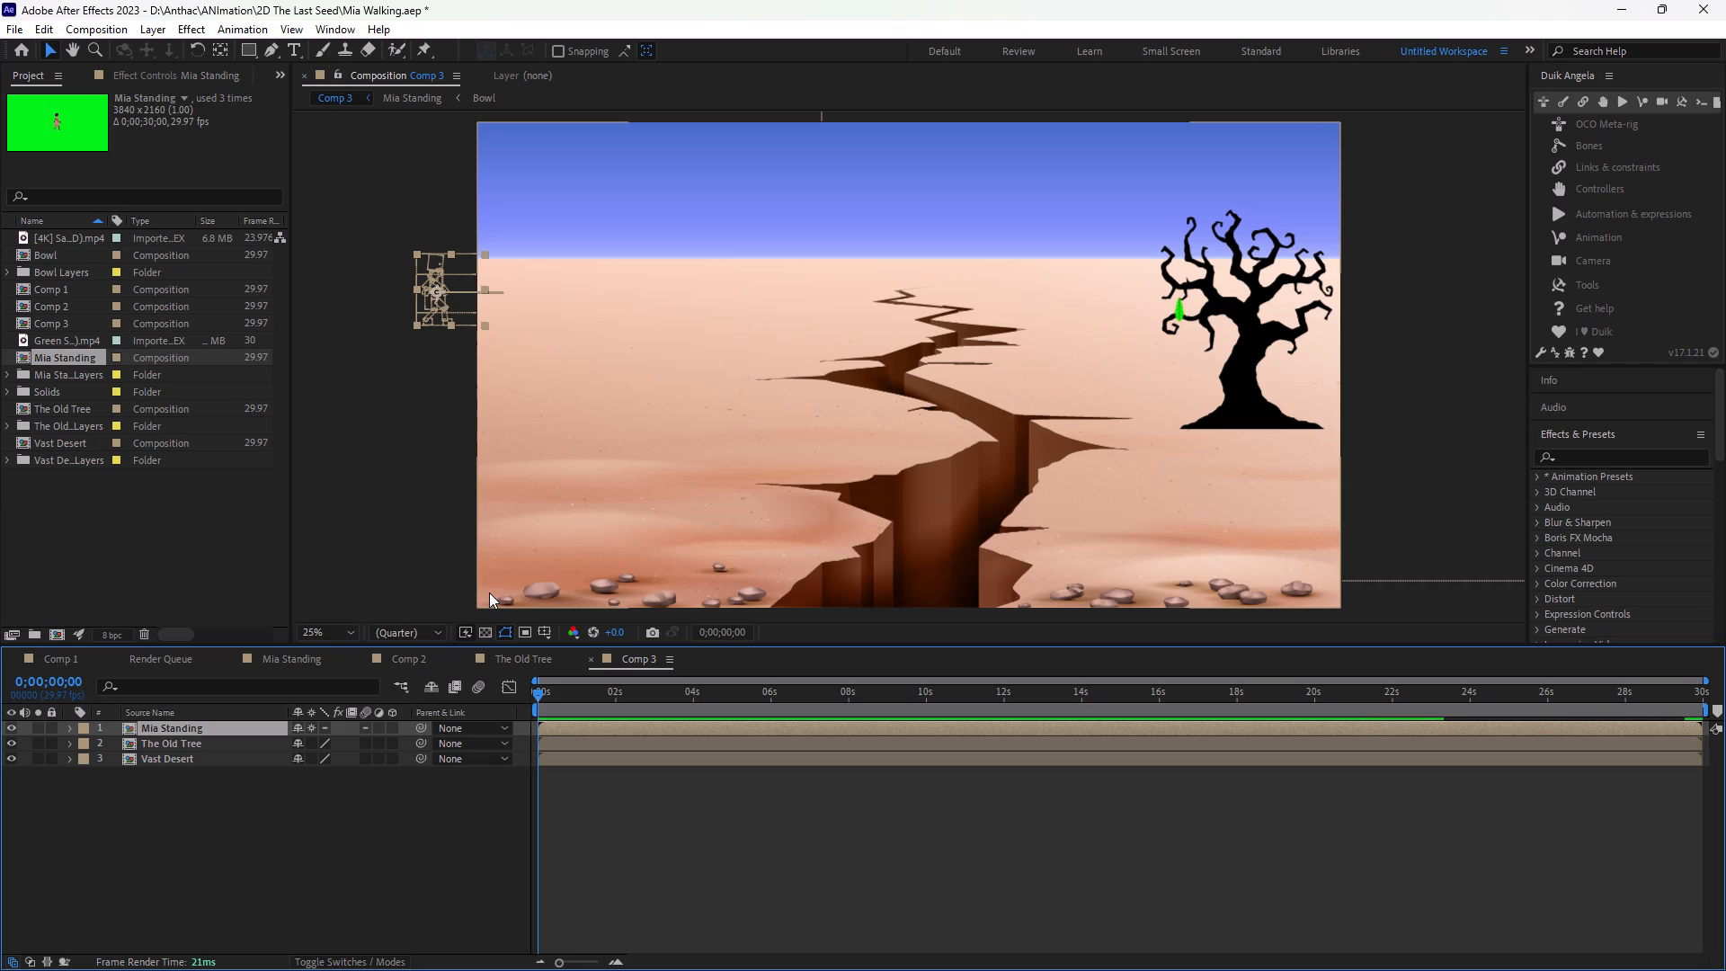
pyautogui.click(225, 879)
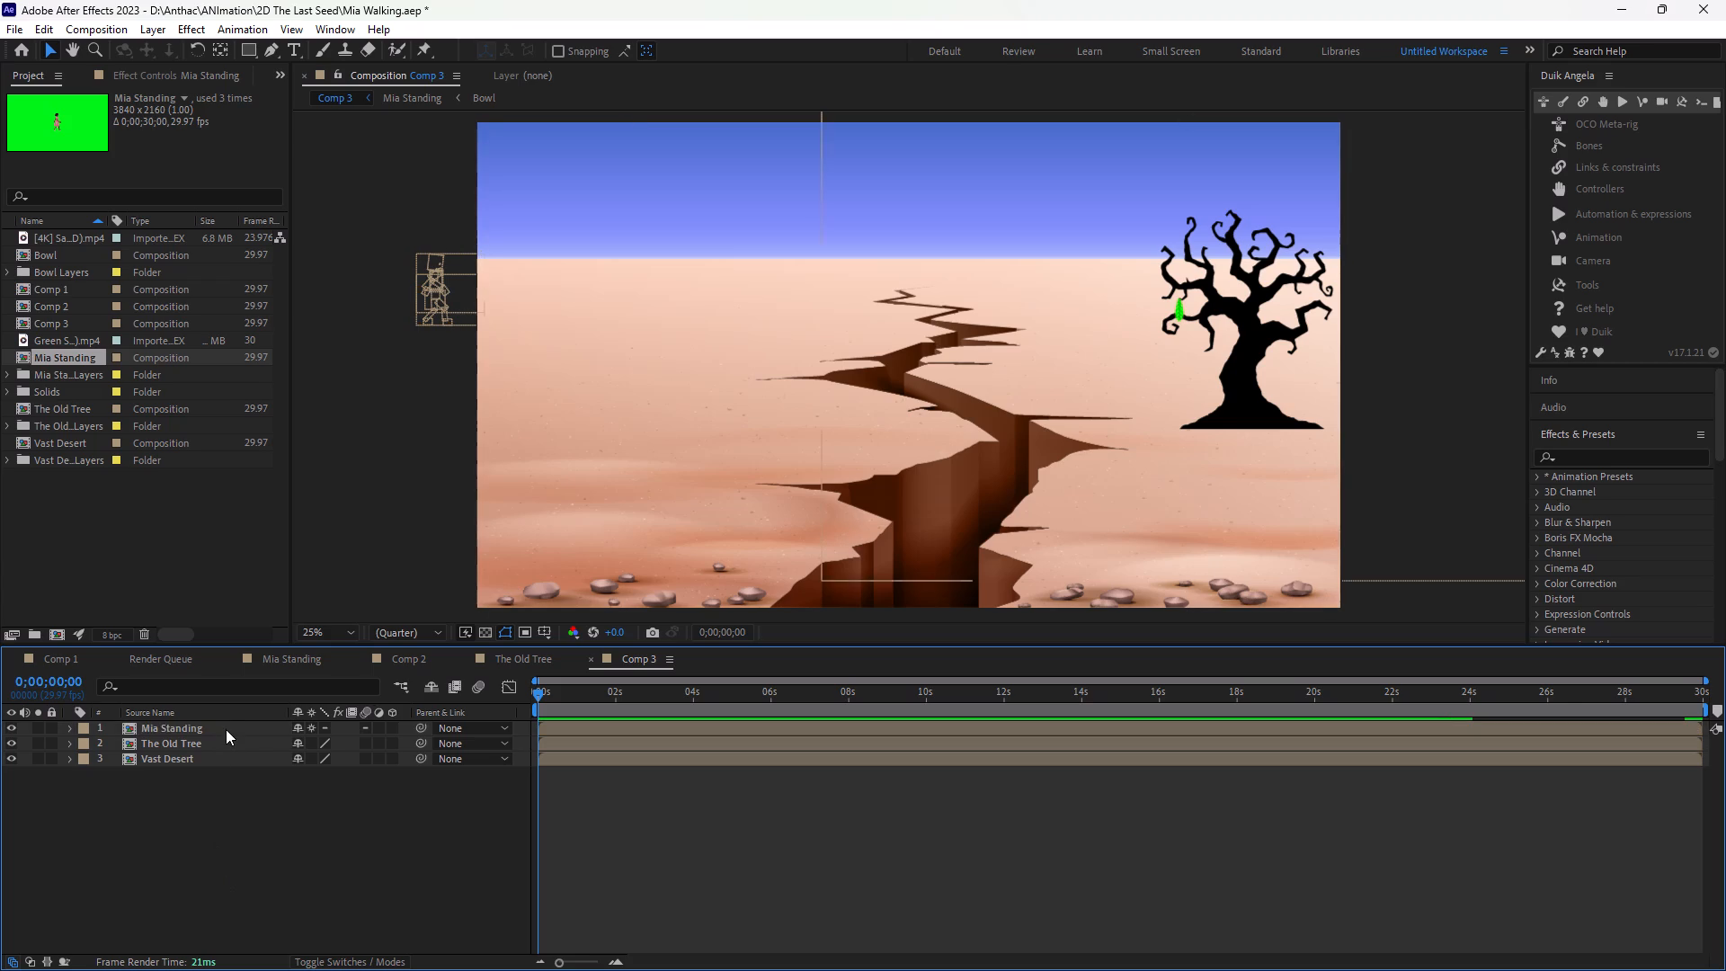
pyautogui.click(226, 729)
pyautogui.press('Delete')
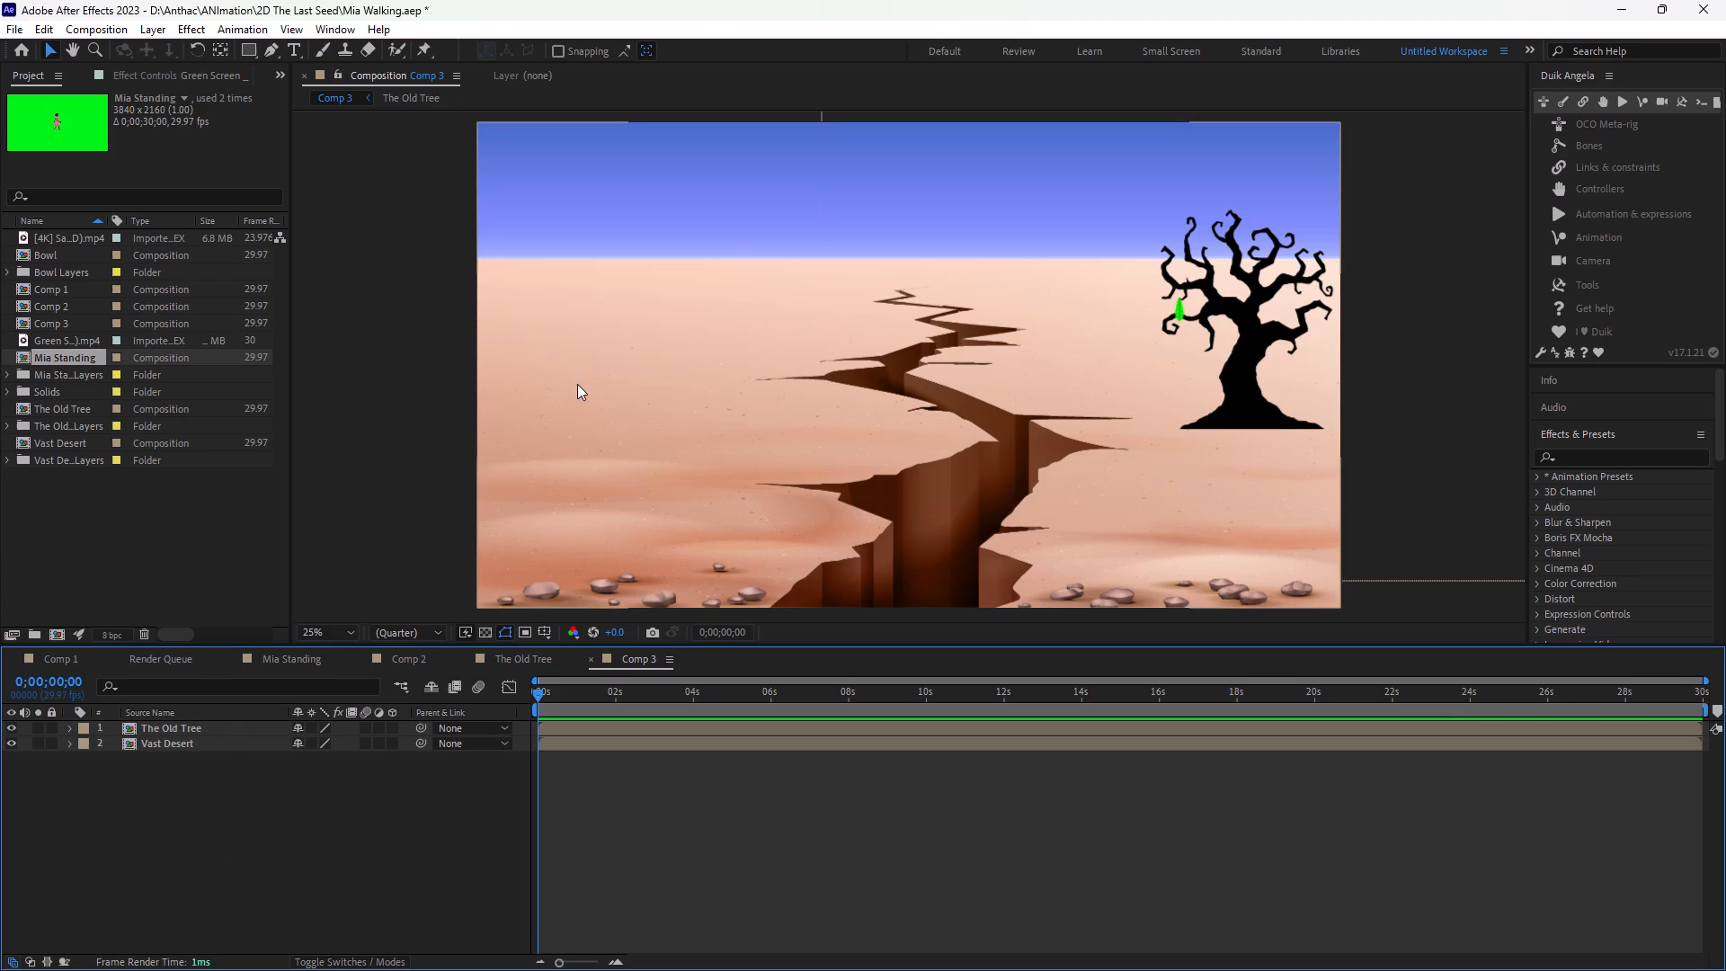
# Scale The Old Tree to 188% and move it up against the frame's right edge, with its base just below the horizon.
pyautogui.click(1239, 334)
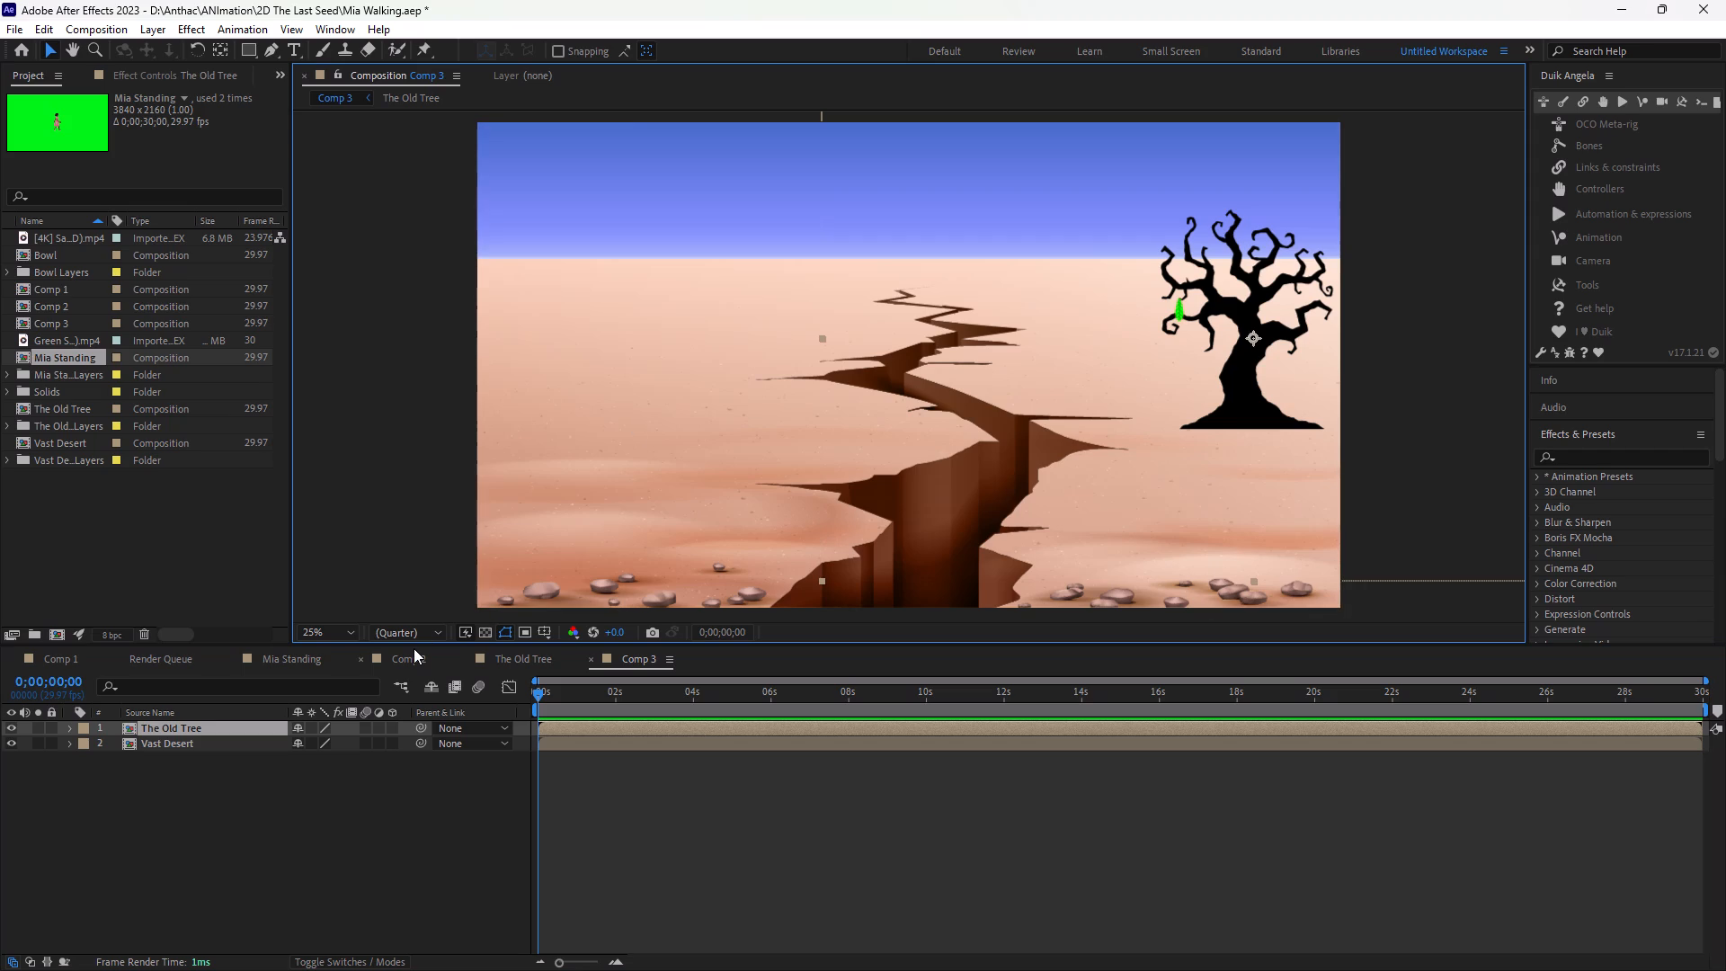
pyautogui.press('s')
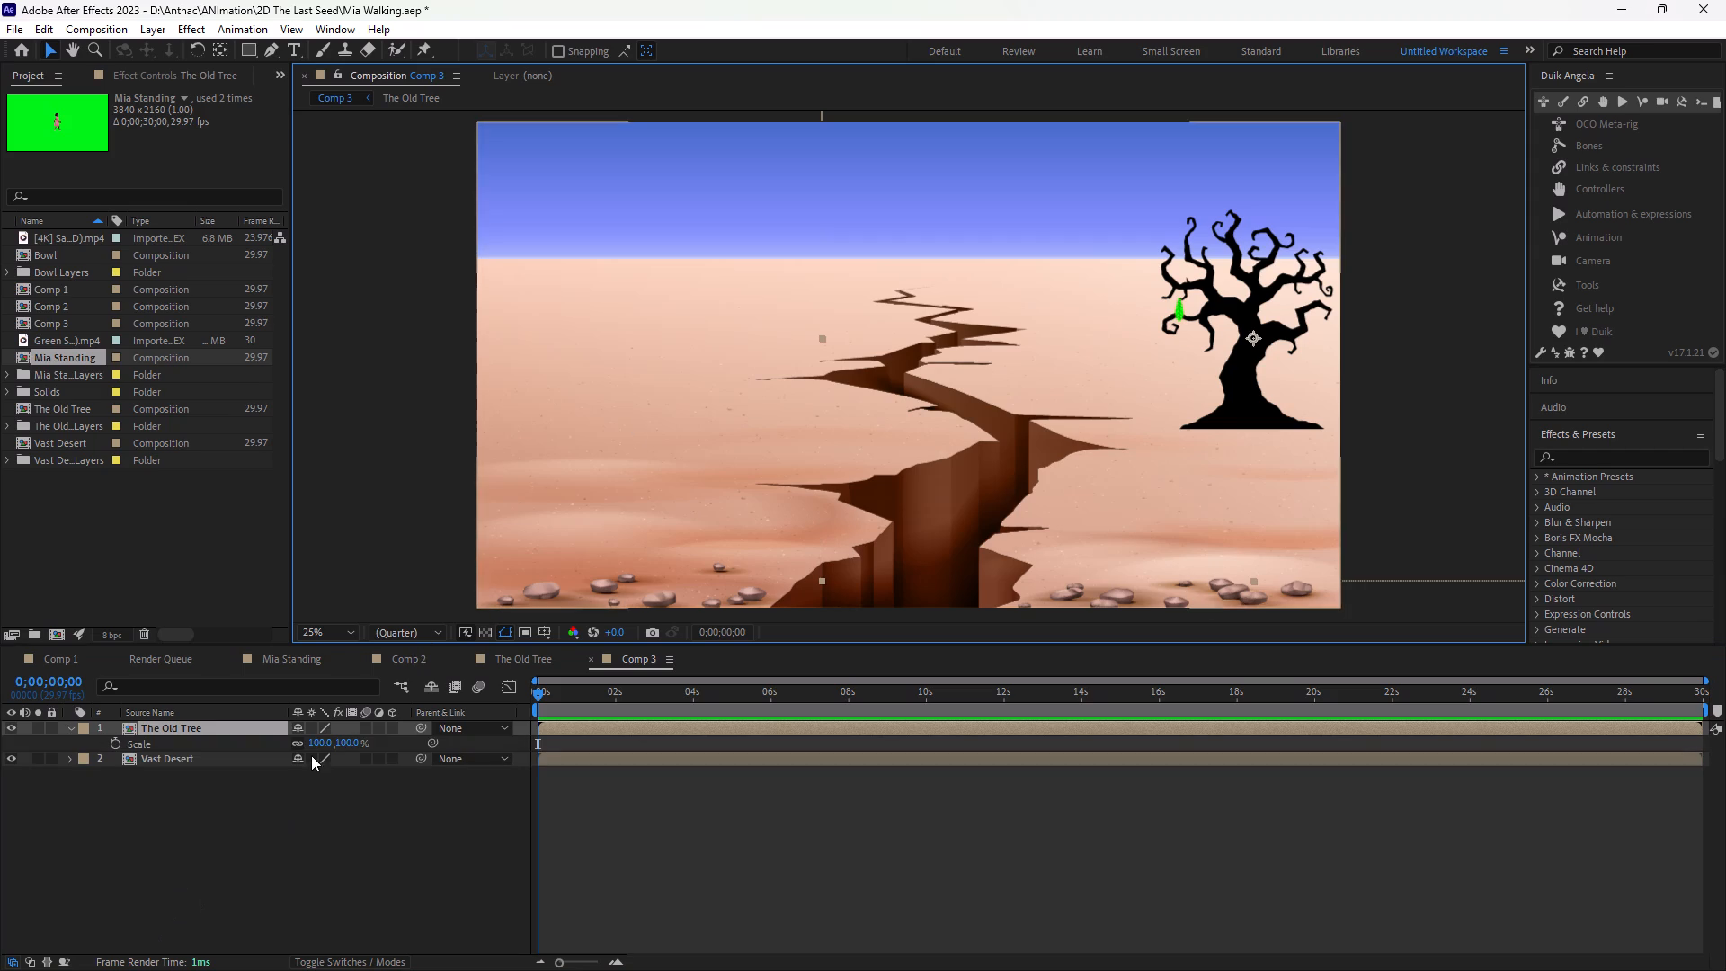
pyautogui.moveTo(313, 744); pyautogui.dragTo(388, 740)
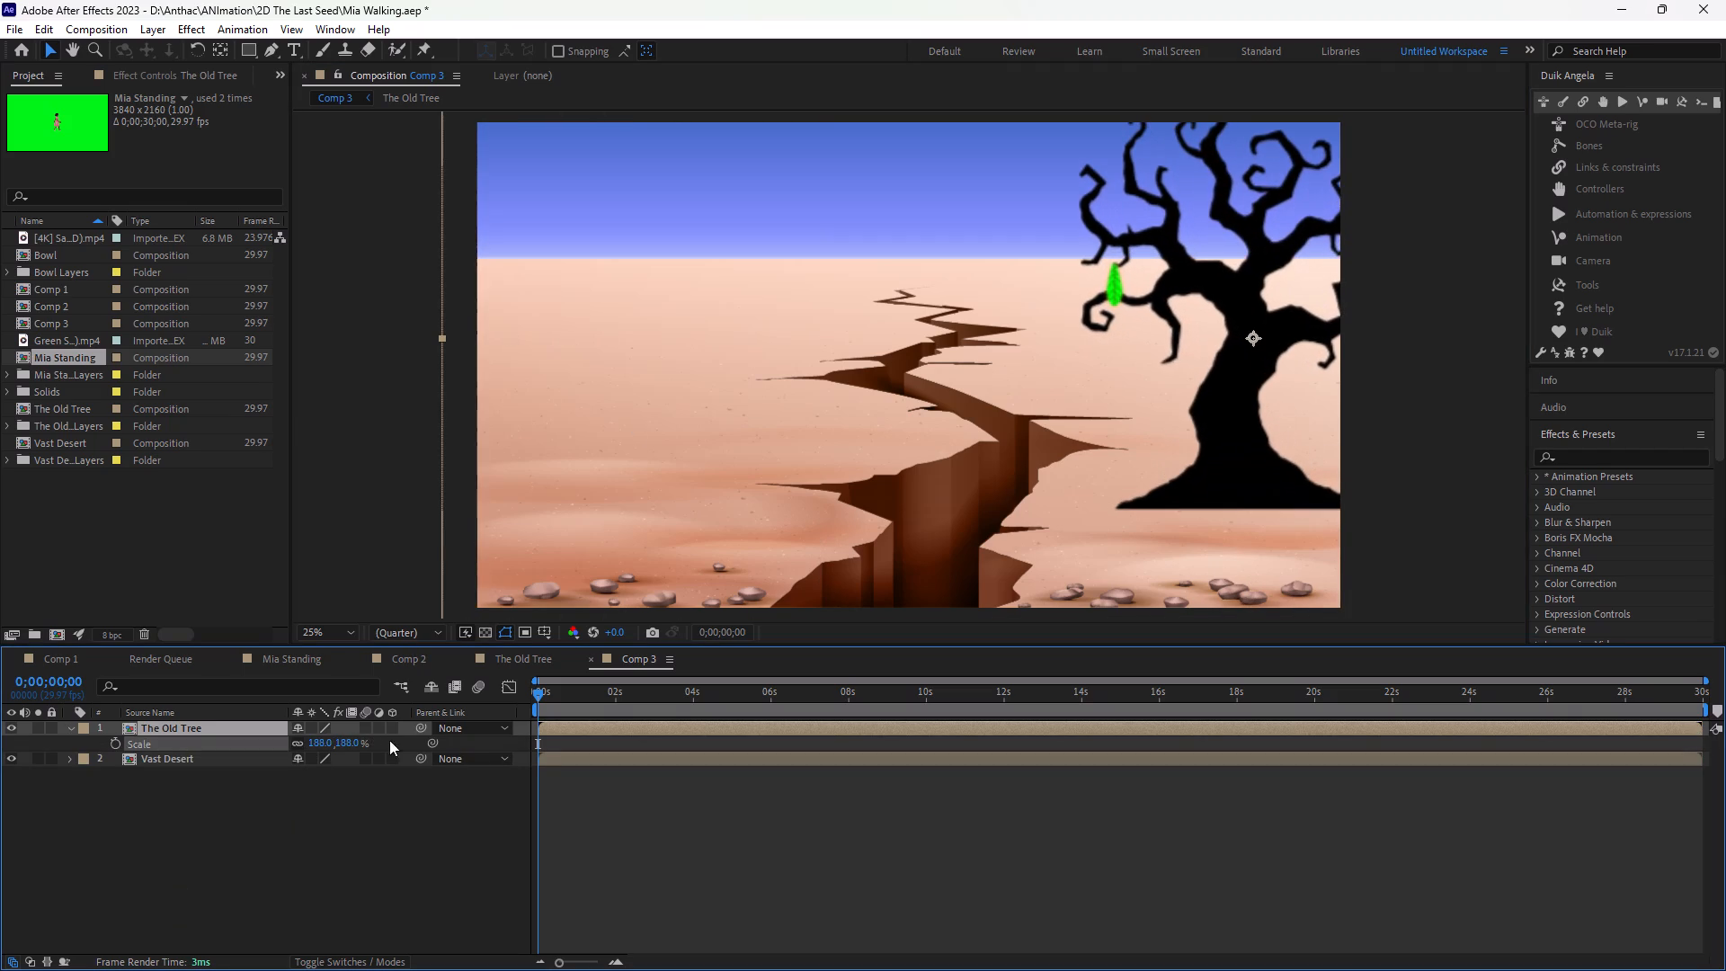
pyautogui.moveTo(1237, 399); pyautogui.dragTo(1242, 398)
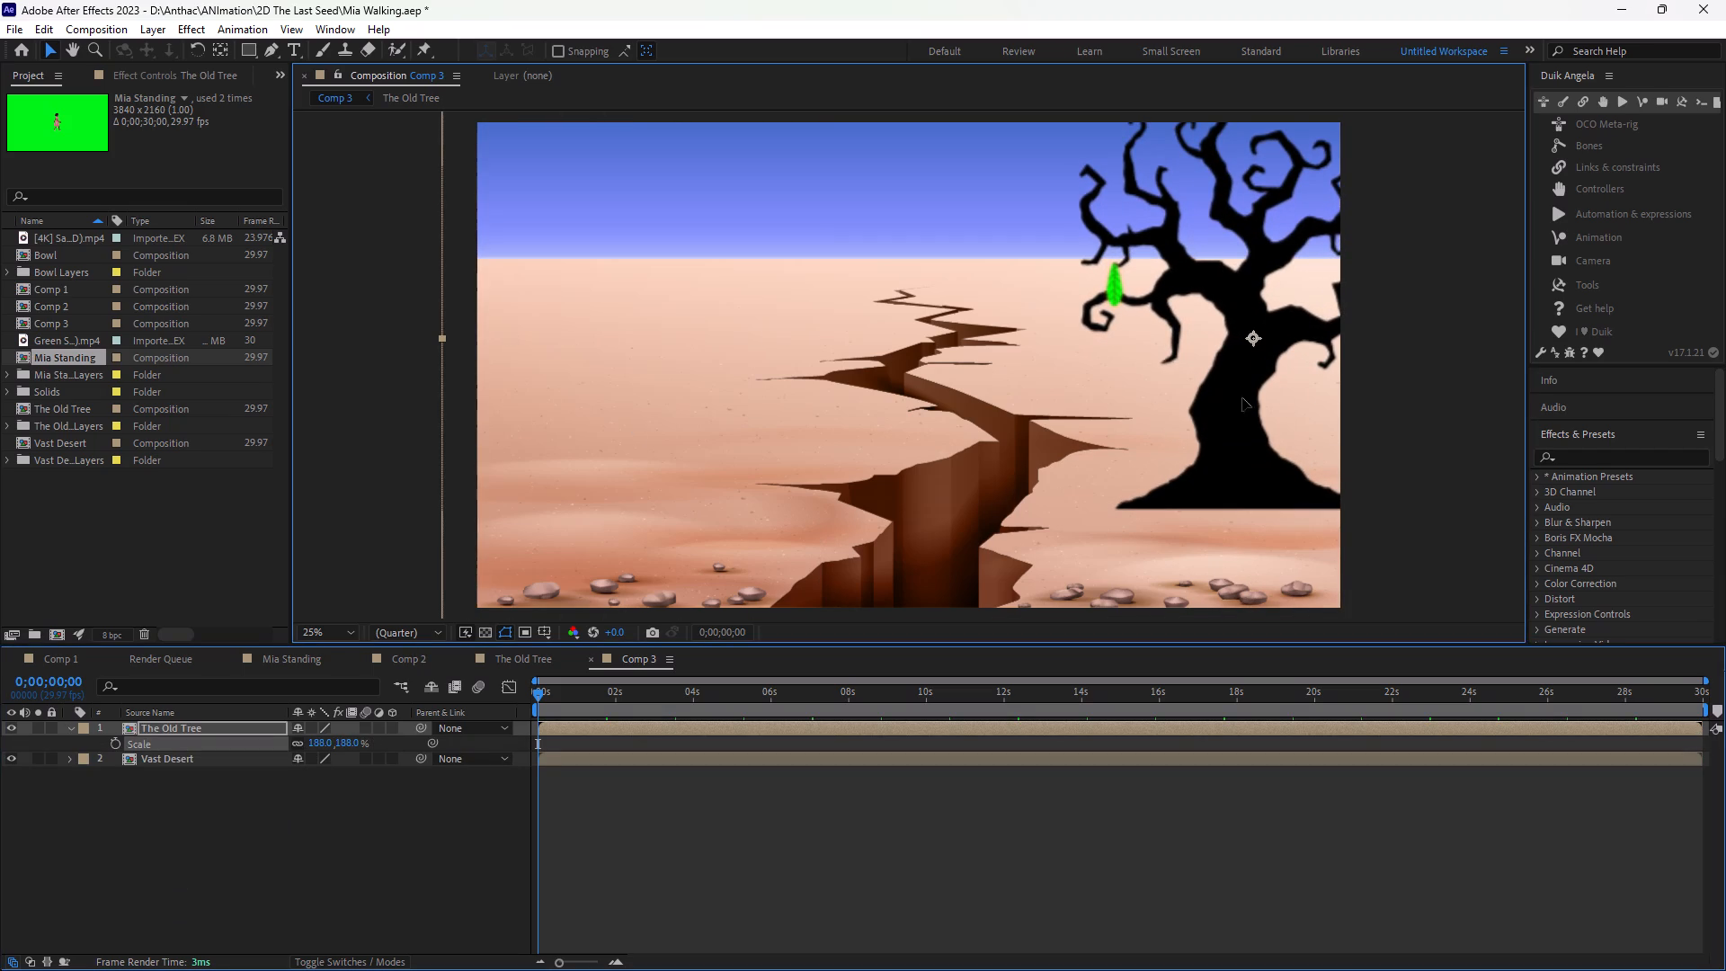
pyautogui.moveTo(1242, 398); pyautogui.dragTo(1286, 282)
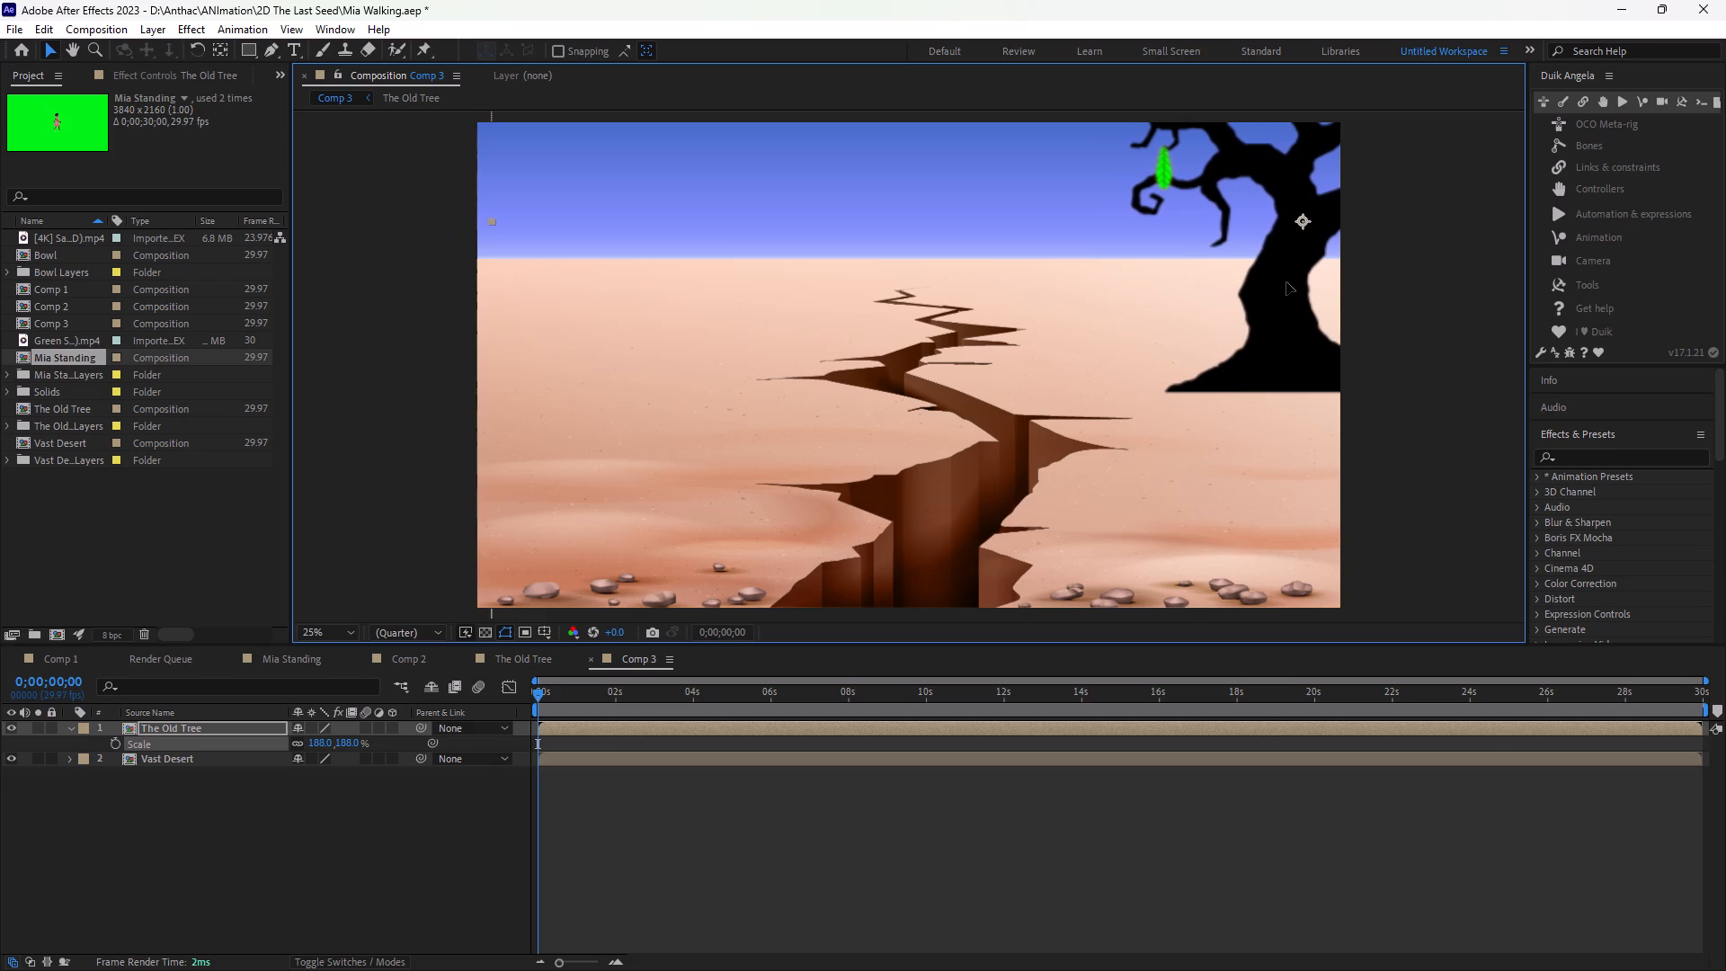
pyautogui.moveTo(1286, 282); pyautogui.dragTo(1289, 303)
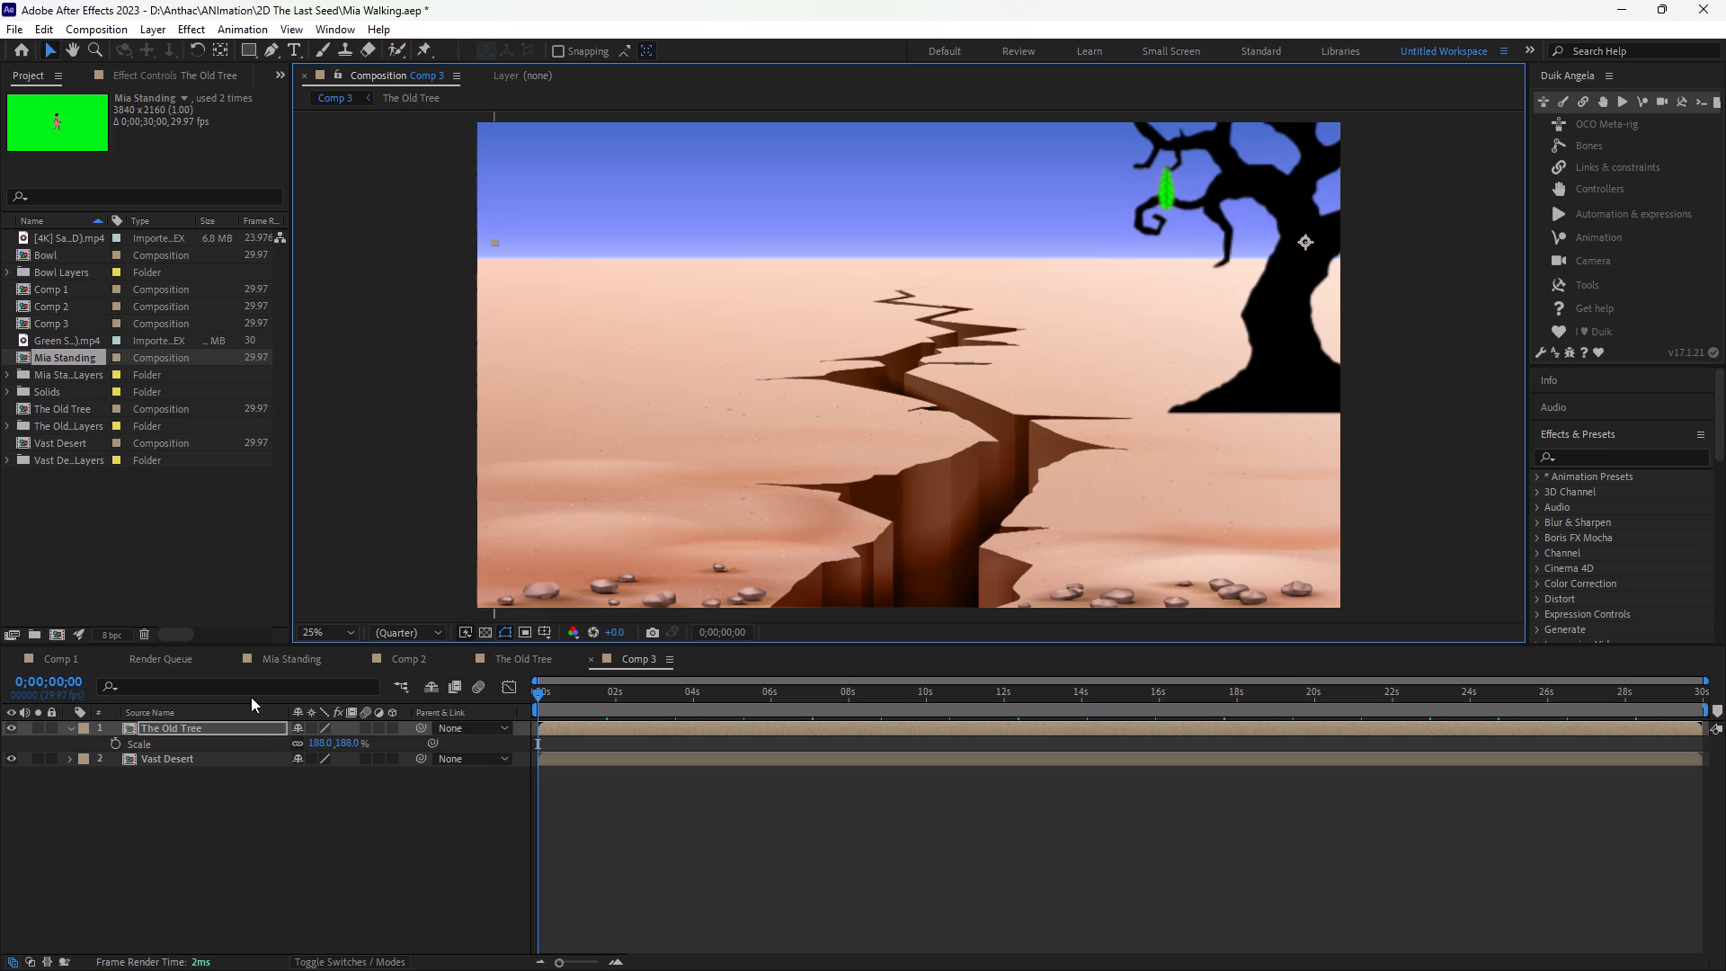
# Turn on Collapse Transformations for The Old Tree and Vast Desert layers.
pyautogui.click(312, 726)
pyautogui.click(312, 755)
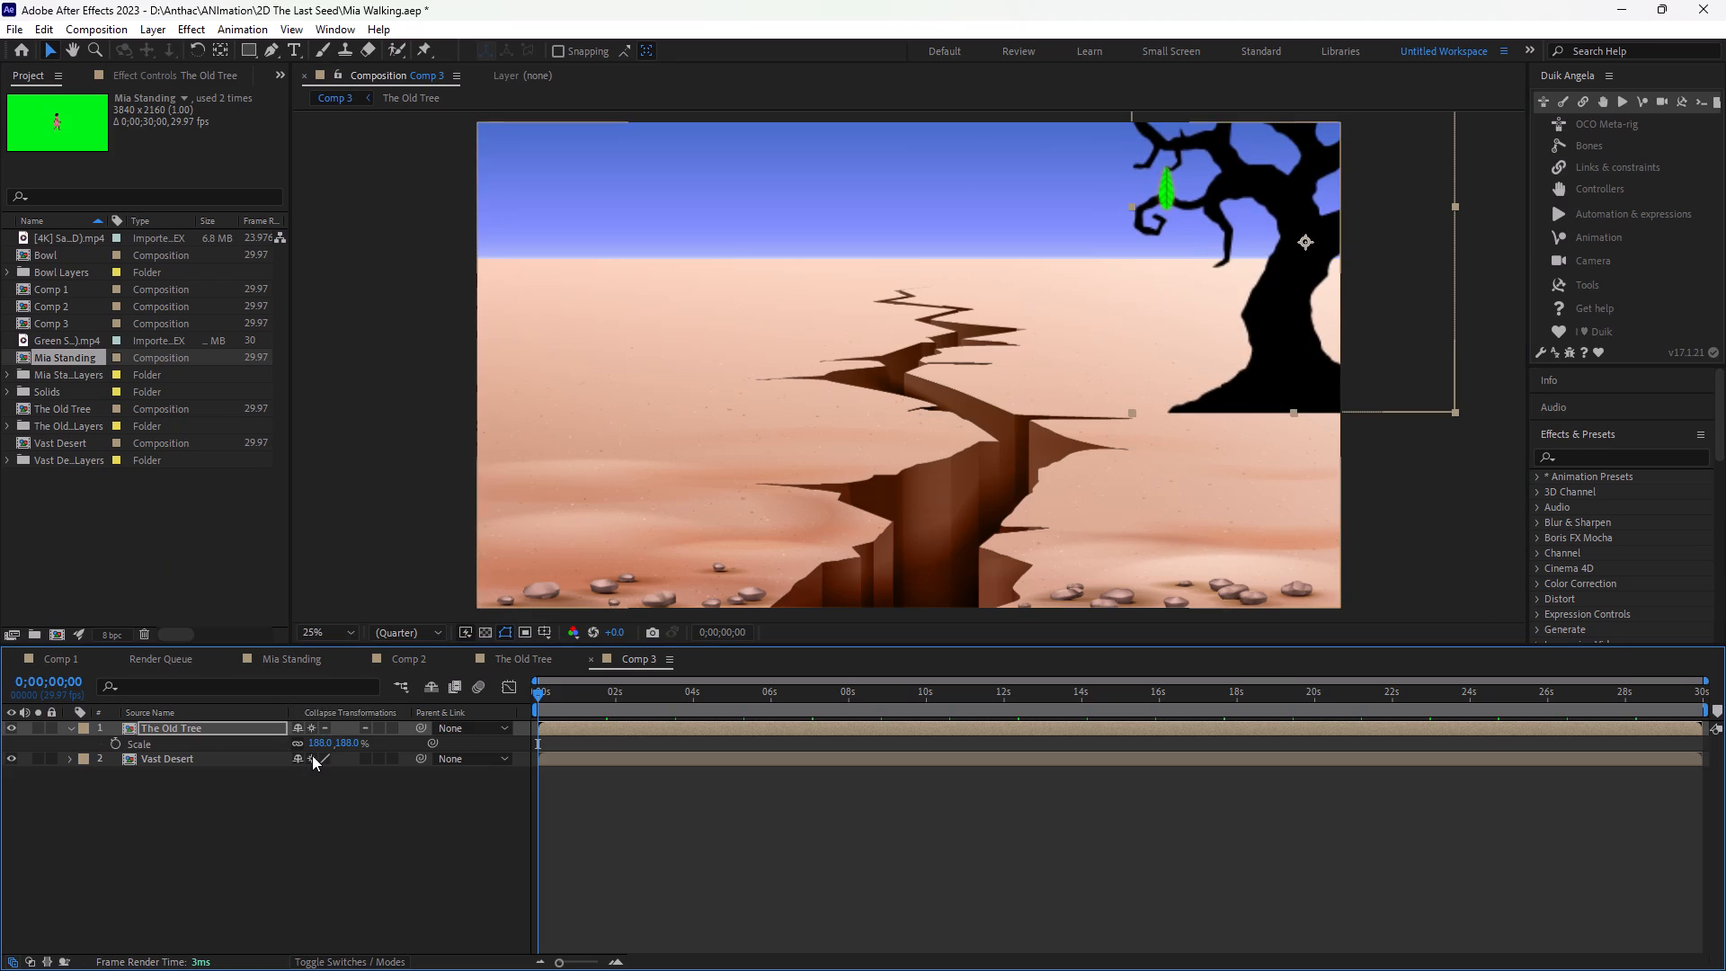
# Enlarge the Vast Desert layer to more than three times its original size so the cracked ground fills the frame.
pyautogui.click(159, 762)
pyautogui.press('s')
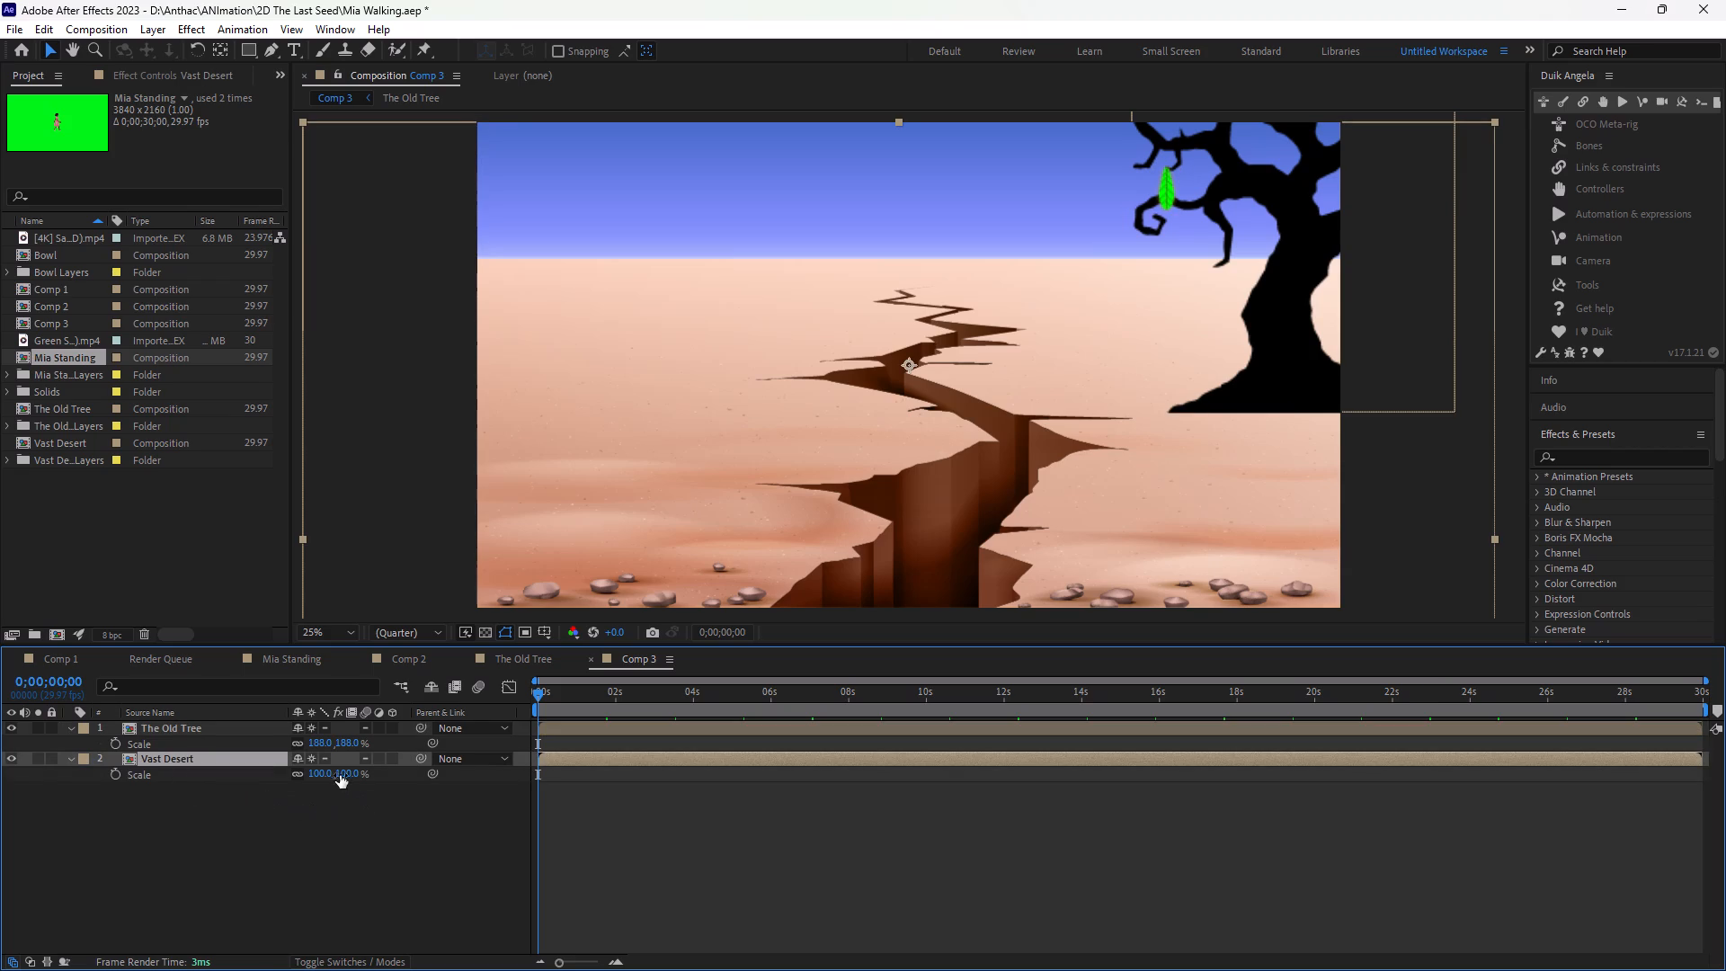
pyautogui.moveTo(315, 775); pyautogui.dragTo(420, 760)
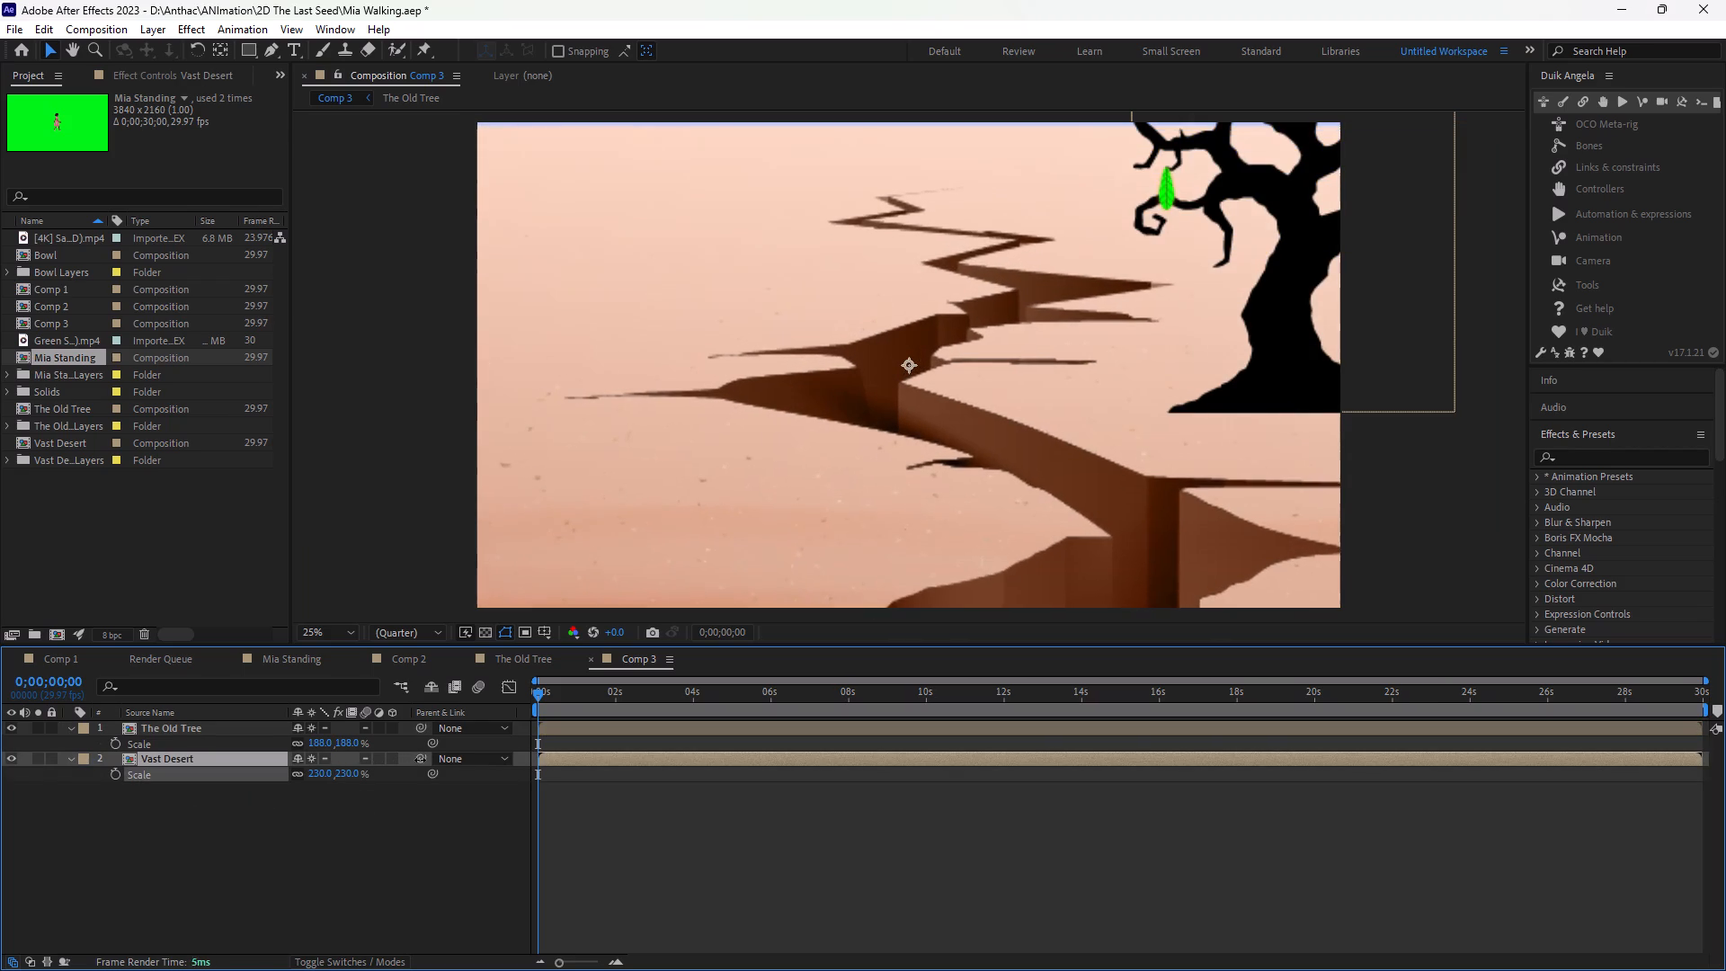
pyautogui.moveTo(420, 760); pyautogui.dragTo(421, 758)
pyautogui.moveTo(315, 778); pyautogui.dragTo(16, 779)
pyautogui.hotkey('ctrl', 'z')
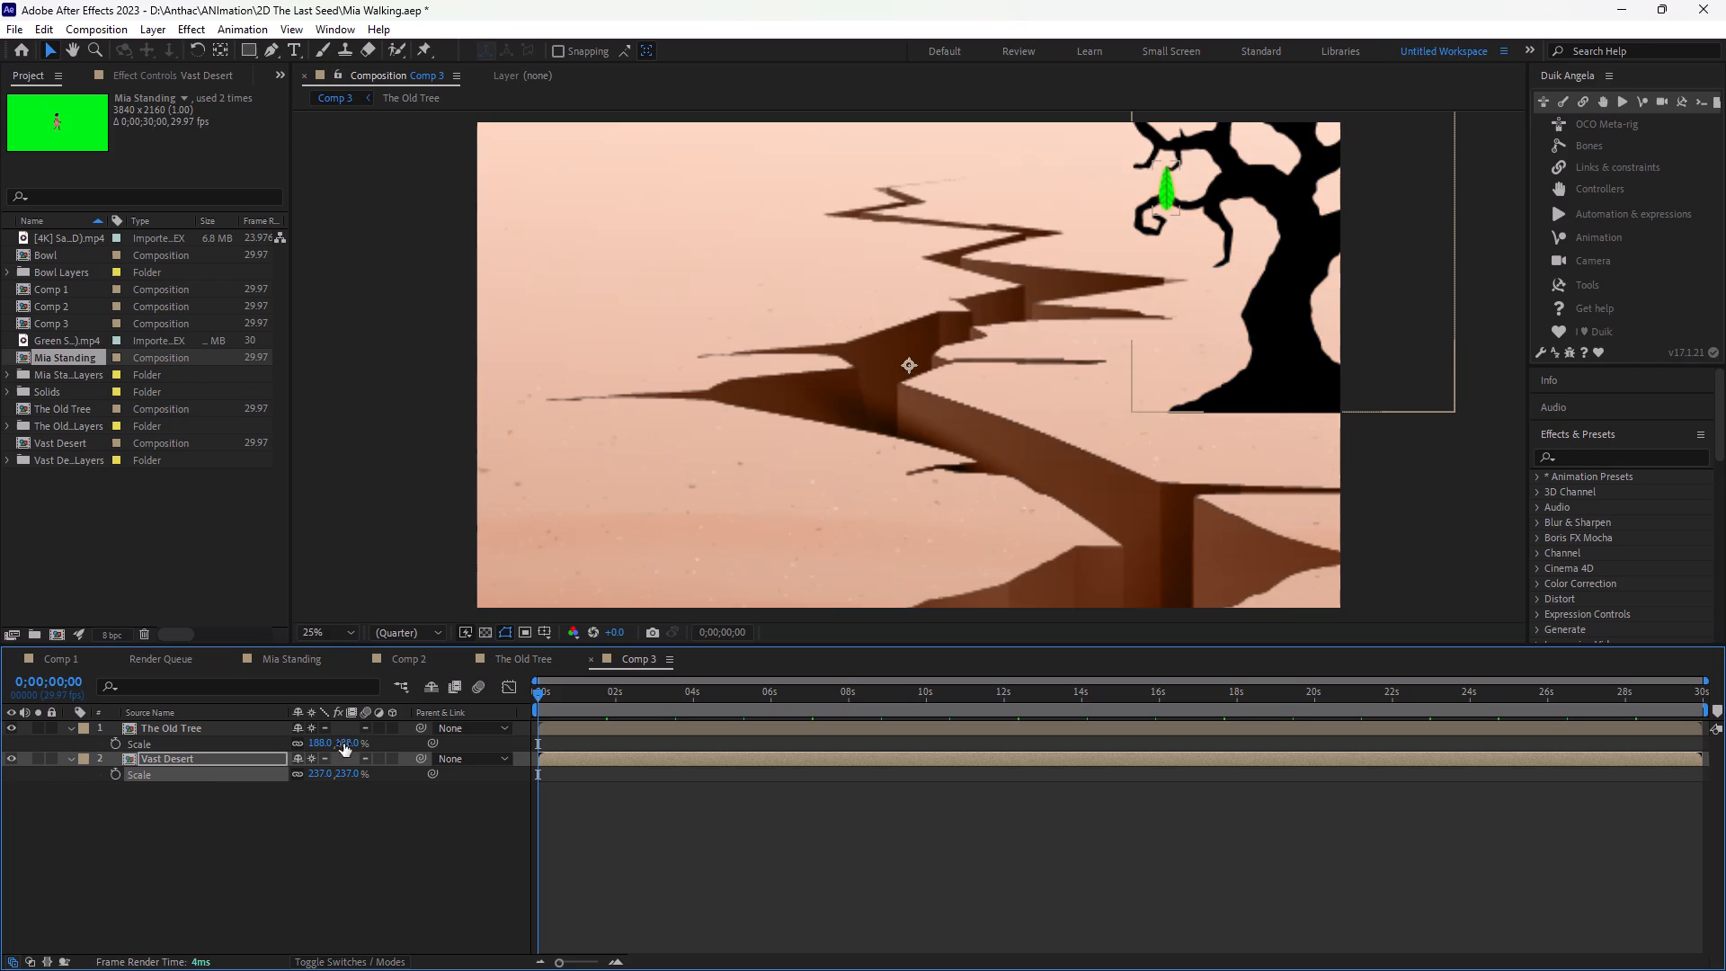
pyautogui.moveTo(313, 777); pyautogui.dragTo(388, 758)
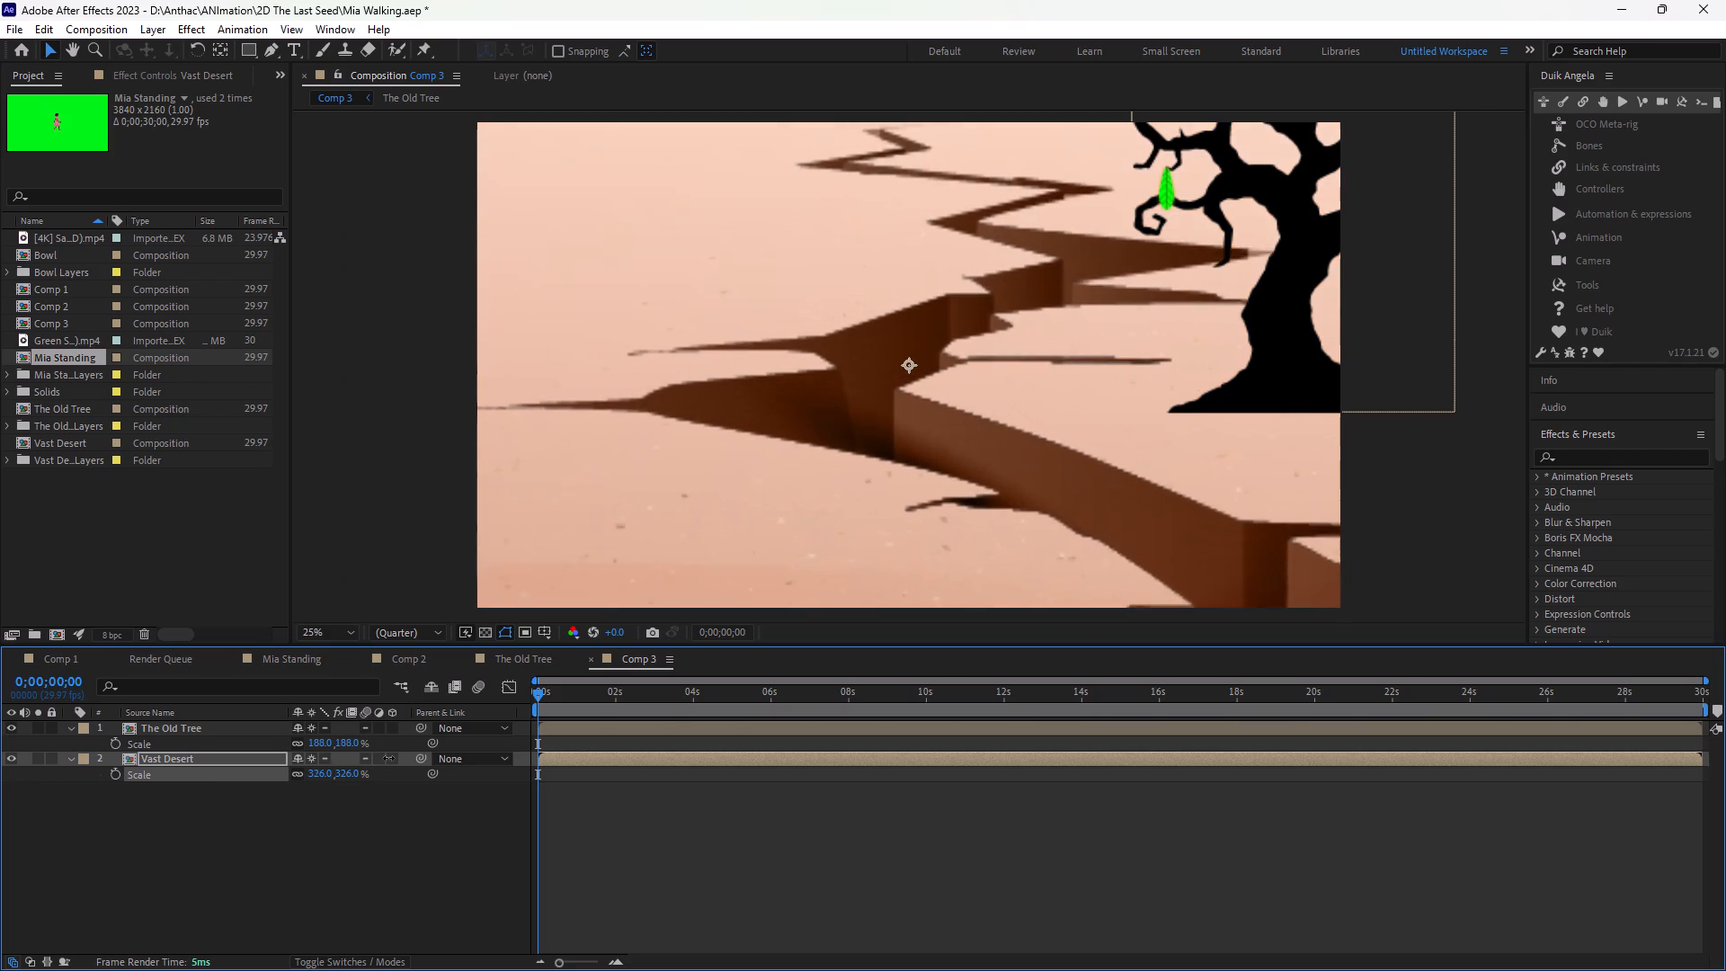
pyautogui.moveTo(388, 758); pyautogui.dragTo(397, 752)
# Shift the Vast Desert layer left to an X position of -2264, keeping Y at 1080, so mostly uncracked ground fills the frame.
pyautogui.press('p')
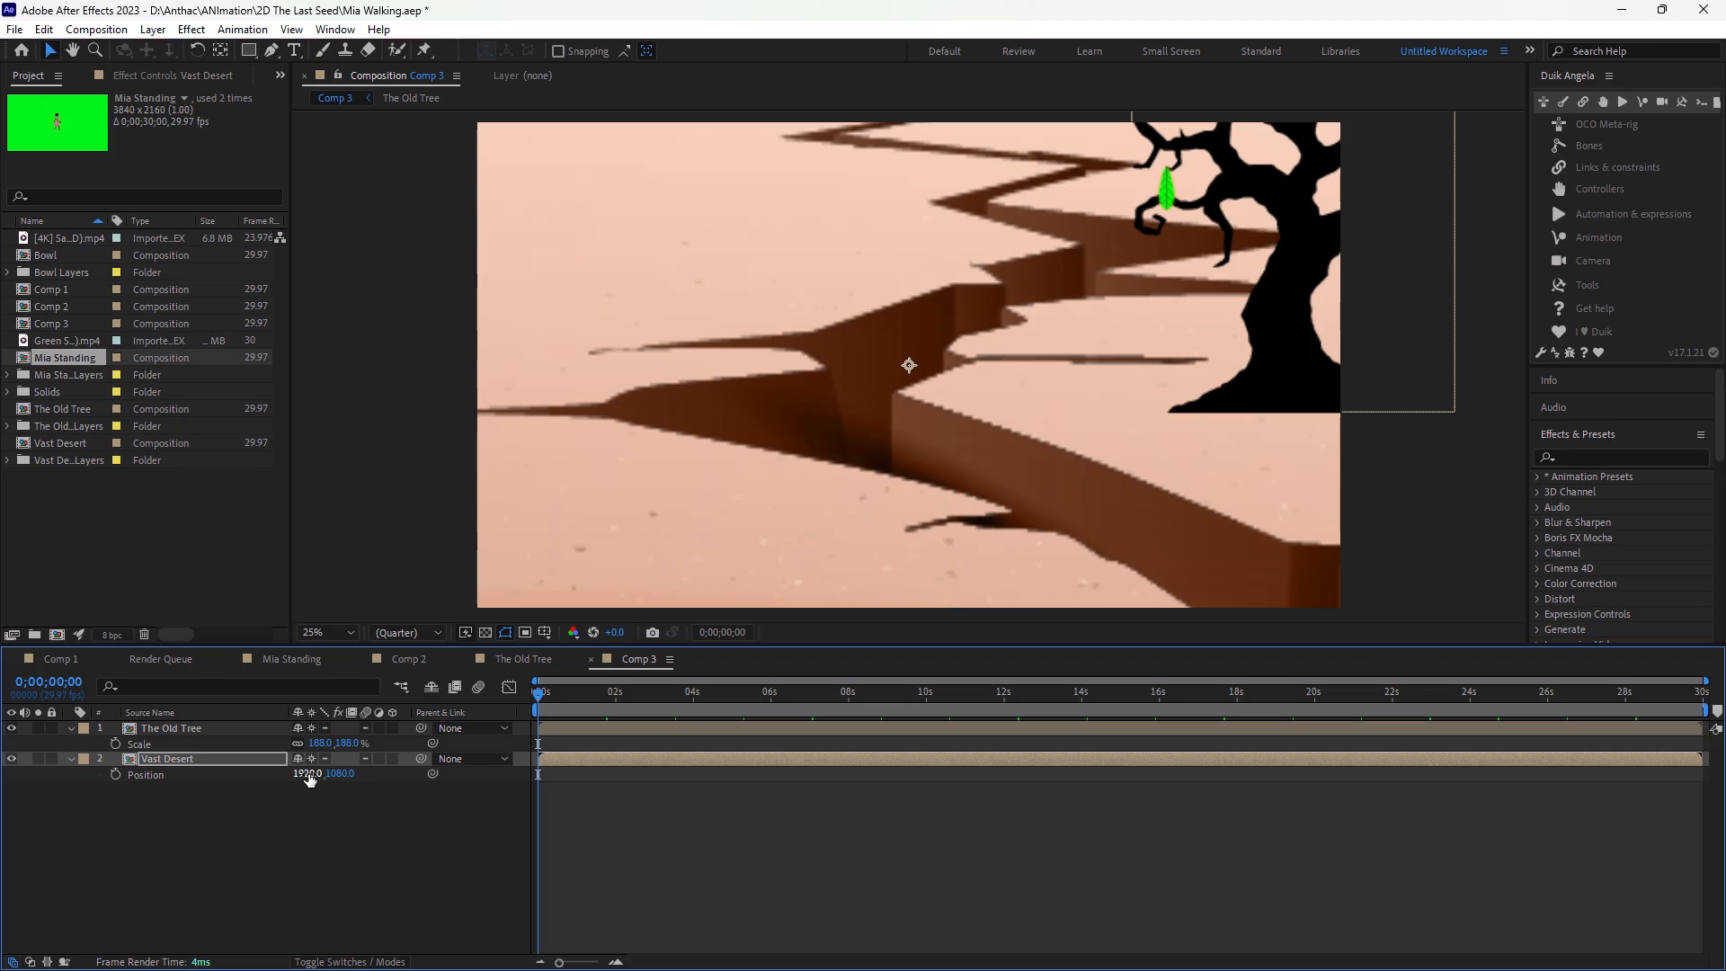
pyautogui.moveTo(308, 774); pyautogui.dragTo(24, 731)
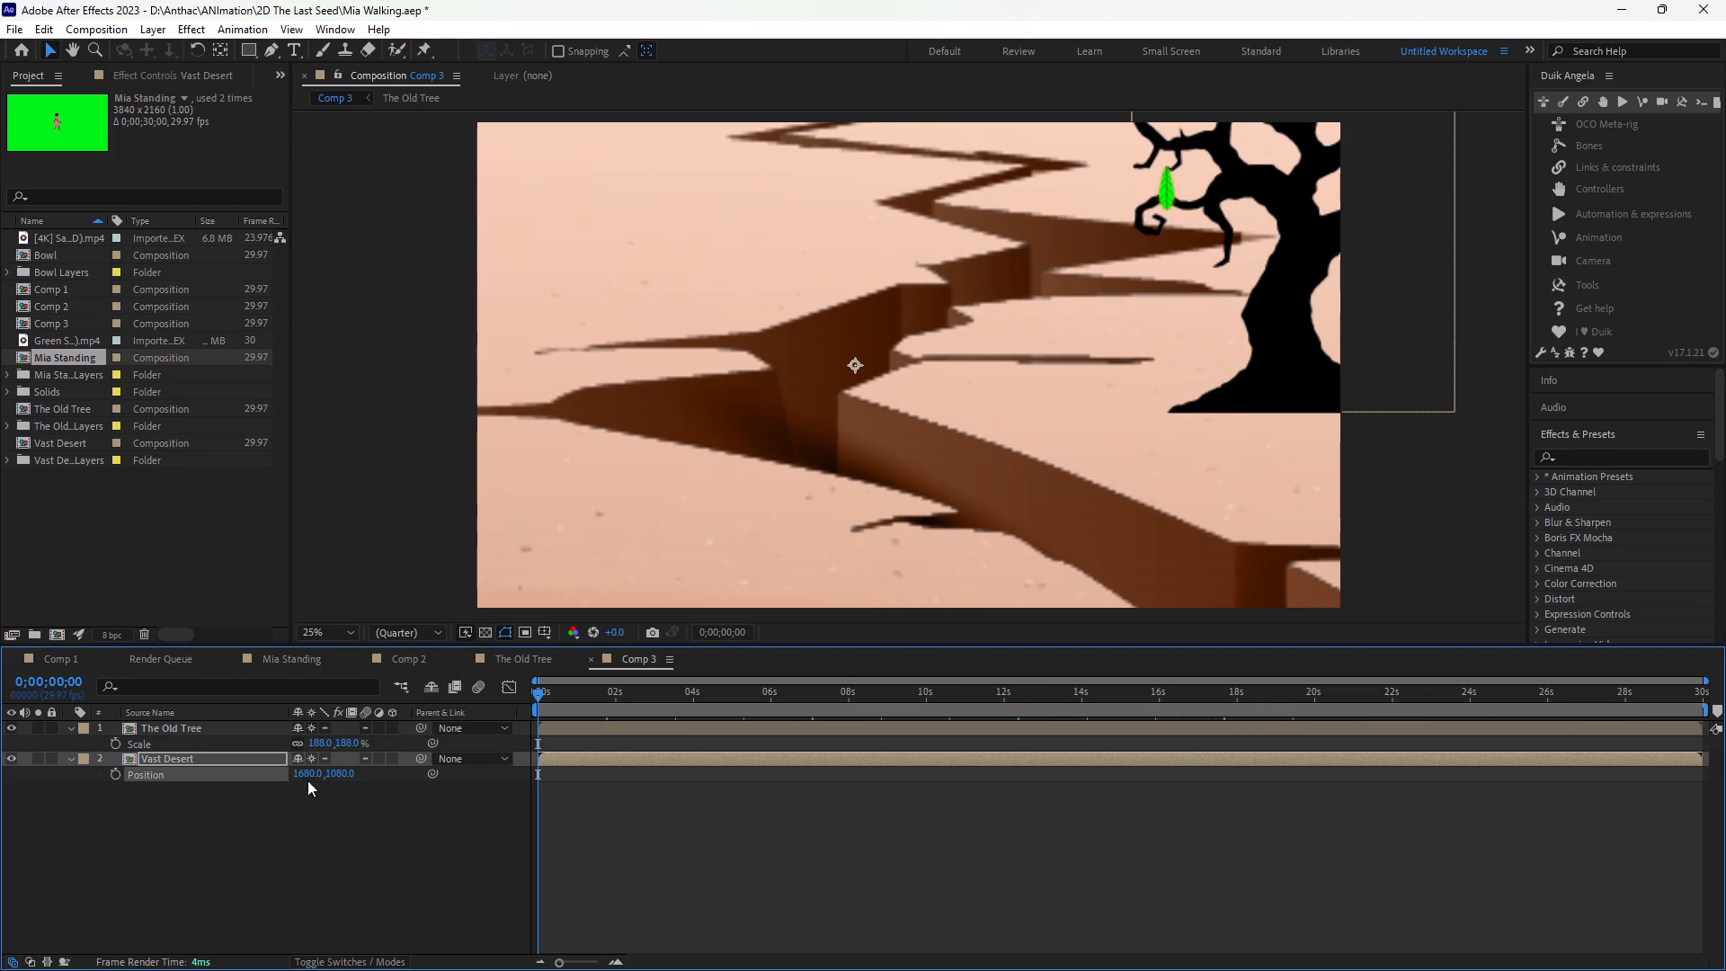
pyautogui.moveTo(307, 773); pyautogui.dragTo(0, 776)
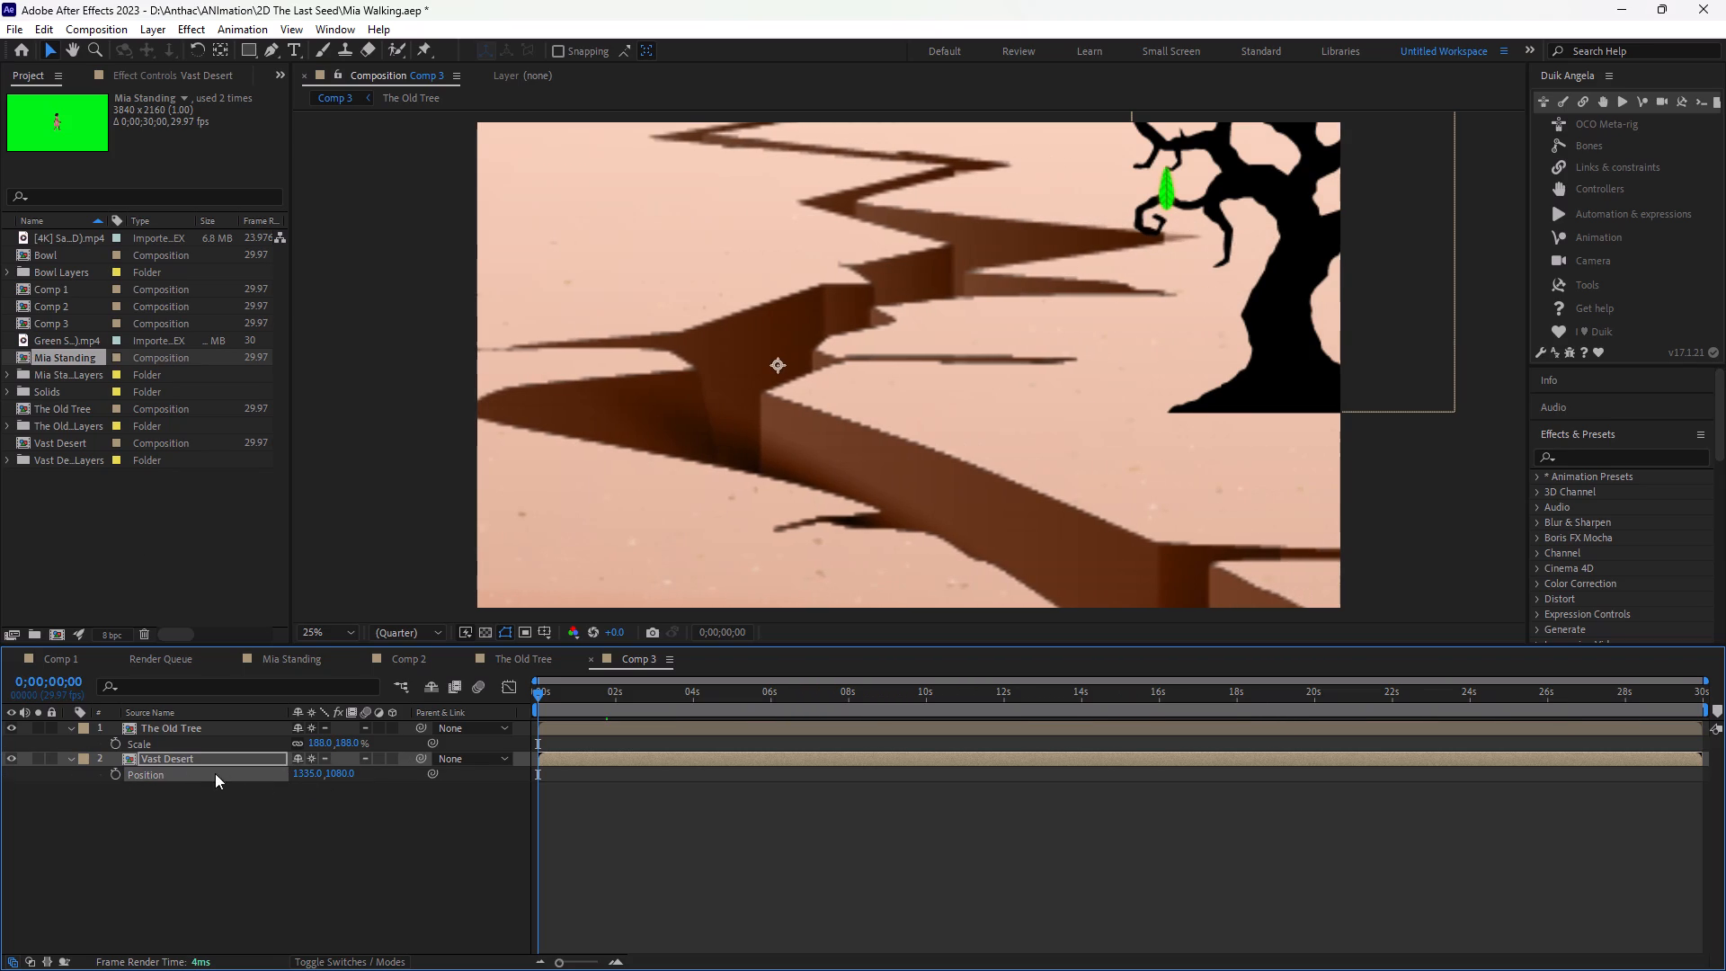
pyautogui.moveTo(308, 775); pyautogui.dragTo(51, 788)
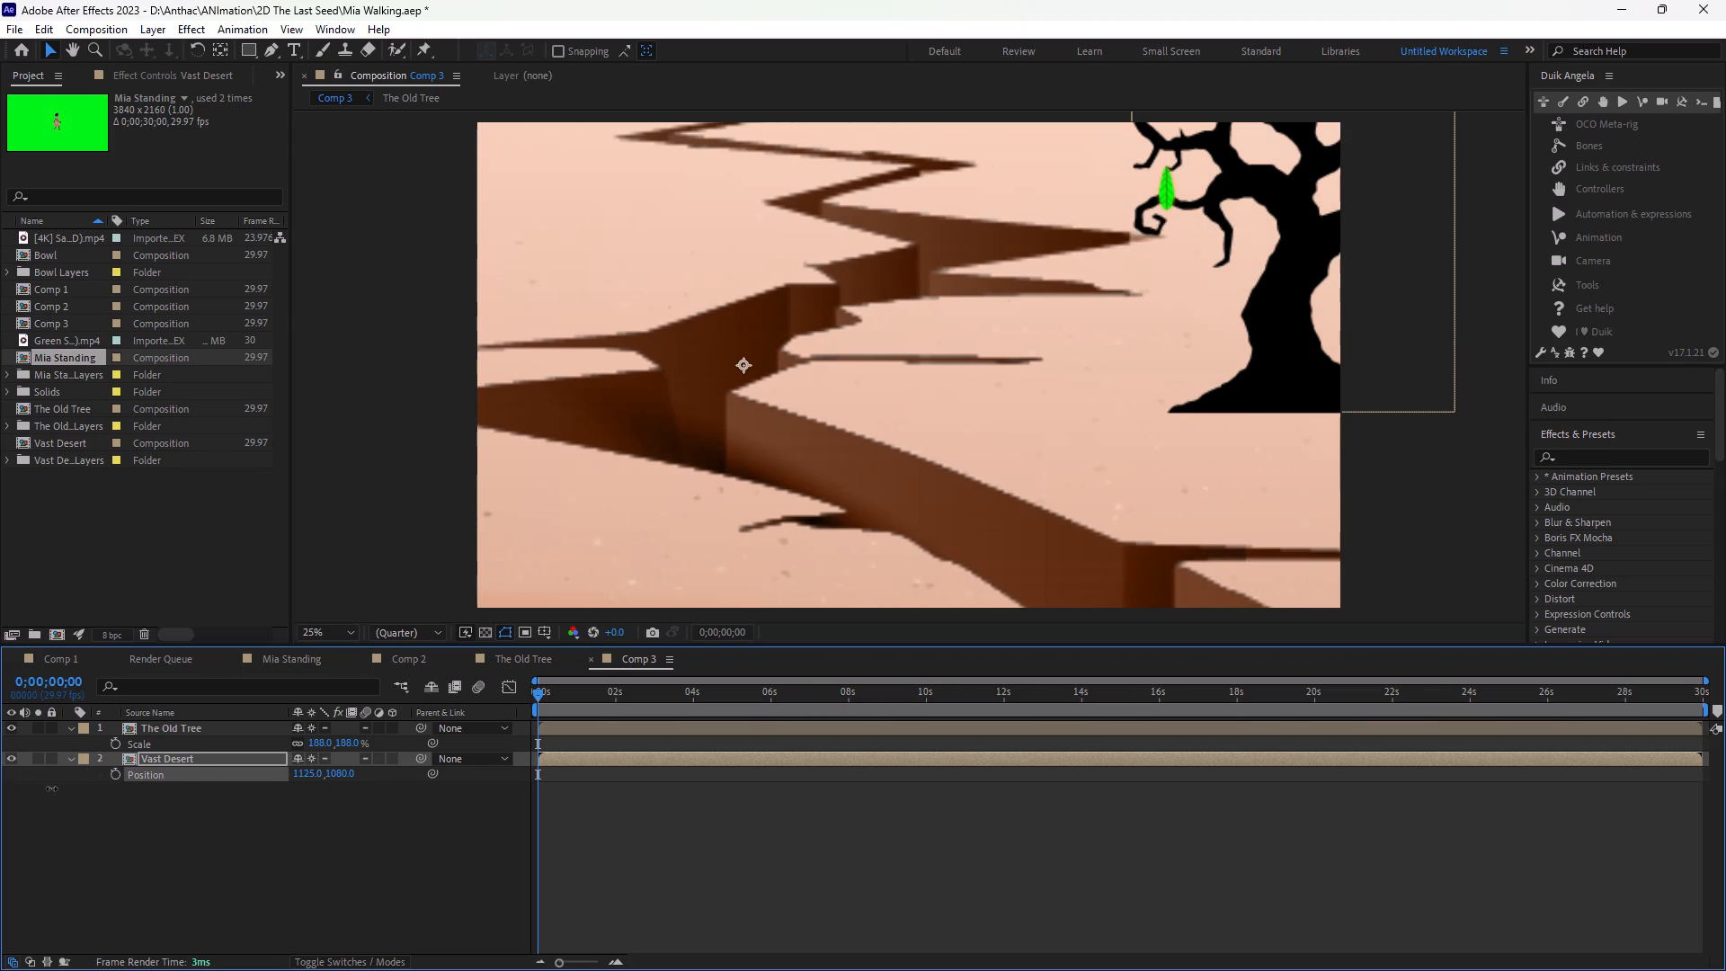
pyautogui.moveTo(51, 788); pyautogui.dragTo(0, 819)
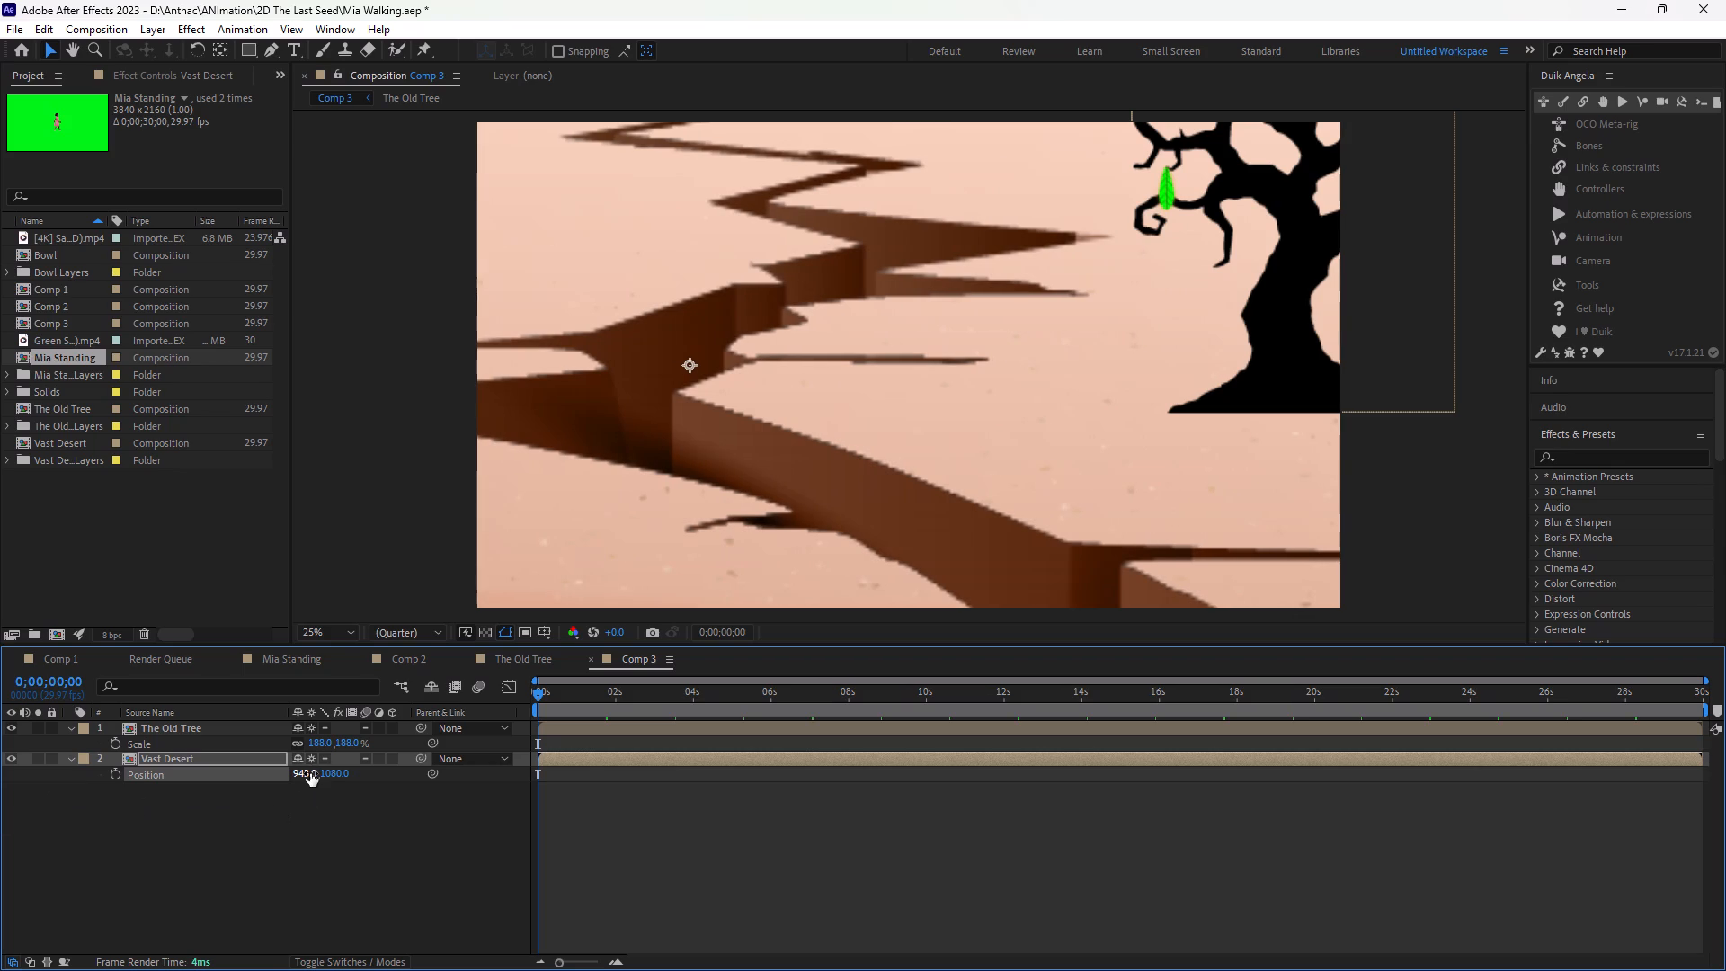
pyautogui.moveTo(310, 775); pyautogui.dragTo(0, 801)
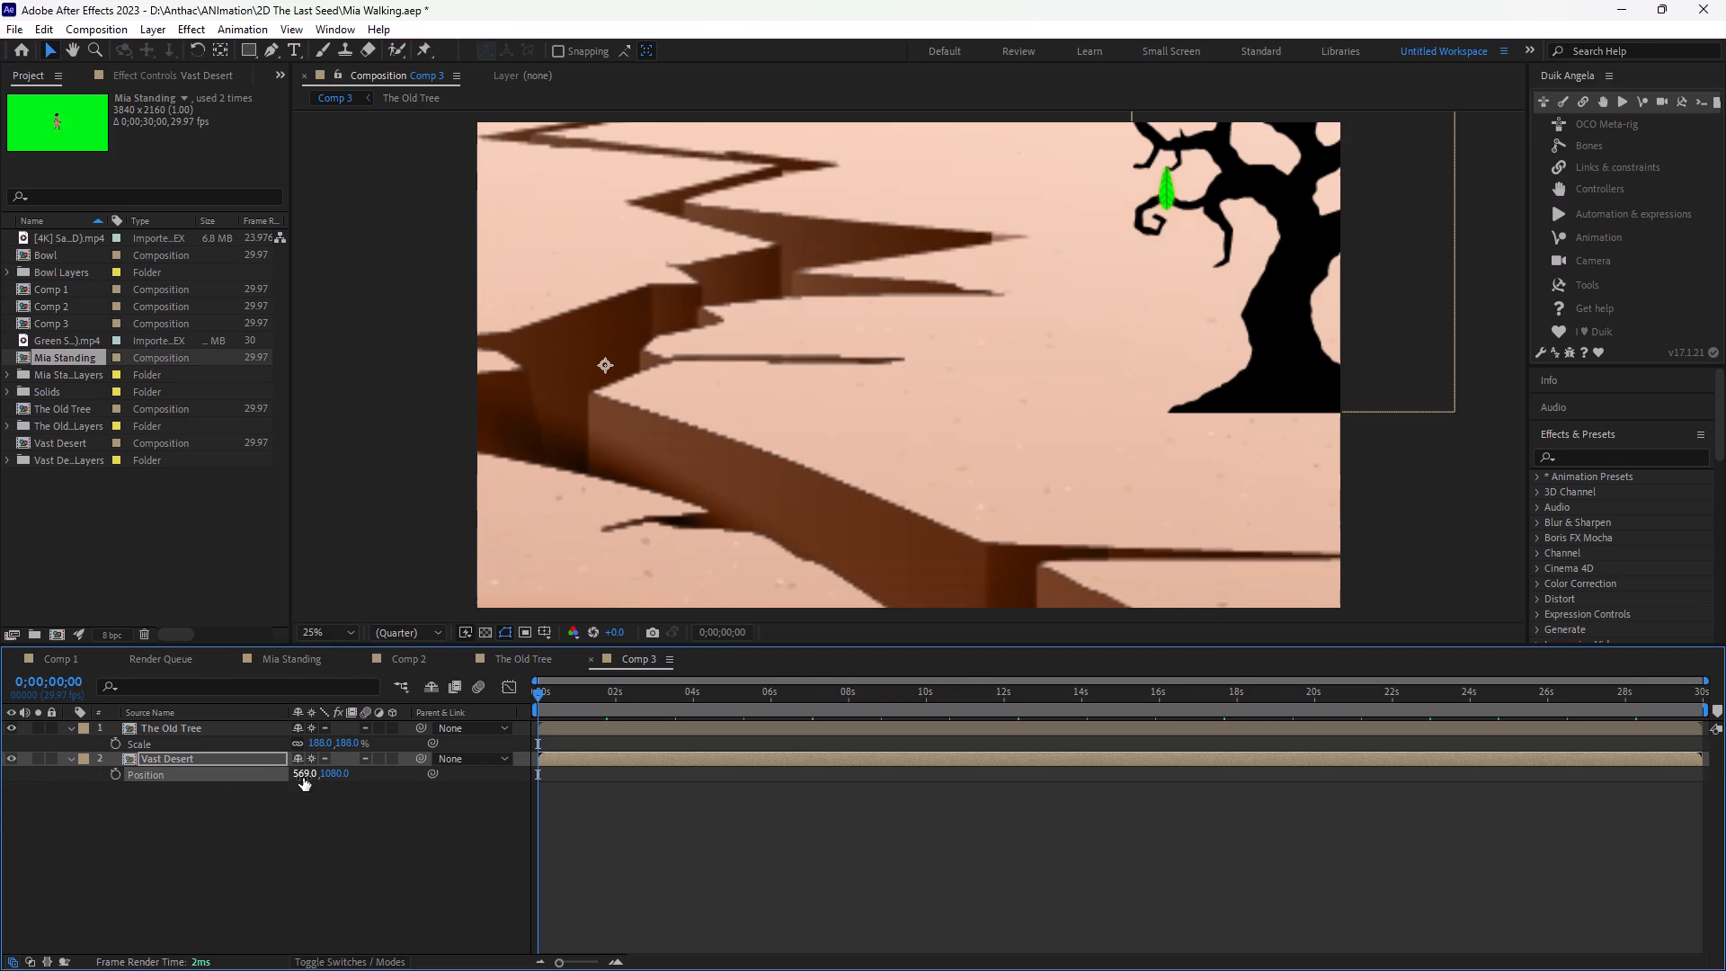
pyautogui.moveTo(303, 775); pyautogui.dragTo(29, 779)
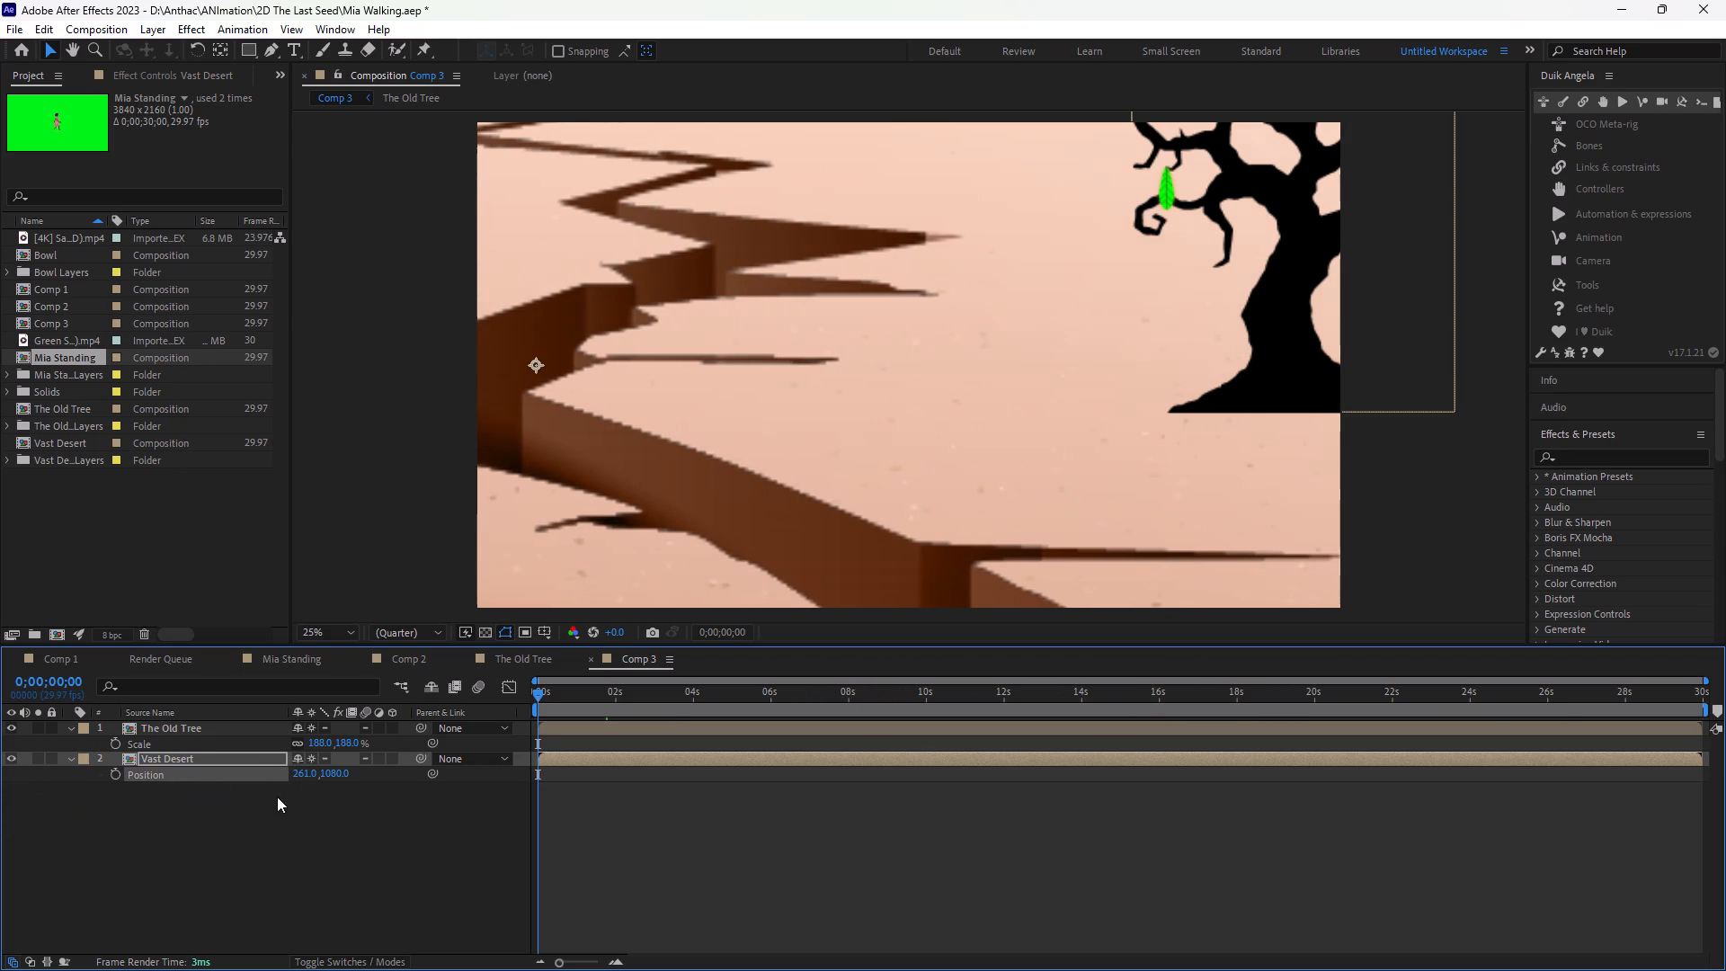
pyautogui.moveTo(308, 772); pyautogui.dragTo(0, 788)
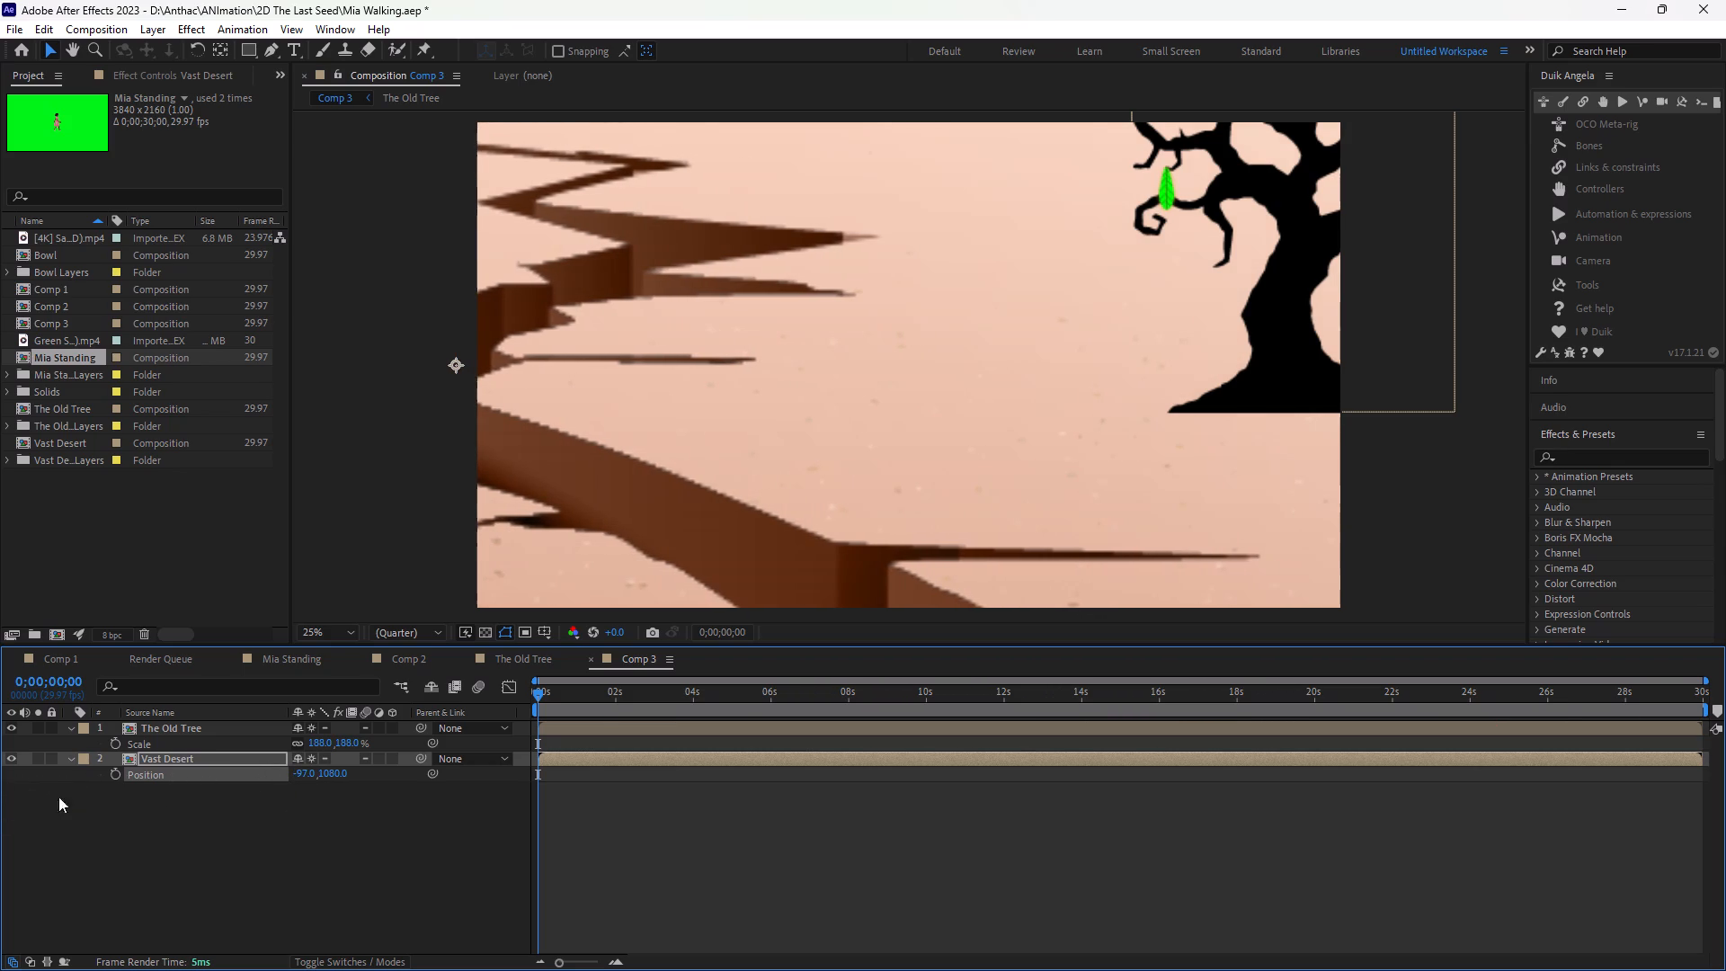
pyautogui.moveTo(304, 774); pyautogui.dragTo(89, 781)
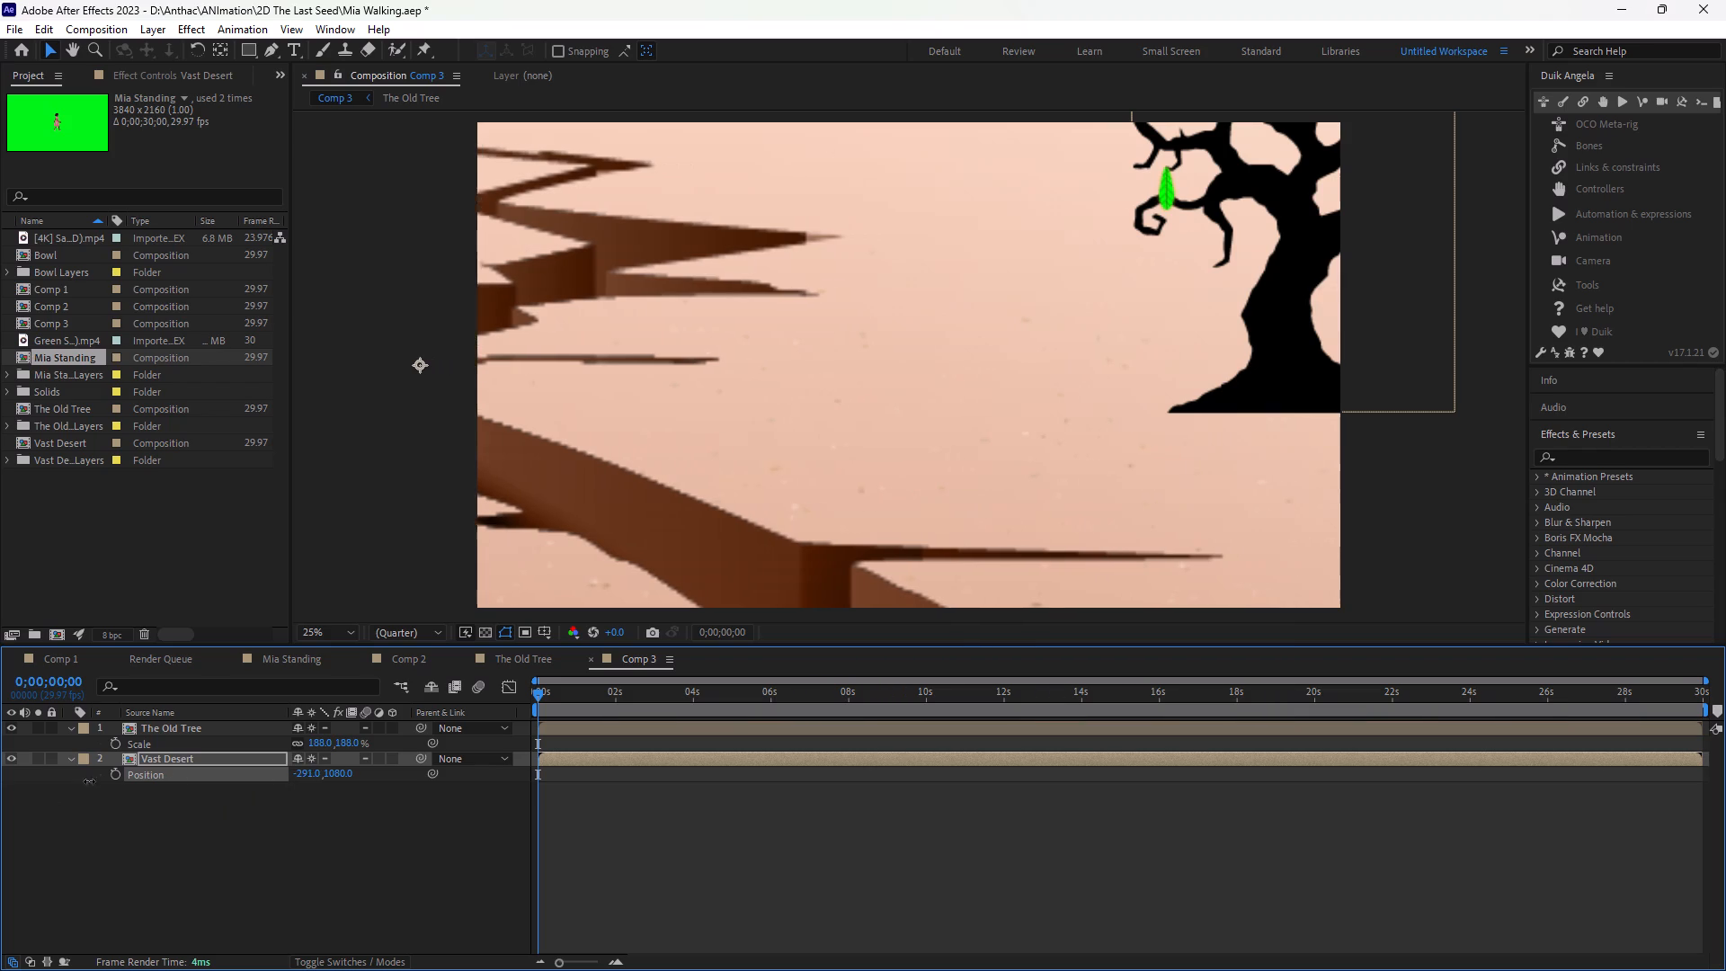
pyautogui.moveTo(89, 781); pyautogui.dragTo(22, 784)
pyautogui.moveTo(308, 776); pyautogui.dragTo(233, 788)
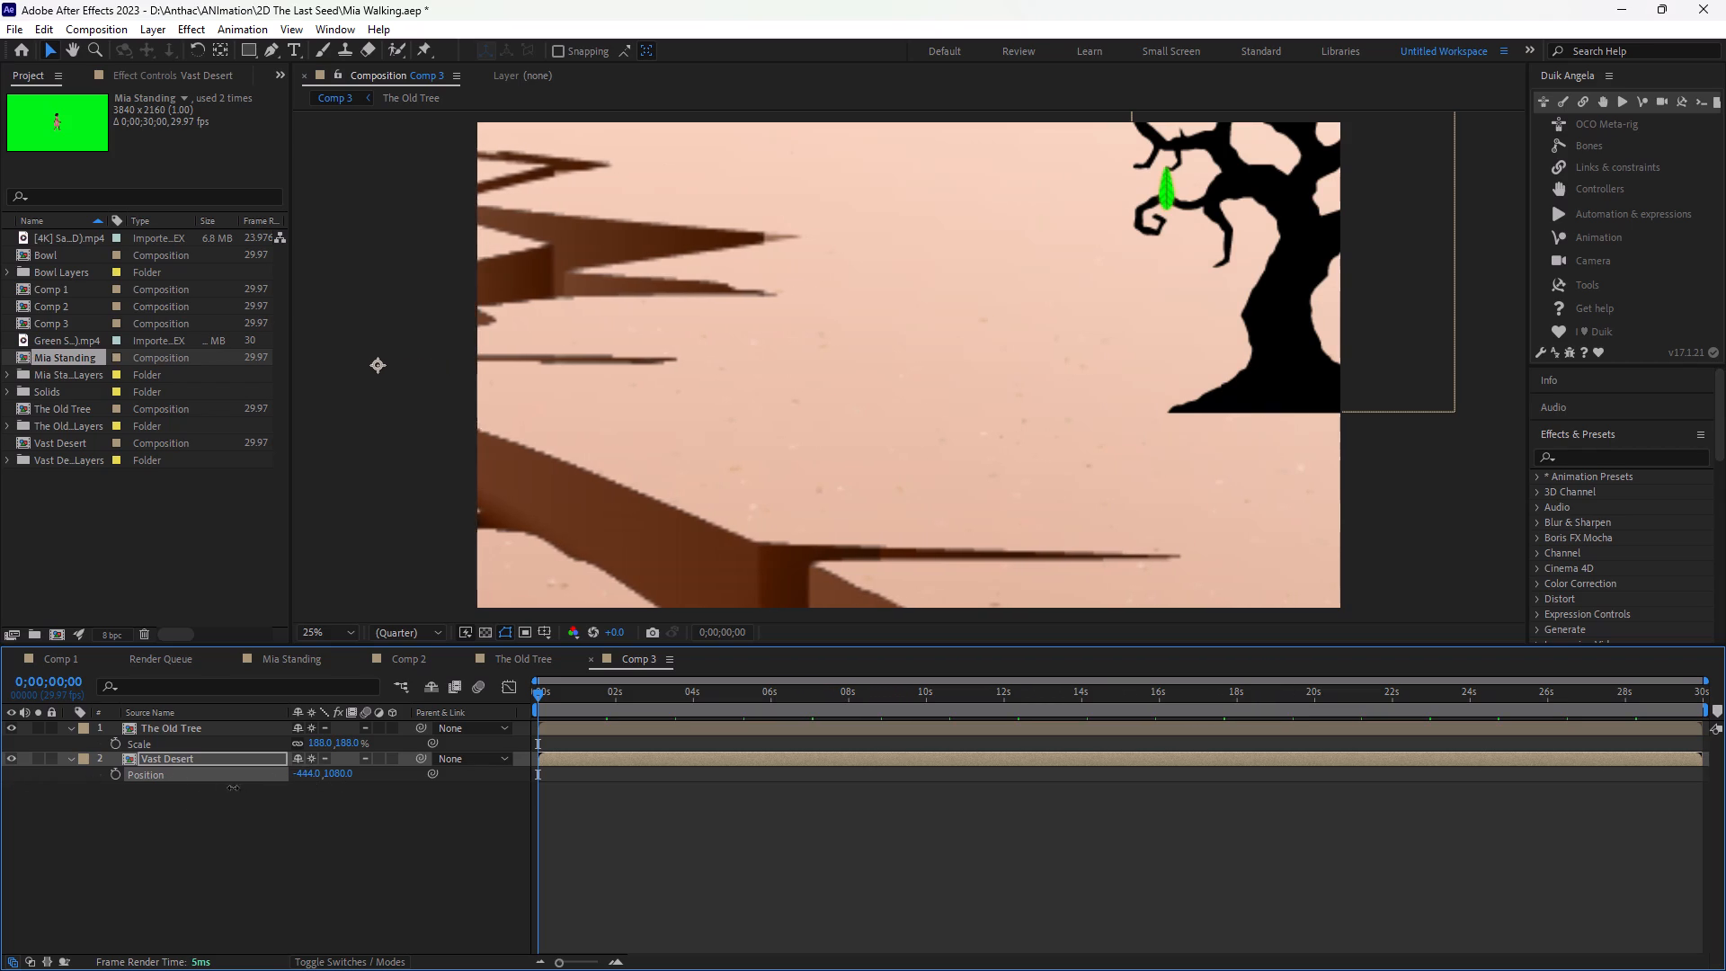
pyautogui.moveTo(233, 788); pyautogui.dragTo(0, 800)
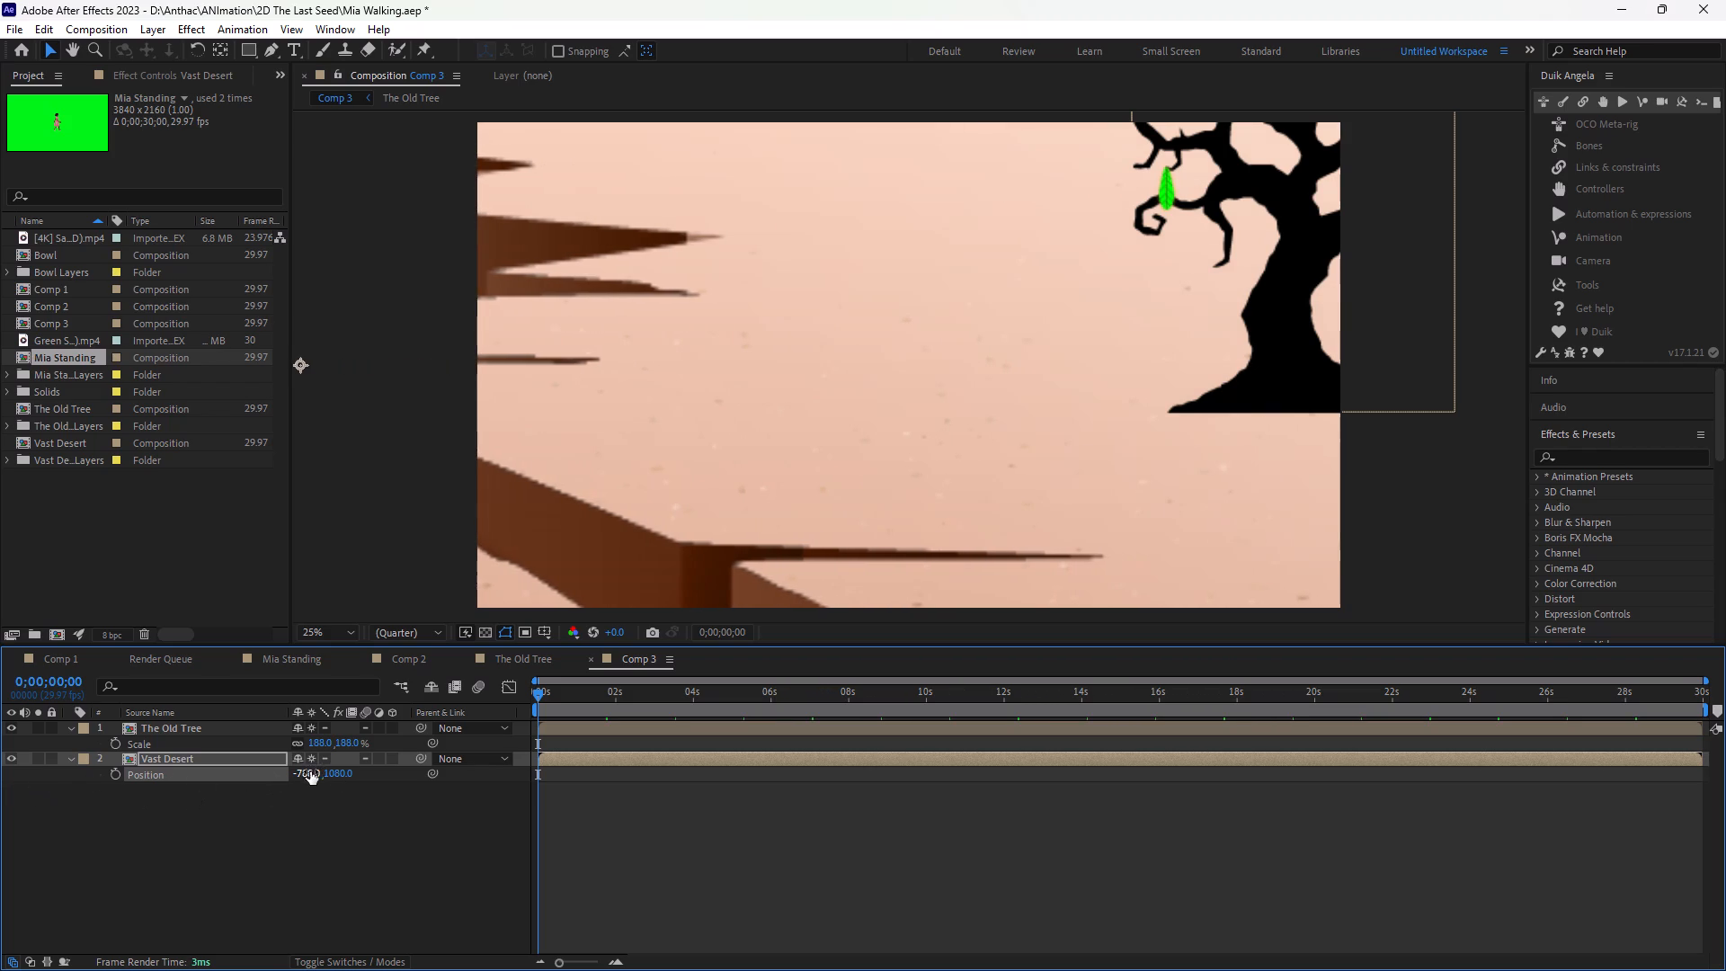
pyautogui.moveTo(310, 771); pyautogui.dragTo(0, 766)
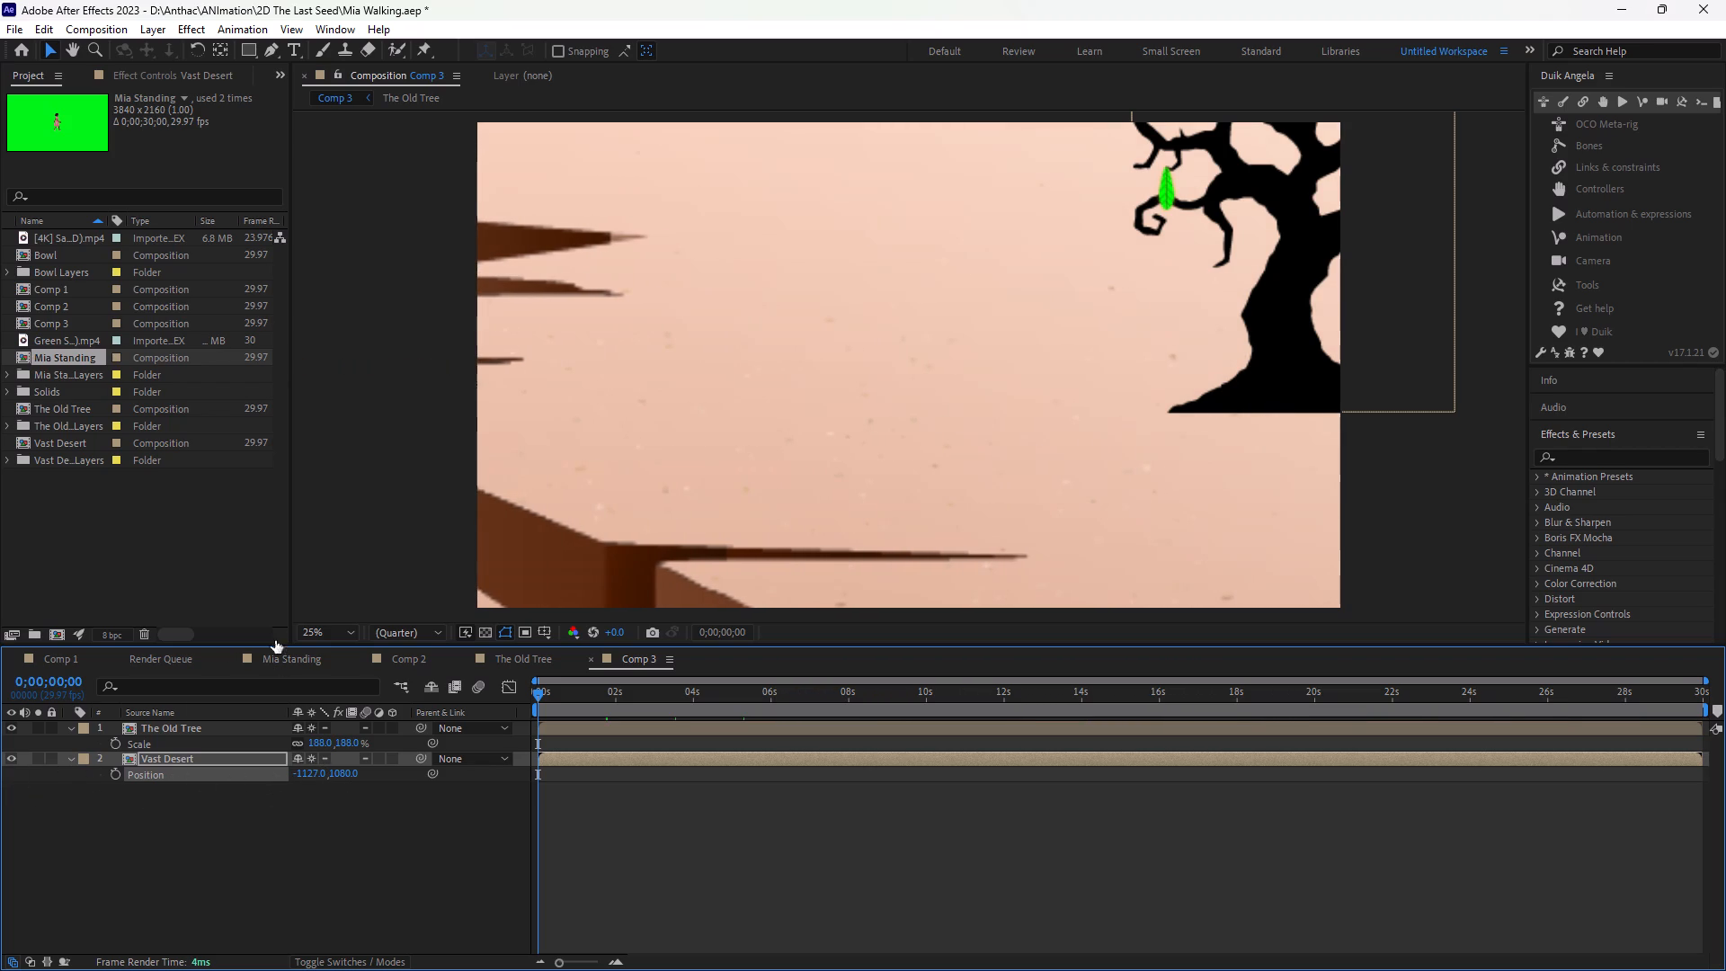
pyautogui.moveTo(313, 770); pyautogui.dragTo(88, 801)
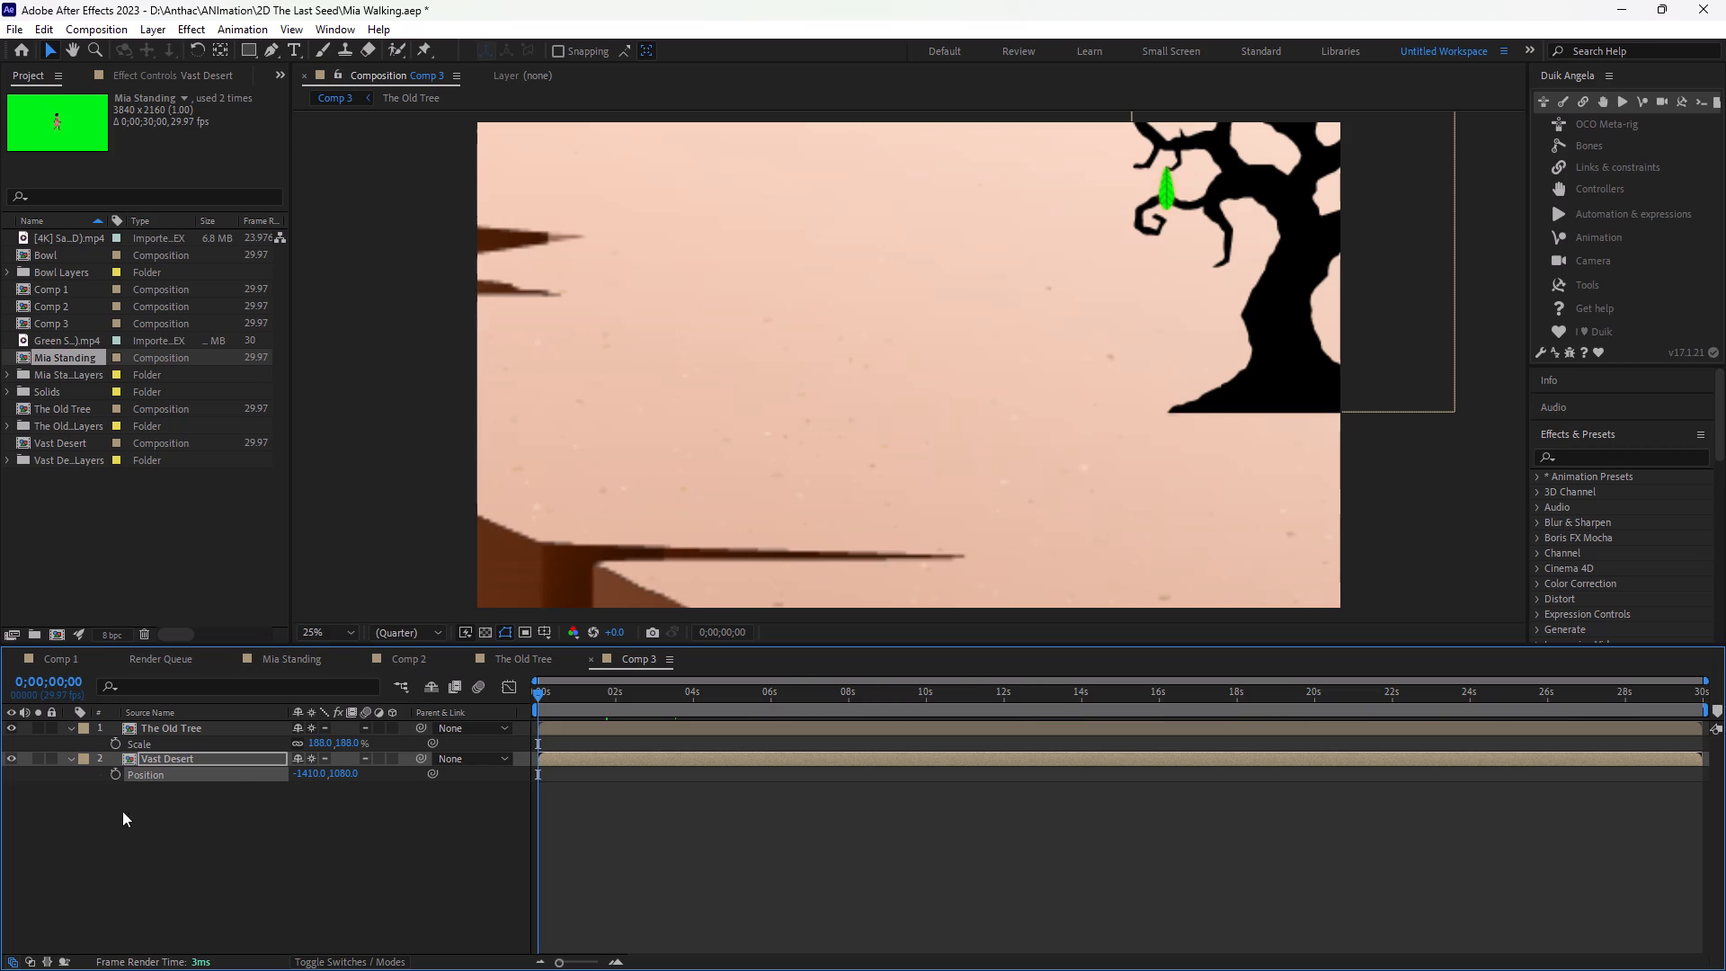
pyautogui.moveTo(318, 775); pyautogui.dragTo(275, 782)
pyautogui.moveTo(275, 782); pyautogui.dragTo(6, 795)
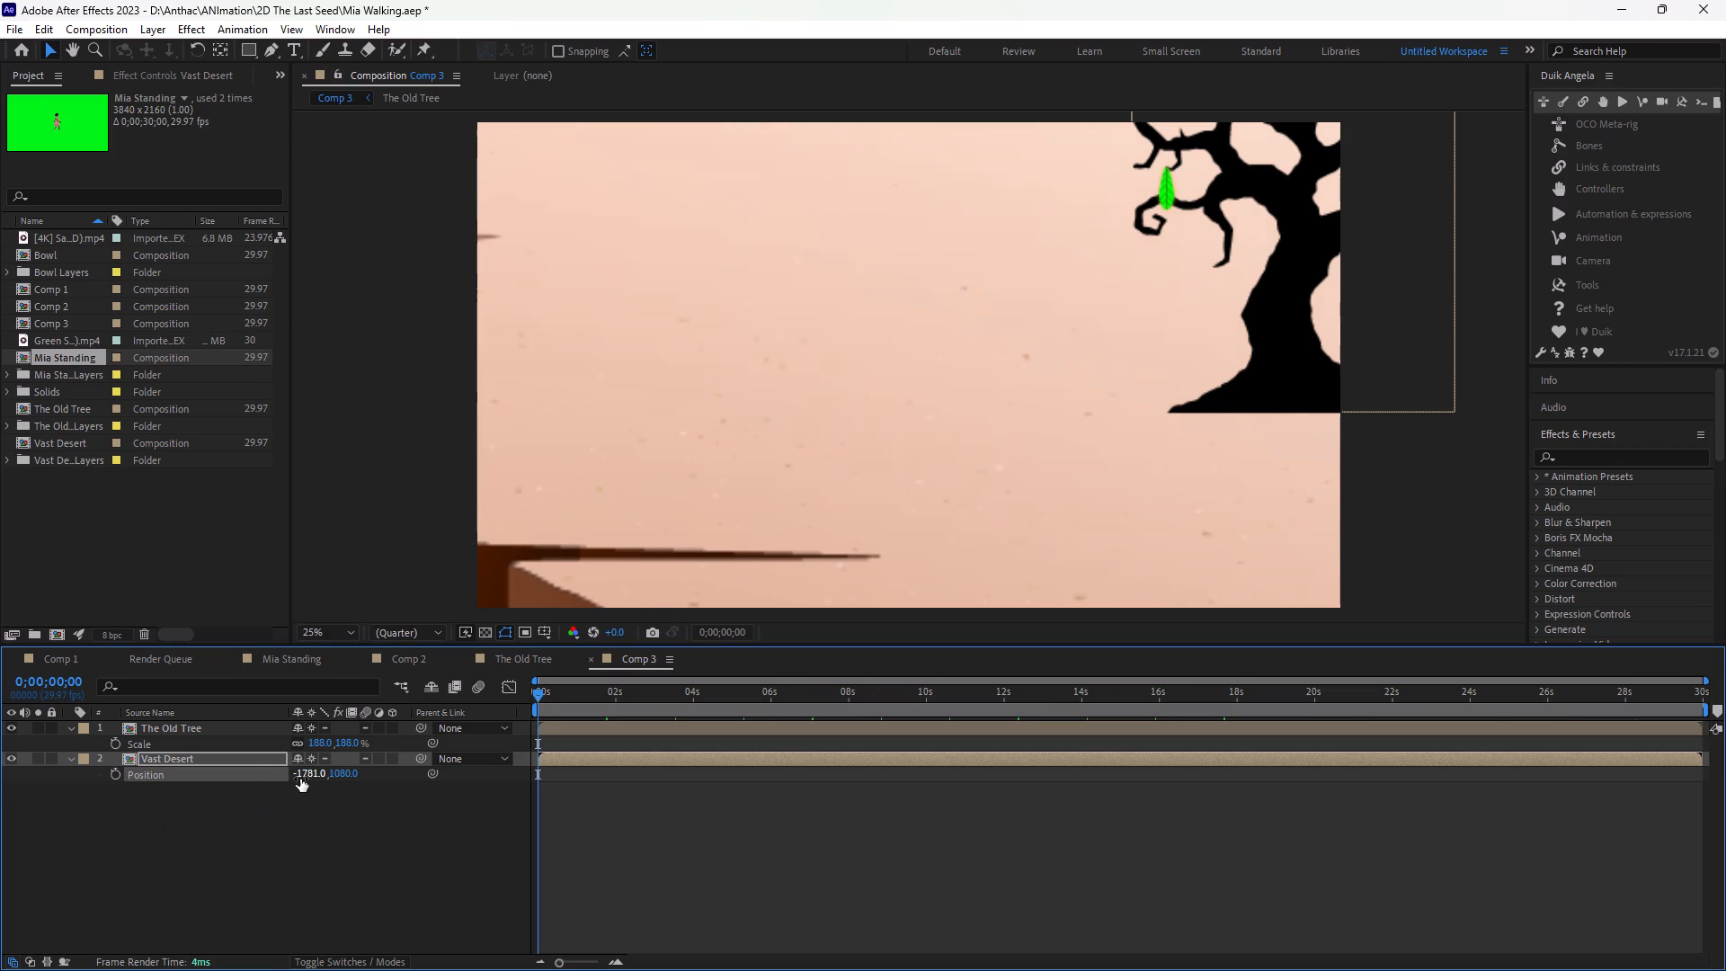
pyautogui.moveTo(300, 779); pyautogui.dragTo(71, 787)
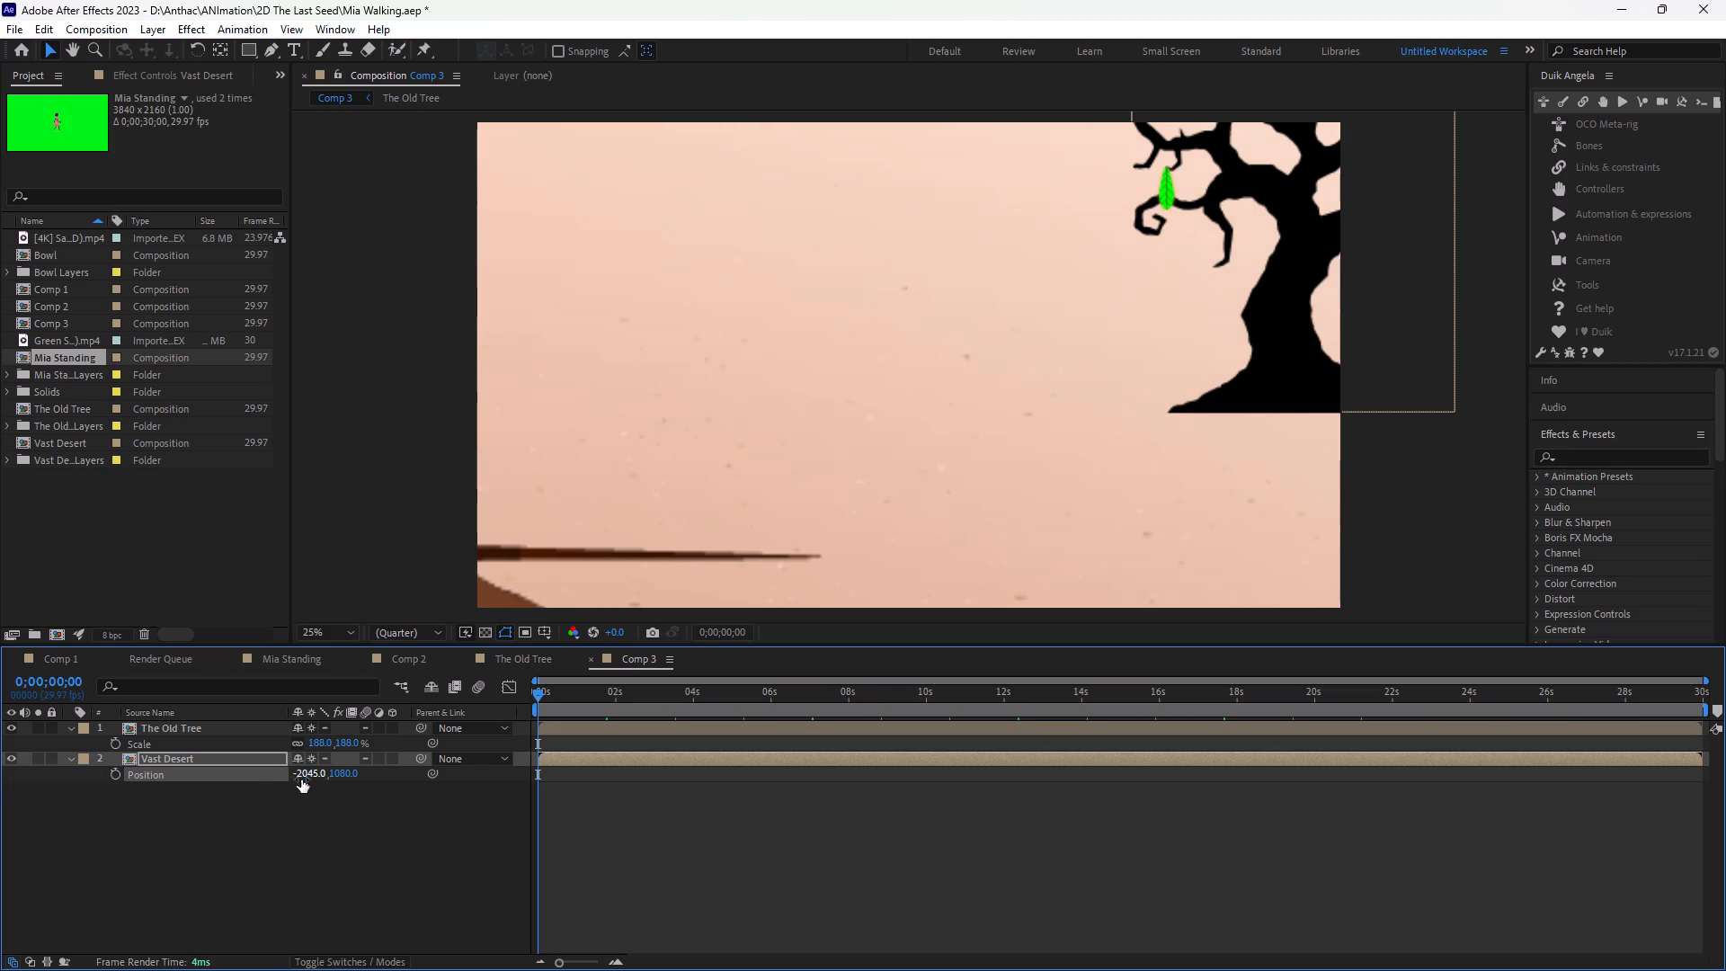
pyautogui.moveTo(310, 774); pyautogui.dragTo(140, 776)
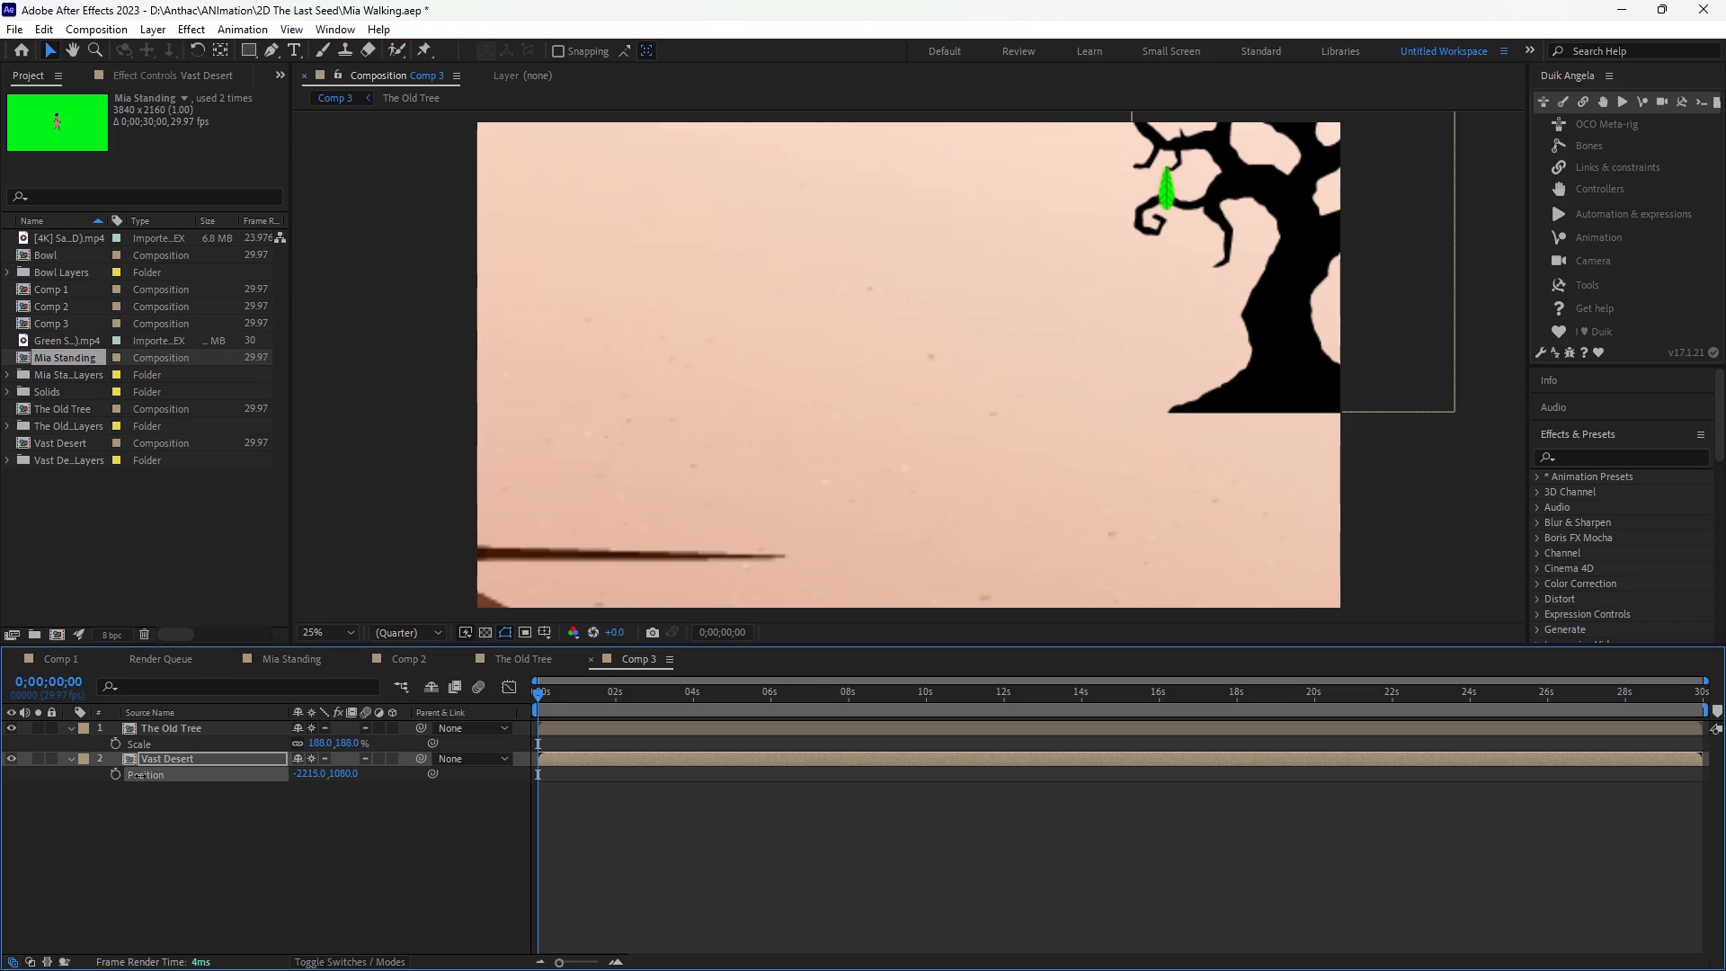
pyautogui.moveTo(140, 776); pyautogui.dragTo(113, 778)
pyautogui.moveTo(1286, 317); pyautogui.dragTo(1295, 273)
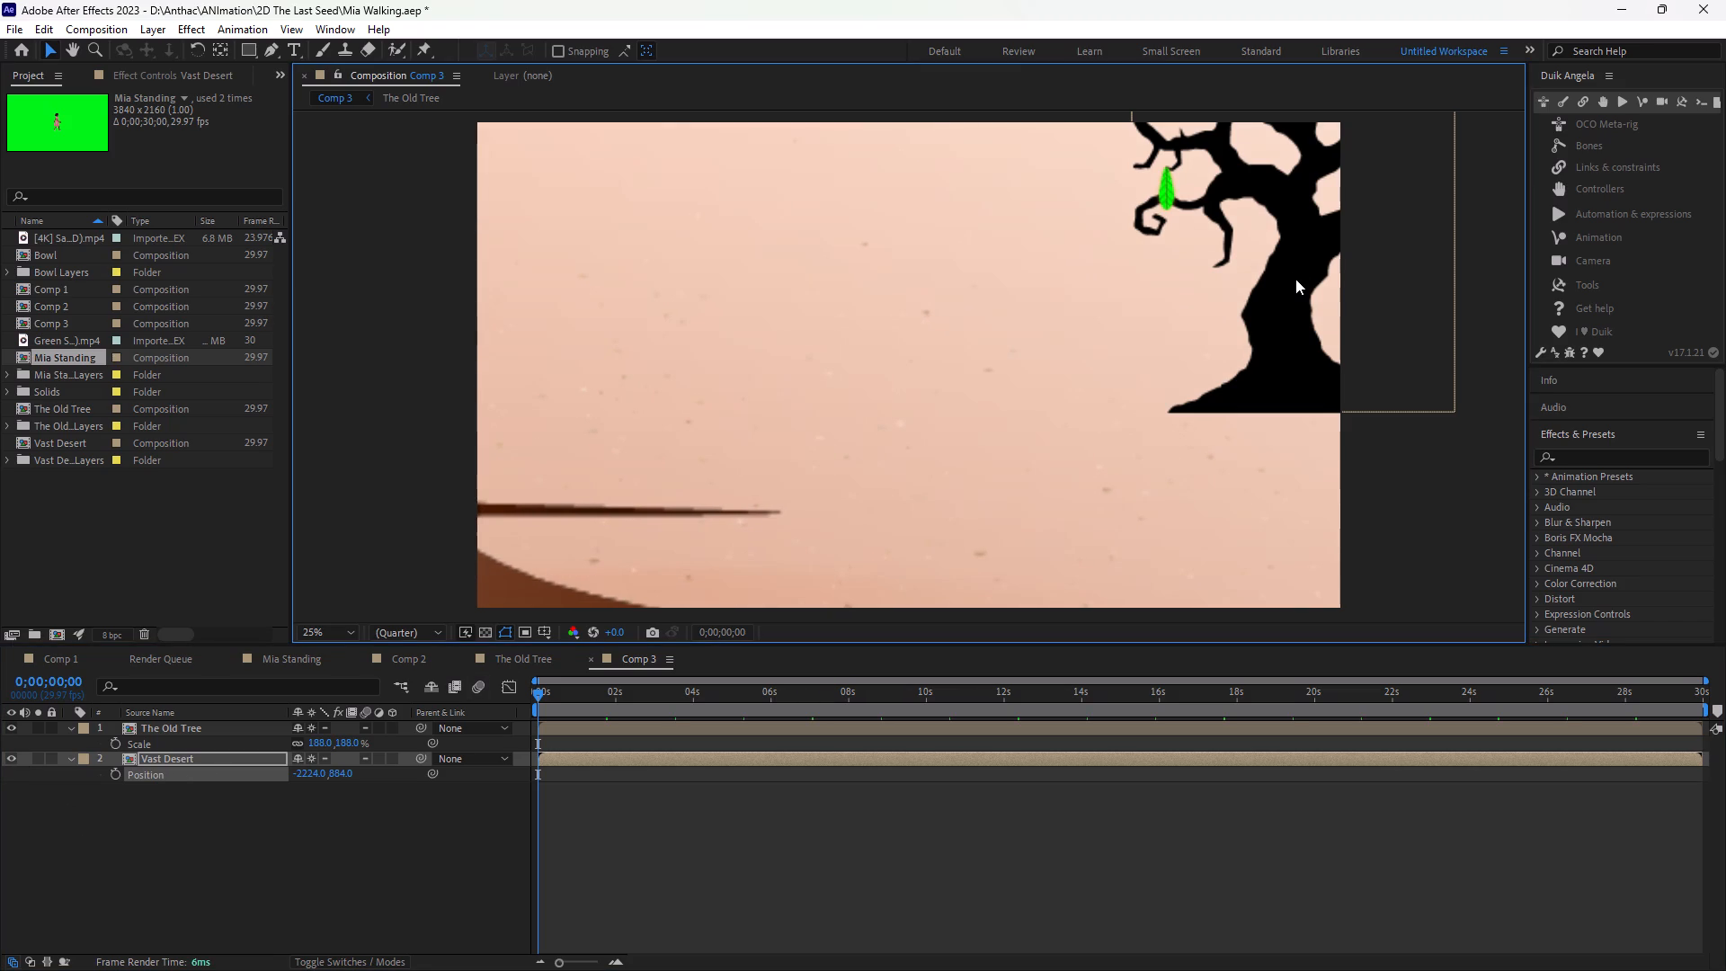
pyautogui.hotkey('ctrl', 'z')
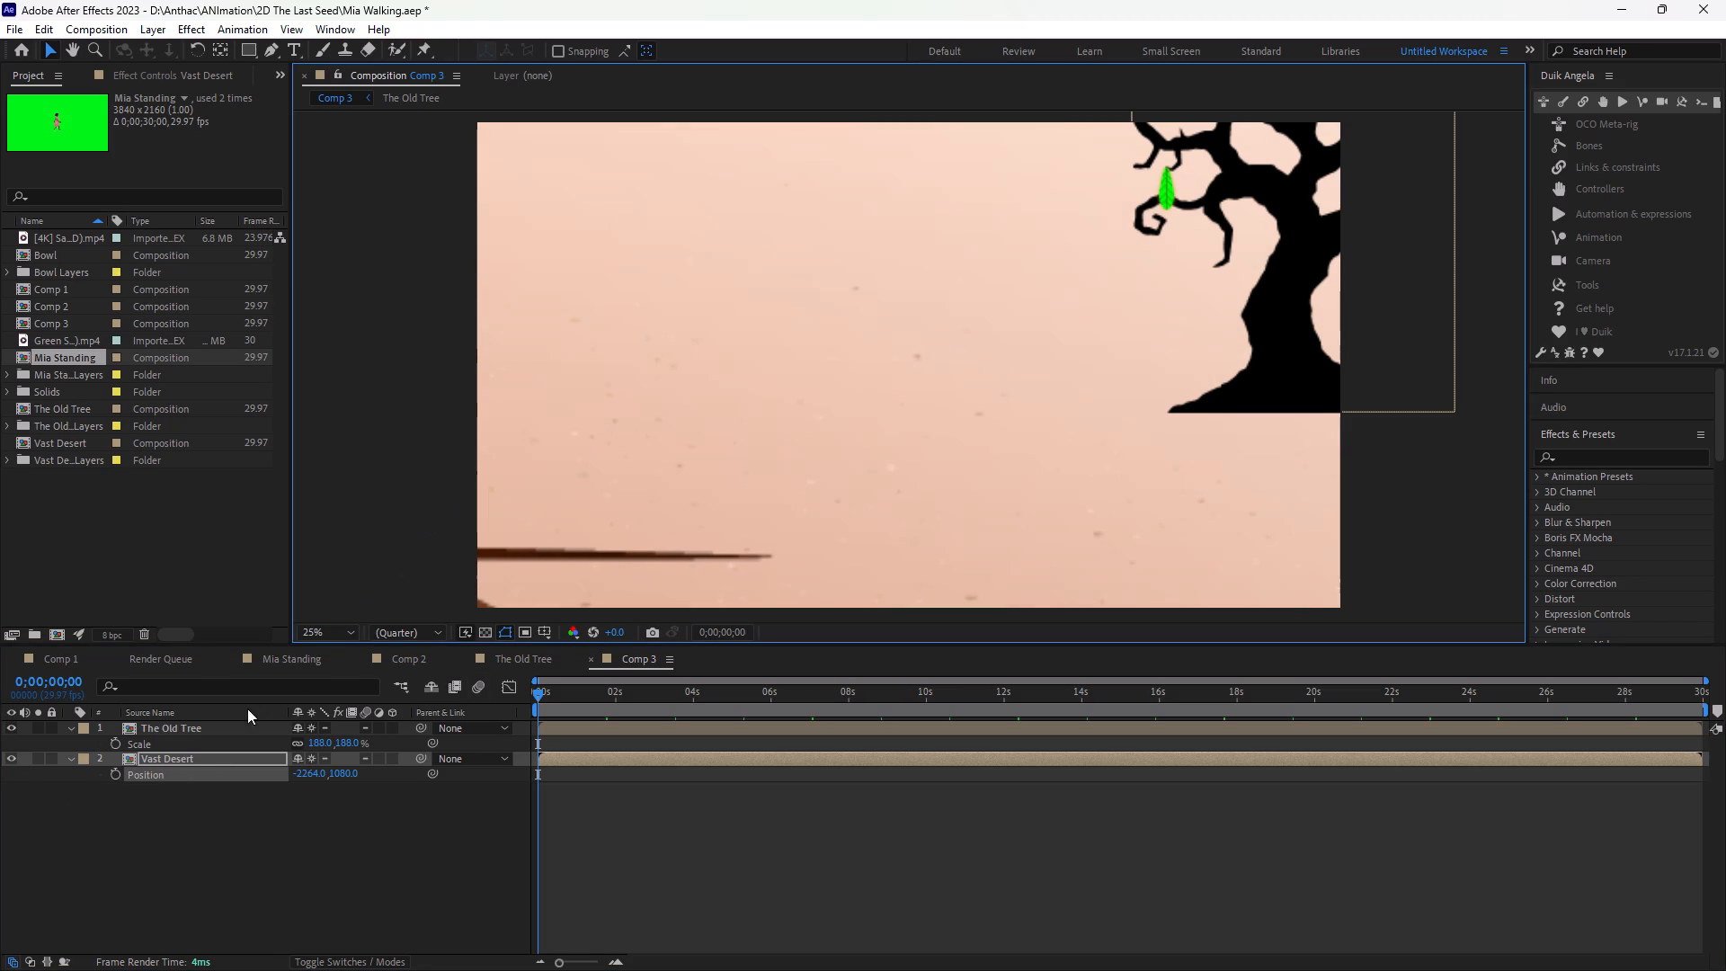
# Enlarge The Old Tree to 252% and reposition it against the frame's right edge, with its base about two-thirds down the frame.
pyautogui.click(210, 735)
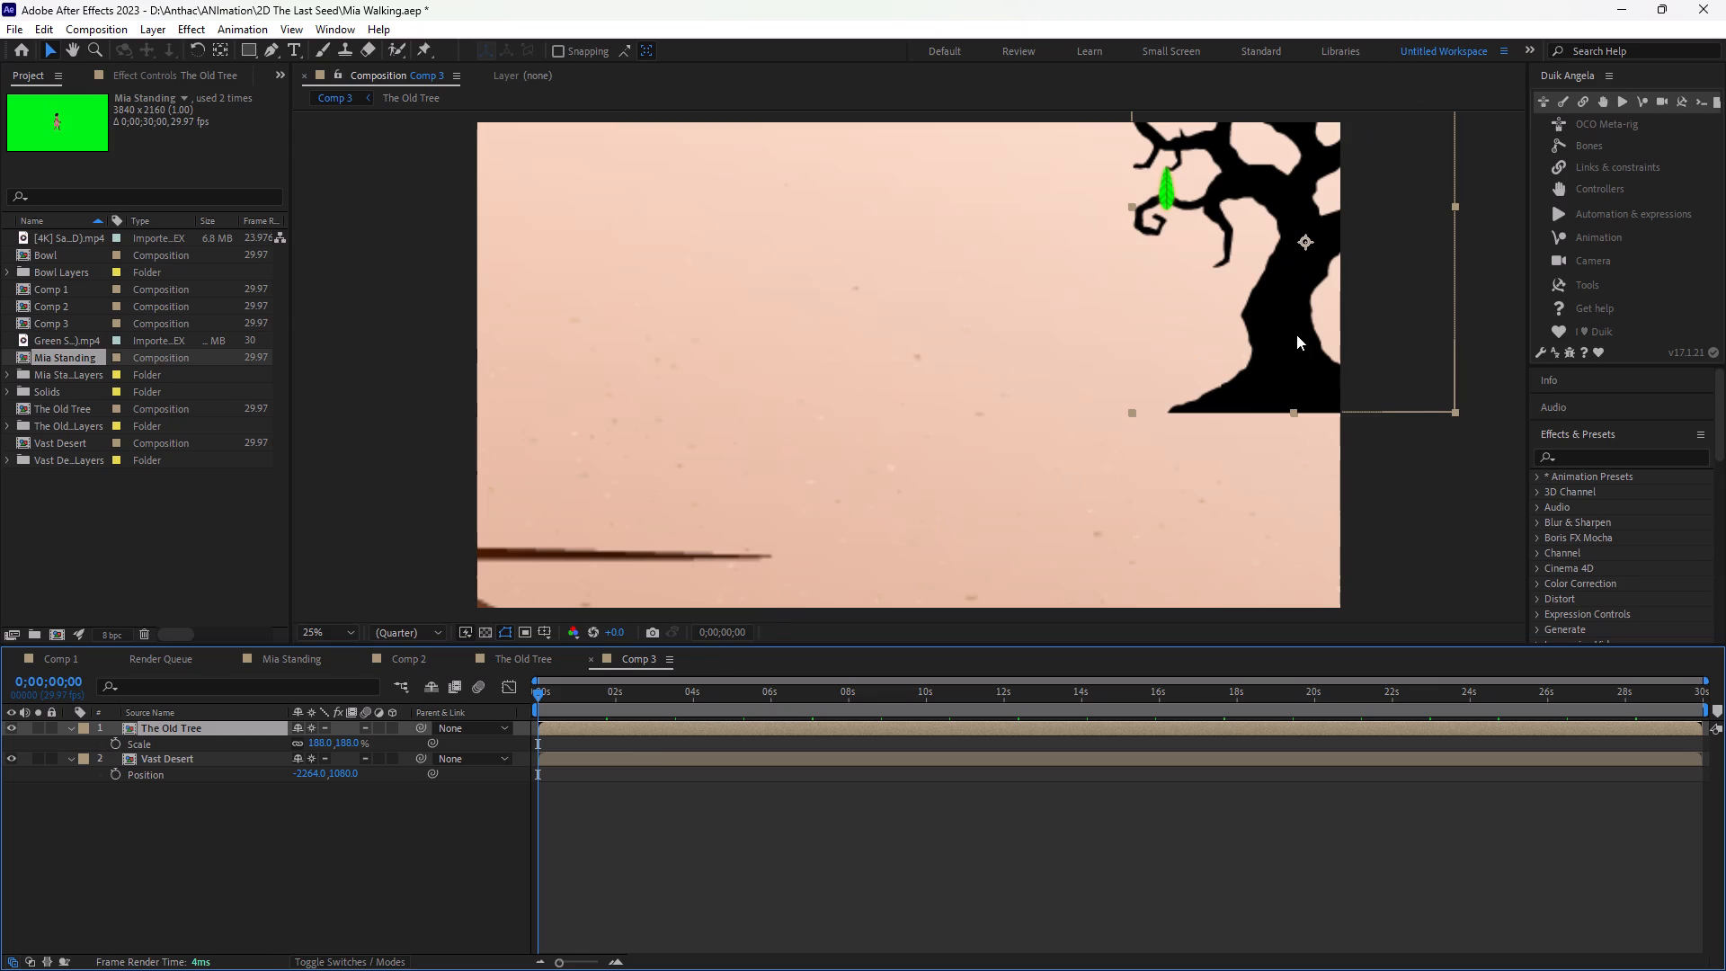
pyautogui.moveTo(1296, 334); pyautogui.dragTo(1292, 318)
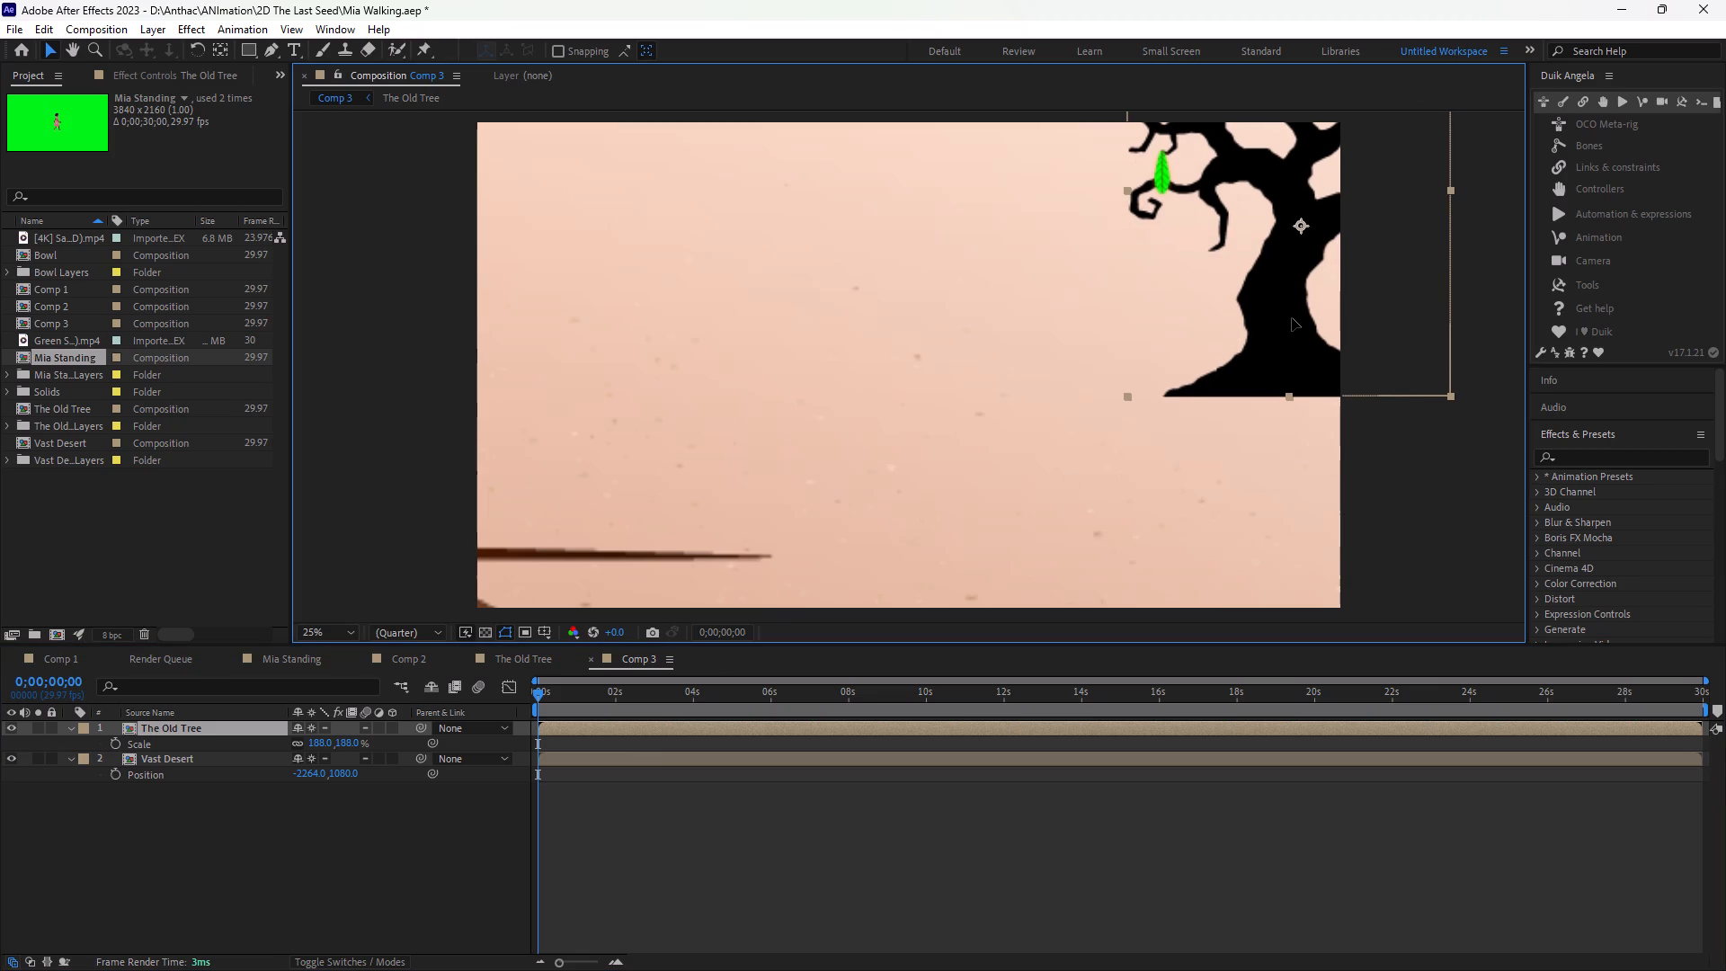
pyautogui.moveTo(1292, 318); pyautogui.dragTo(1307, 290)
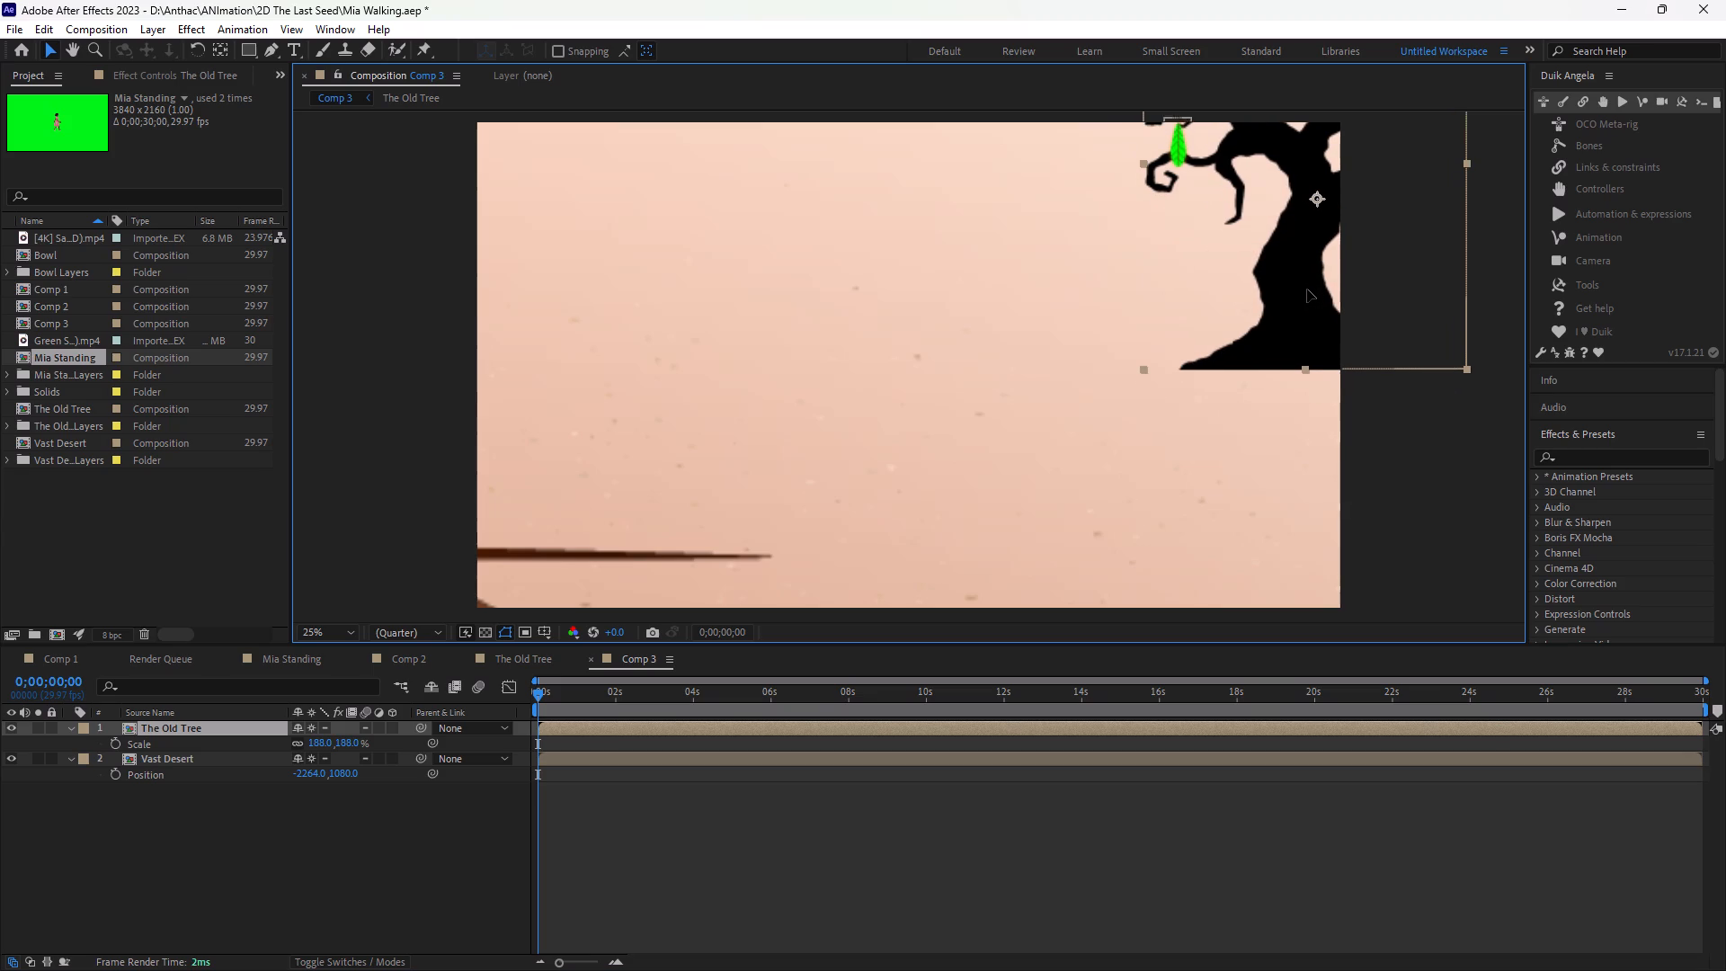
pyautogui.moveTo(1307, 290); pyautogui.dragTo(1307, 287)
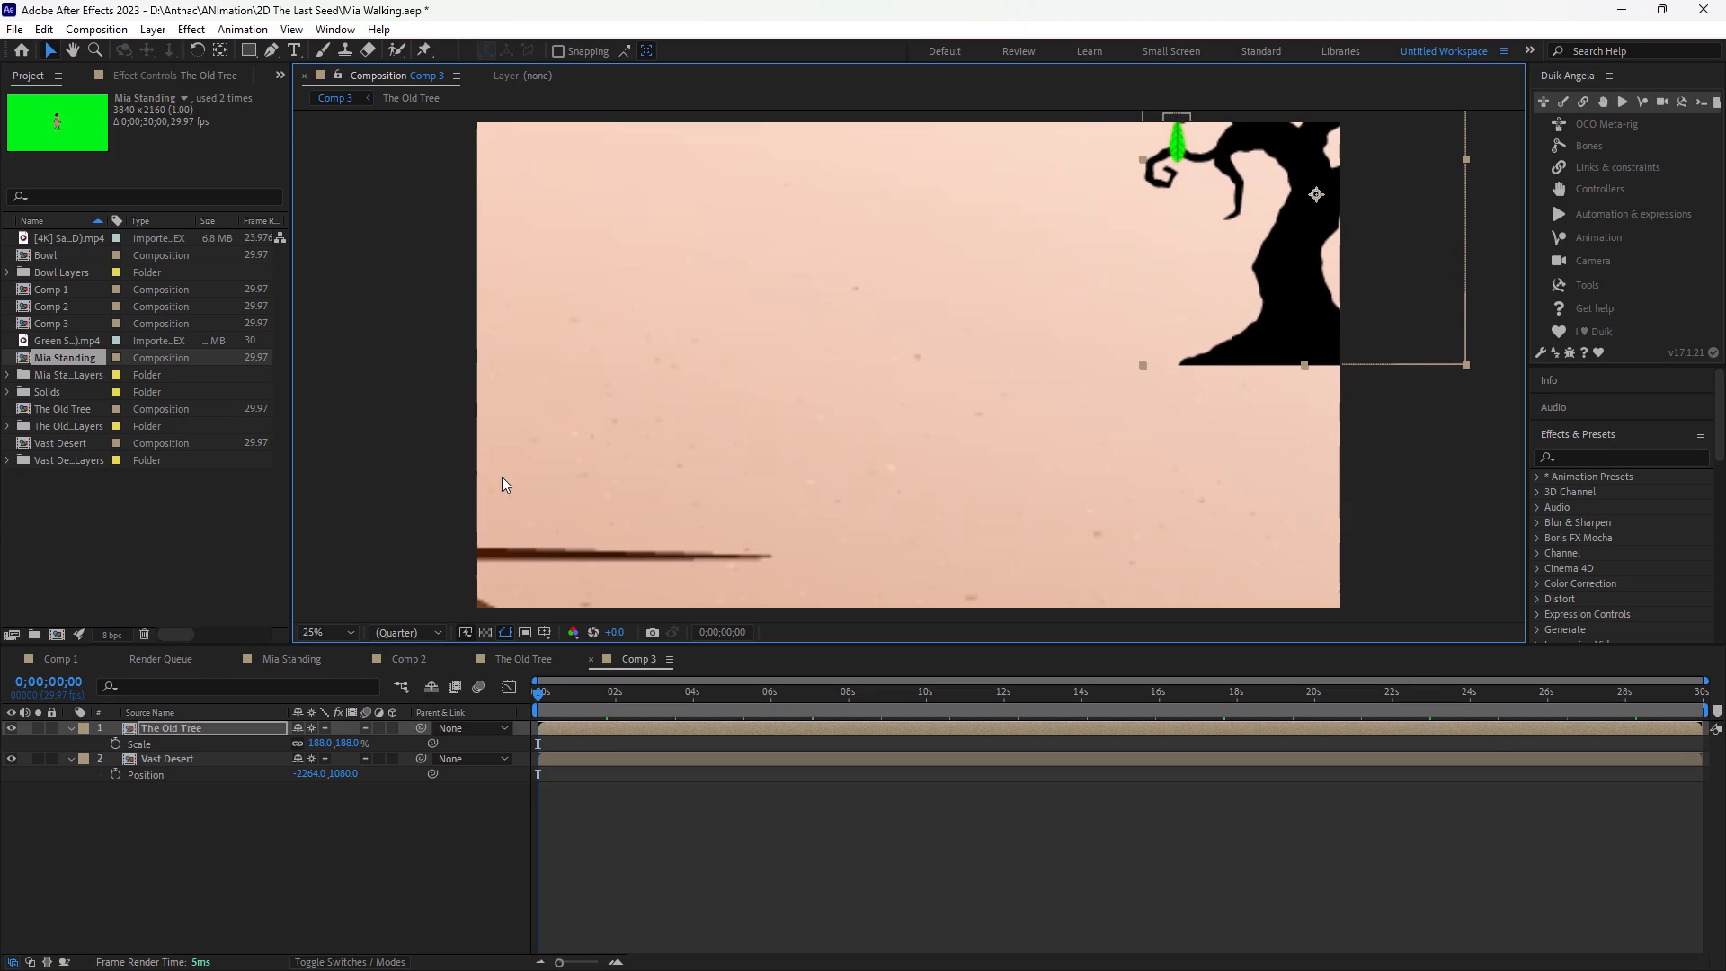
pyautogui.moveTo(318, 739); pyautogui.dragTo(343, 741)
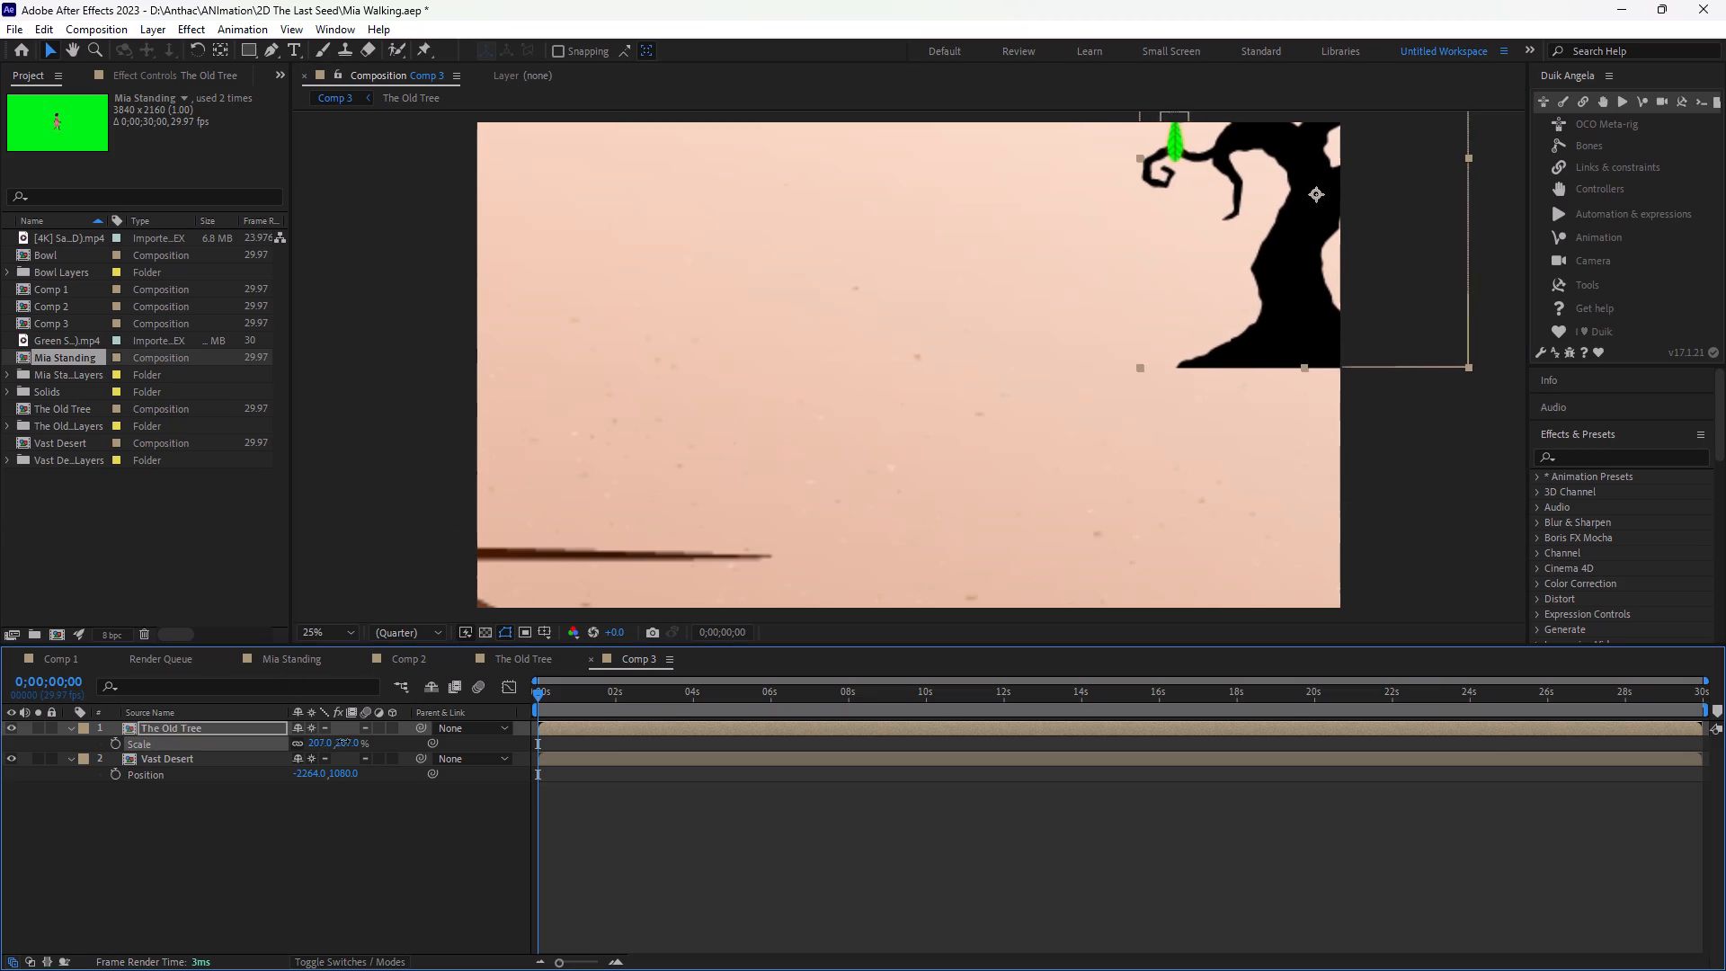
pyautogui.moveTo(343, 741); pyautogui.dragTo(370, 734)
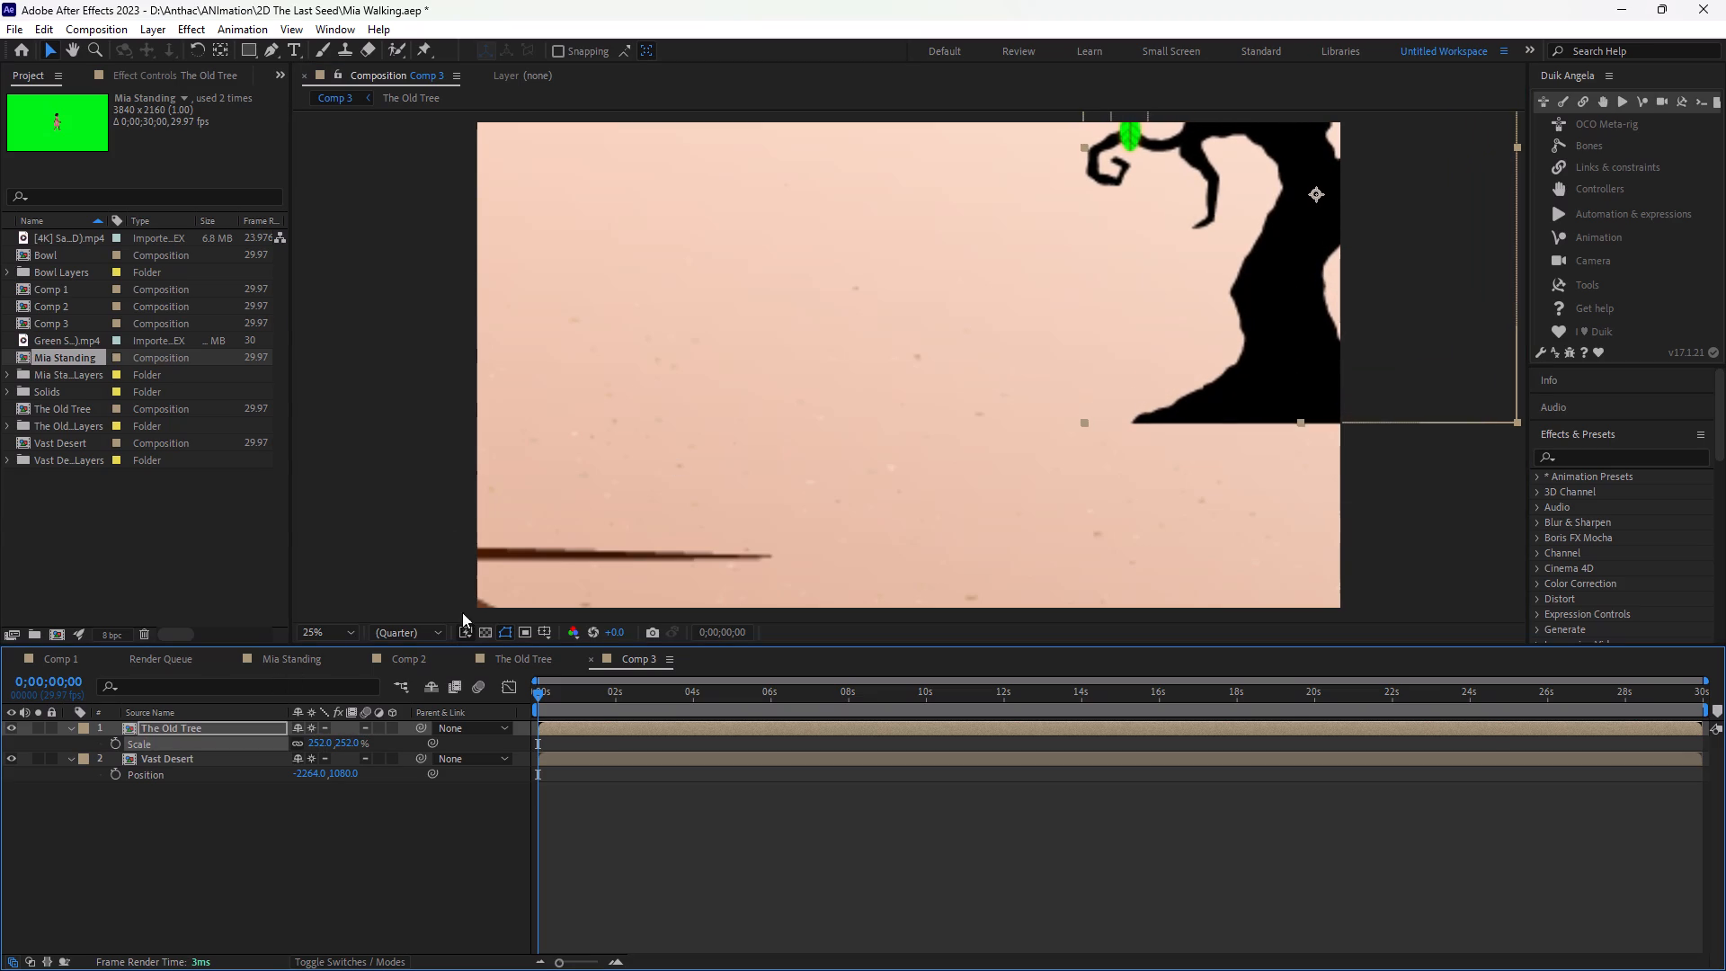
pyautogui.moveTo(1274, 309); pyautogui.dragTo(1275, 293)
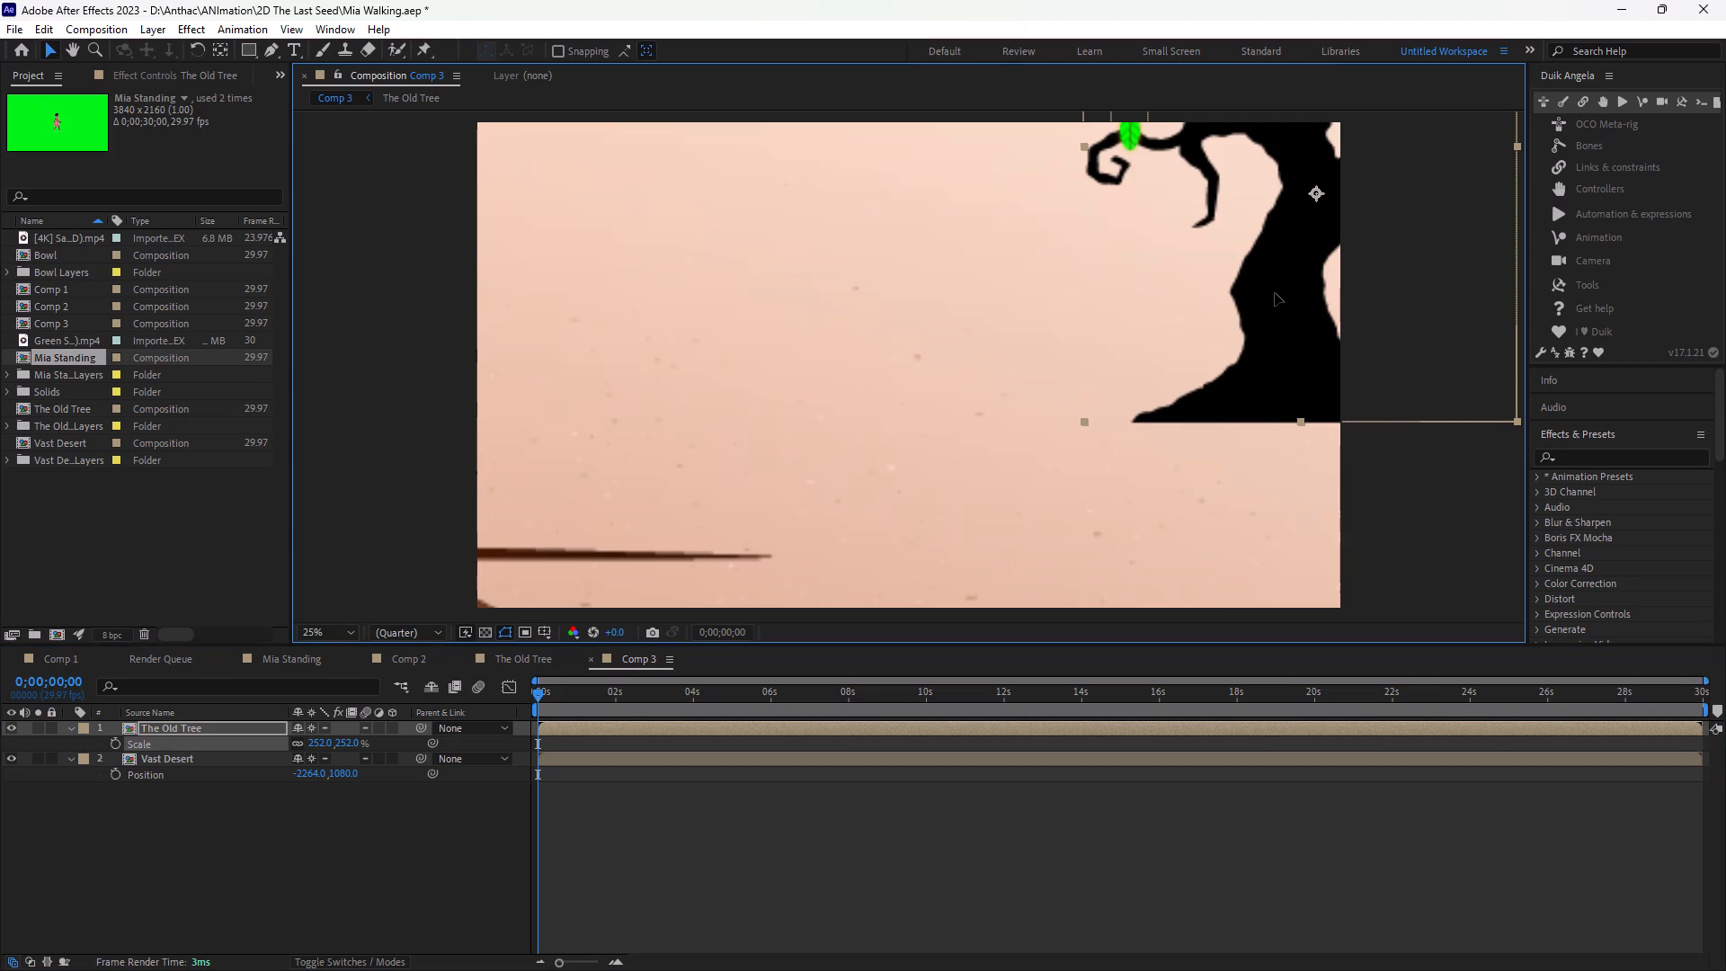
pyautogui.moveTo(1275, 293); pyautogui.dragTo(1278, 313)
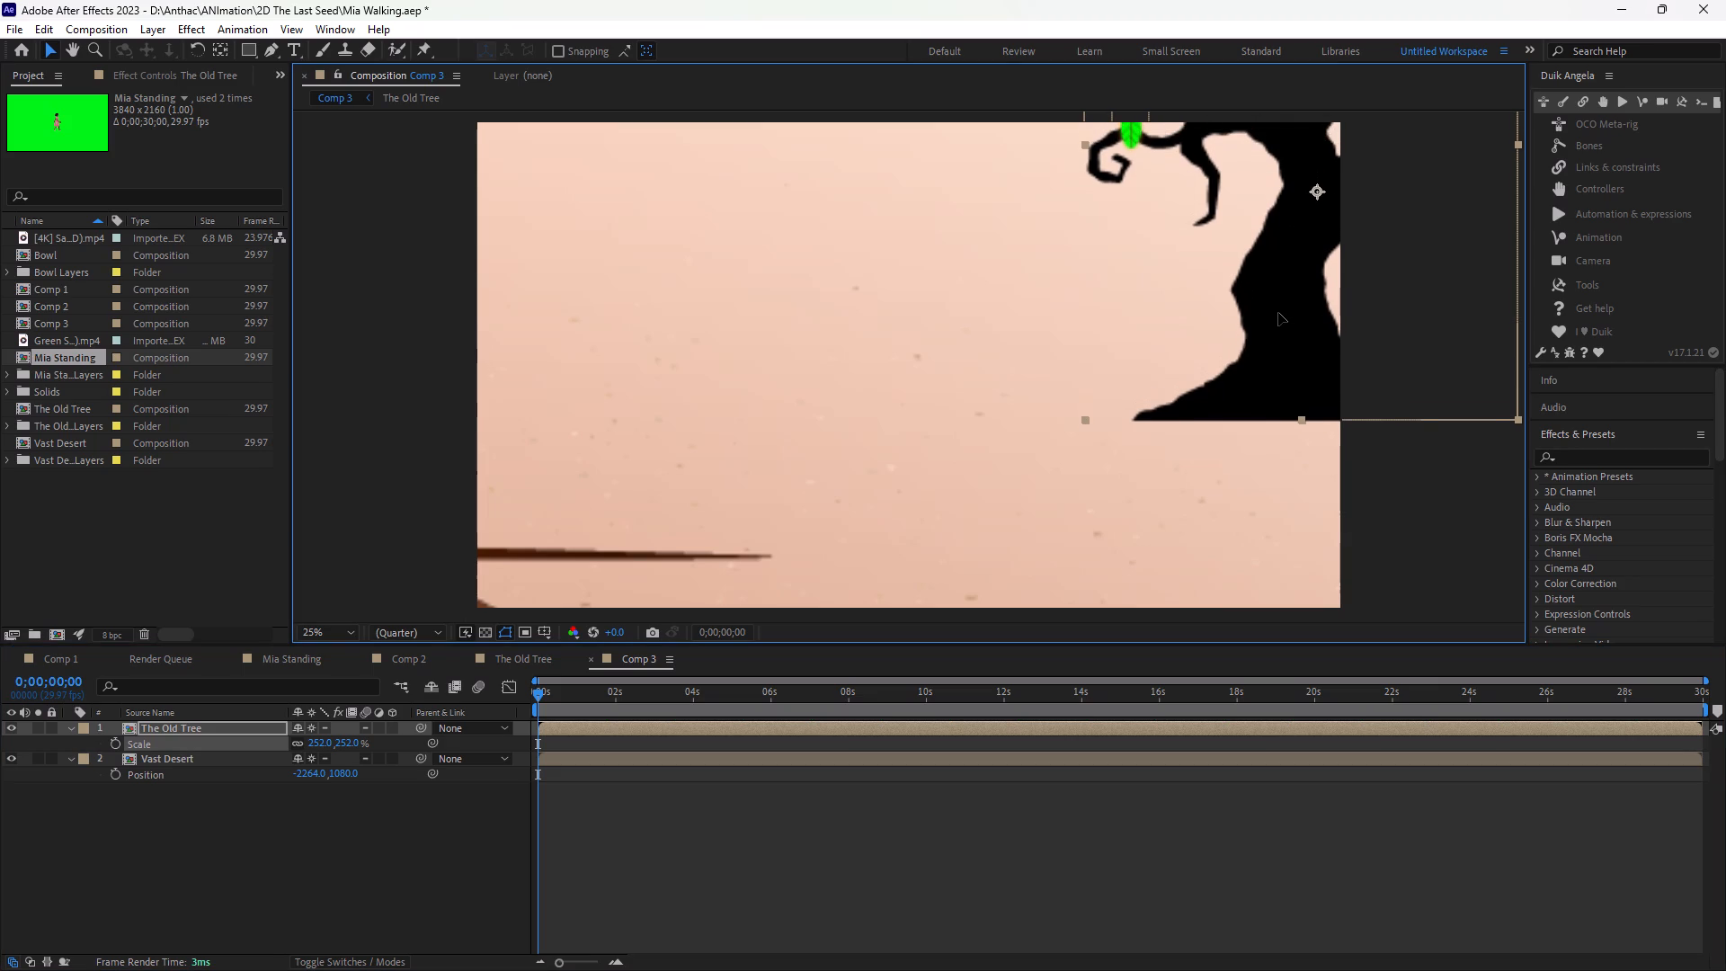
pyautogui.moveTo(1278, 313); pyautogui.dragTo(1281, 324)
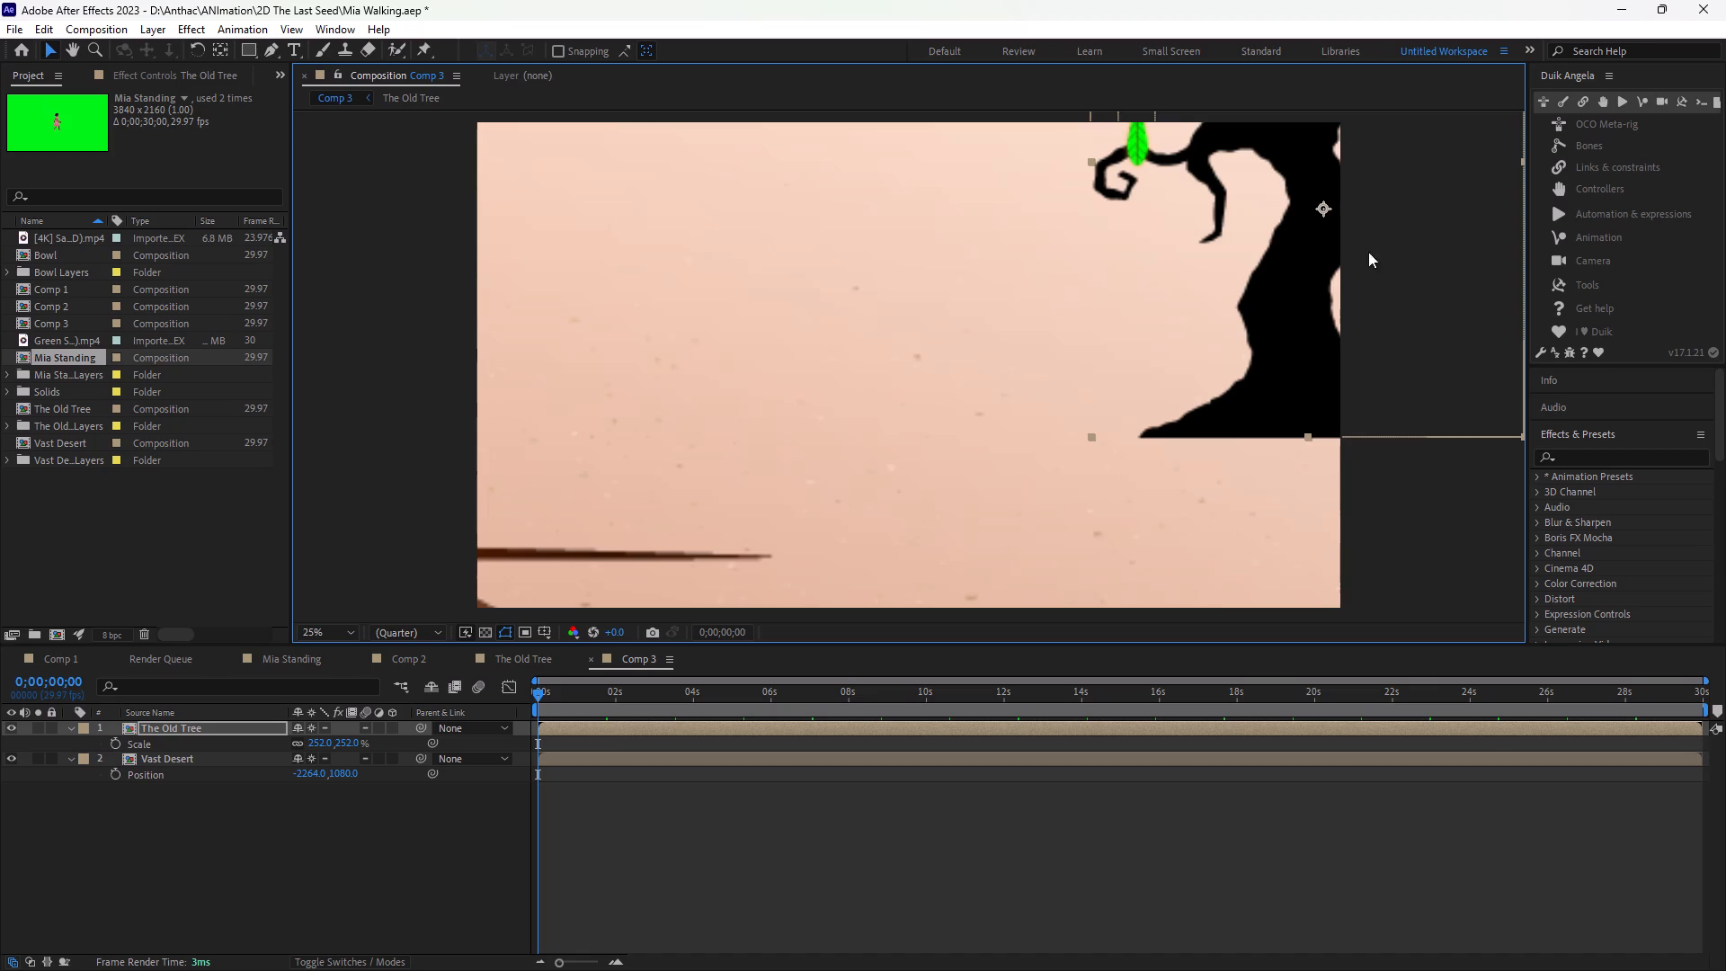
# Add the Mia Standing composition above The Old Tree in Comp 3 and place Mia just left of the trunk, feet level with its base.
pyautogui.click(271, 876)
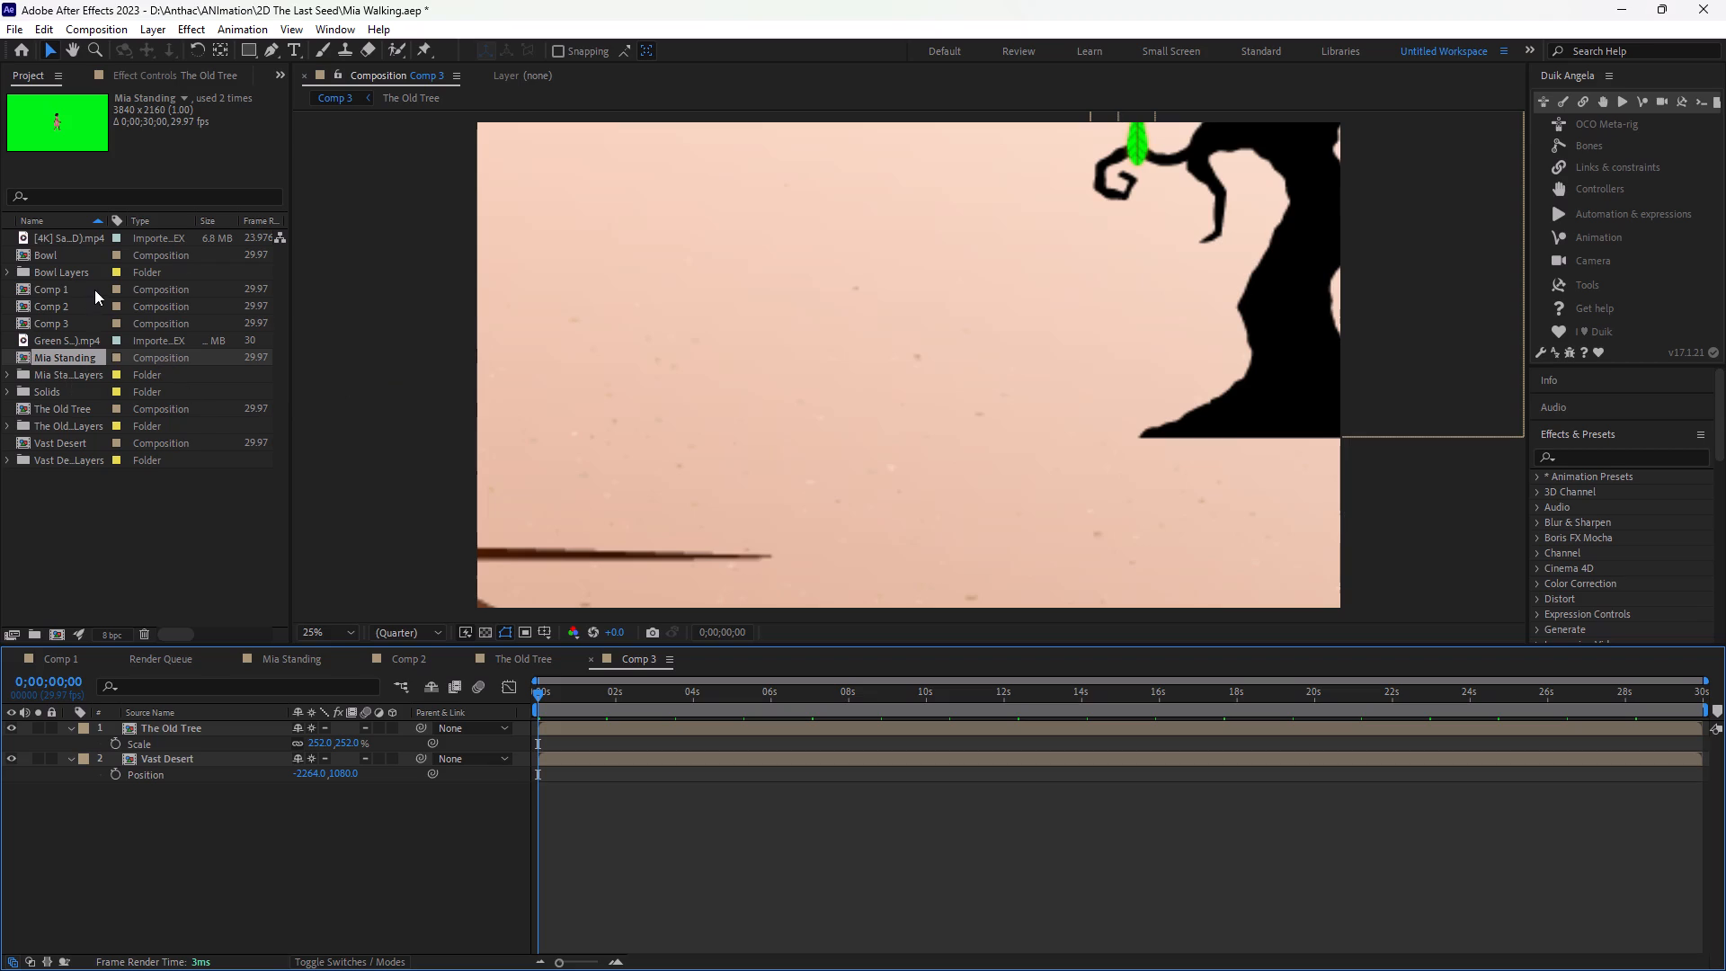
pyautogui.moveTo(60, 353); pyautogui.dragTo(190, 592)
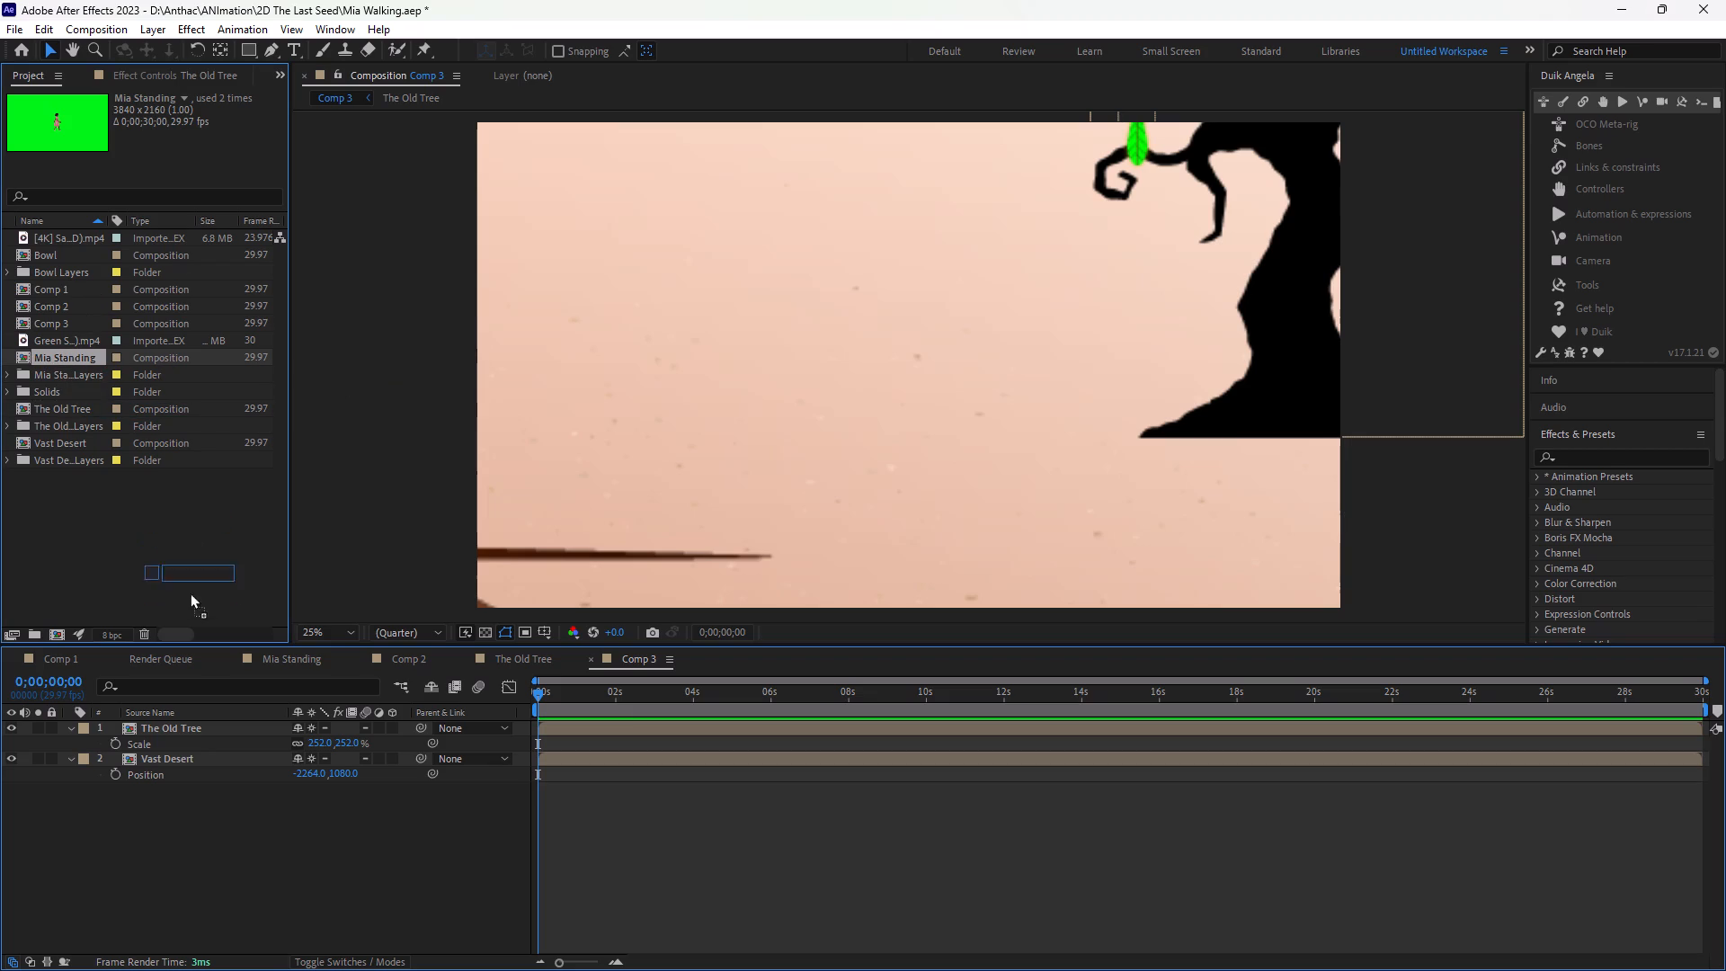
pyautogui.moveTo(190, 592); pyautogui.dragTo(182, 726)
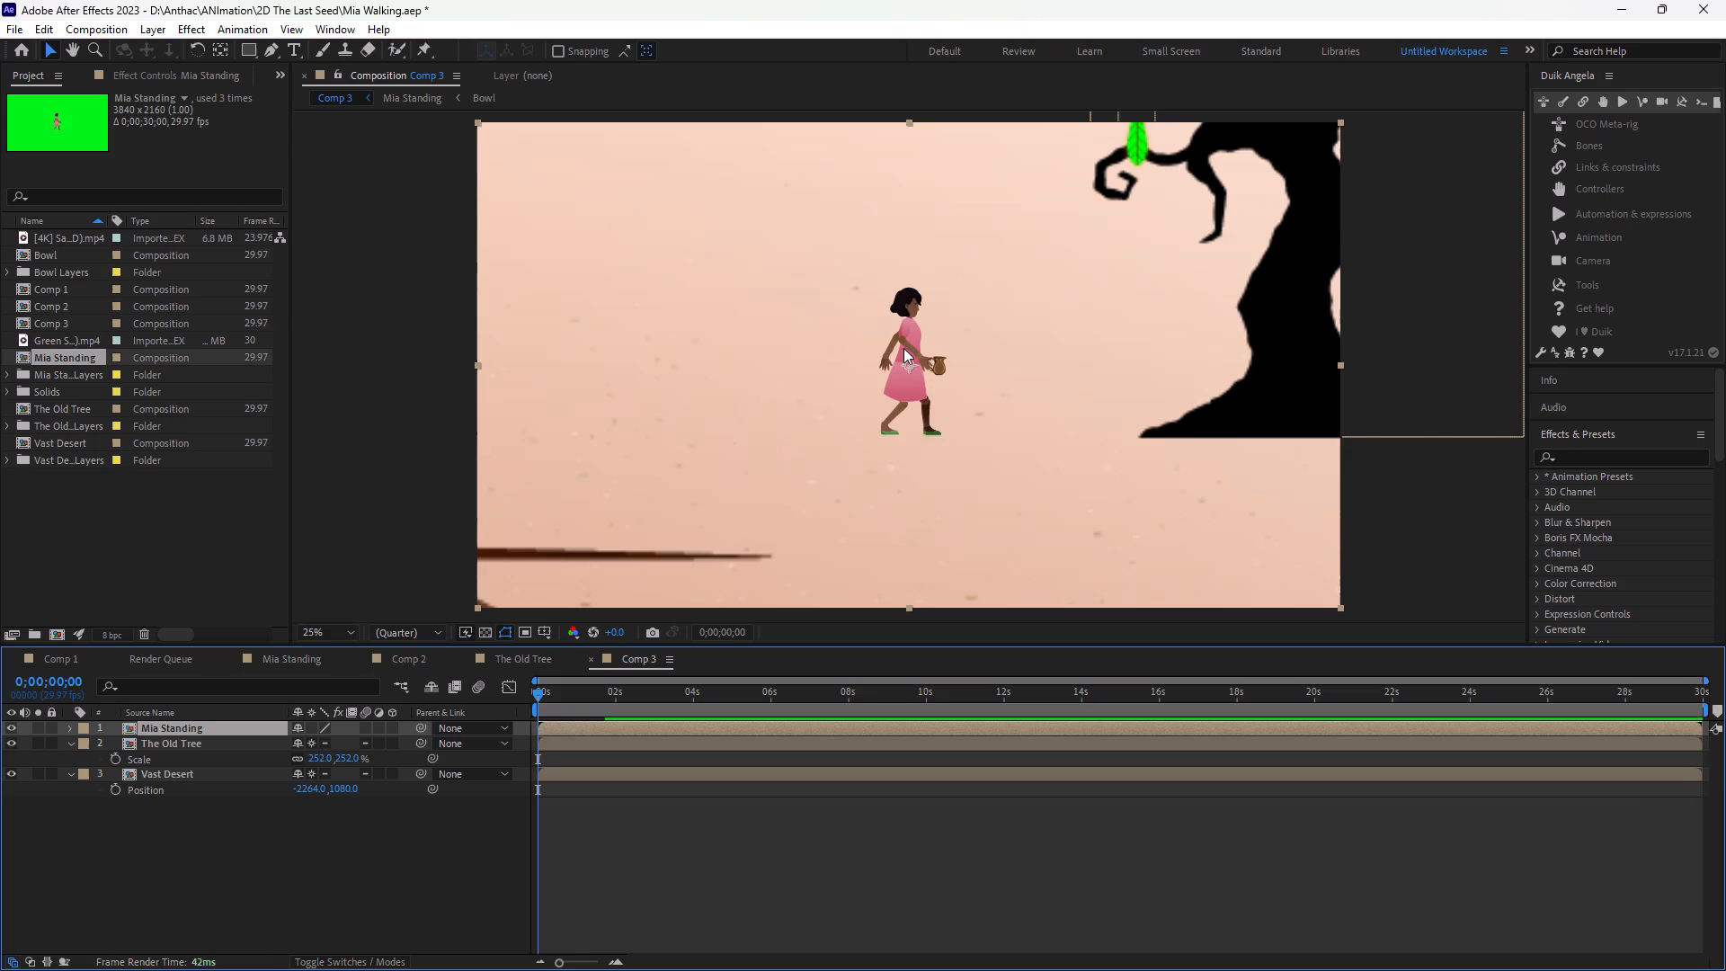
pyautogui.moveTo(903, 345); pyautogui.dragTo(1089, 378)
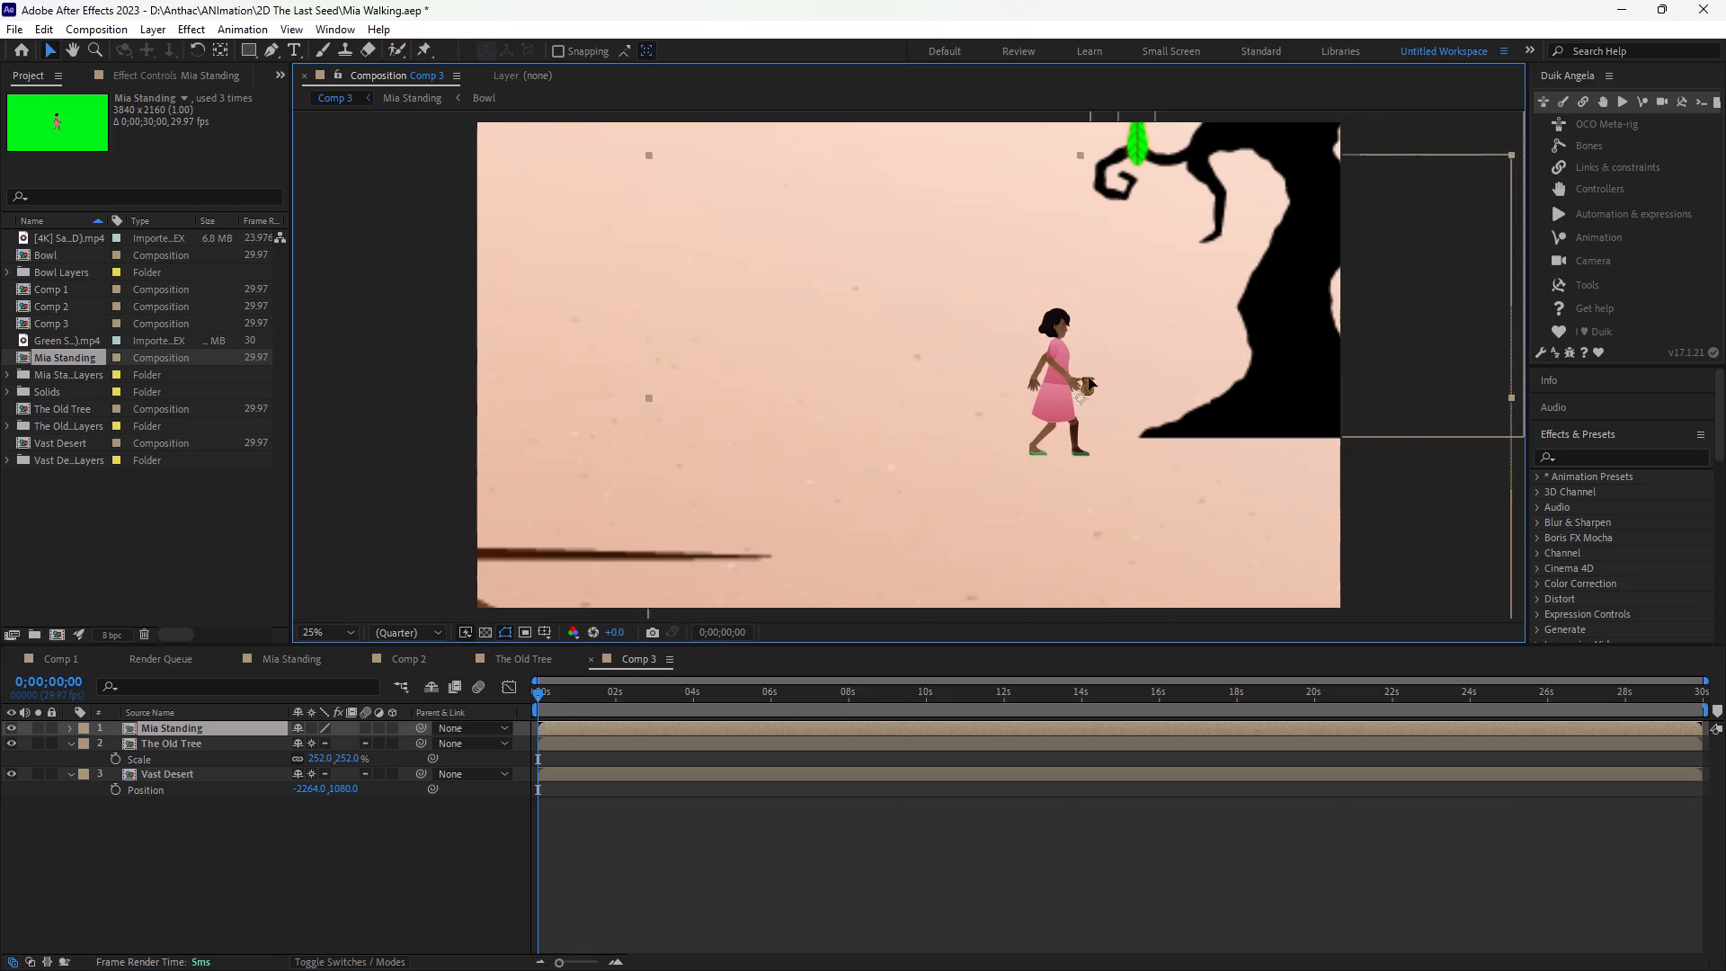
pyautogui.moveTo(1089, 378); pyautogui.dragTo(1102, 352)
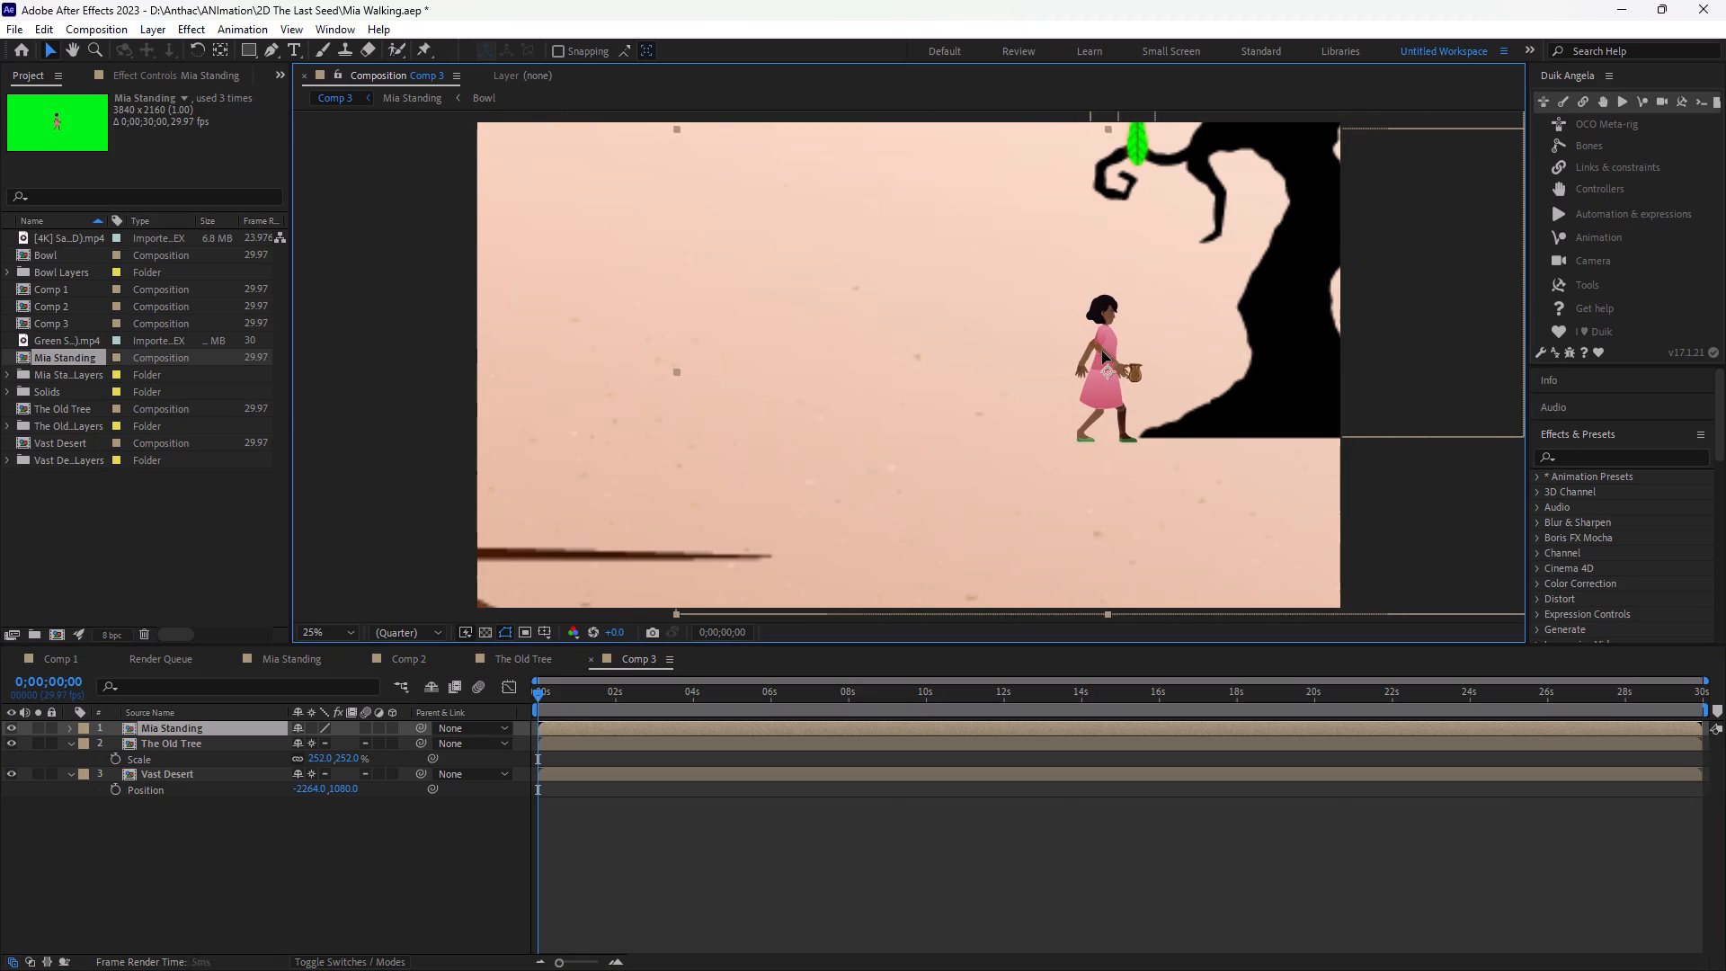
pyautogui.moveTo(1102, 352); pyautogui.dragTo(1094, 348)
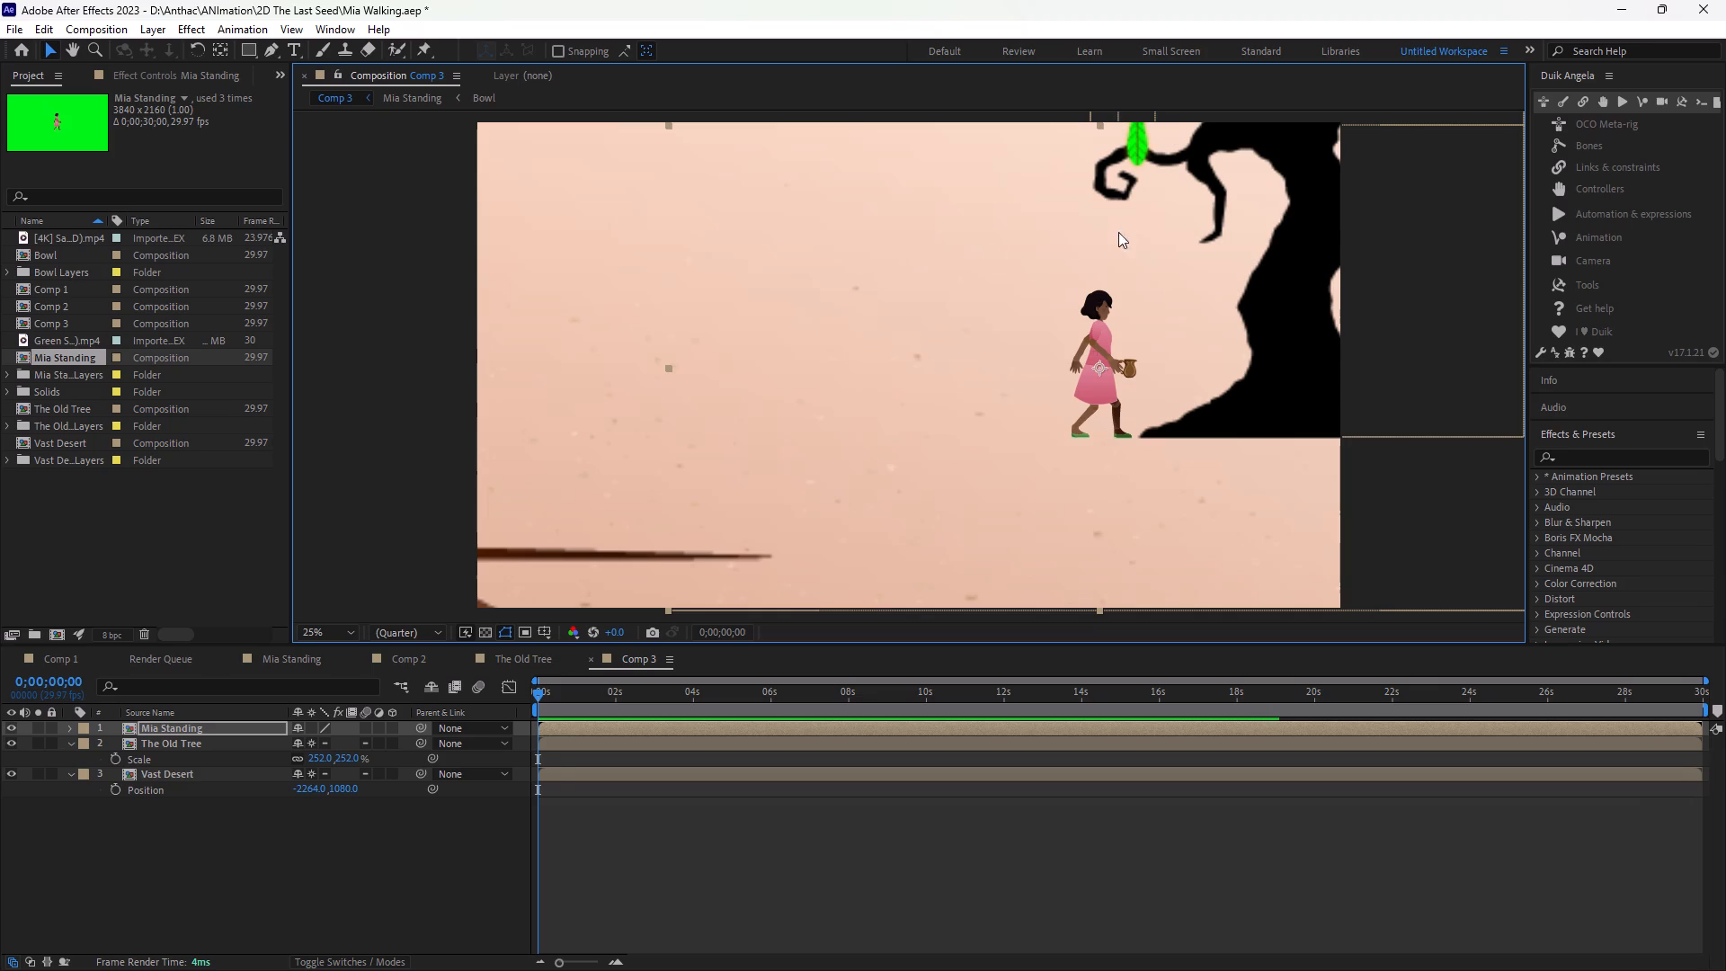
# Examine the layers inside the Mia Standing composition and play back her walk beside the tree in Comp 3.
pyautogui.doubleClick(239, 725)
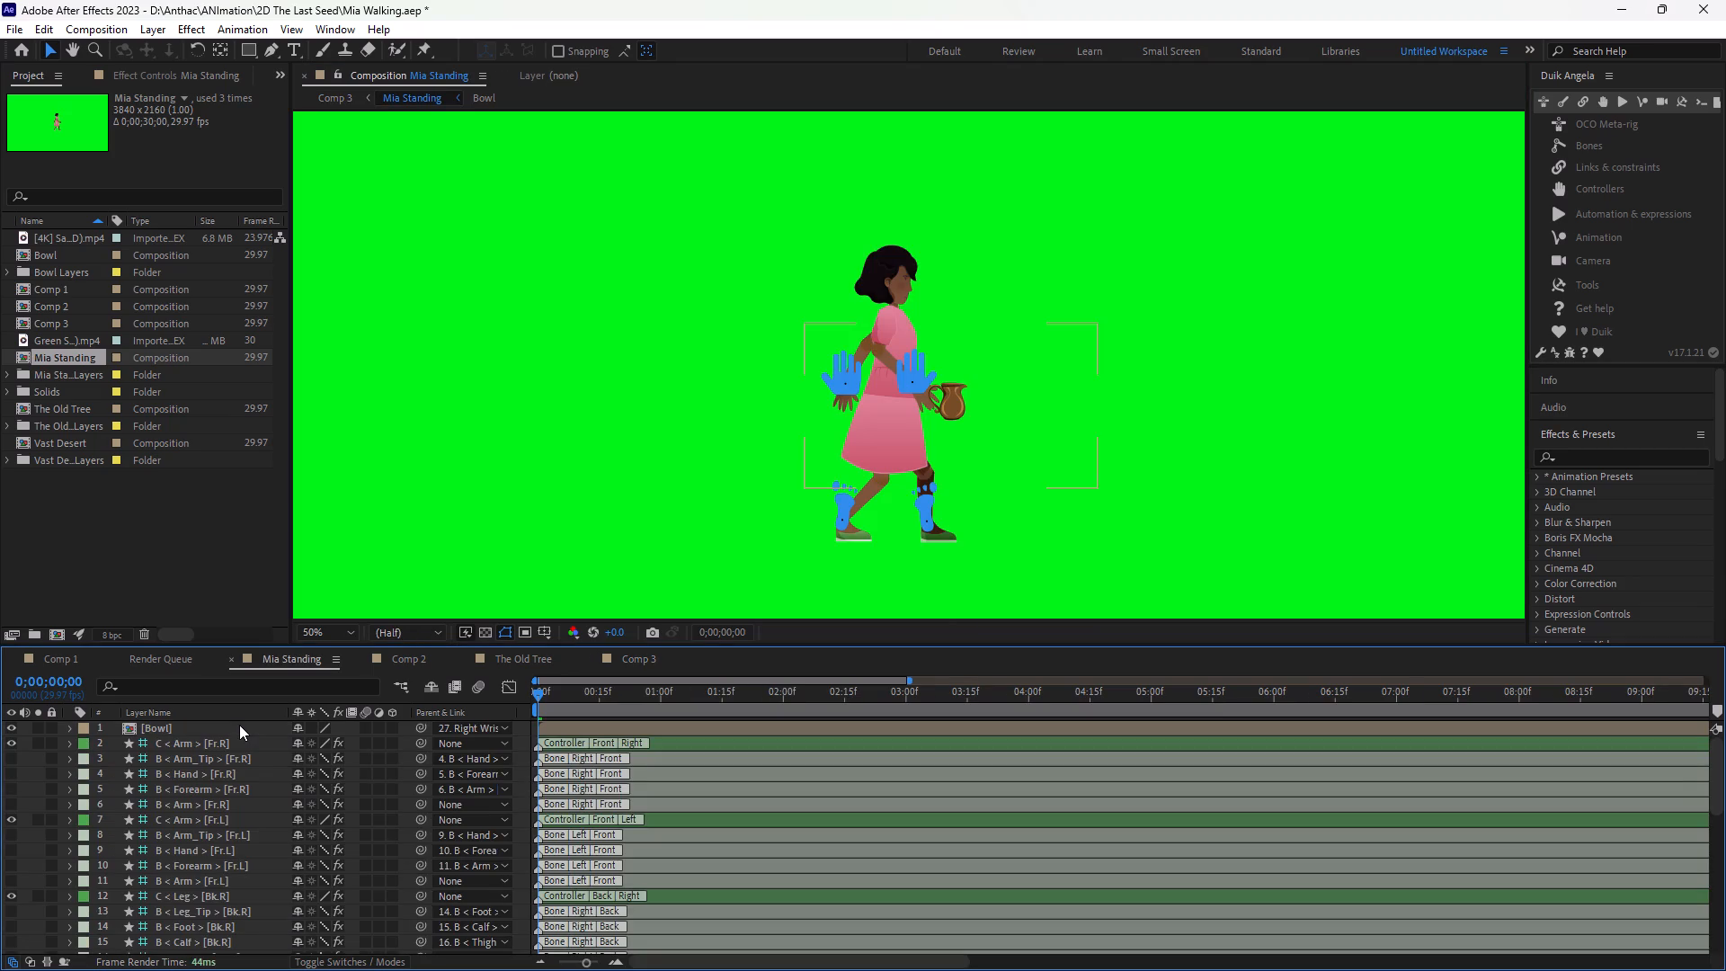
pyautogui.scroll(-1, 238, 809)
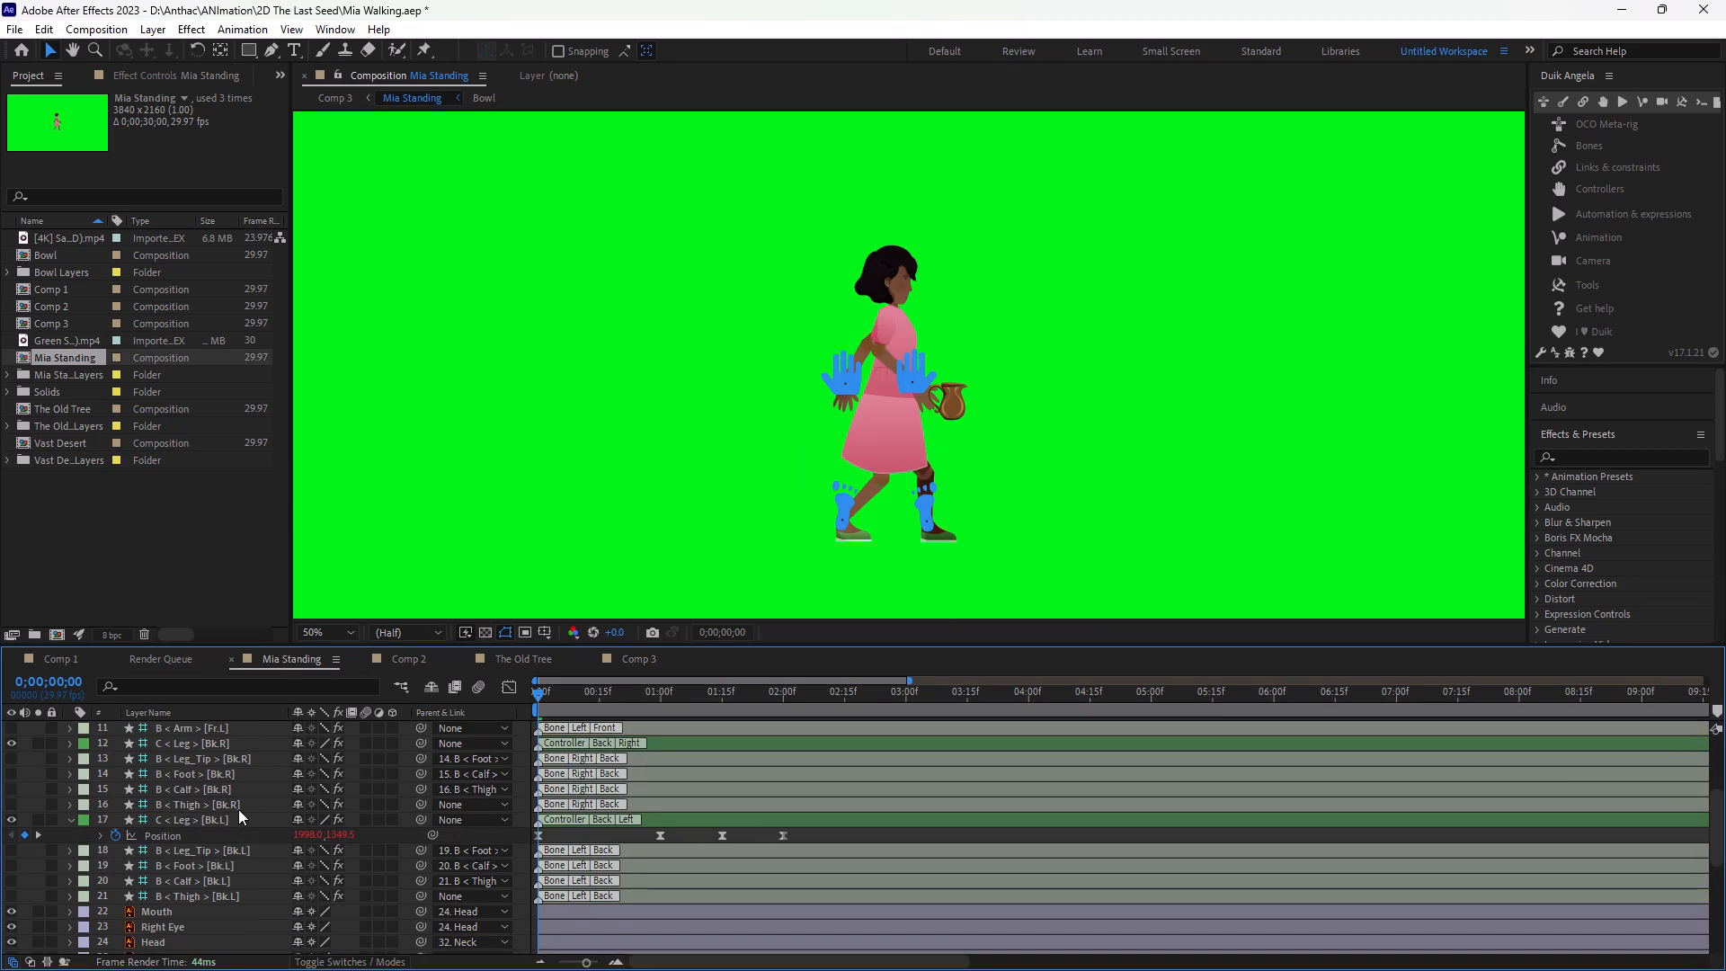
pyautogui.scroll(2, 238, 809)
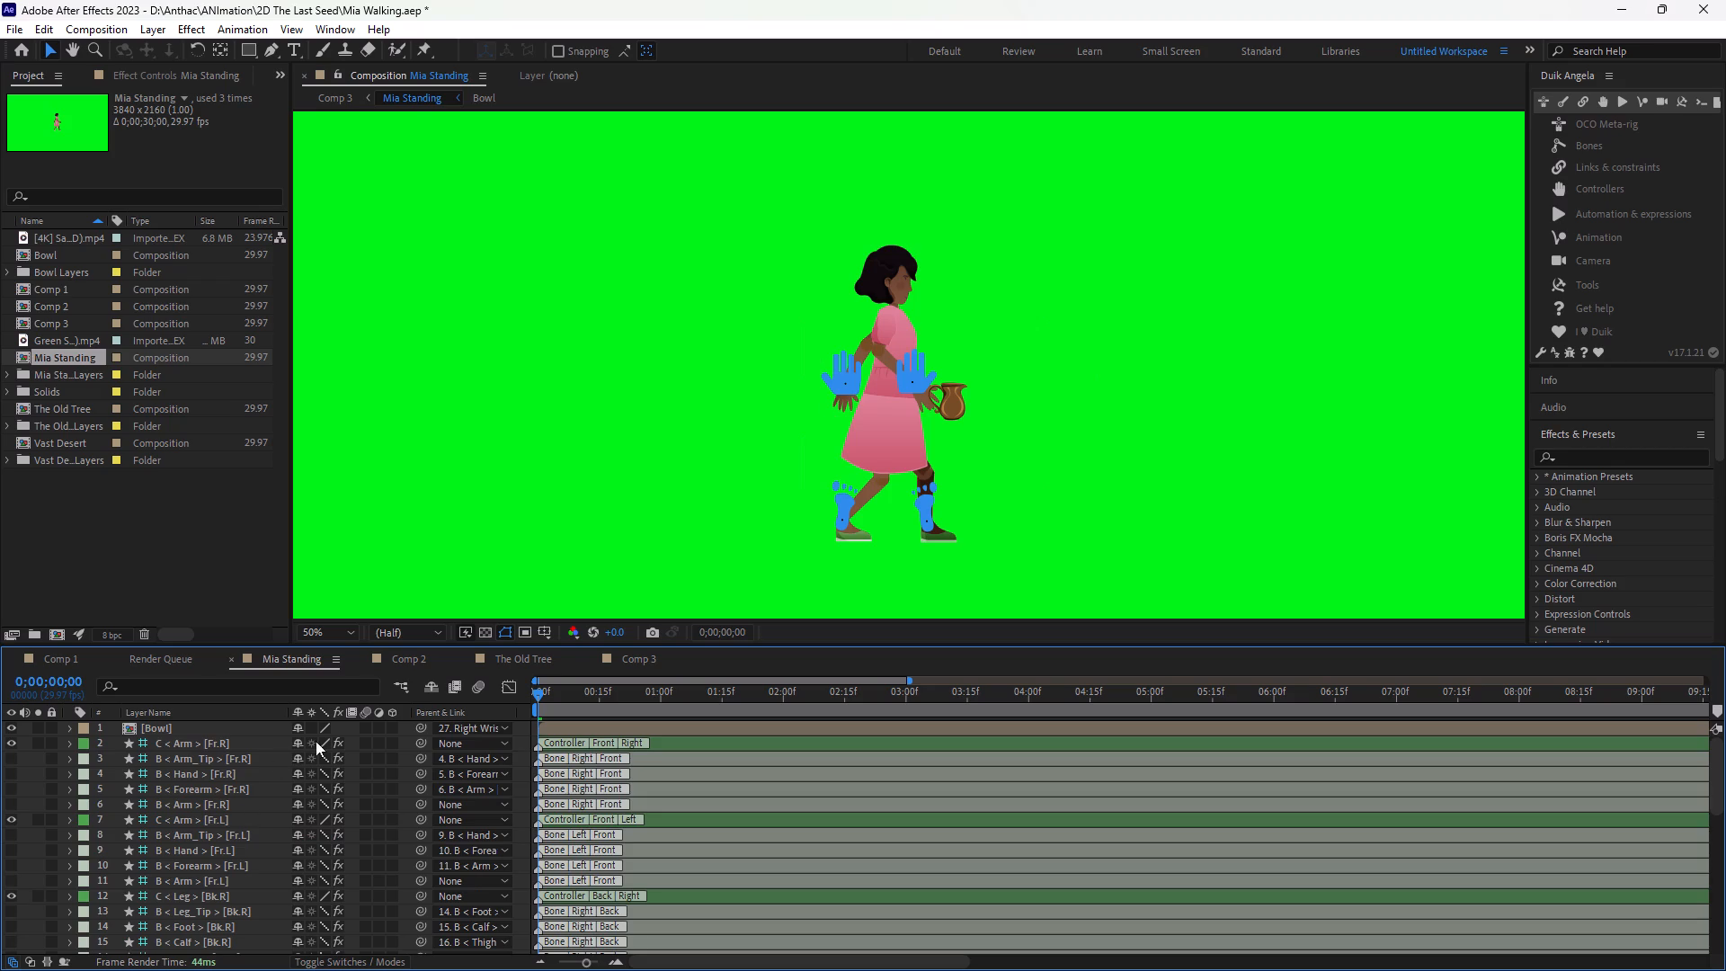
pyautogui.click(648, 661)
pyautogui.click(220, 849)
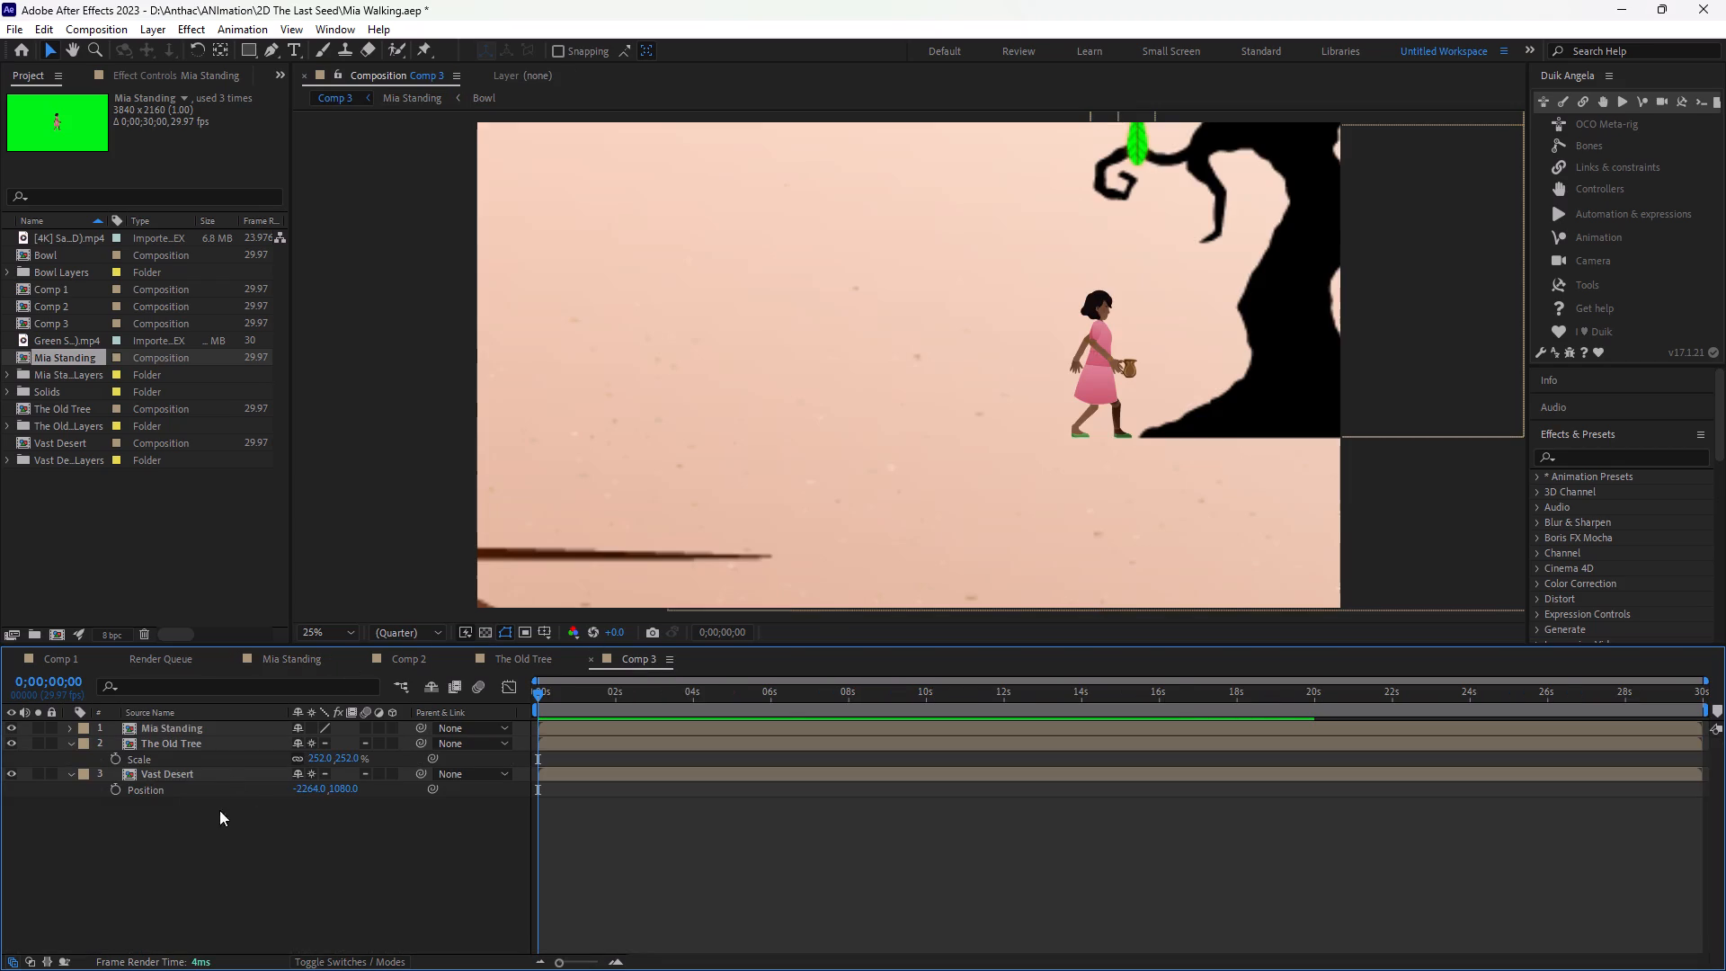
pyautogui.click(214, 723)
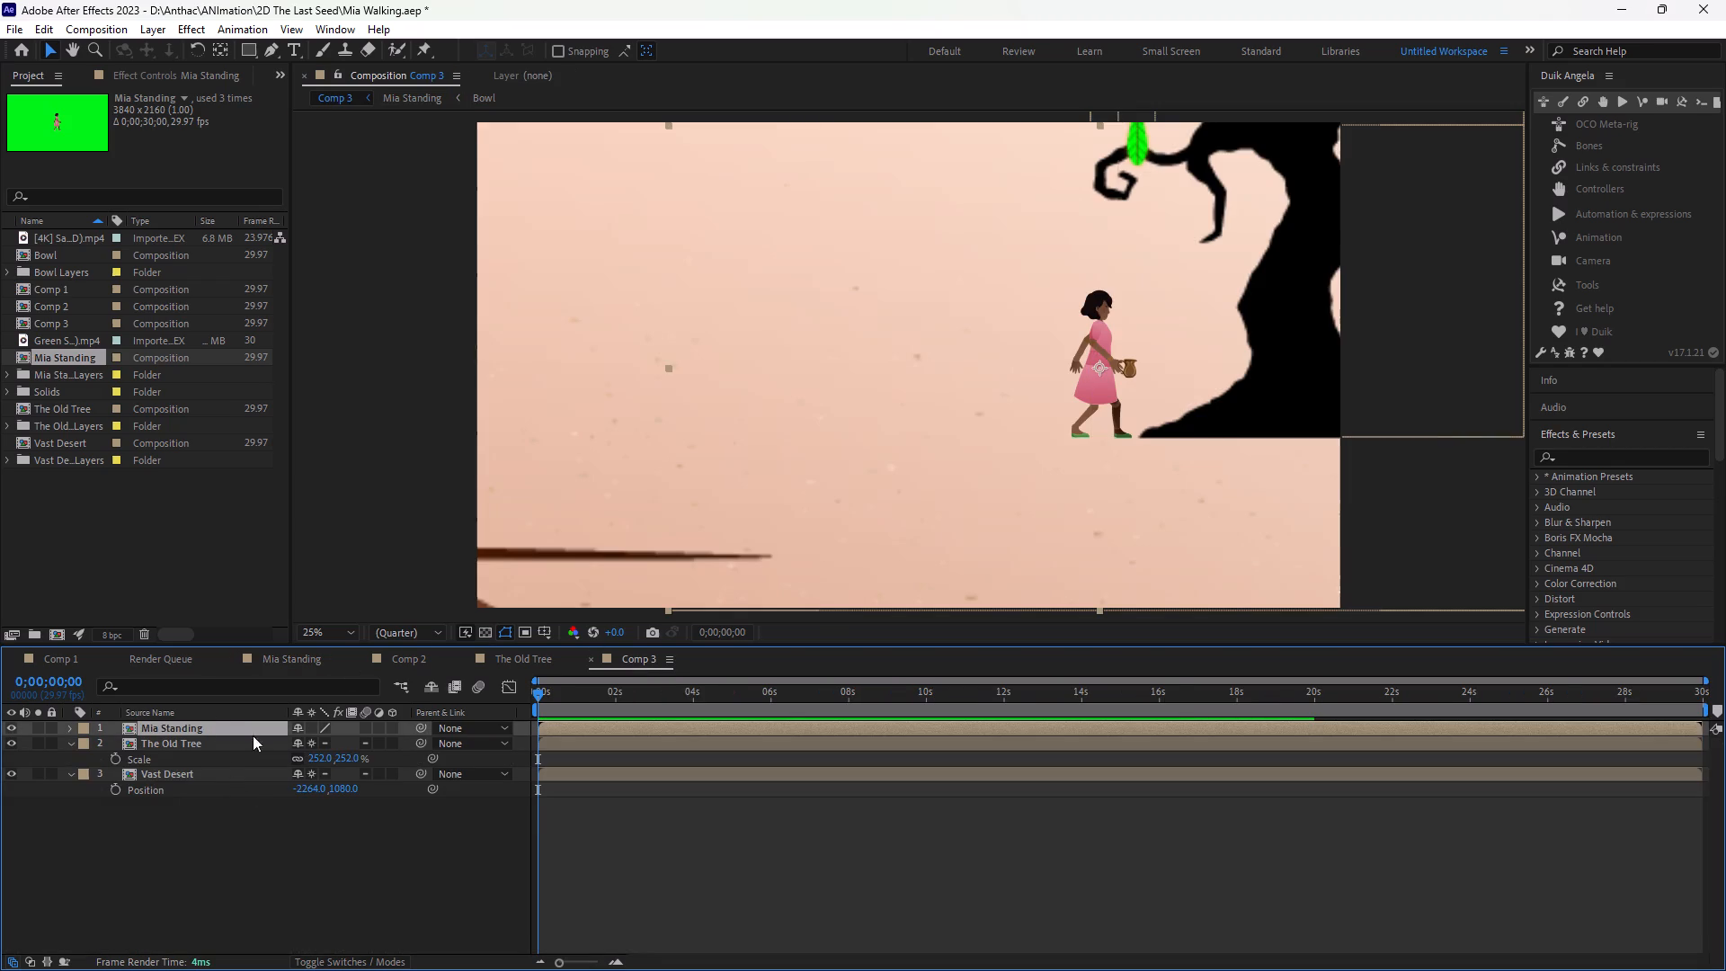
pyautogui.press('space')
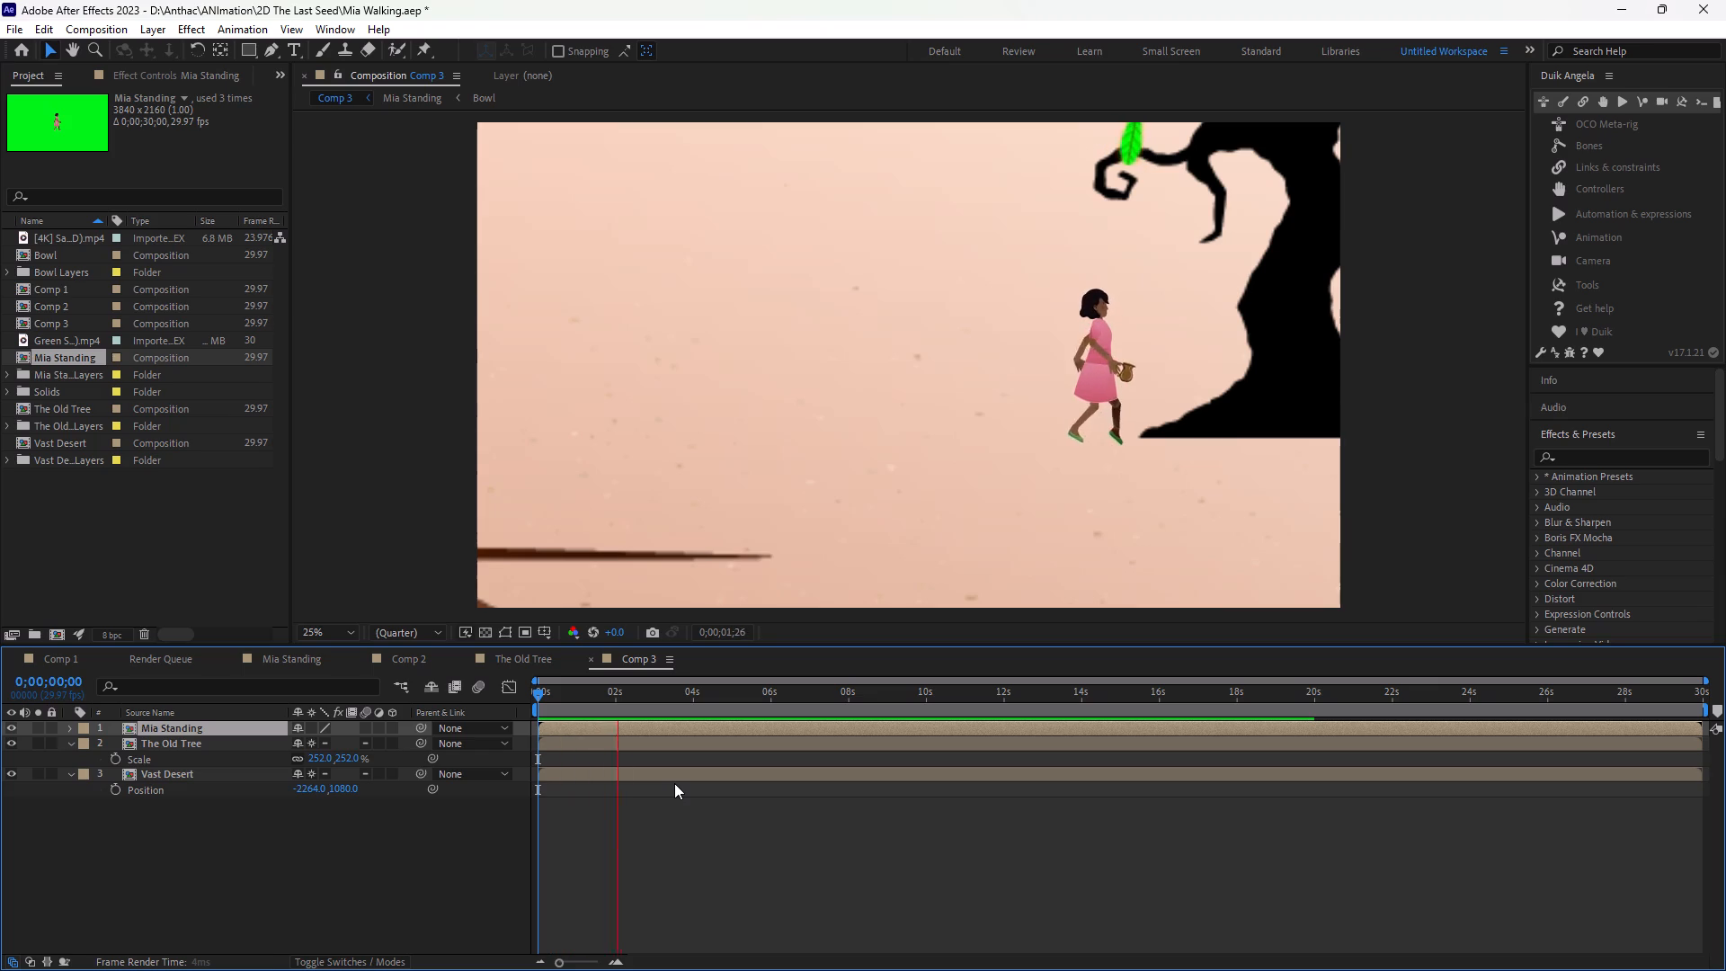
pyautogui.press('space')
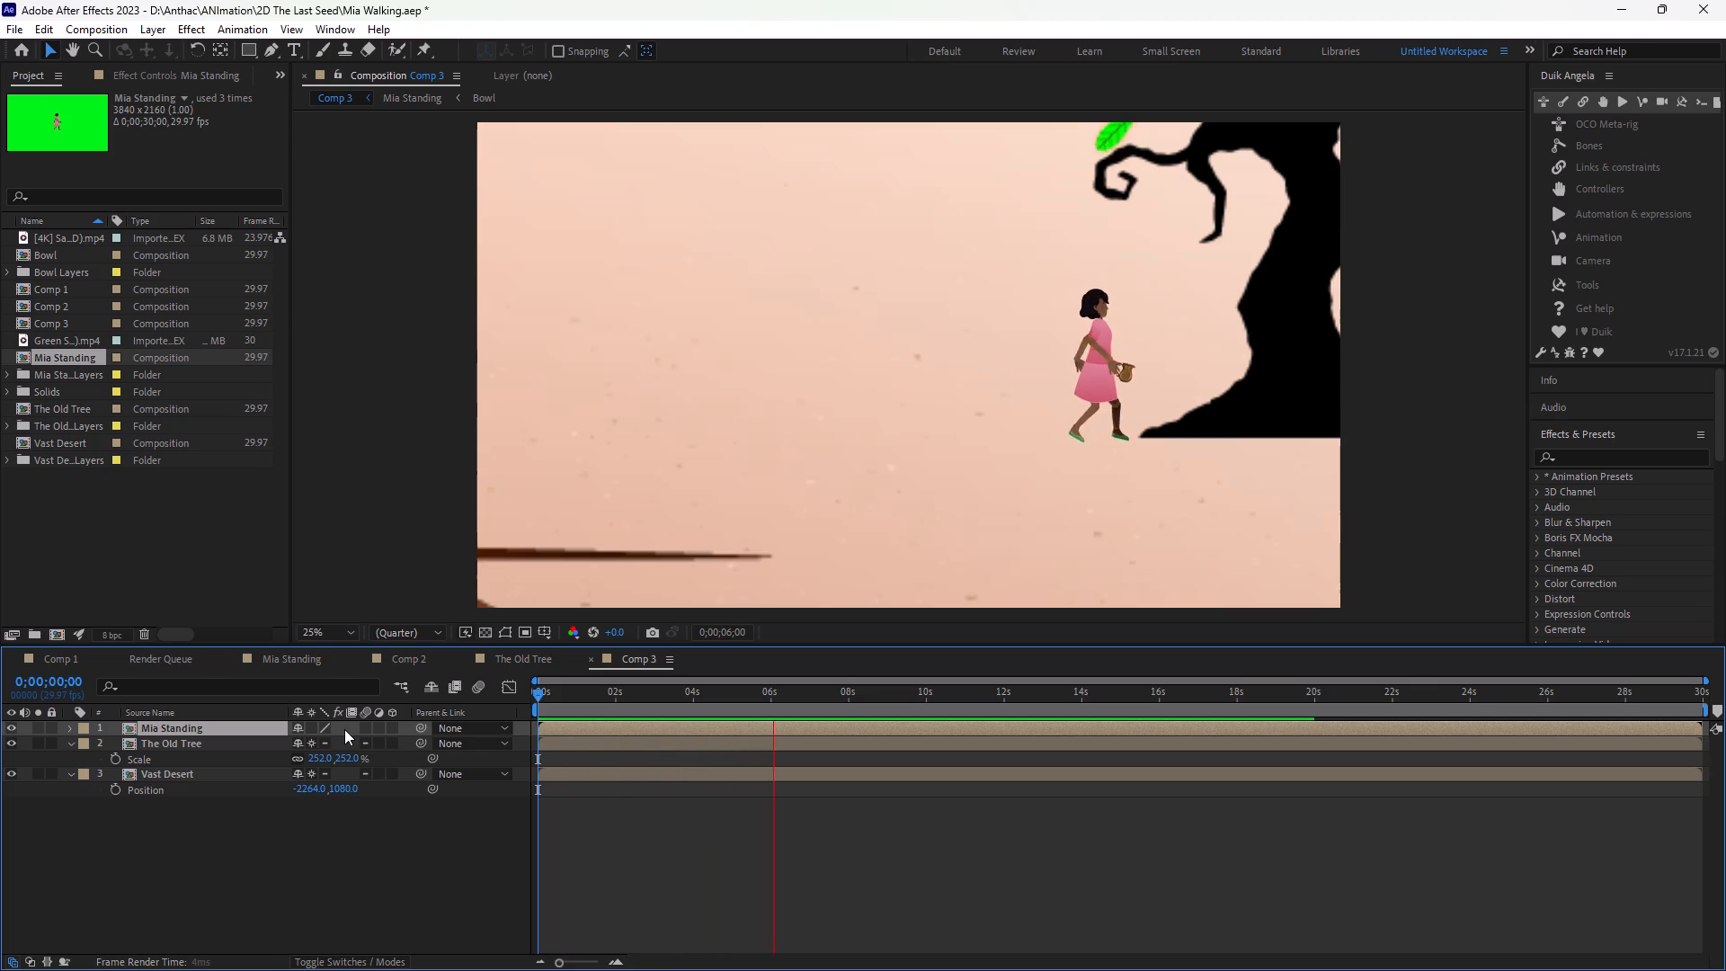
pyautogui.press('space')
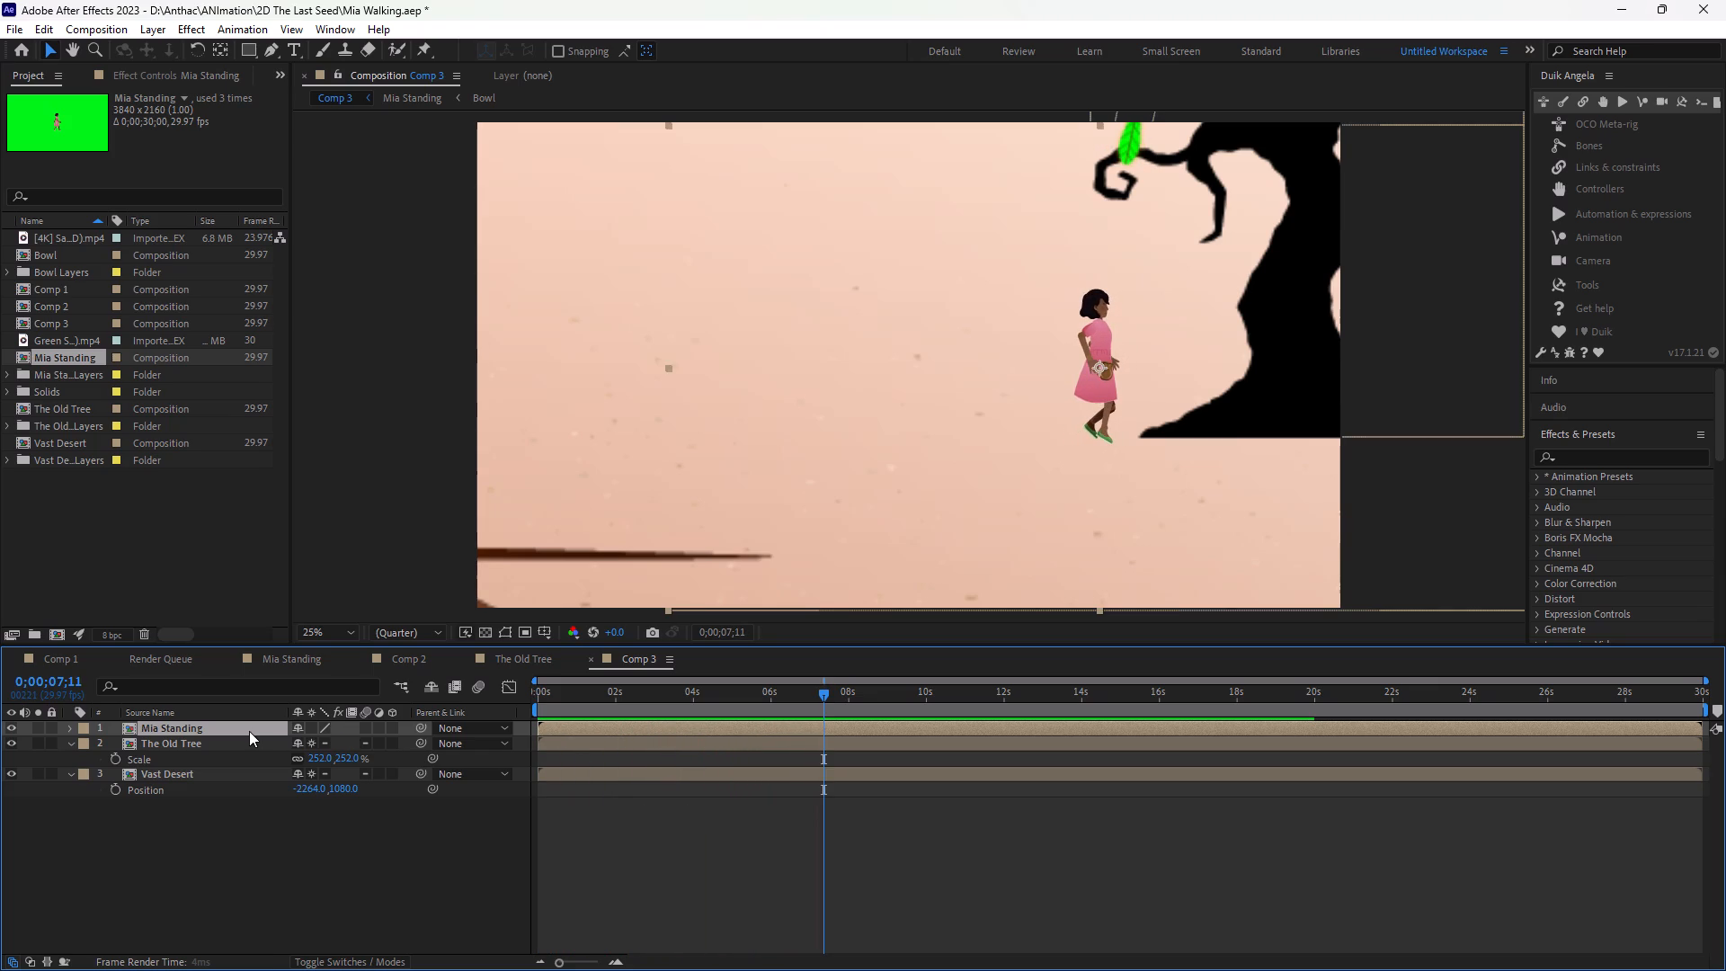
# Delete the Mia Standing layer from Comp 3.
pyautogui.click(200, 817)
pyautogui.click(202, 731)
pyautogui.press('Delete')
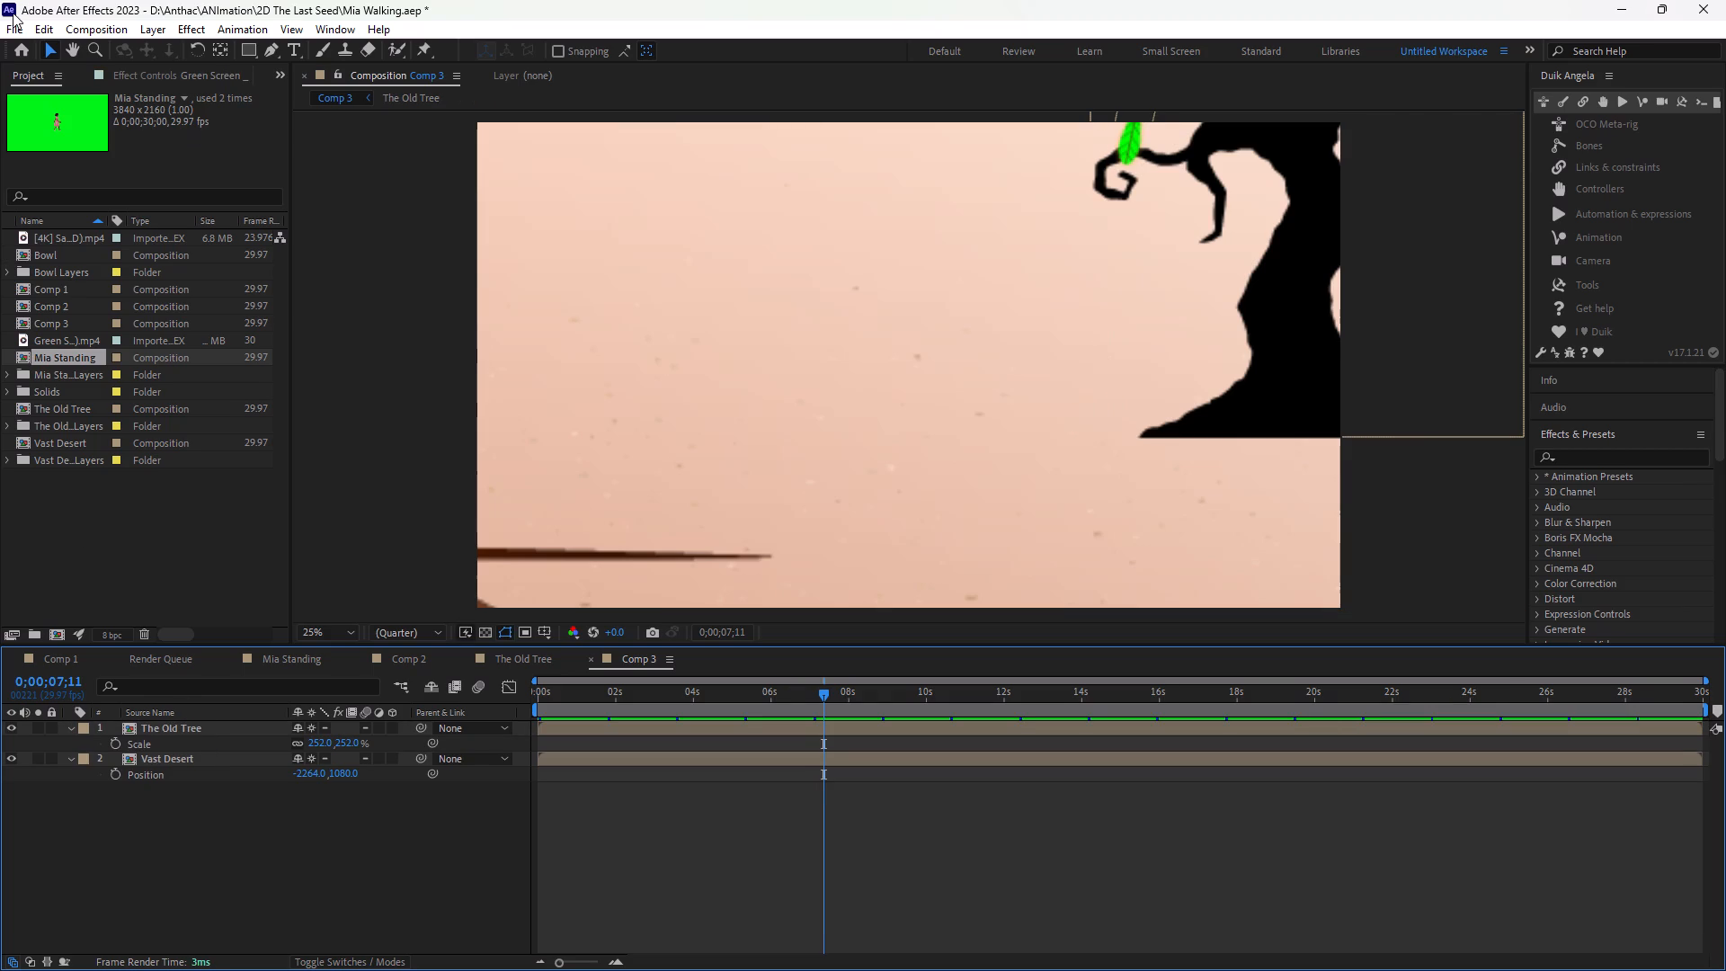
# Import the Mia Standing Illustrator file again as a Composition - Retain Layer Sizes.
pyautogui.click(20, 29)
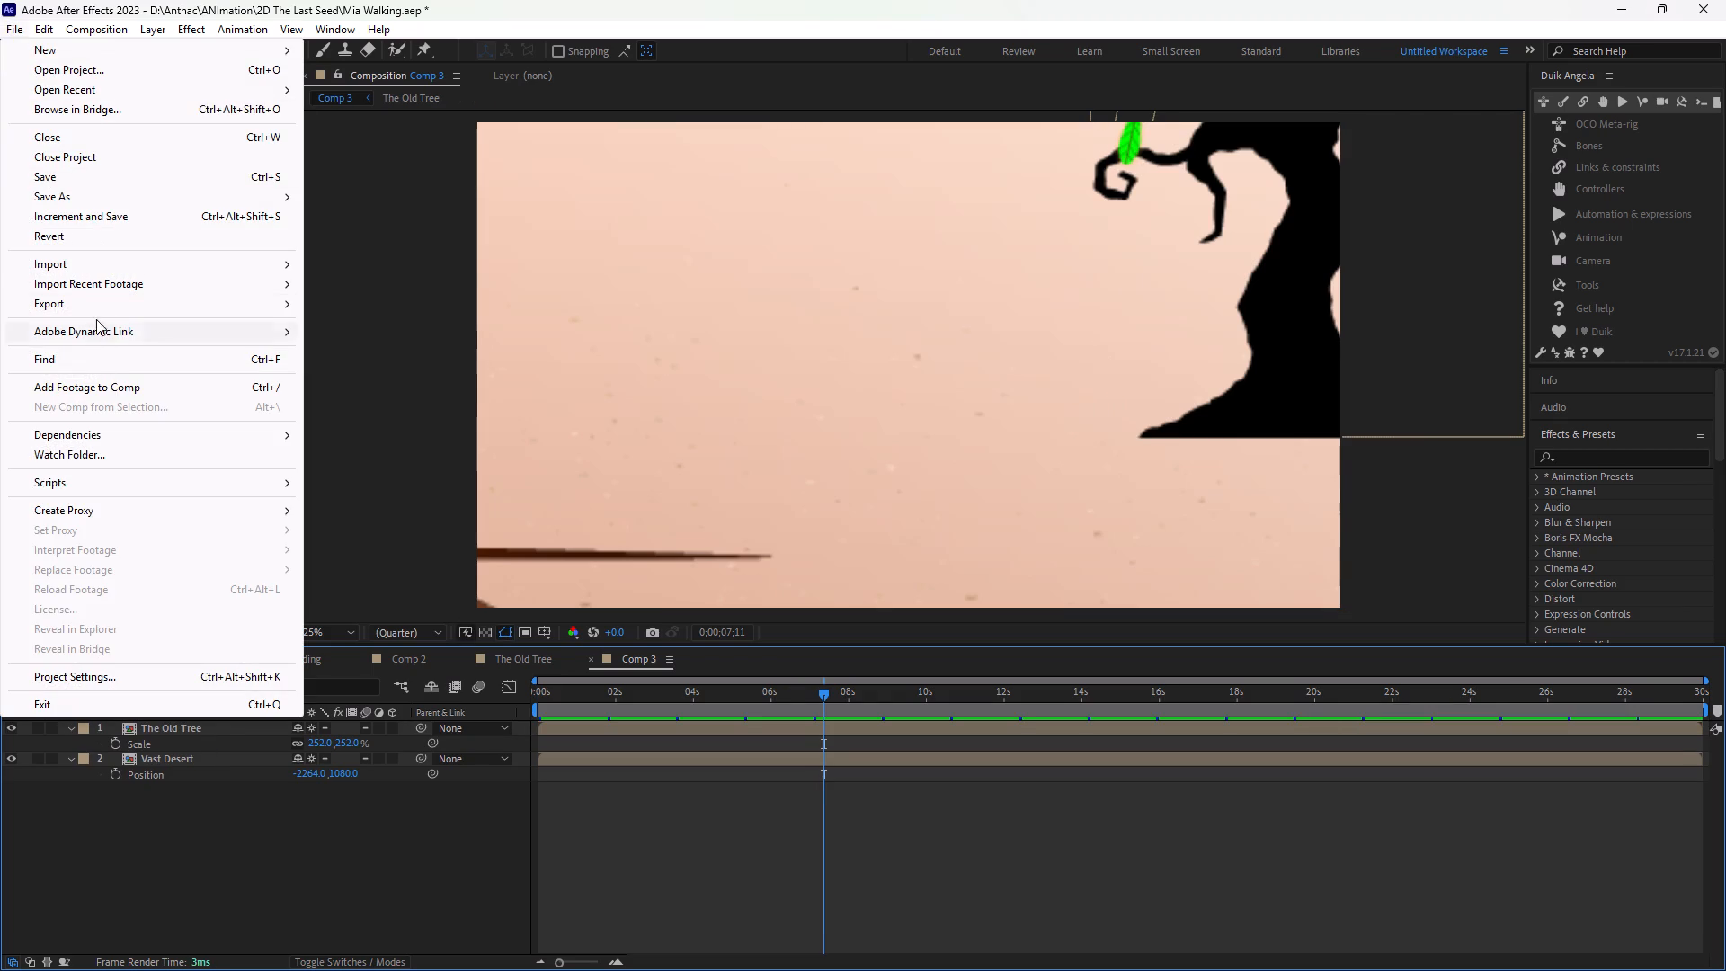
pyautogui.click(99, 269)
pyautogui.click(402, 269)
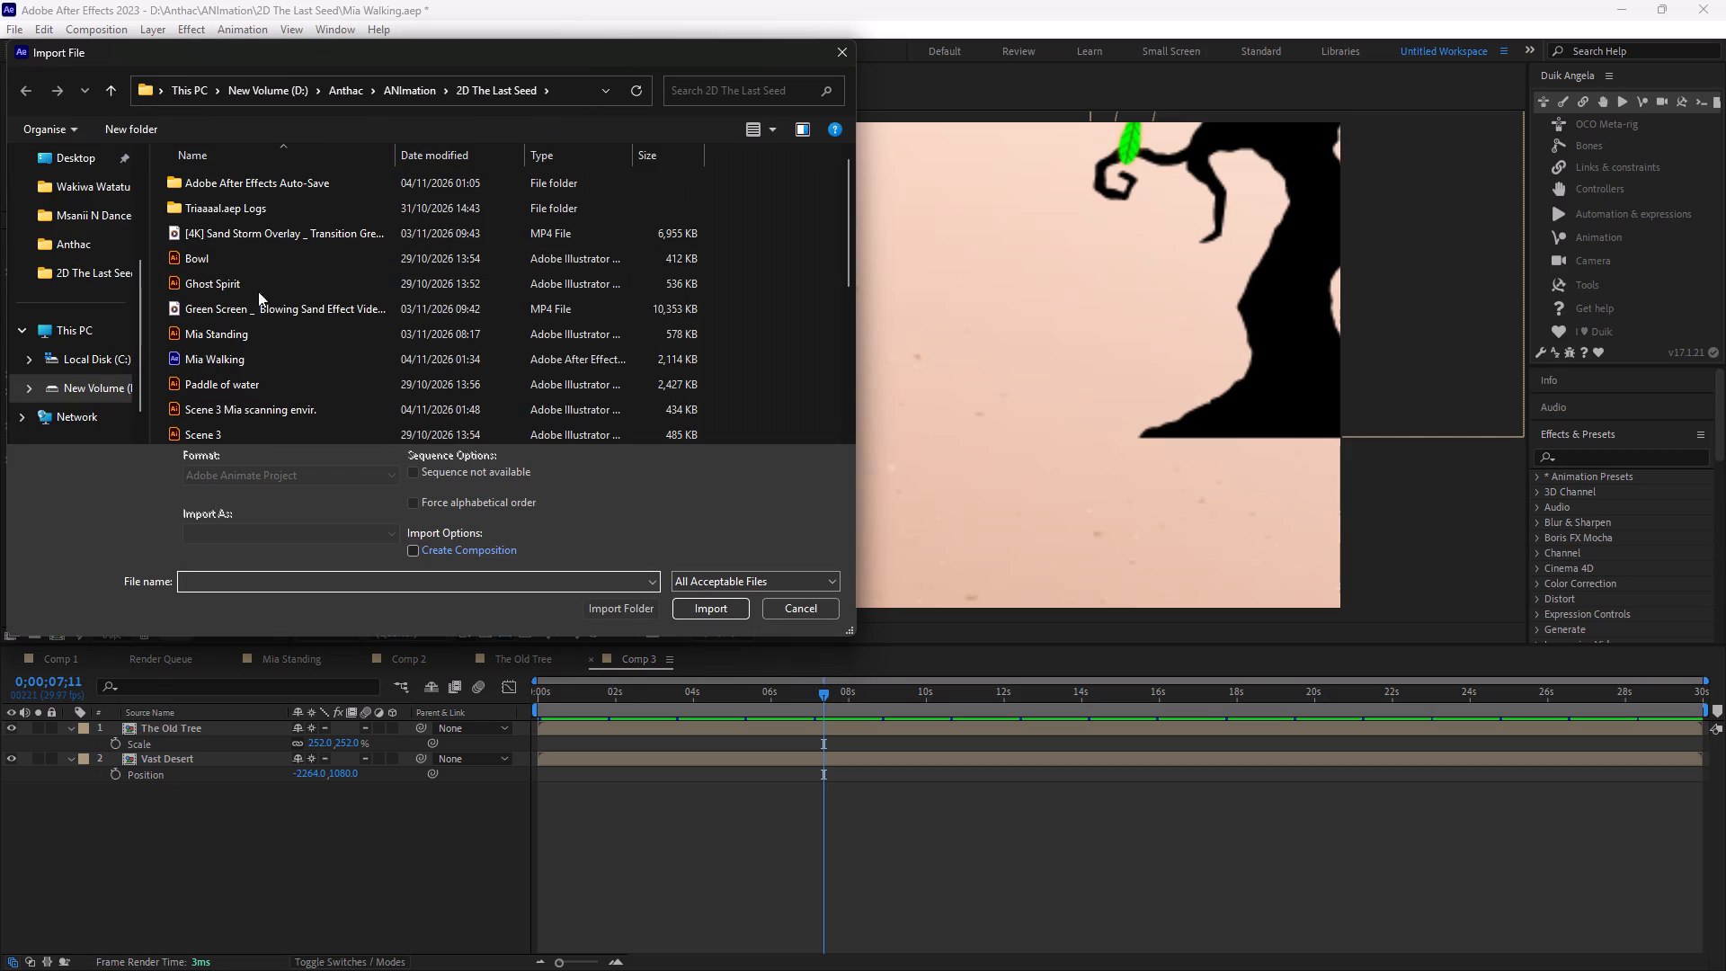
pyautogui.click(254, 329)
pyautogui.click(351, 530)
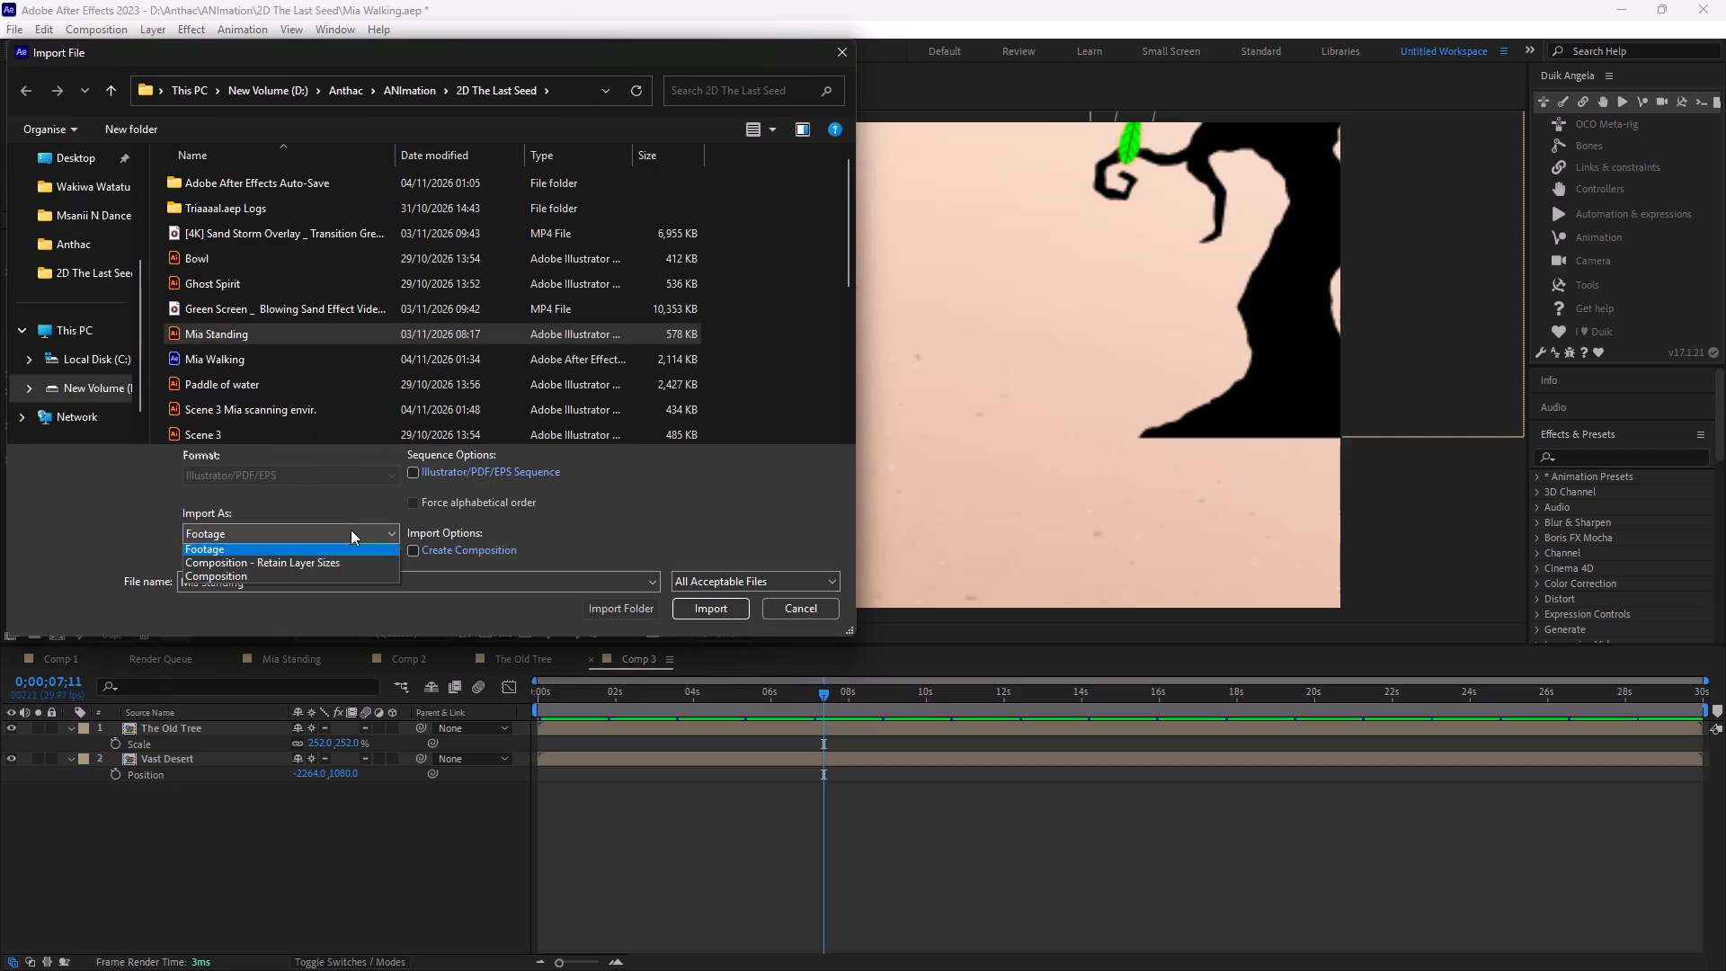
pyautogui.click(351, 567)
pyautogui.click(697, 618)
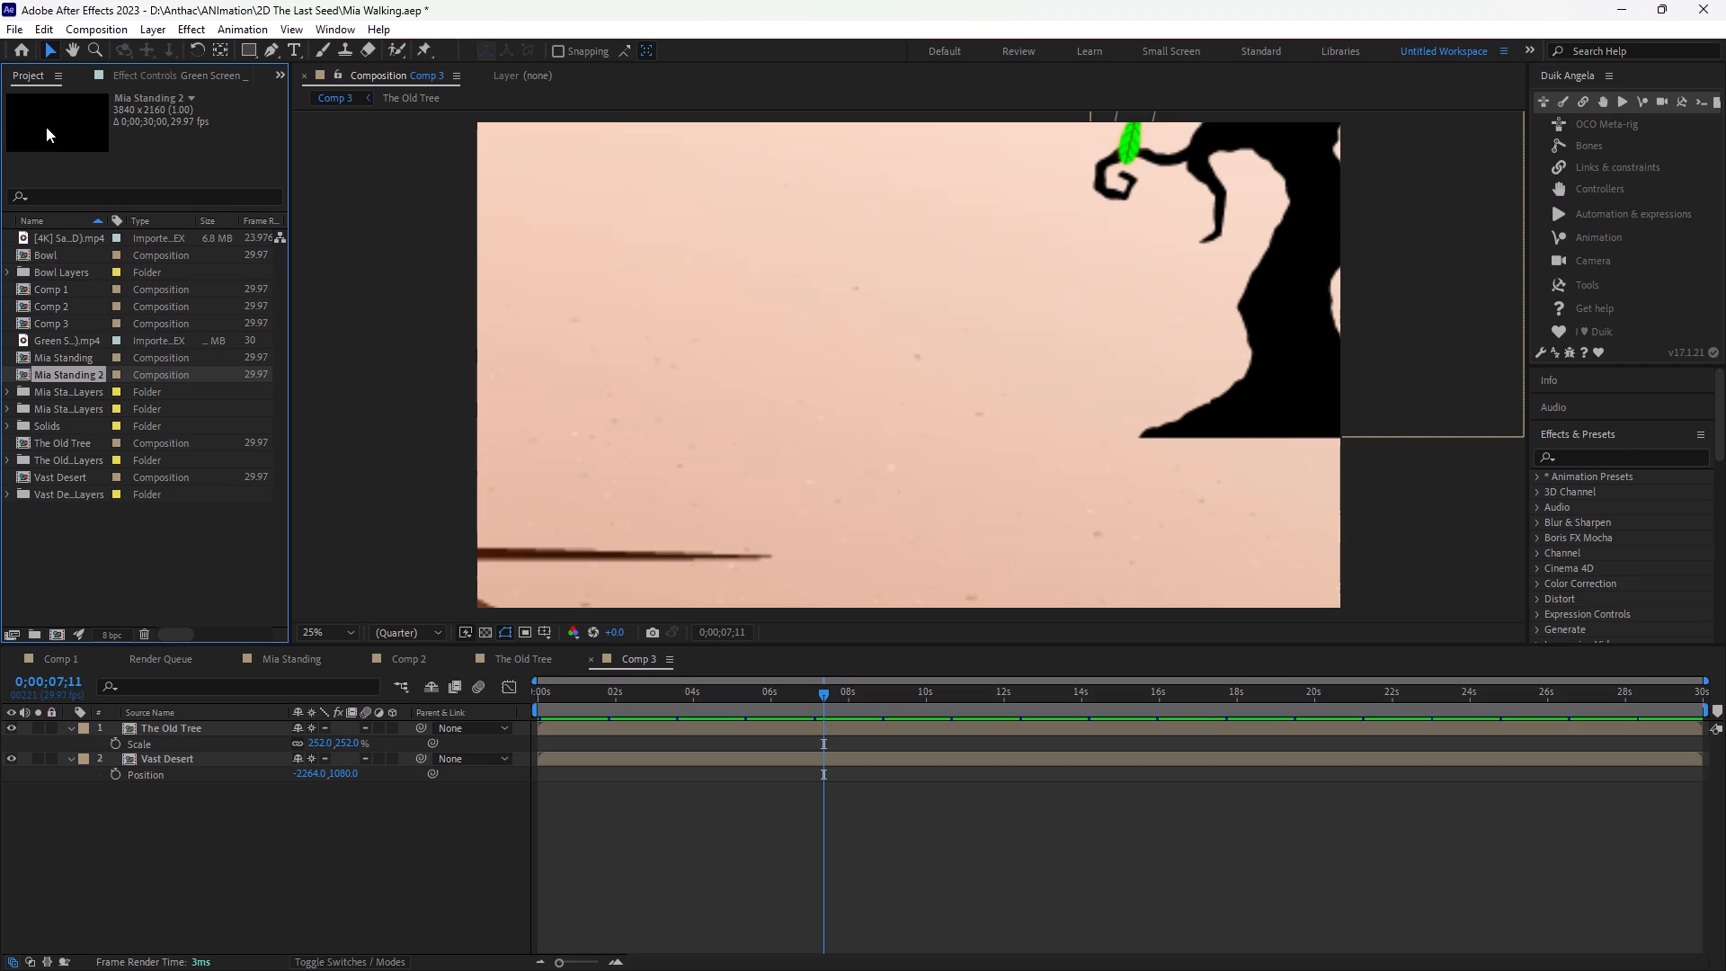
# Add the Mia Standing 2 composition to Comp 3 as the top layer, above The Old Tree.
pyautogui.moveTo(46, 127); pyautogui.dragTo(249, 721)
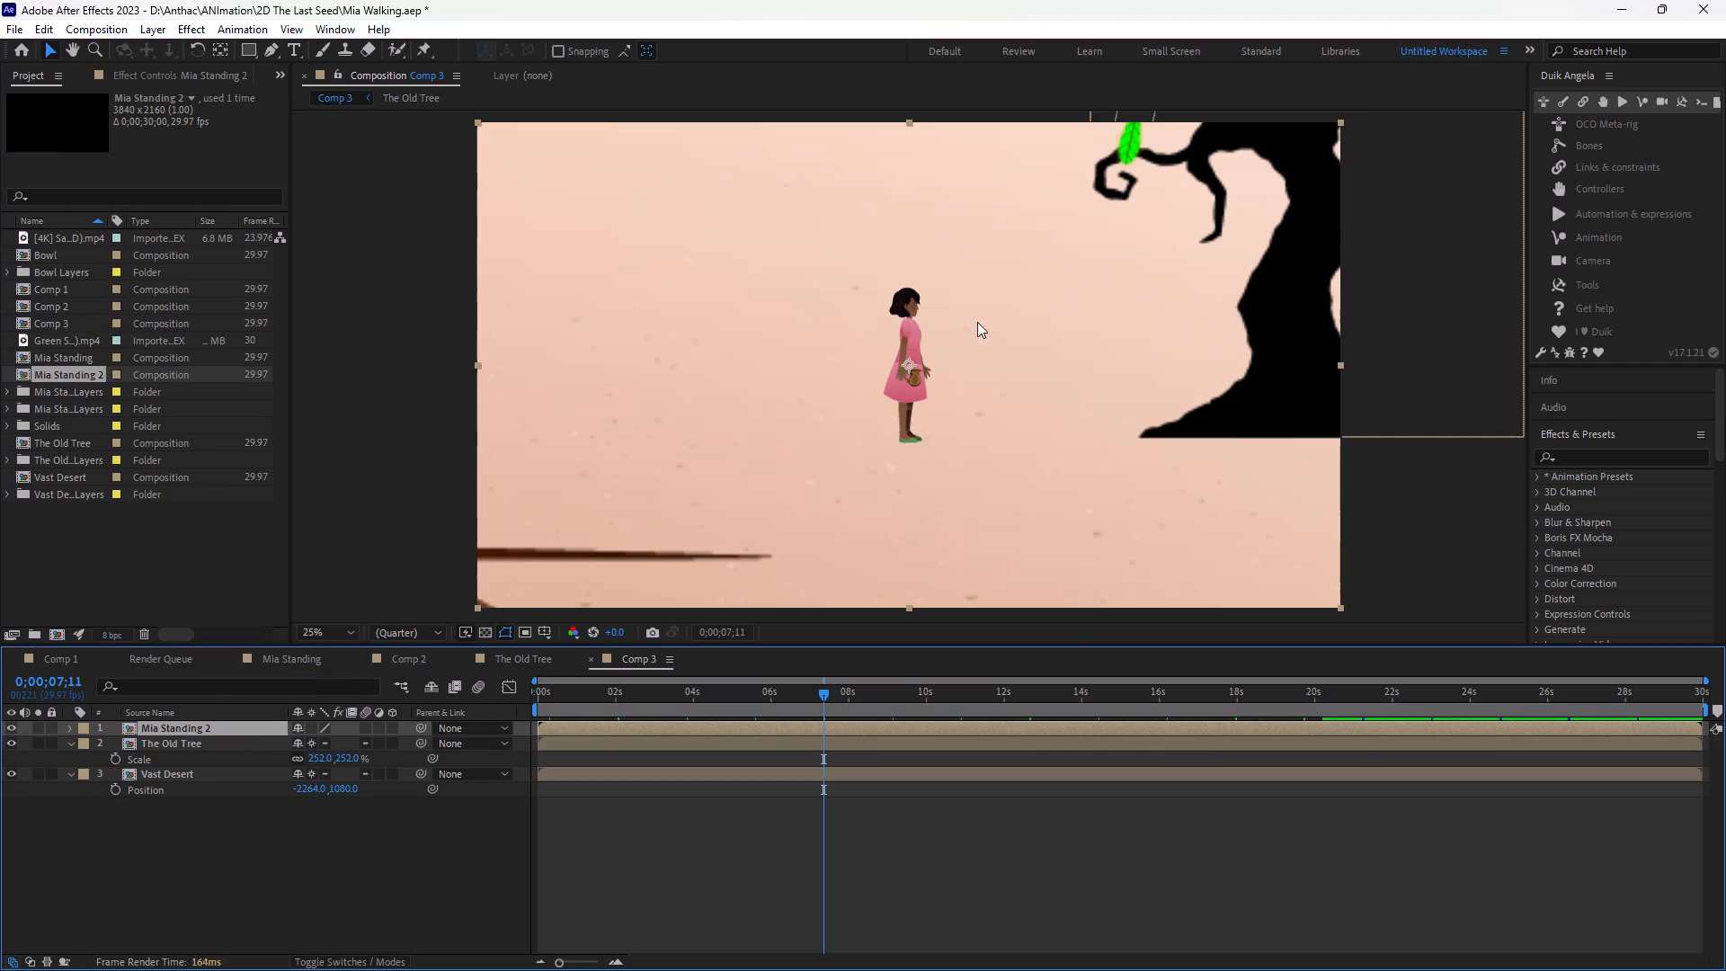
pyautogui.click(174, 910)
# Open the Mia Standing 2 composition and set its background color to bright green, 28EE0D.
pyautogui.doubleClick(191, 725)
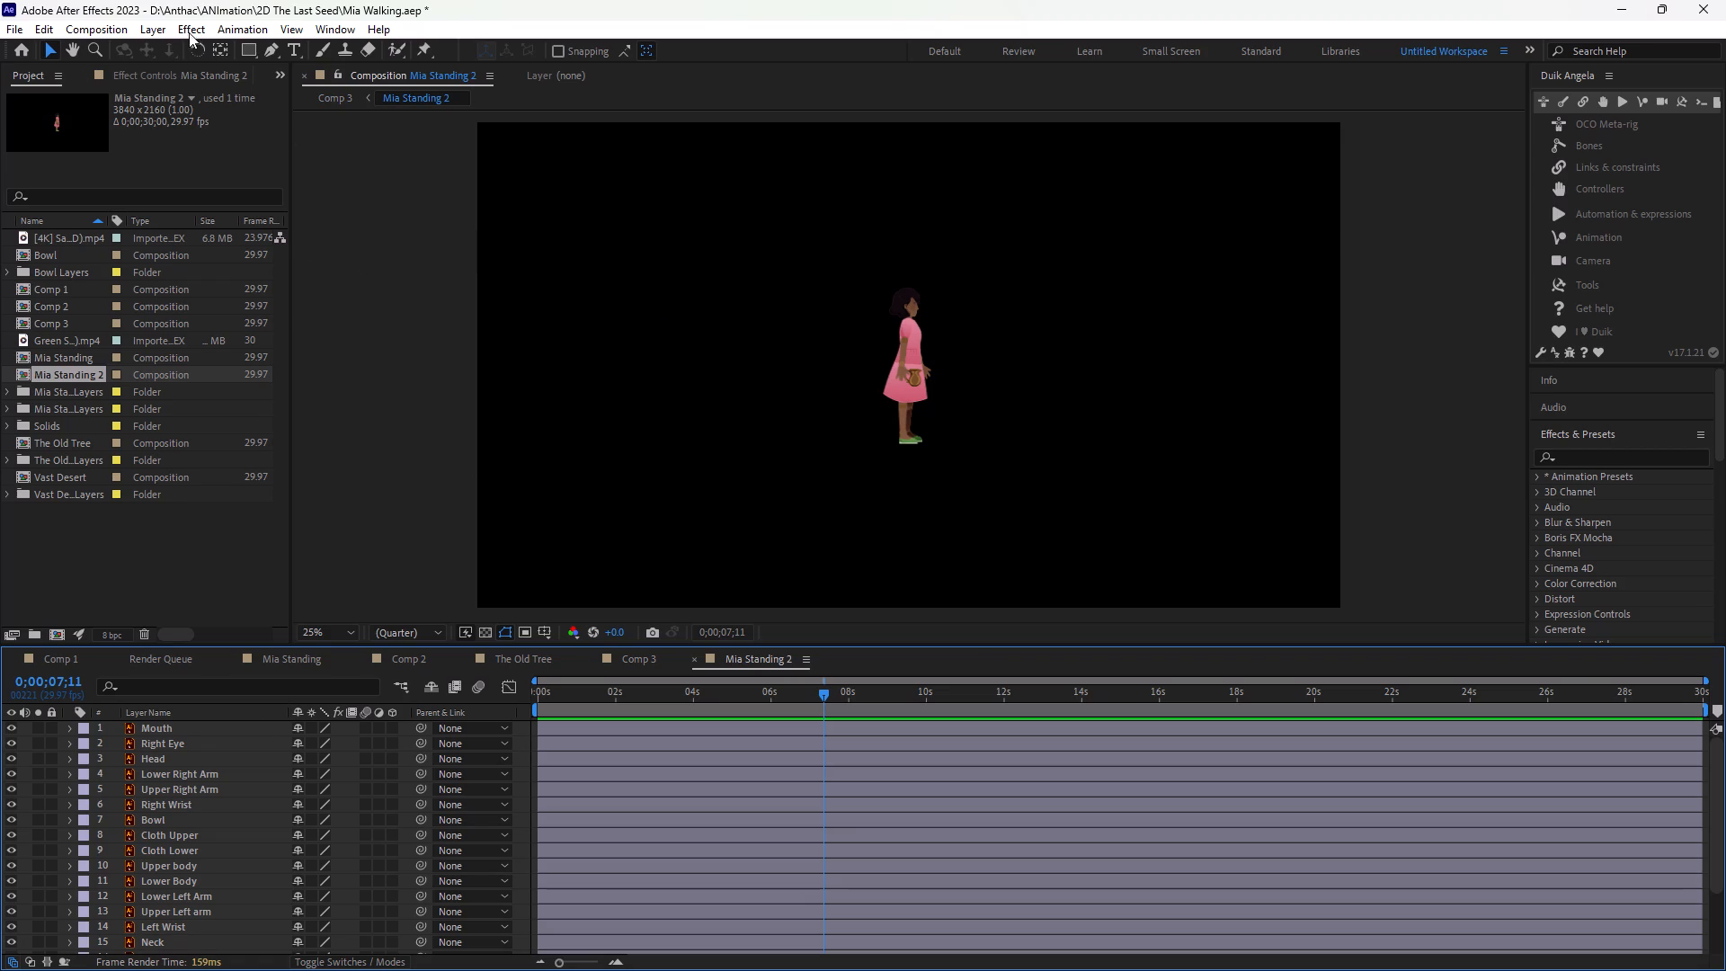
pyautogui.click(86, 32)
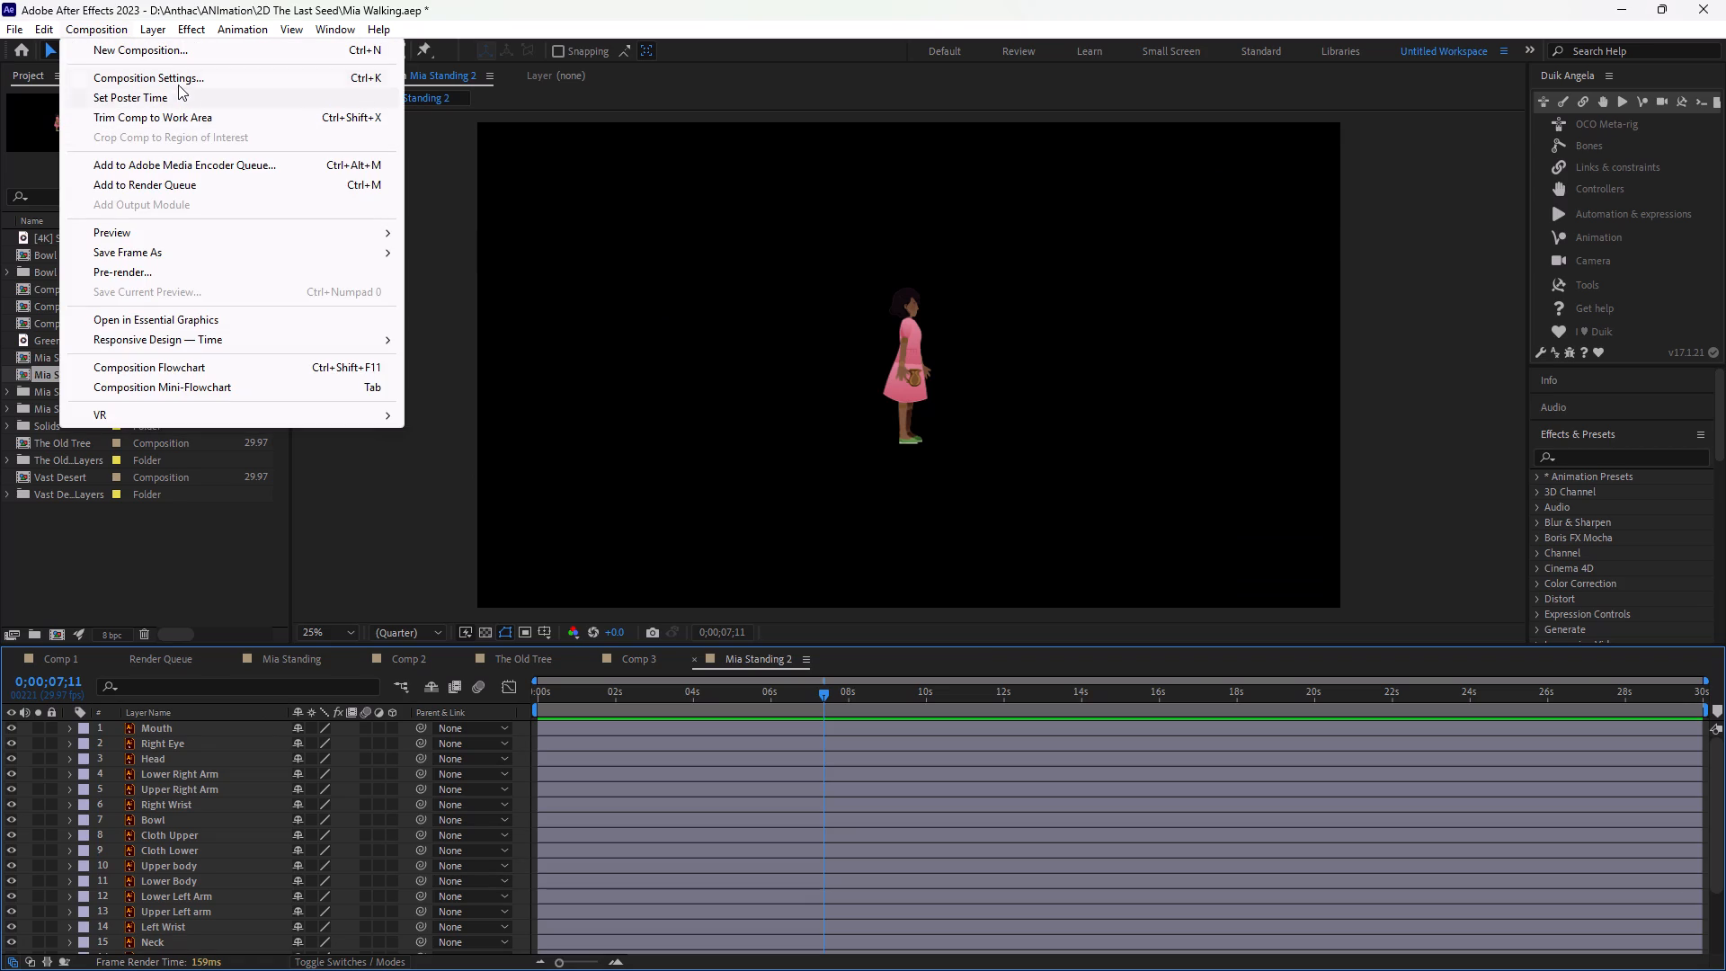
pyautogui.click(178, 80)
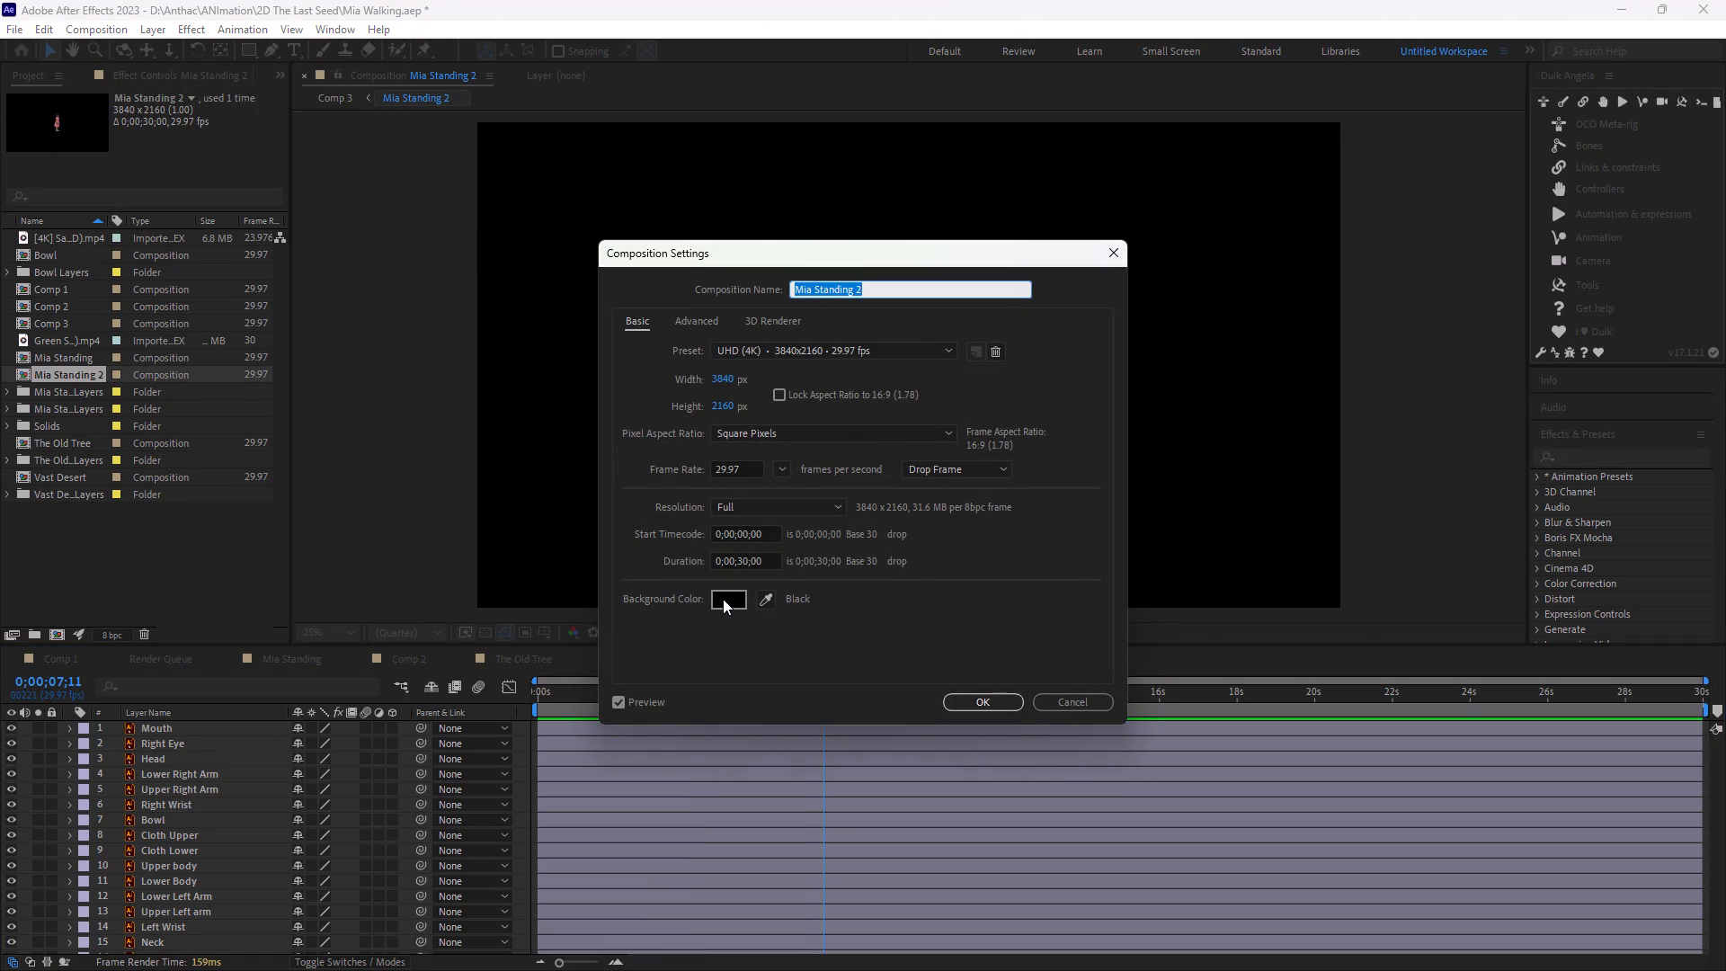
pyautogui.click(723, 599)
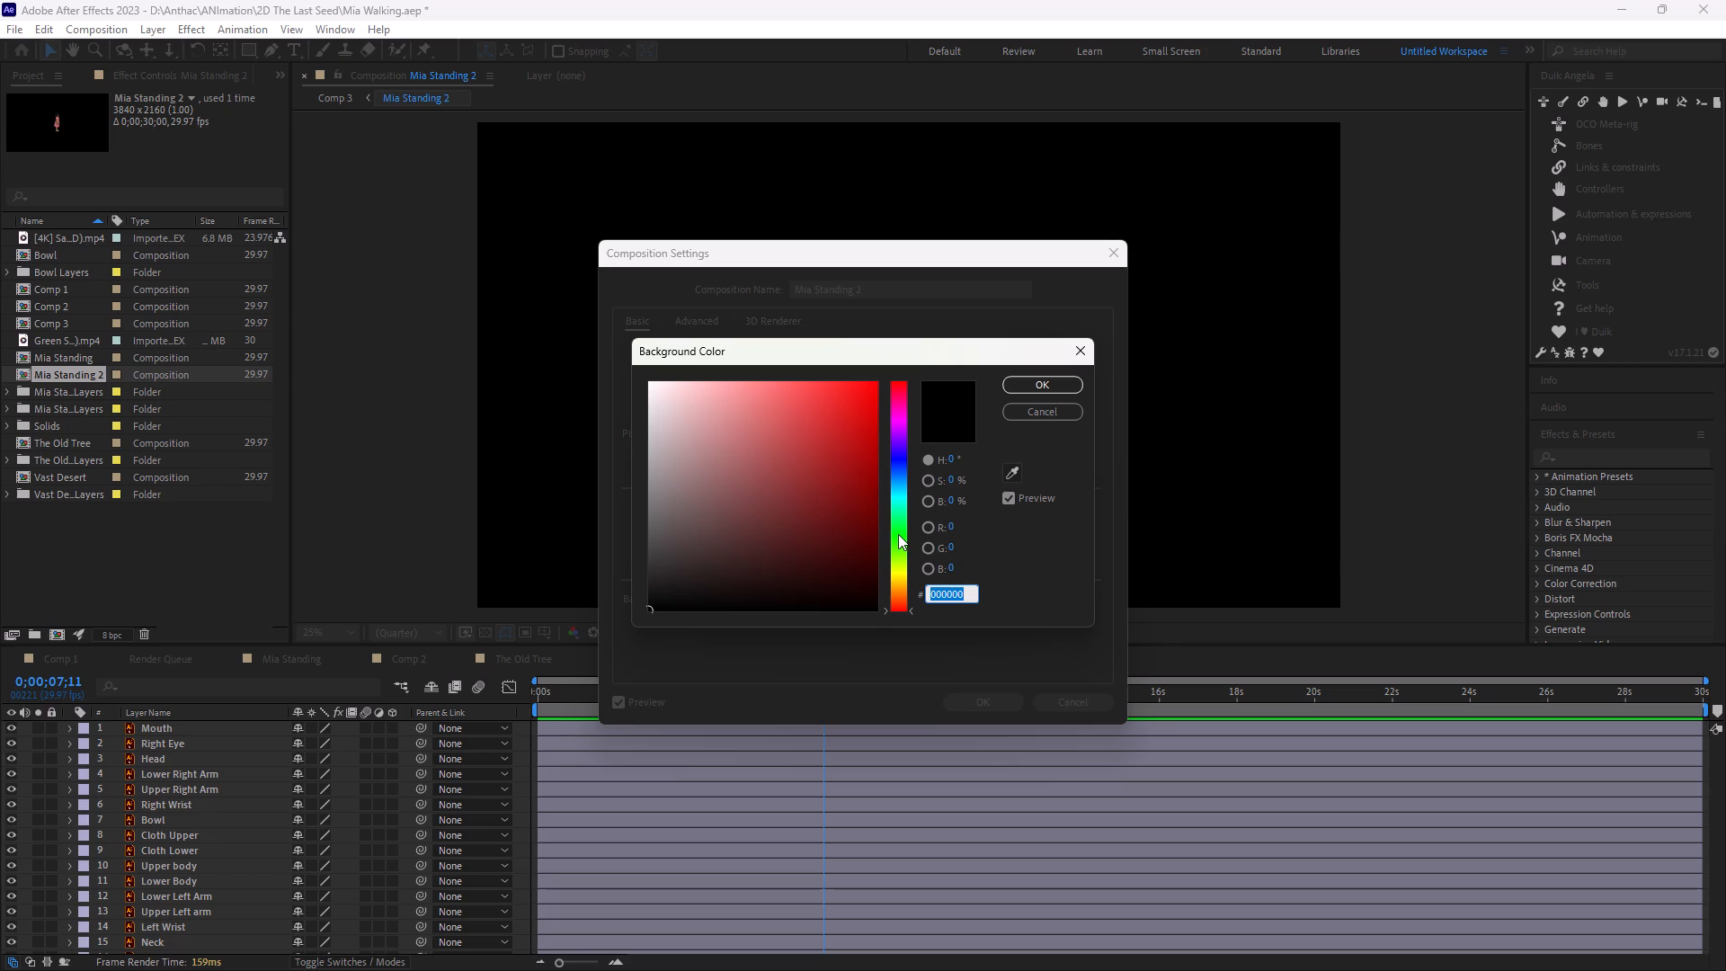
pyautogui.click(901, 539)
pyautogui.click(865, 396)
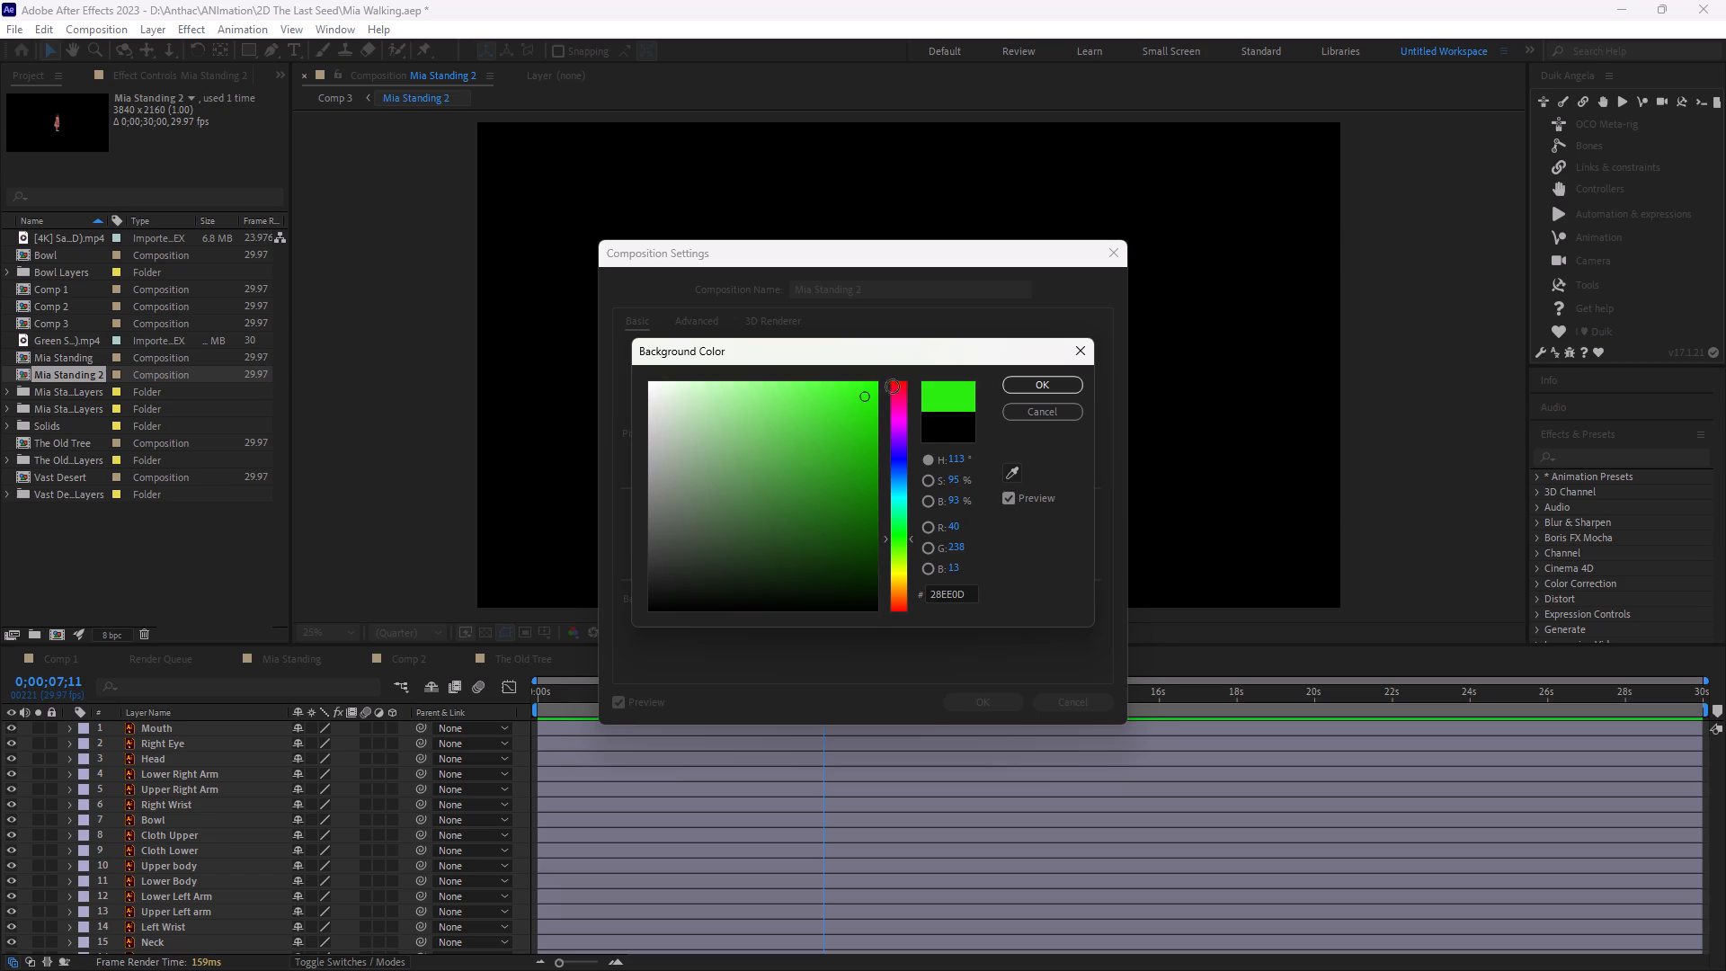
pyautogui.click(1037, 386)
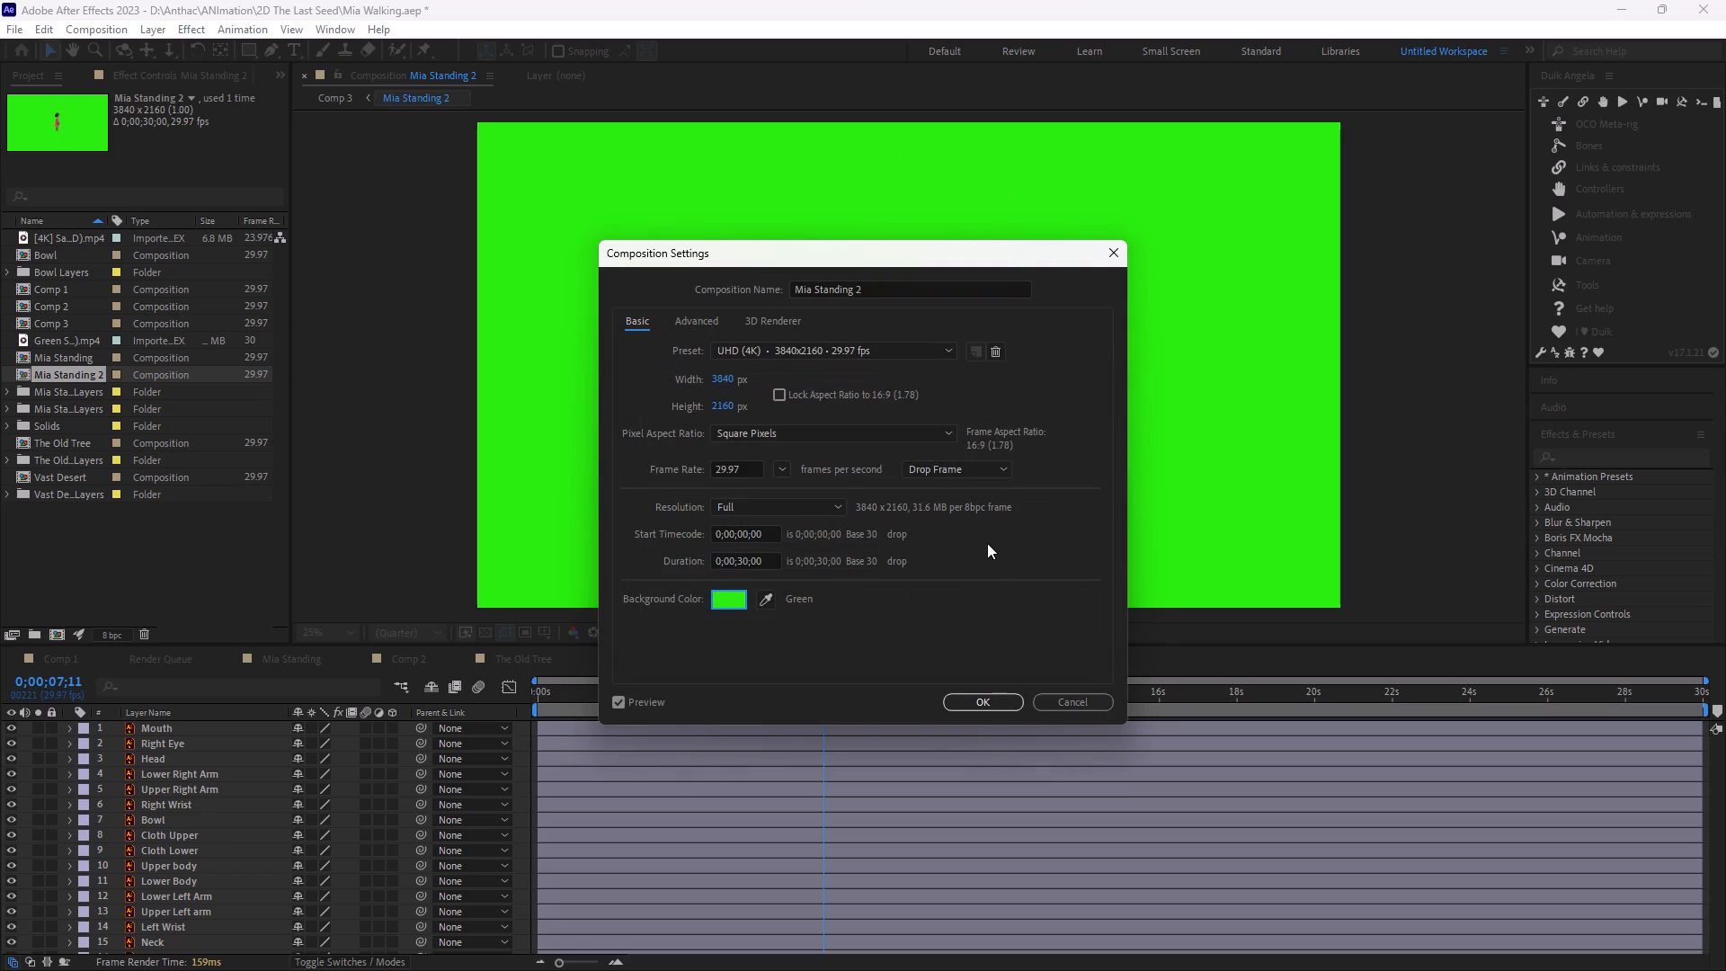
pyautogui.click(977, 699)
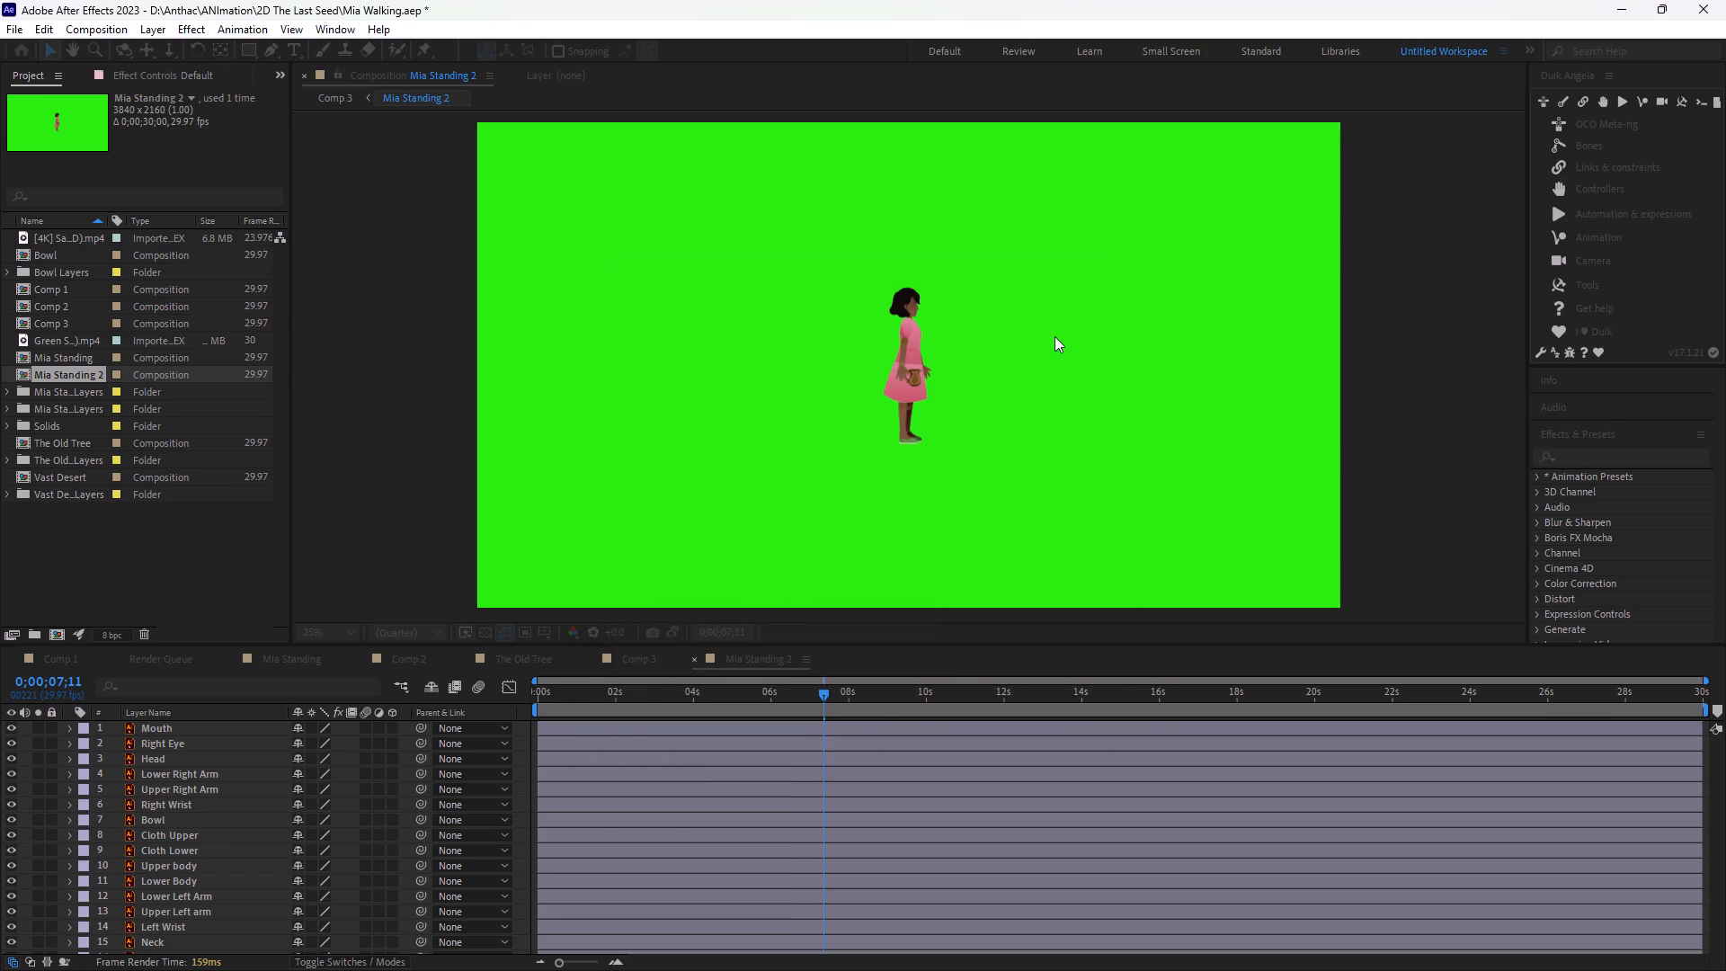
# Enable continuous rasterization for all layers of Mia Standing 2 so the artwork stays sharp when enlarged.
pyautogui.scroll(4, 219, 803)
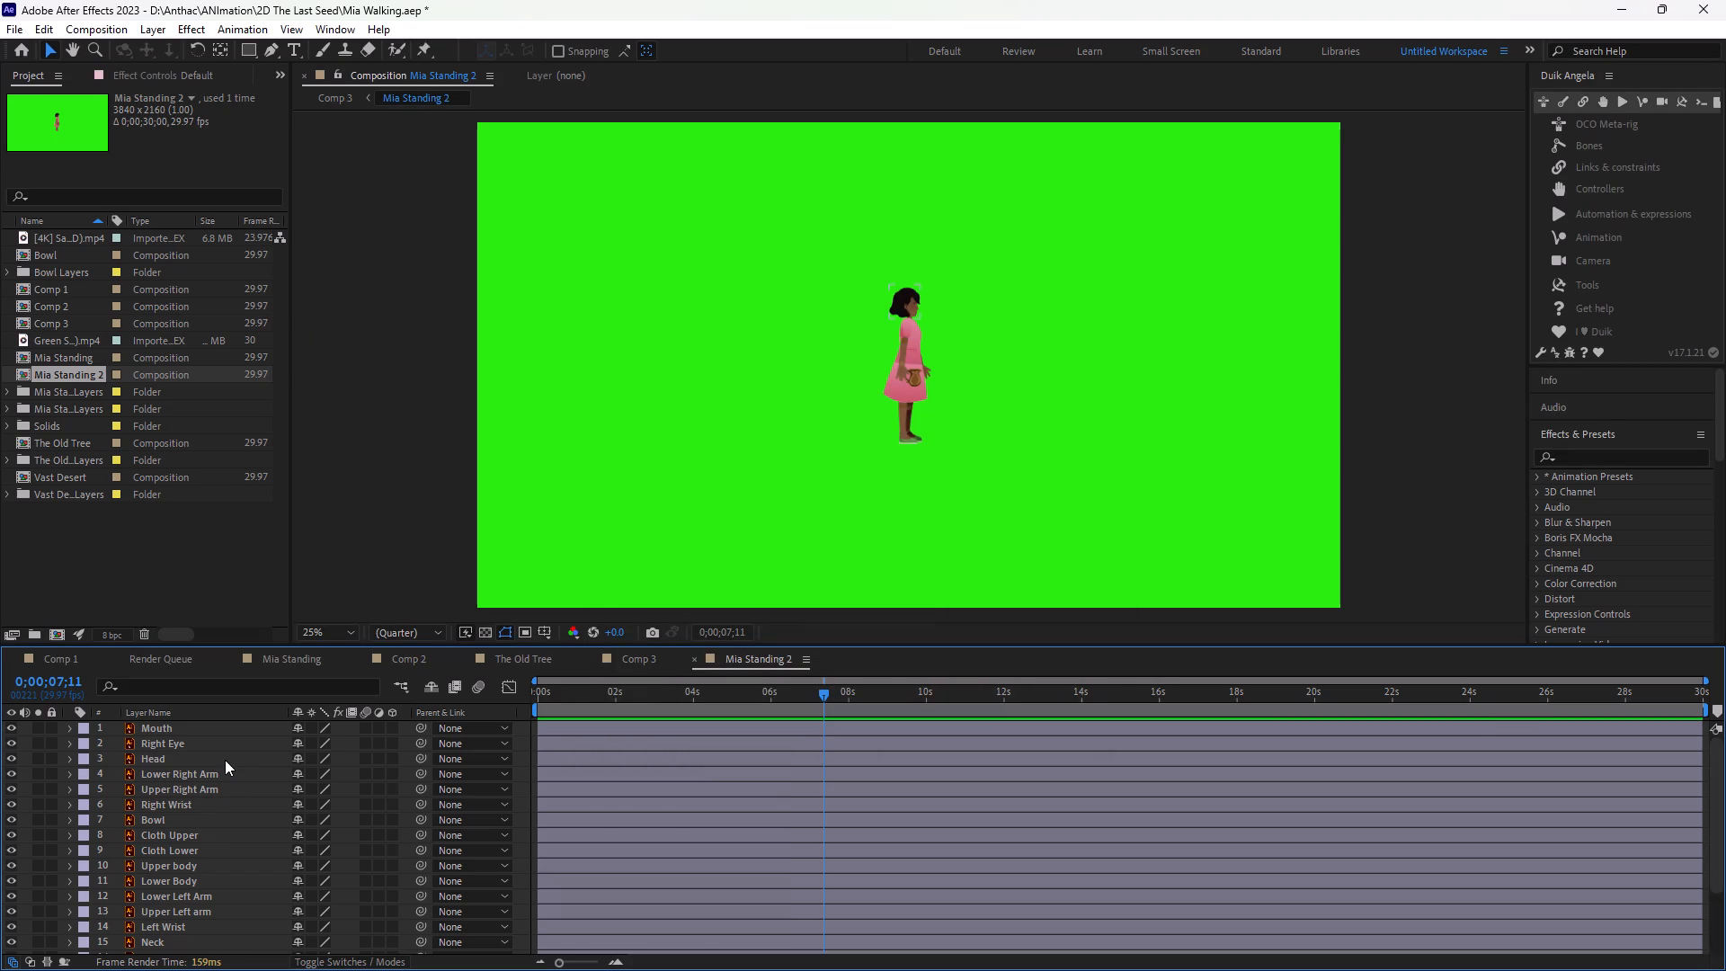
pyautogui.hotkey('ctrl', '=')
pyautogui.hotkey('ctrl', '=')
pyautogui.hotkey('ctrl', '=')
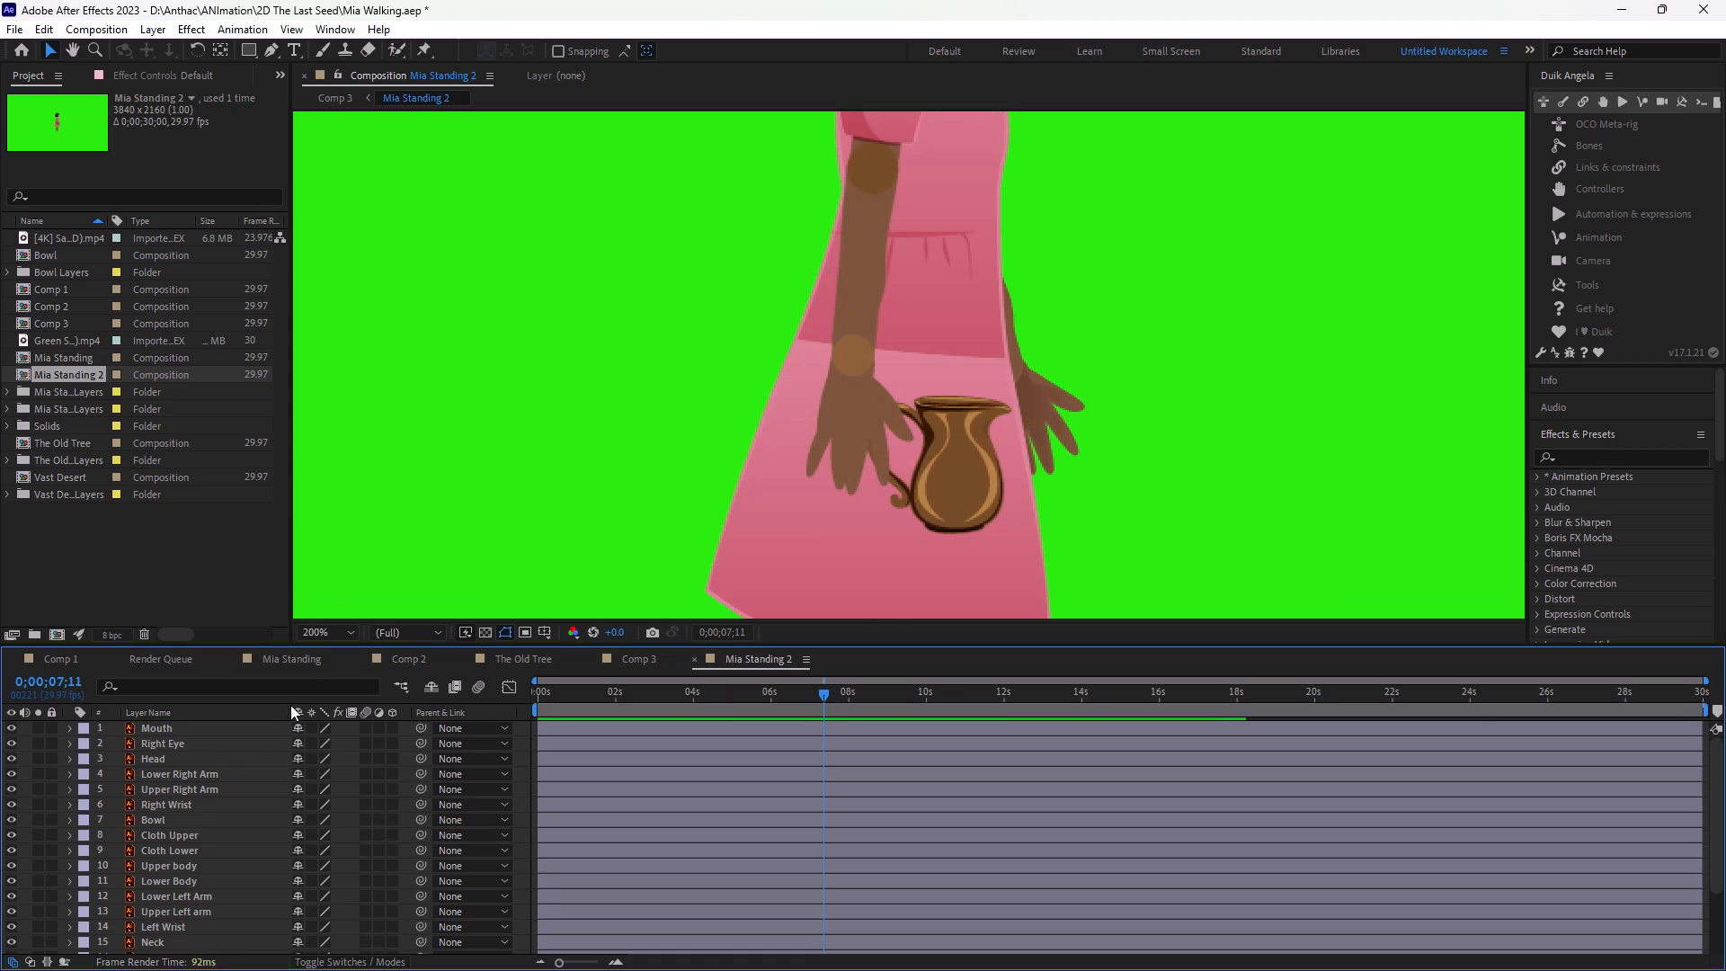
pyautogui.click(154, 845)
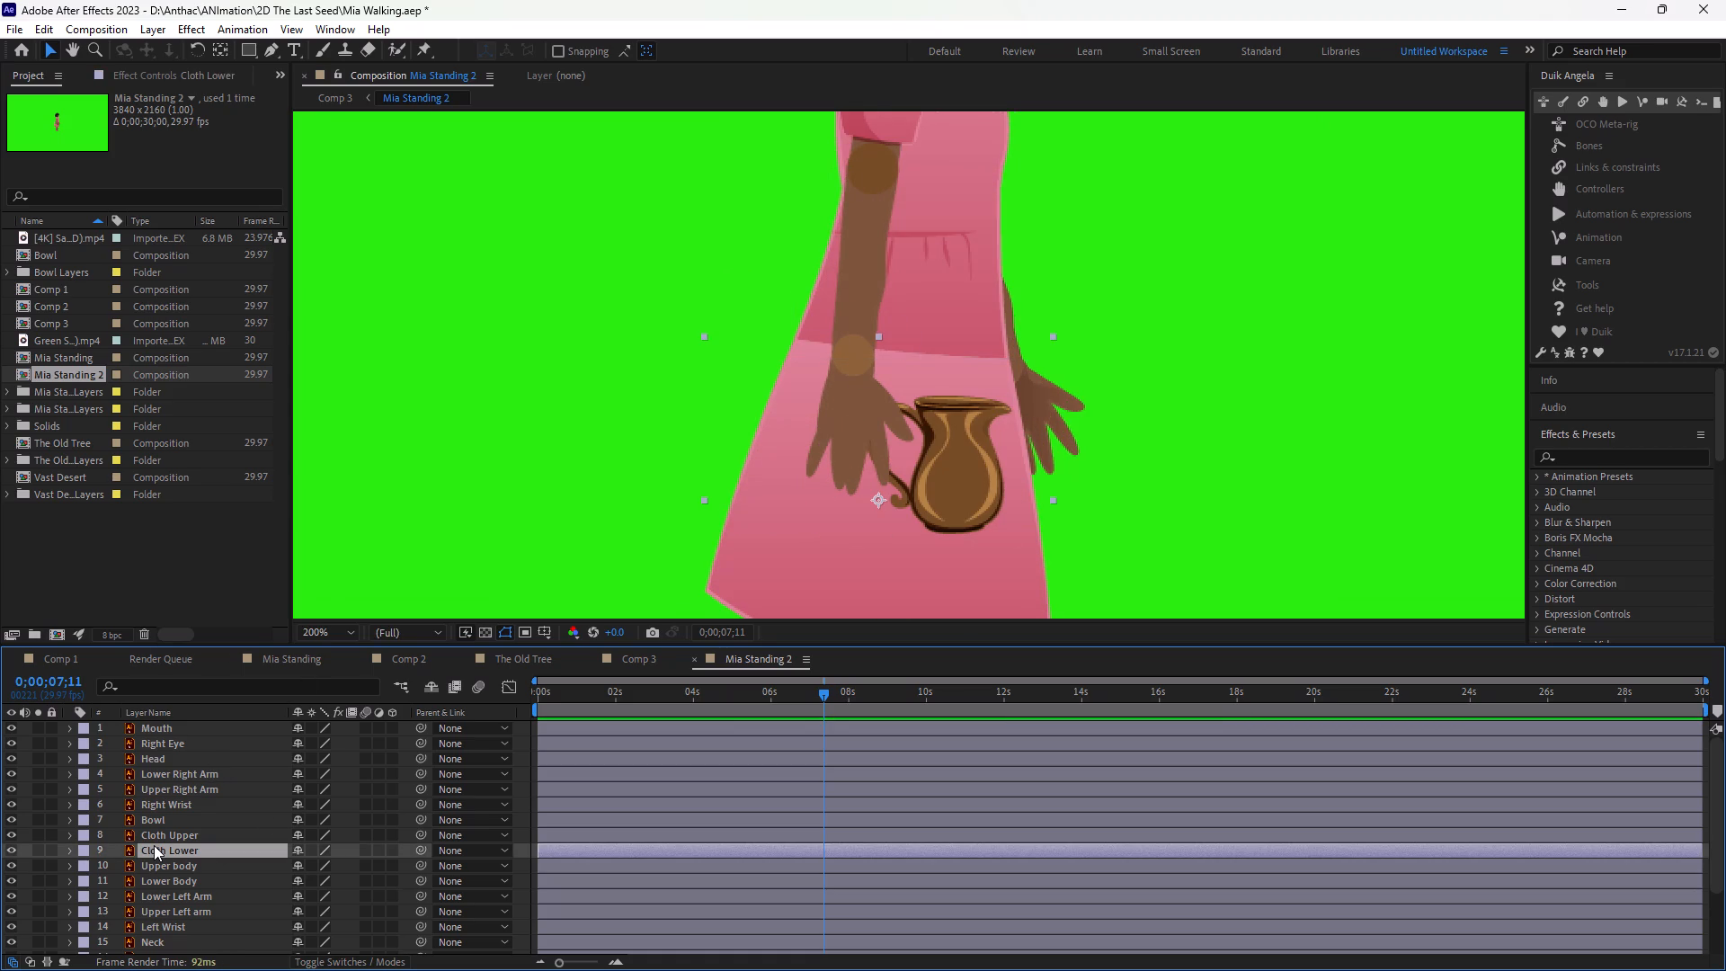
pyautogui.hotkey('ctrl', 'a')
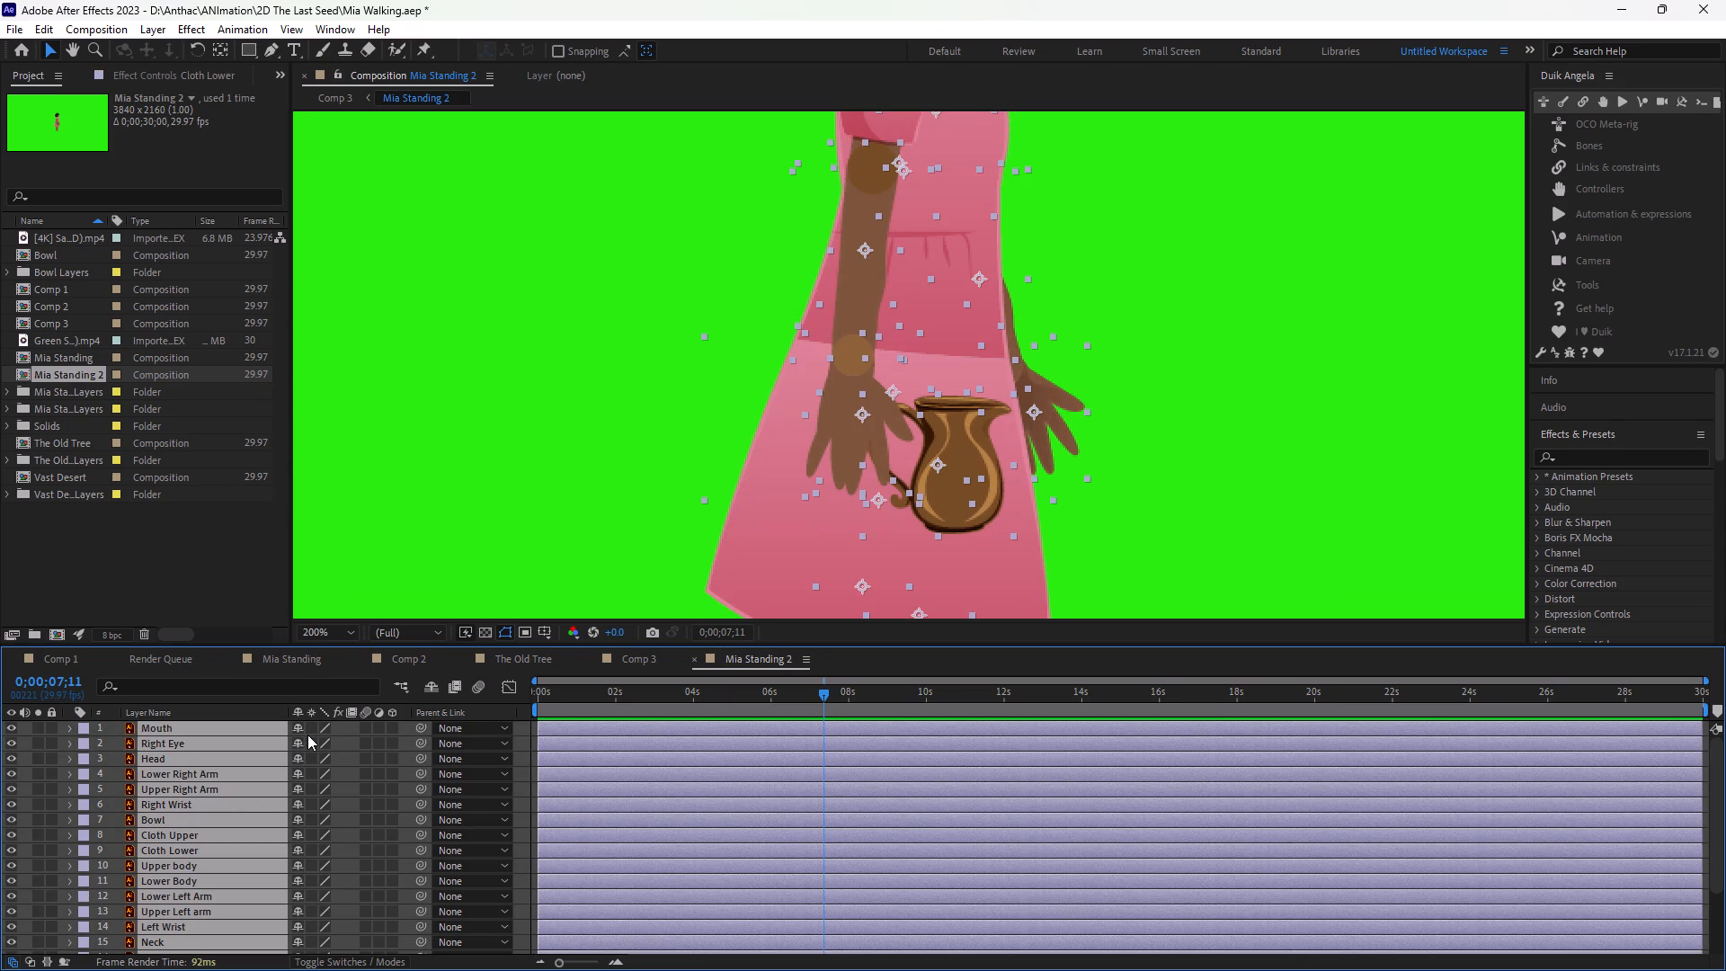
pyautogui.click(309, 728)
pyautogui.click(505, 523)
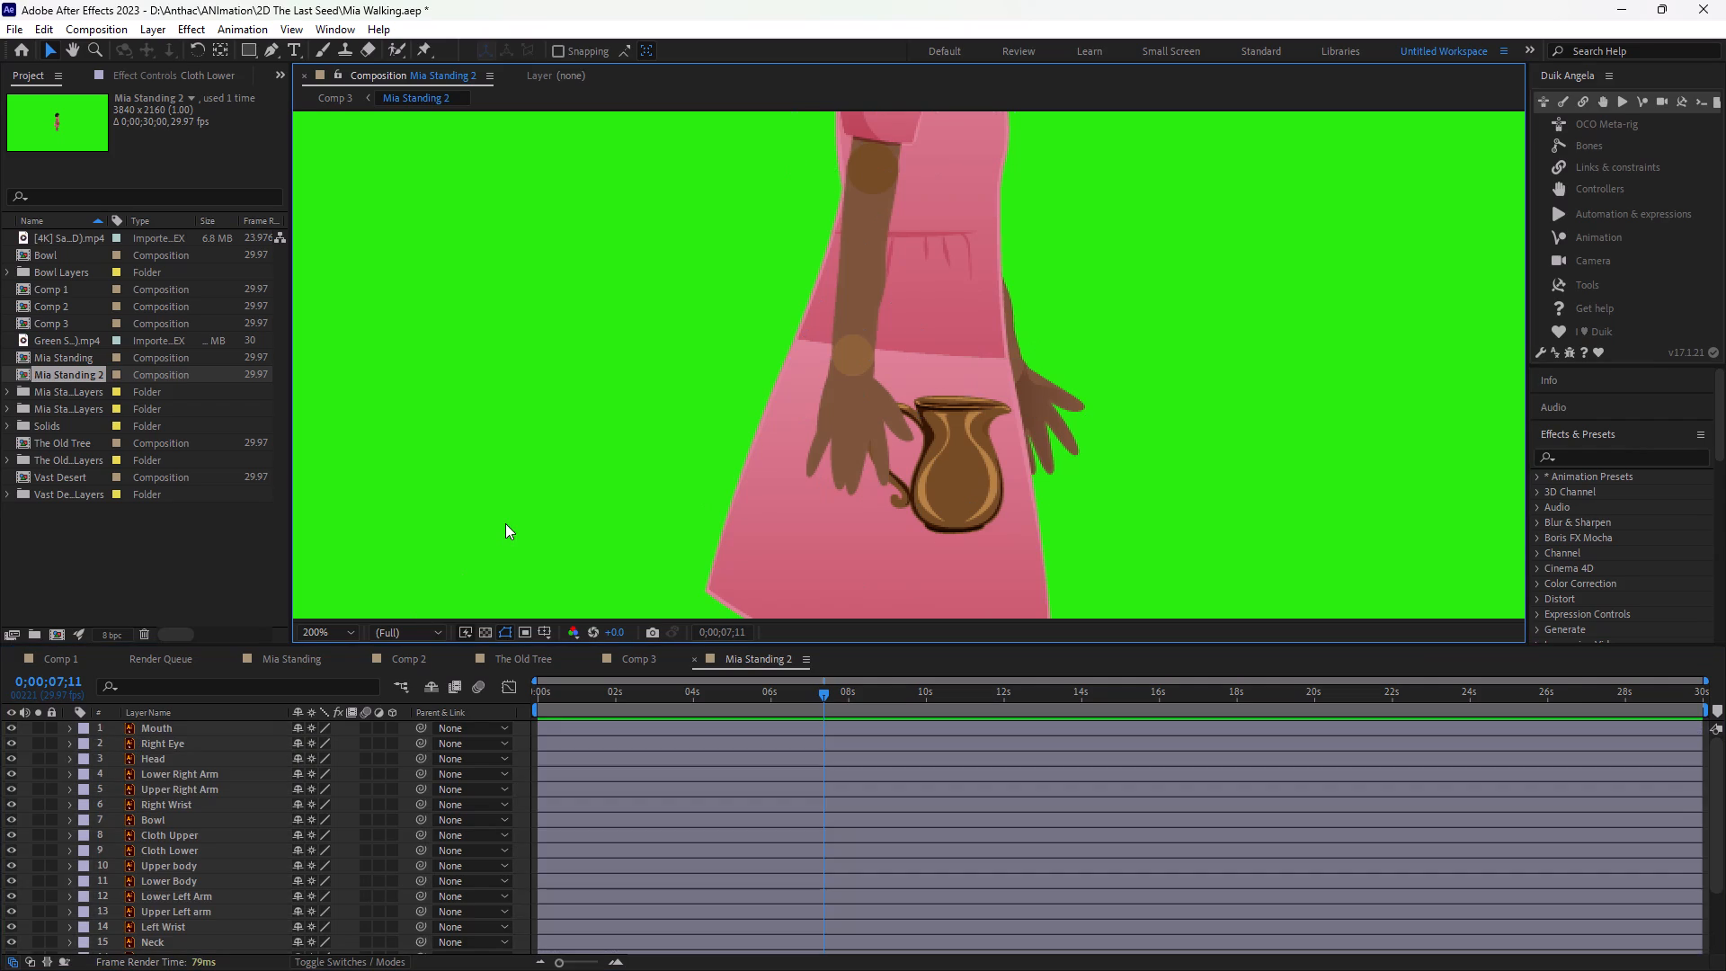
# Move the Head layer's anchor point from the hair to the top of the neck, just behind the jaw.
pyautogui.scroll(4, 190, 819)
pyautogui.press('h')
pyautogui.moveTo(1273, 267); pyautogui.dragTo(1298, 583)
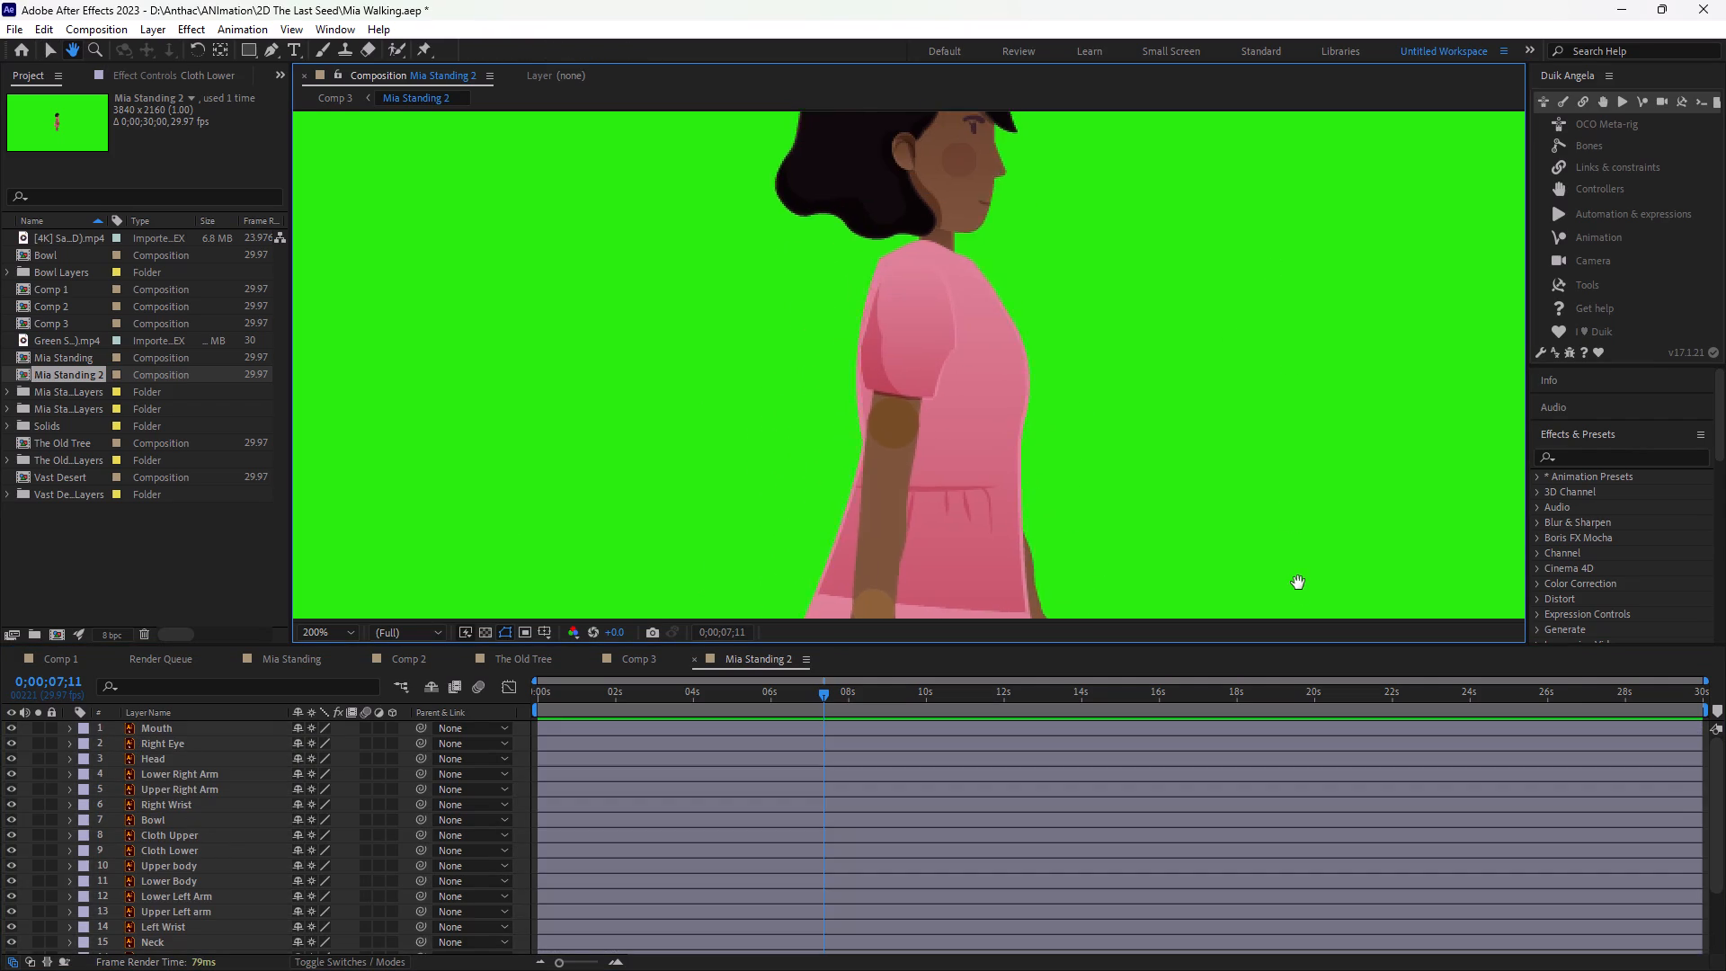
pyautogui.moveTo(1298, 583); pyautogui.dragTo(1298, 595)
pyautogui.moveTo(1205, 298); pyautogui.dragTo(1200, 368)
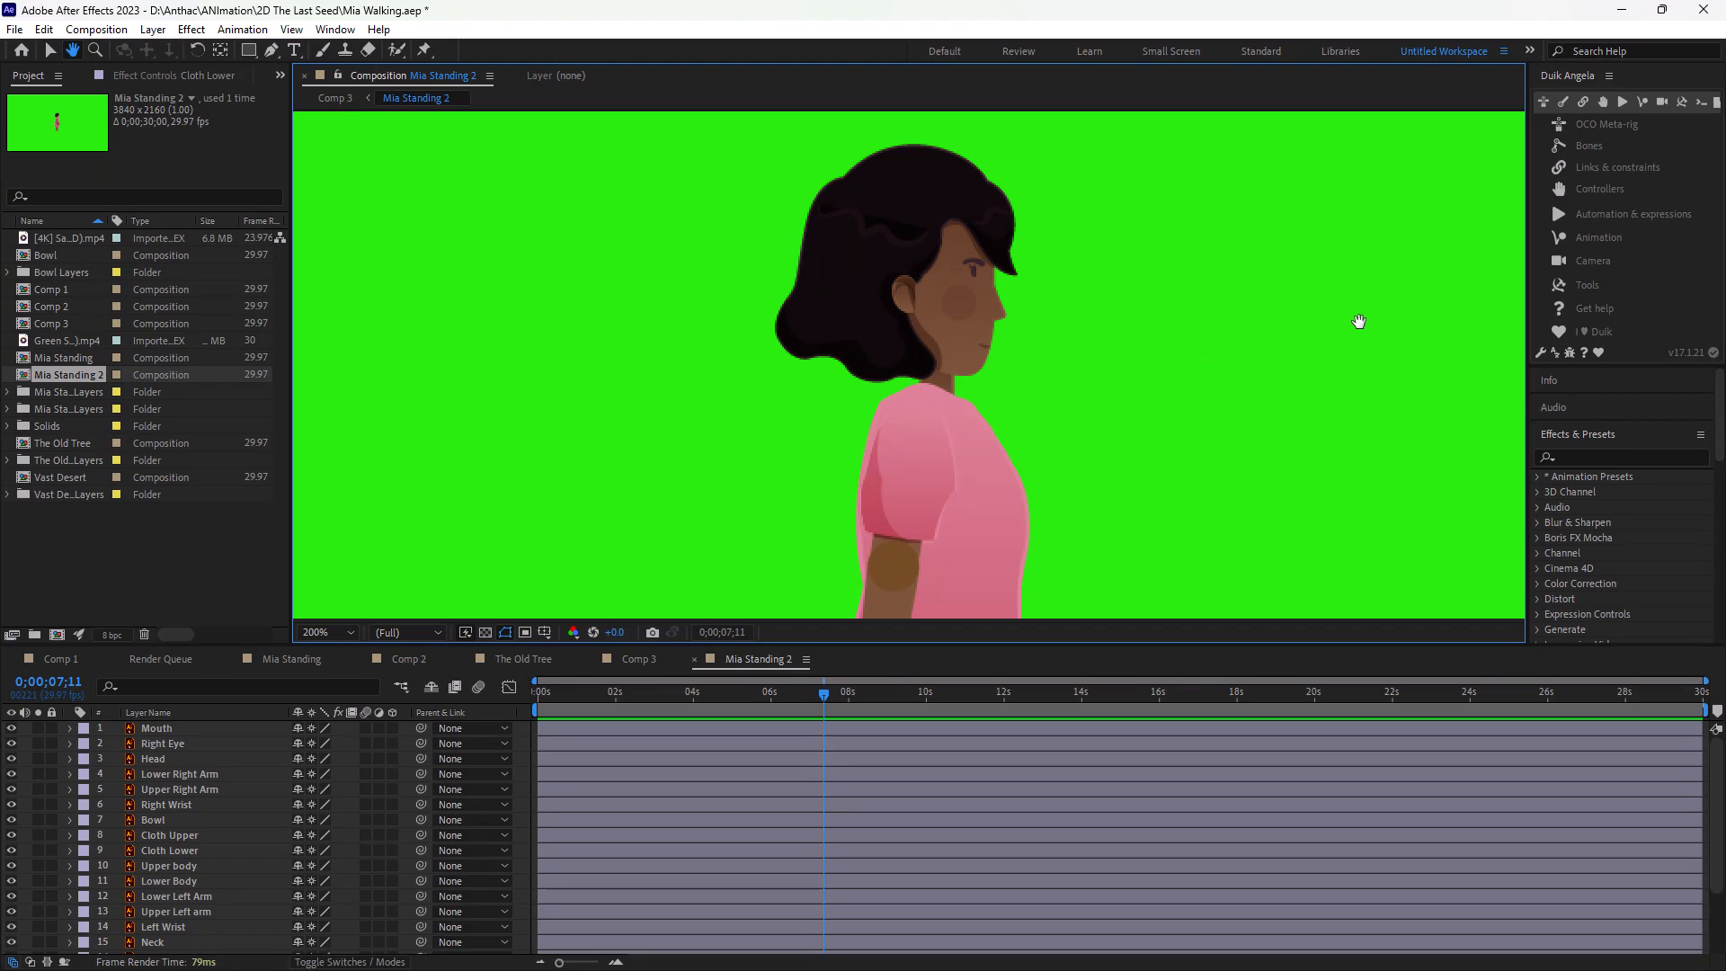
pyautogui.press('v')
pyautogui.click(876, 272)
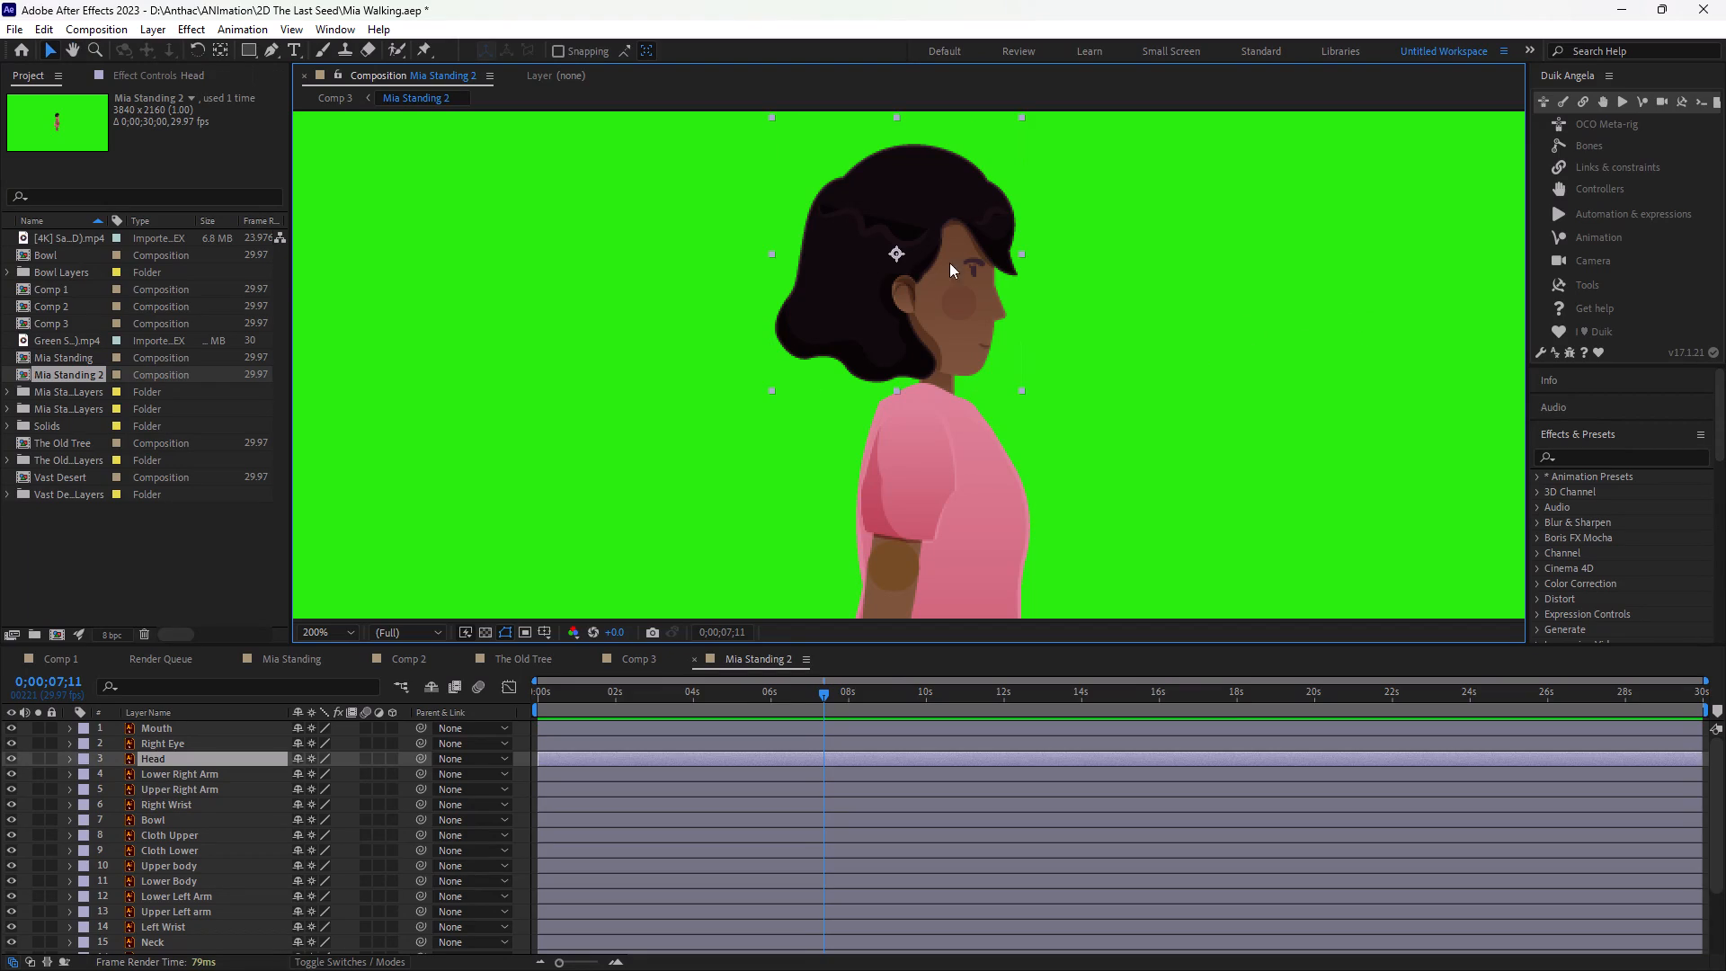
pyautogui.click(218, 46)
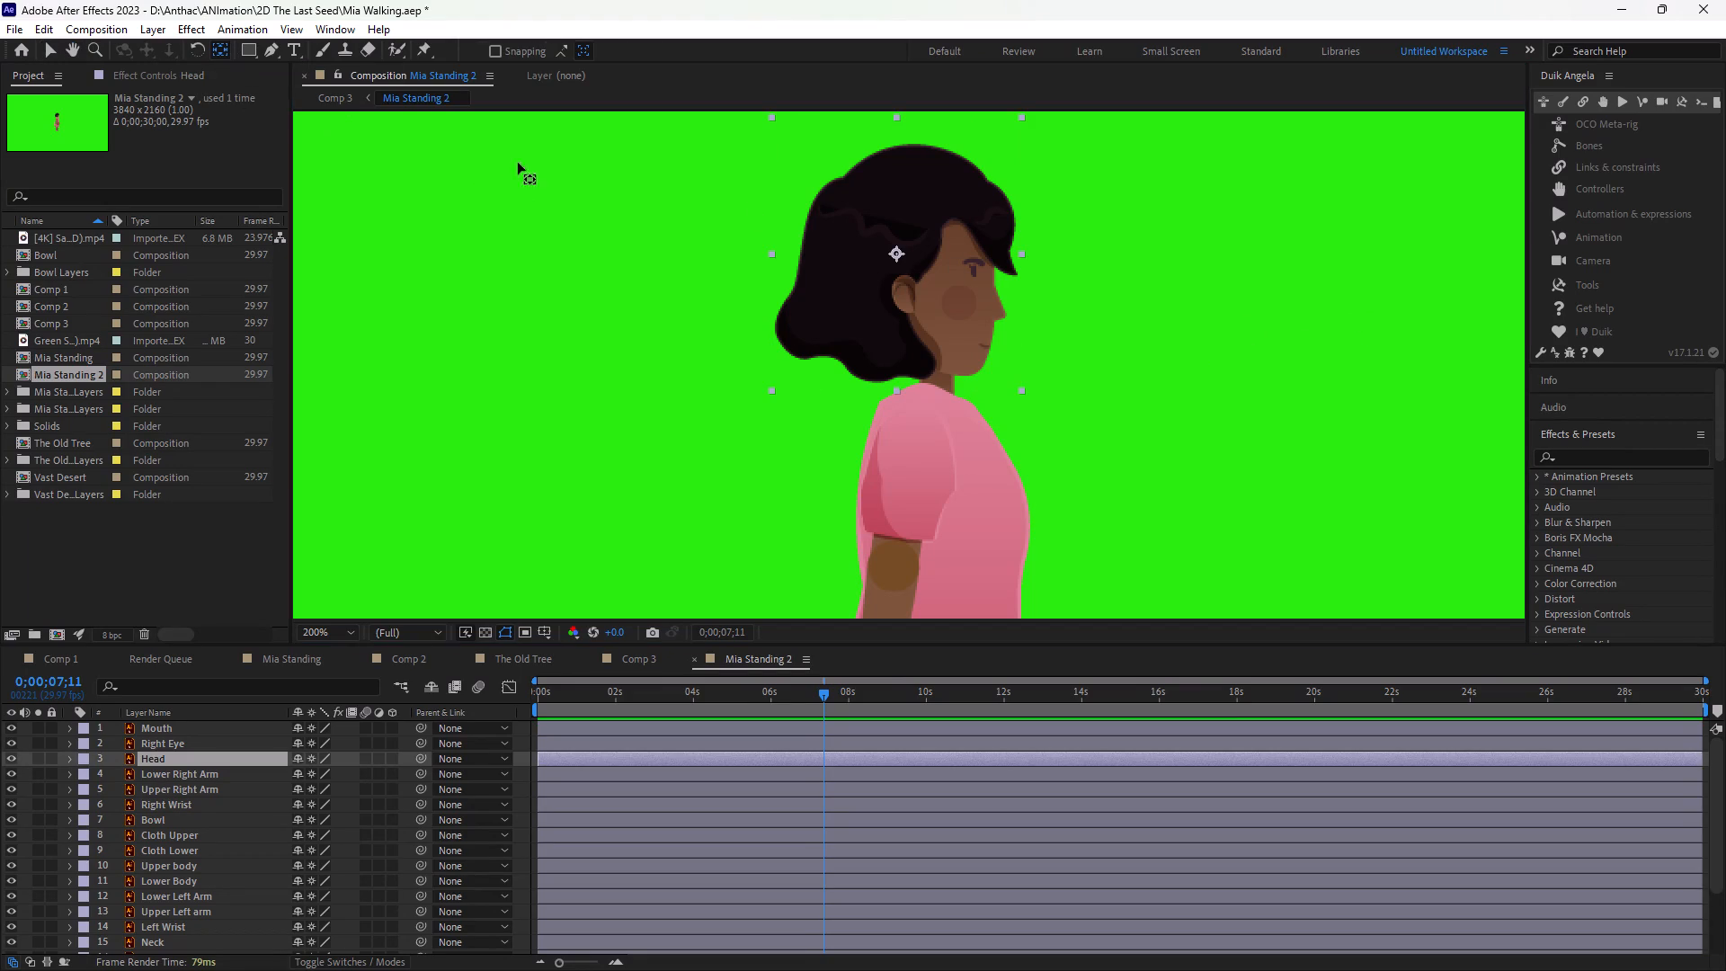
pyautogui.moveTo(896, 252); pyautogui.dragTo(939, 348)
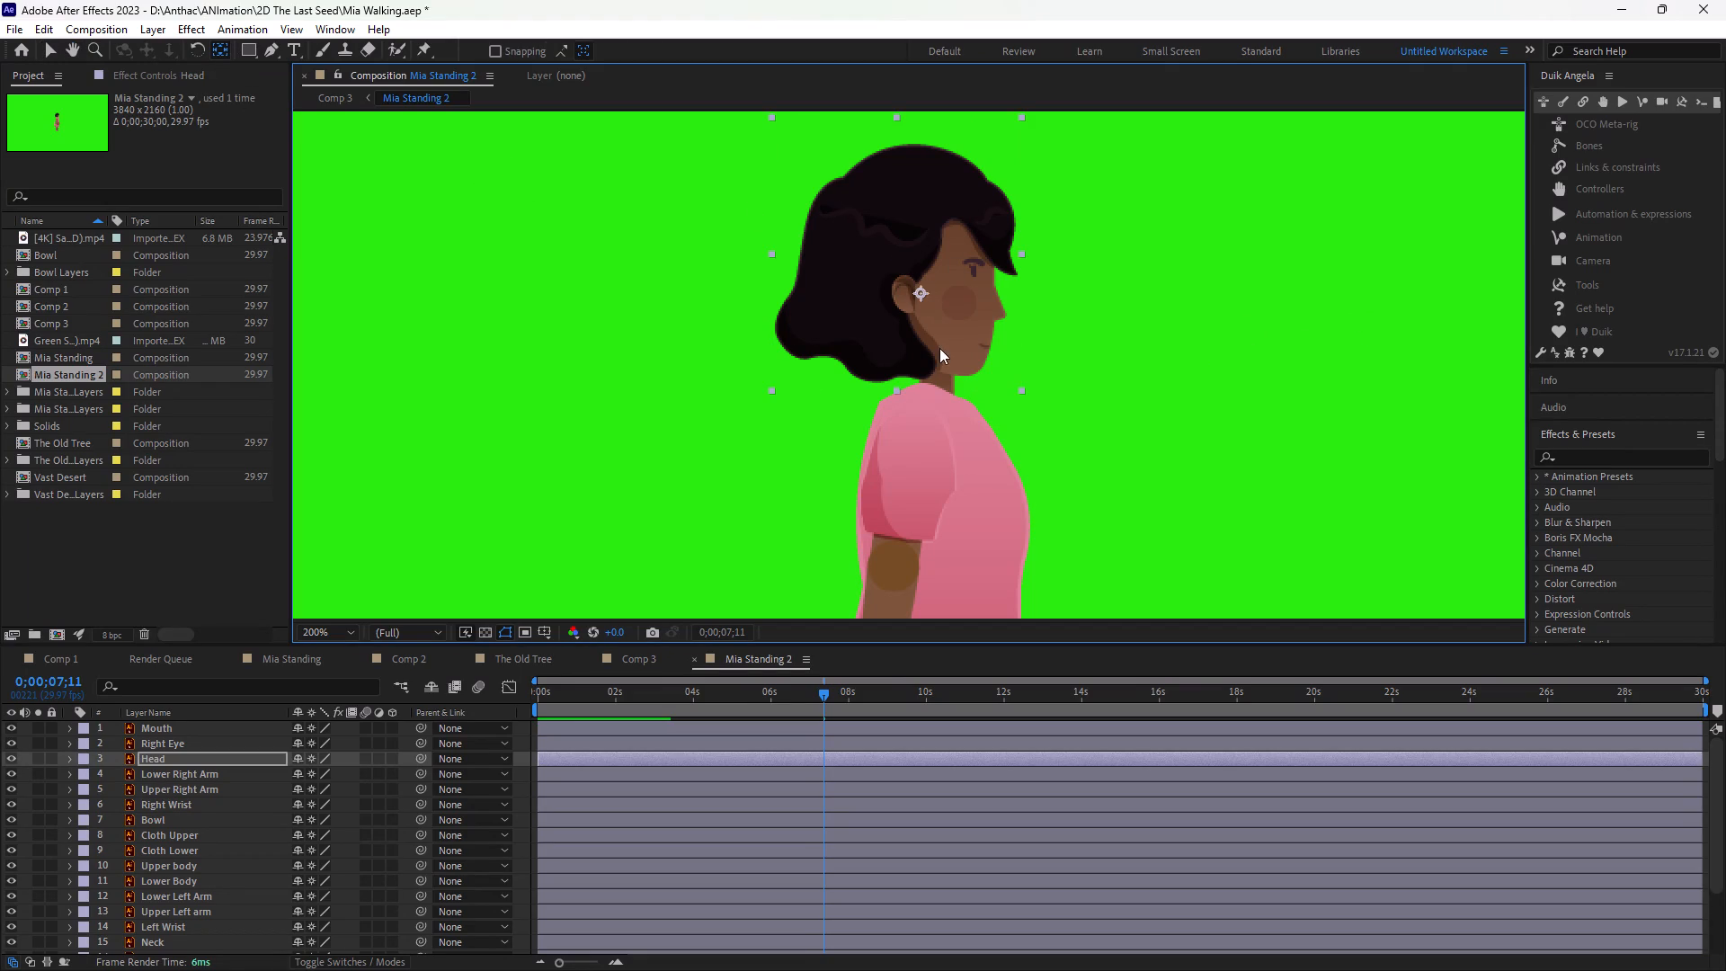
pyautogui.moveTo(939, 348); pyautogui.dragTo(939, 362)
# Fine-tune the Head layer's anchor point slightly at the top of the neck, just behind the jaw.
pyautogui.moveTo(939, 362); pyautogui.dragTo(939, 361)
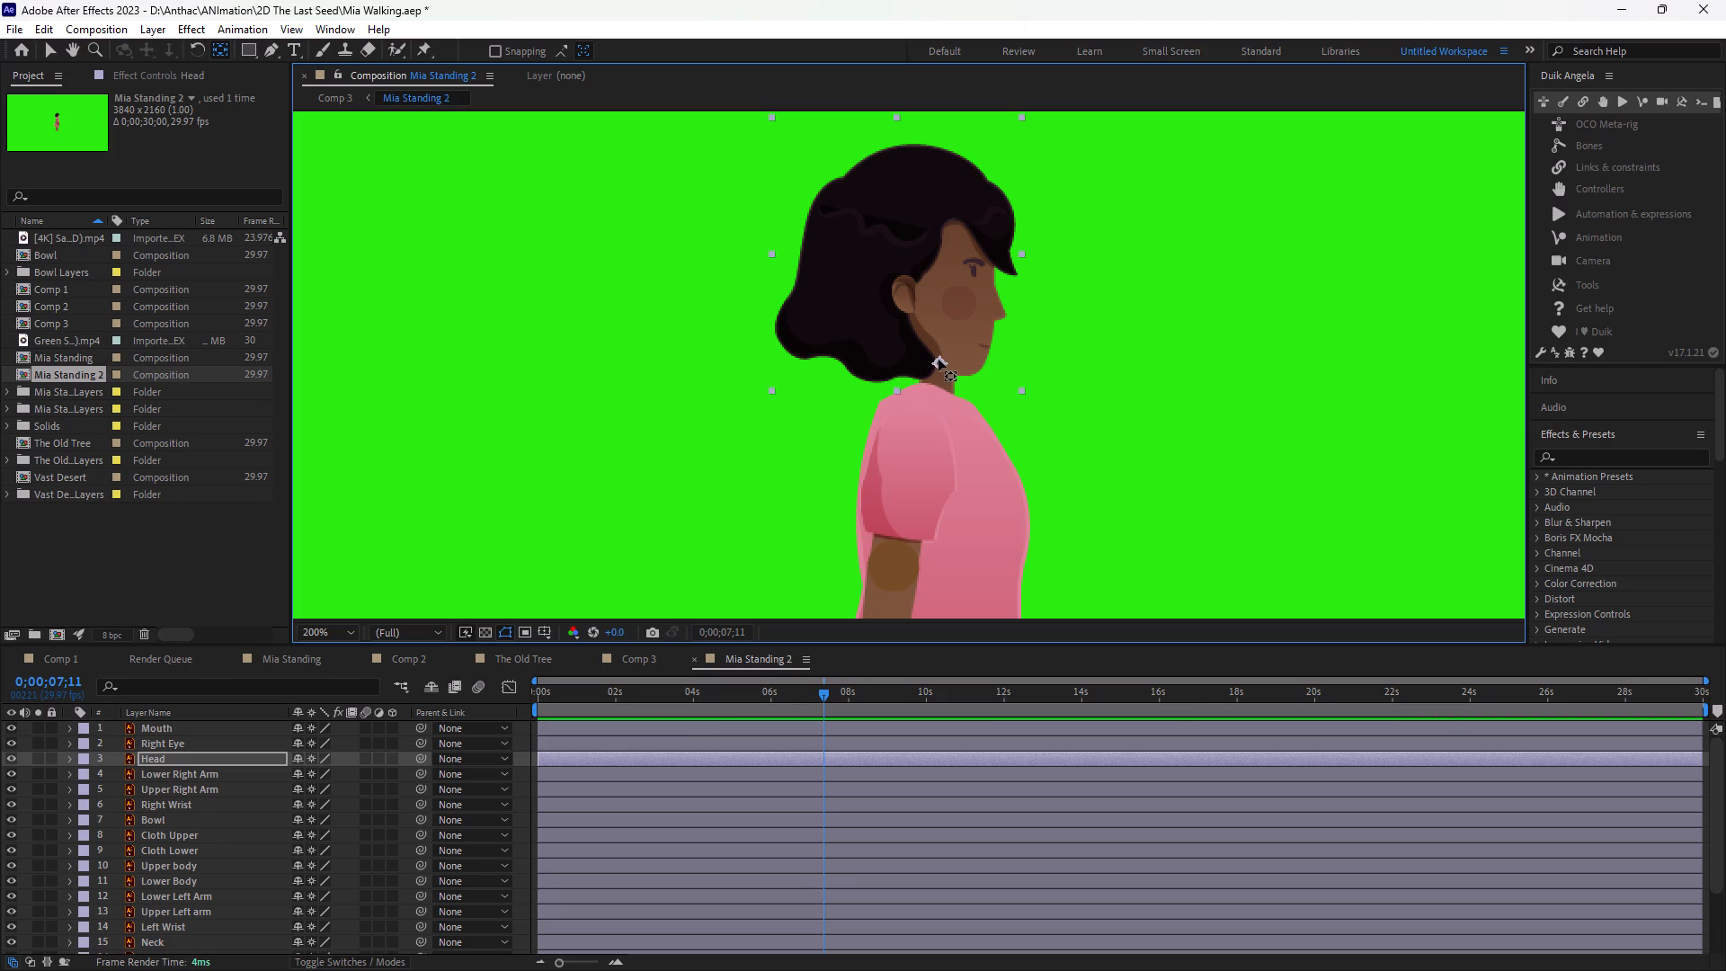
# Hide the Cloth Upper and Upper body layers to expose the full neck.
pyautogui.click(171, 939)
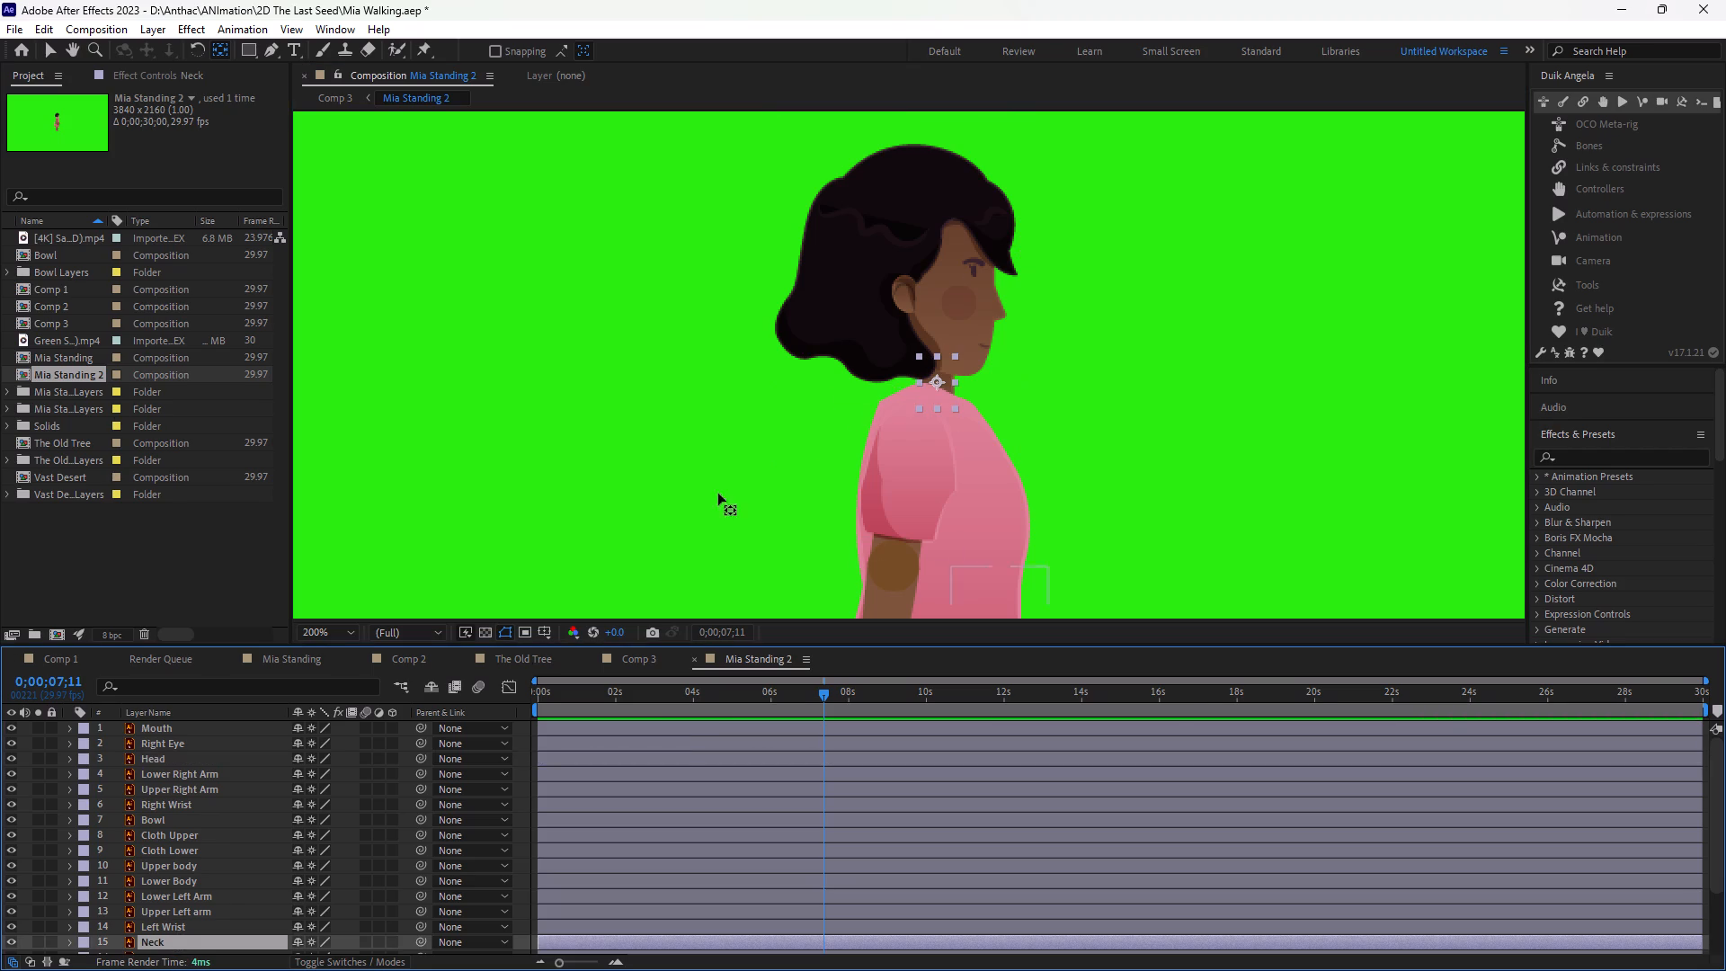
pyautogui.click(974, 463)
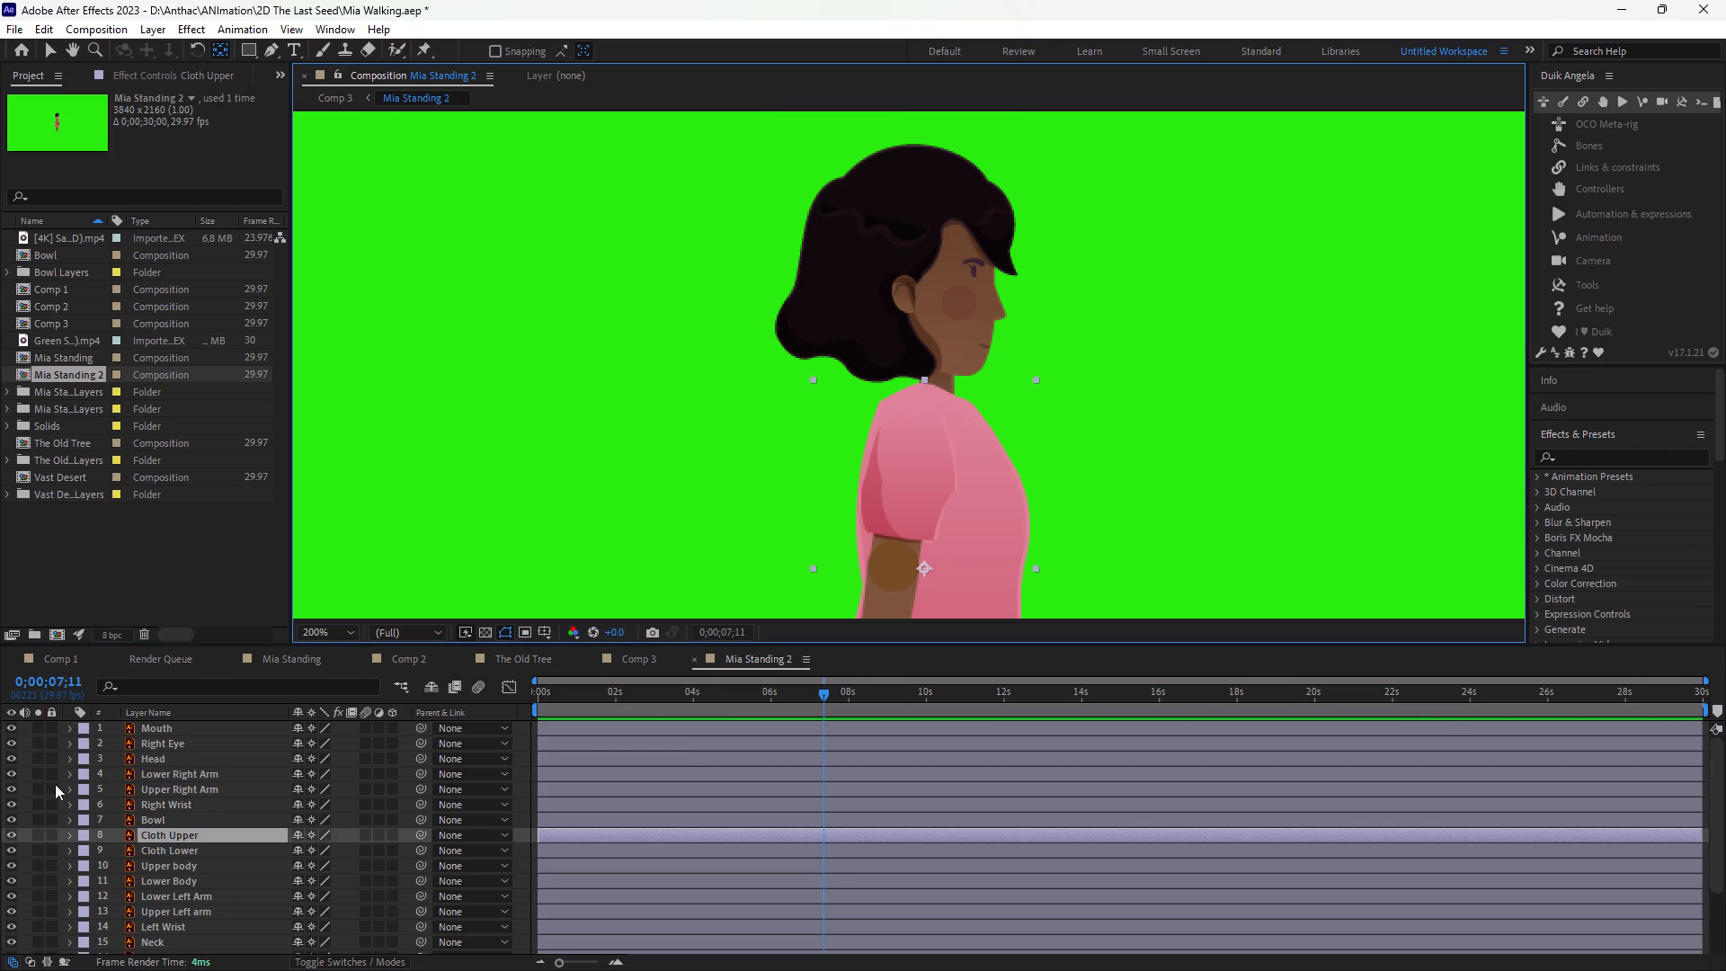
pyautogui.click(12, 832)
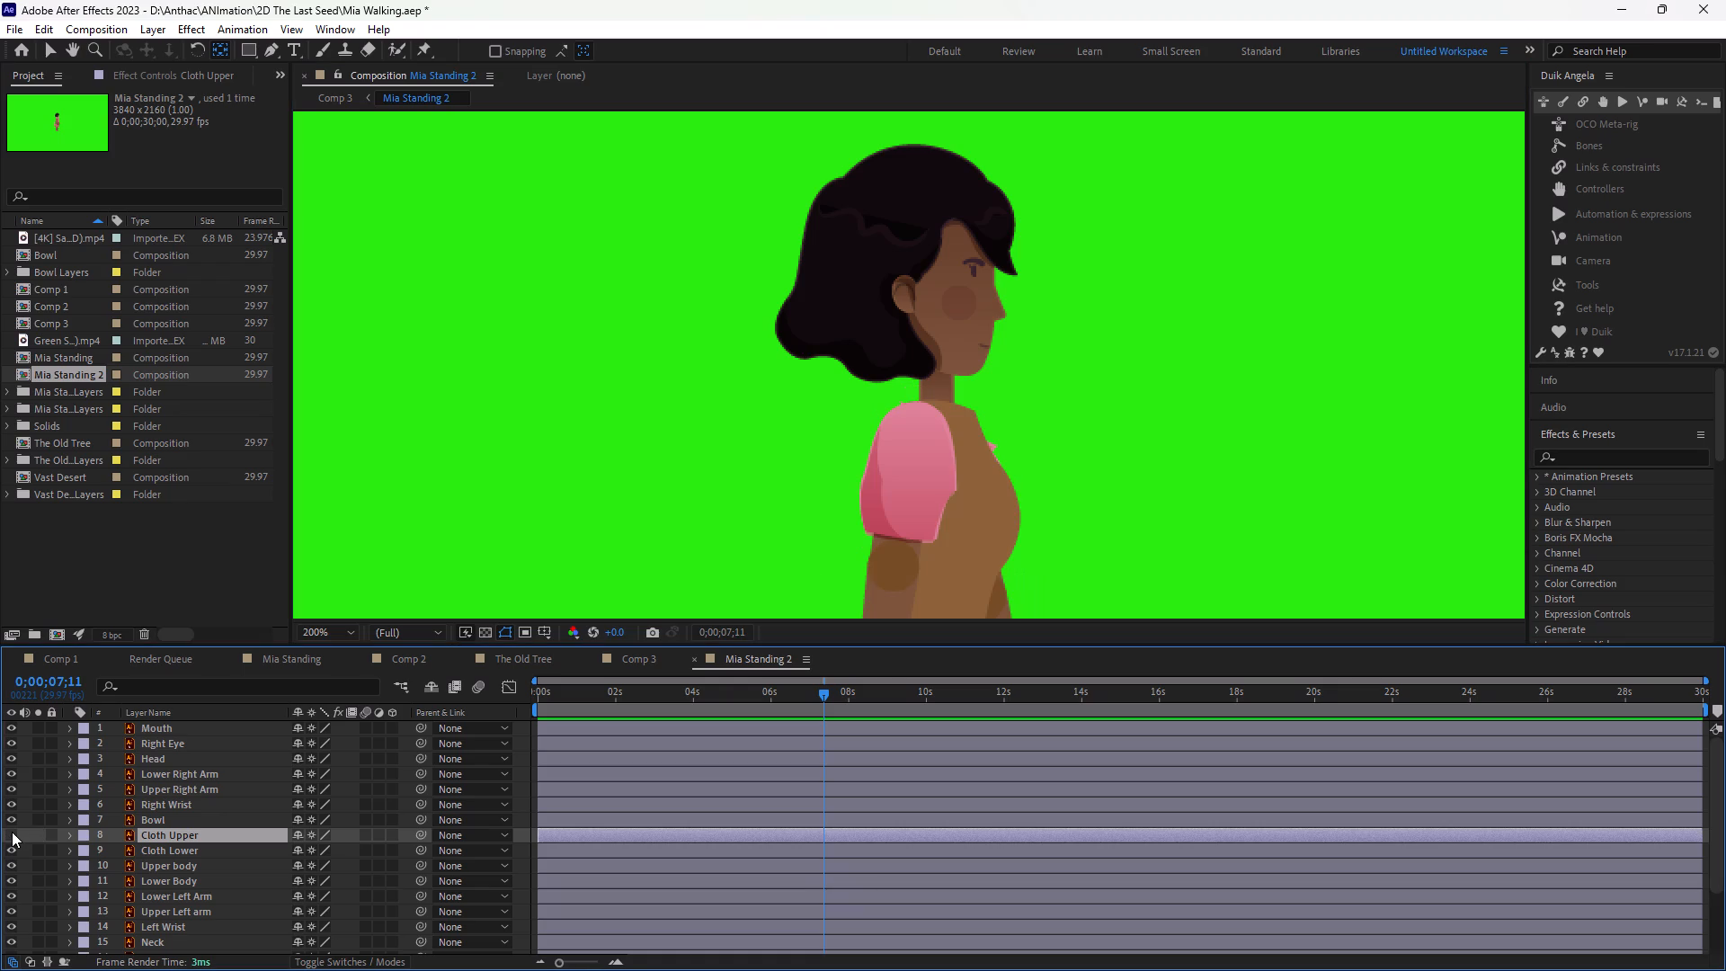
pyautogui.click(983, 539)
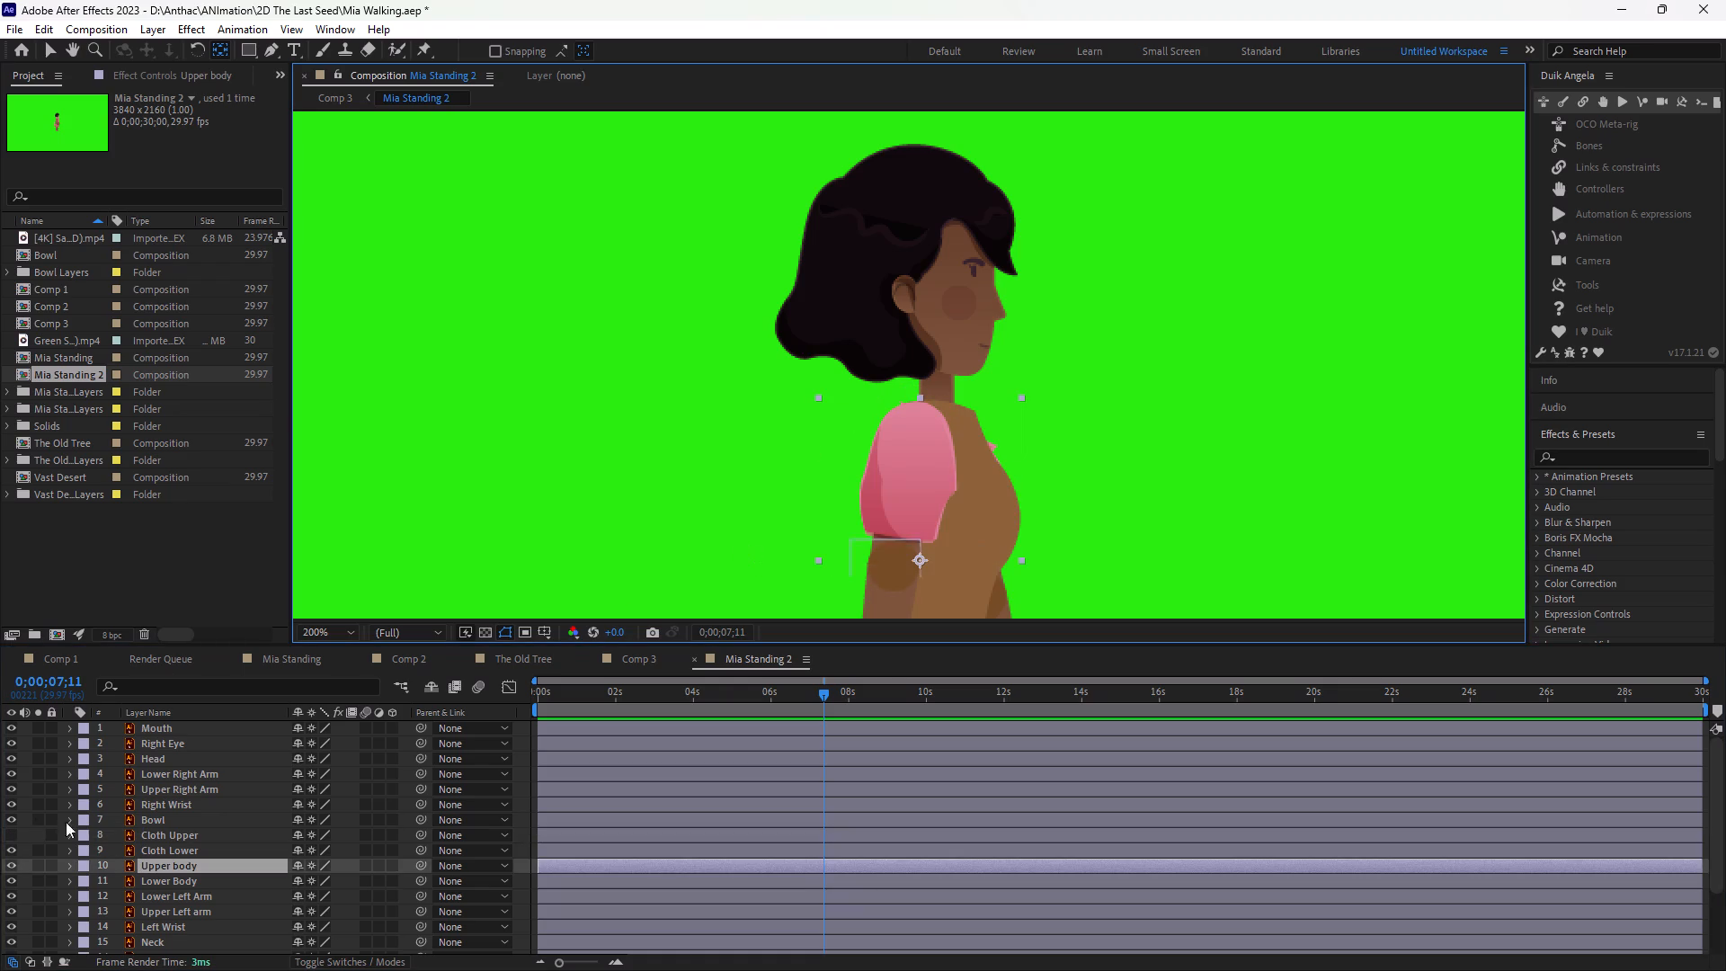
pyautogui.click(7, 868)
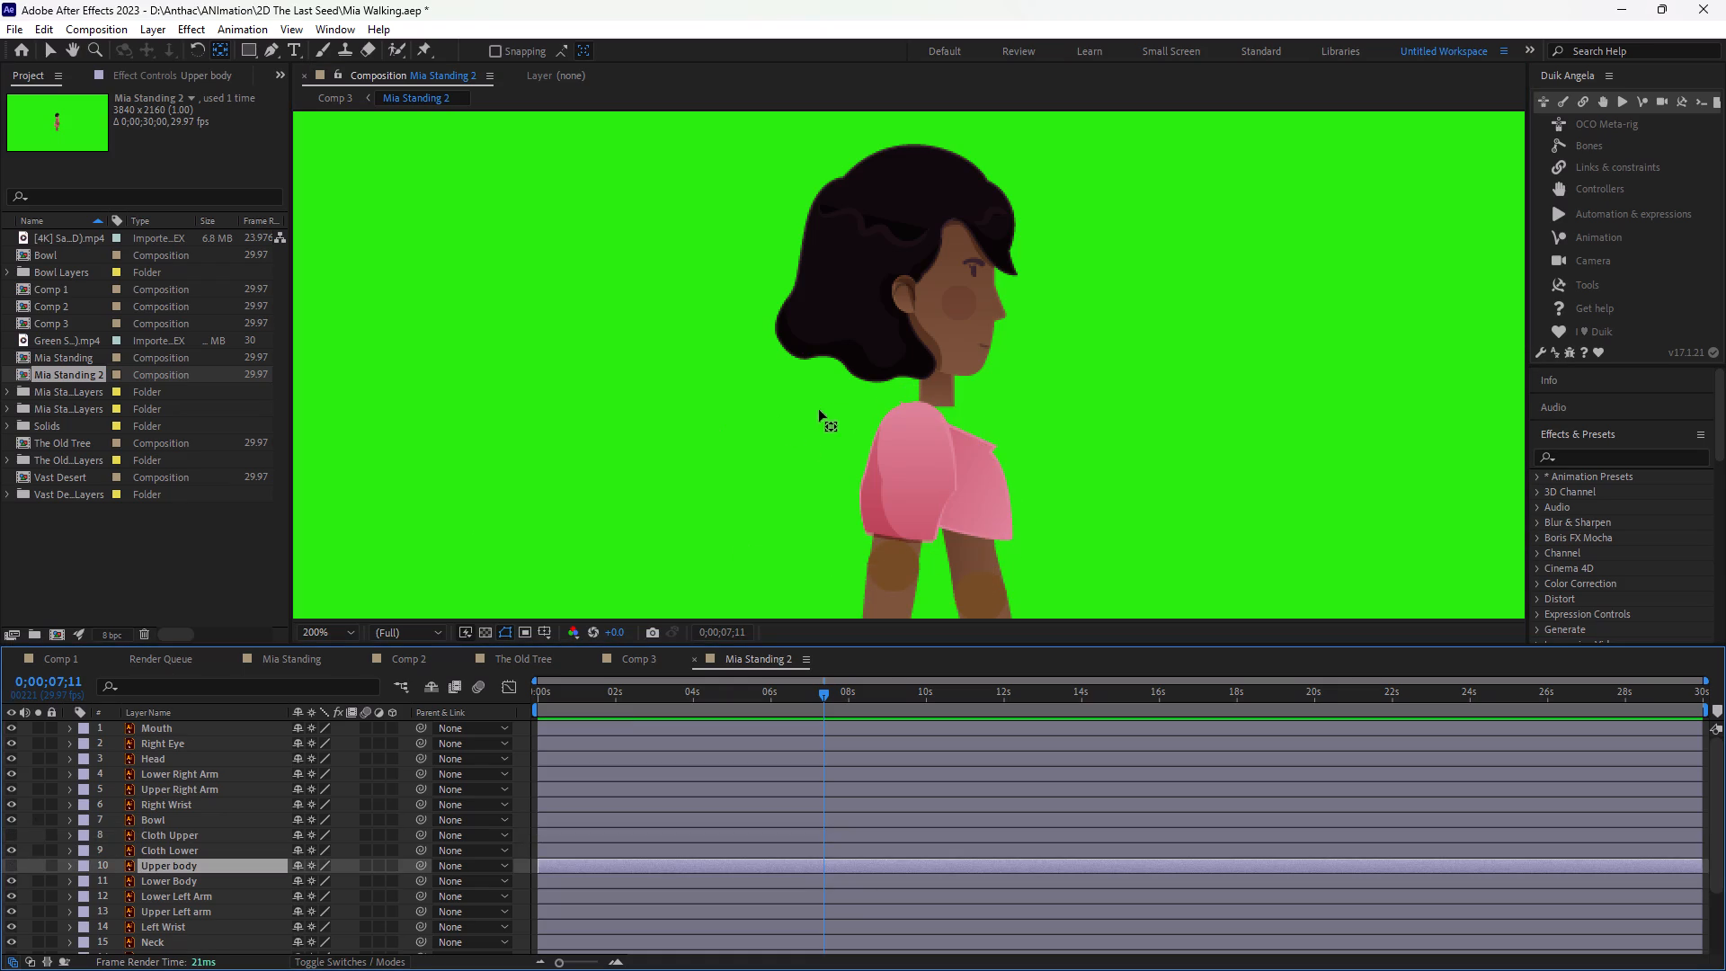
# Move the Neck layer's anchor point down from its center to the base of the neck, where it meets the shoulders.
pyautogui.click(174, 939)
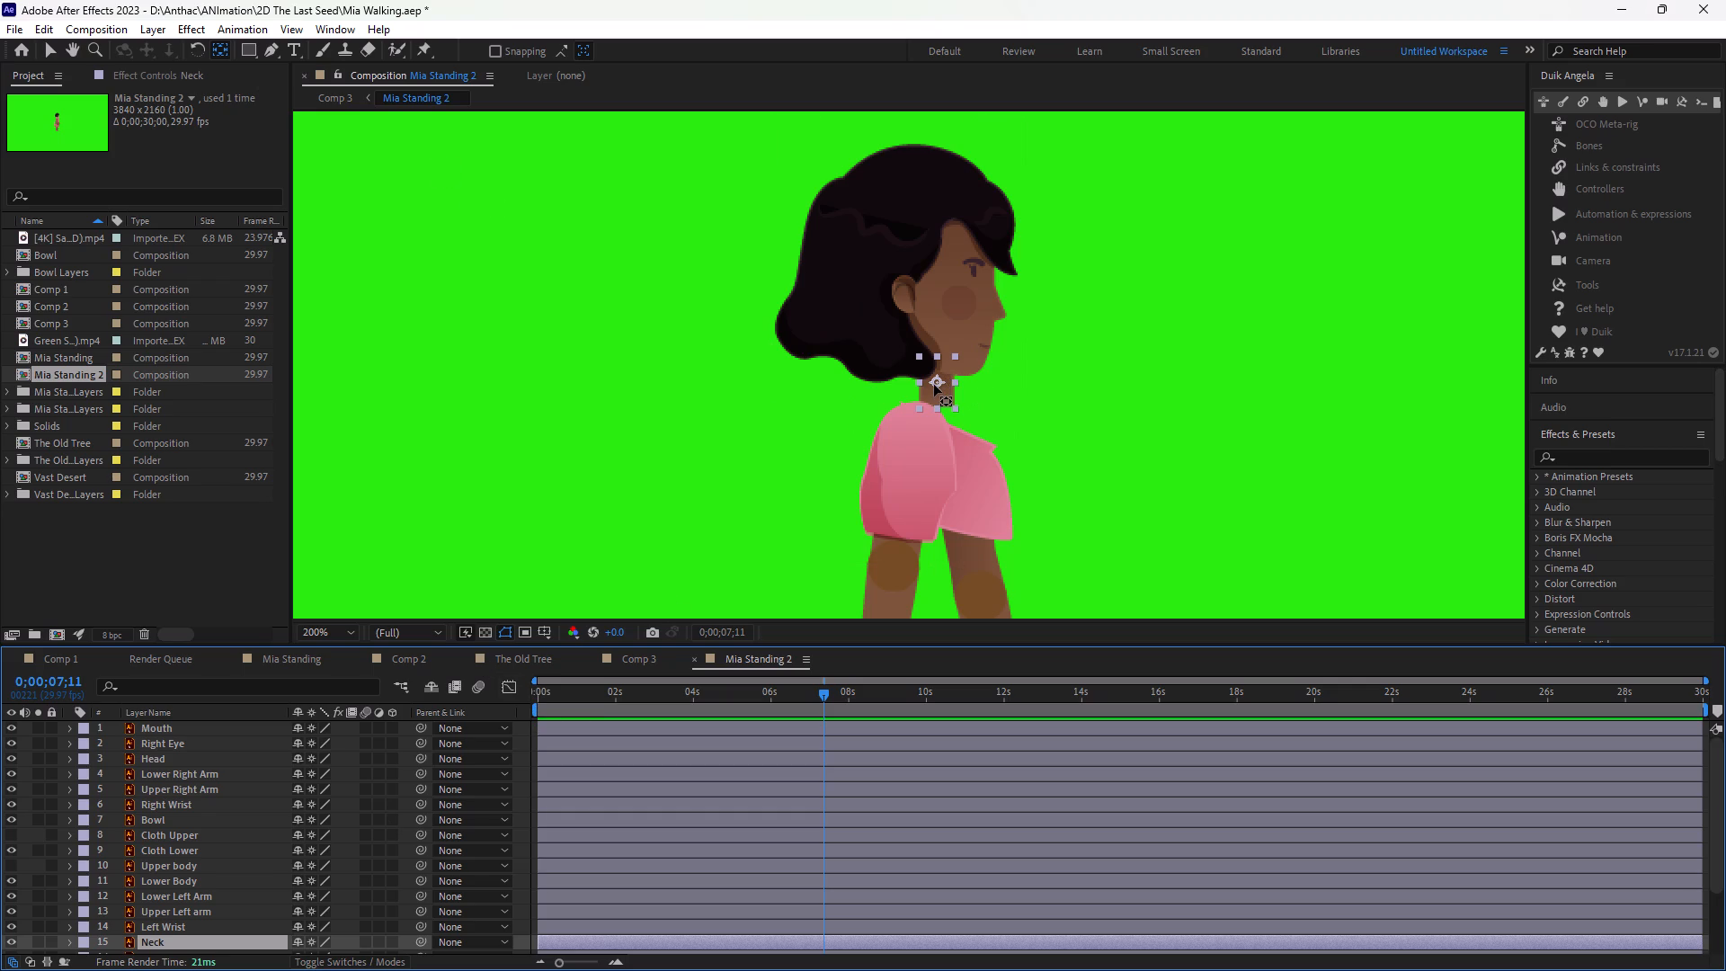
pyautogui.moveTo(934, 385); pyautogui.dragTo(935, 394)
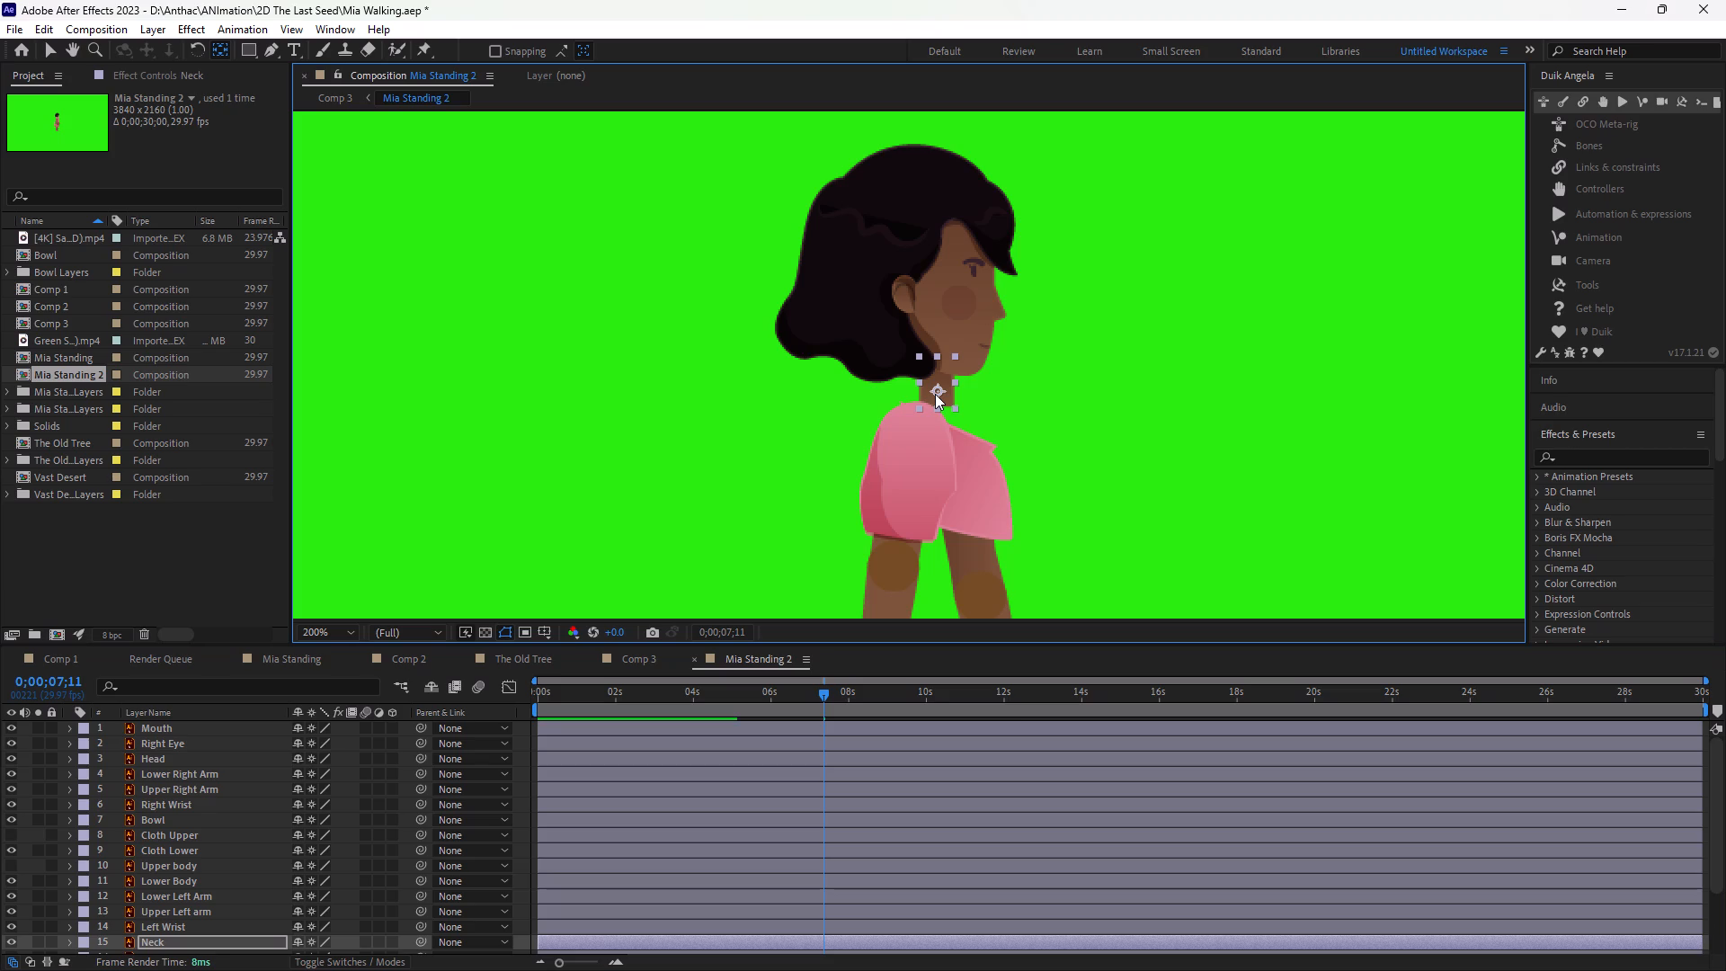
pyautogui.moveTo(935, 394); pyautogui.dragTo(934, 402)
pyautogui.click(1125, 387)
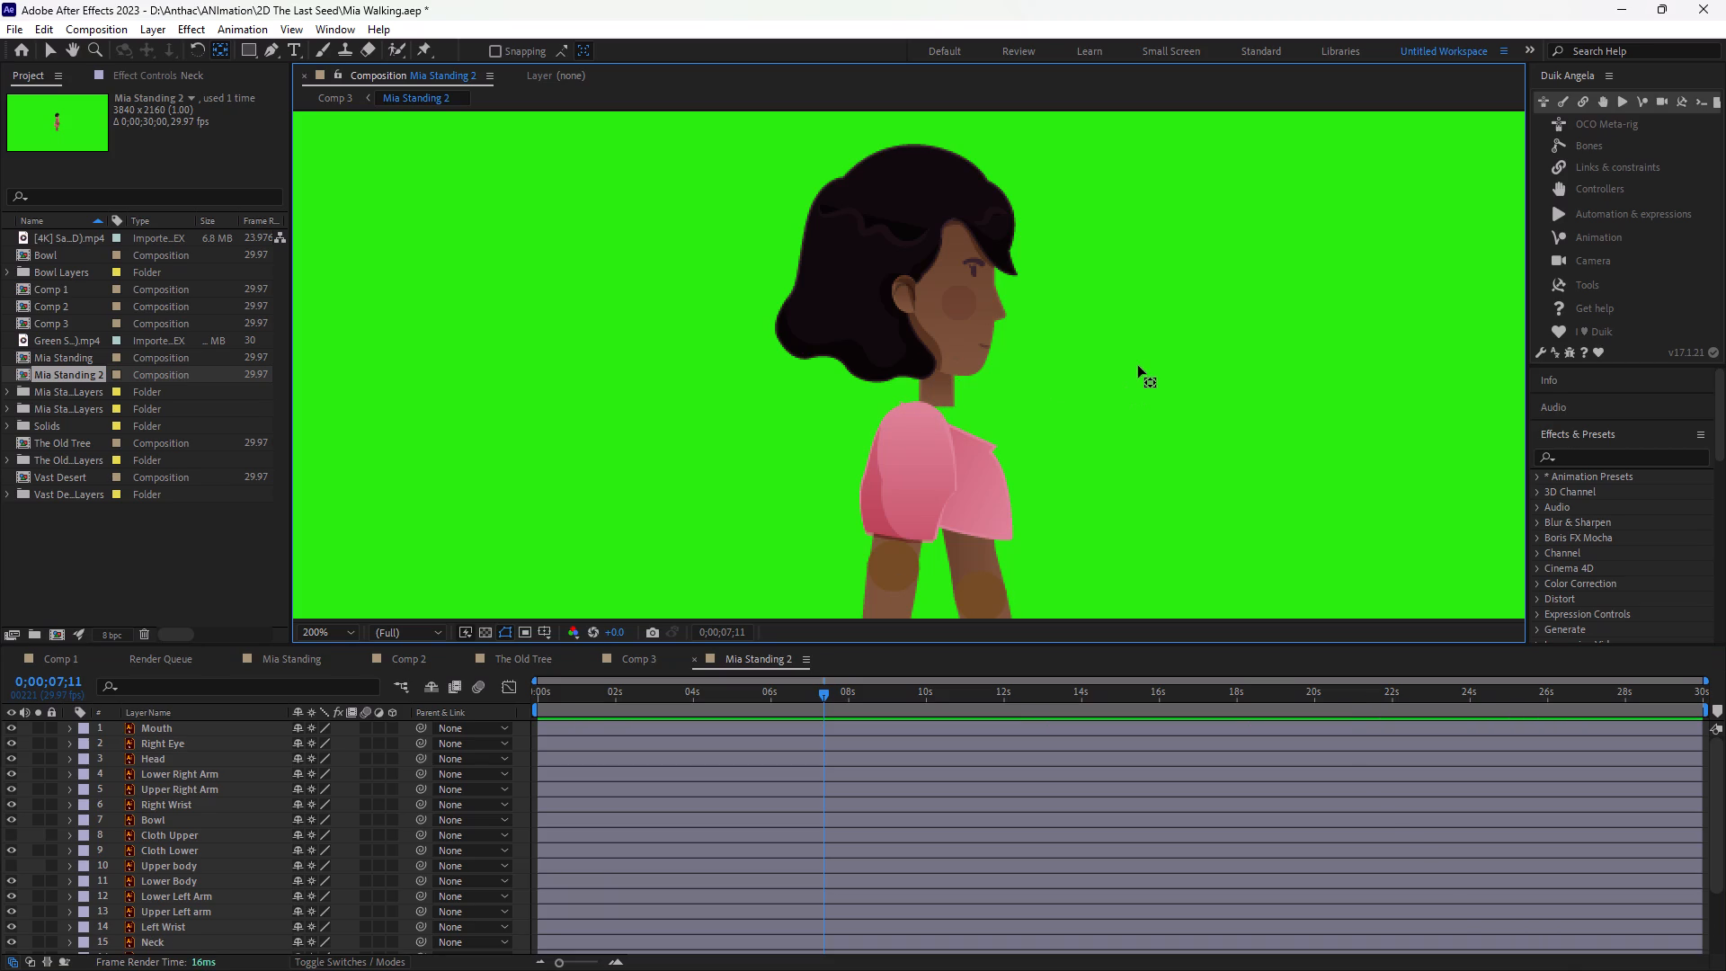
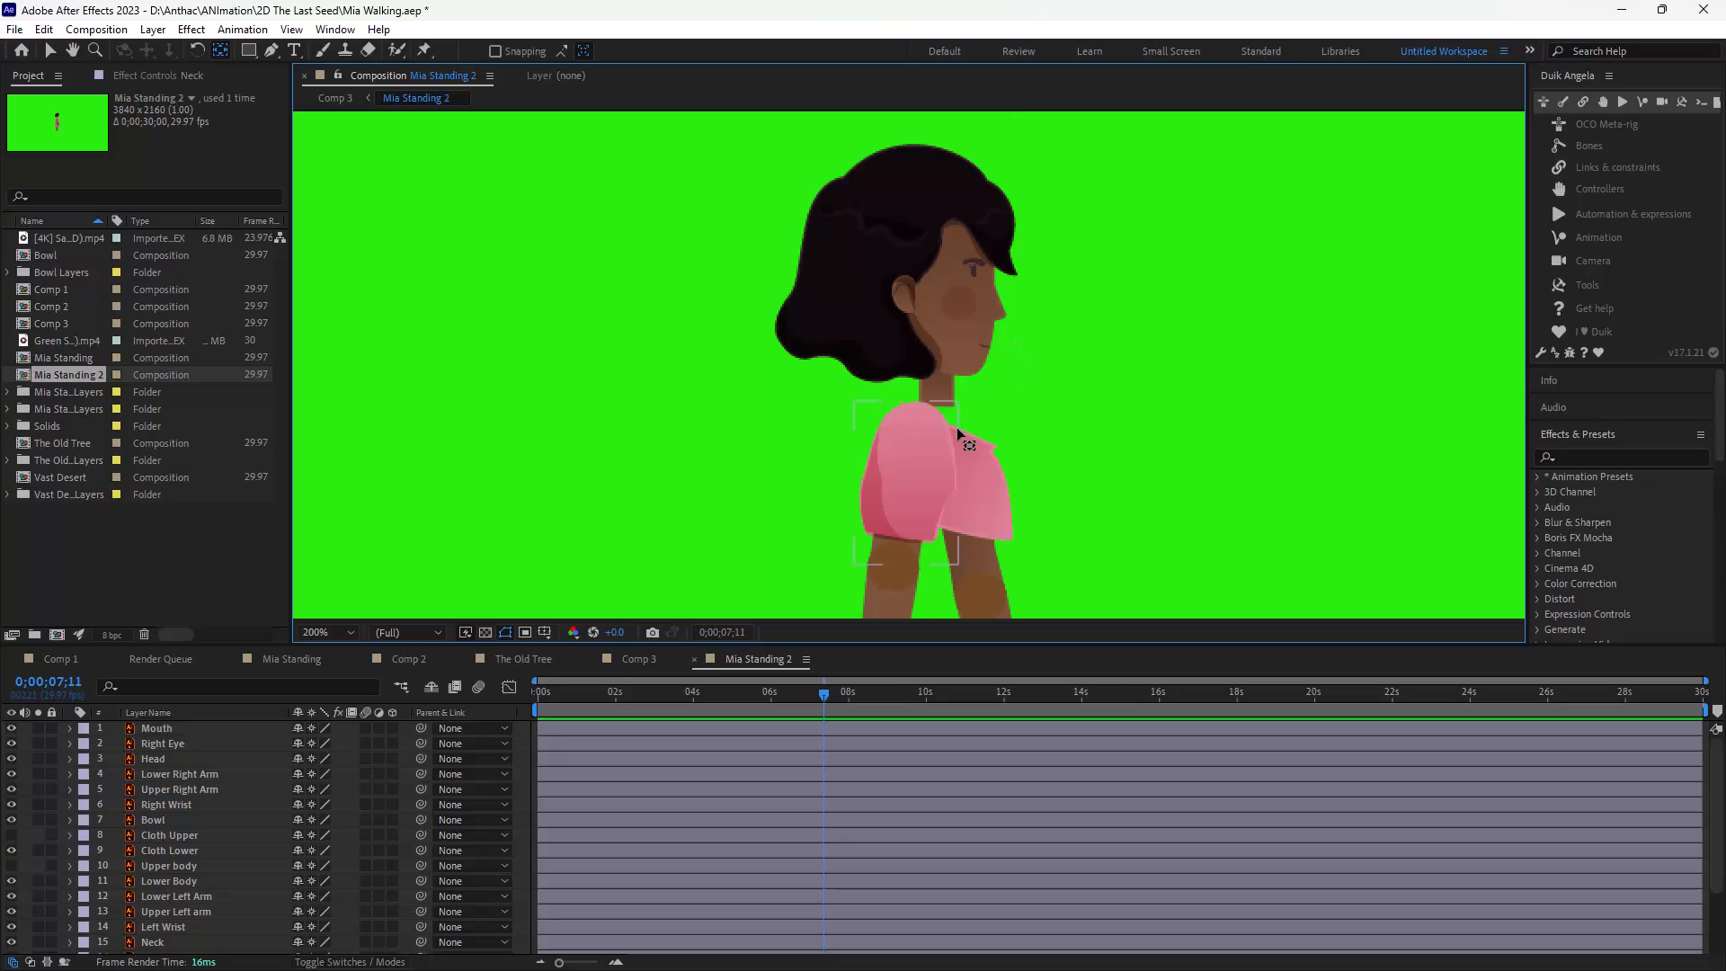
# Move the Upper Right Arm layer's anchor point from its center up to the shoulder joint near the top of the pink sleeve.
pyautogui.press('h')
pyautogui.moveTo(1178, 478); pyautogui.dragTo(1221, 307)
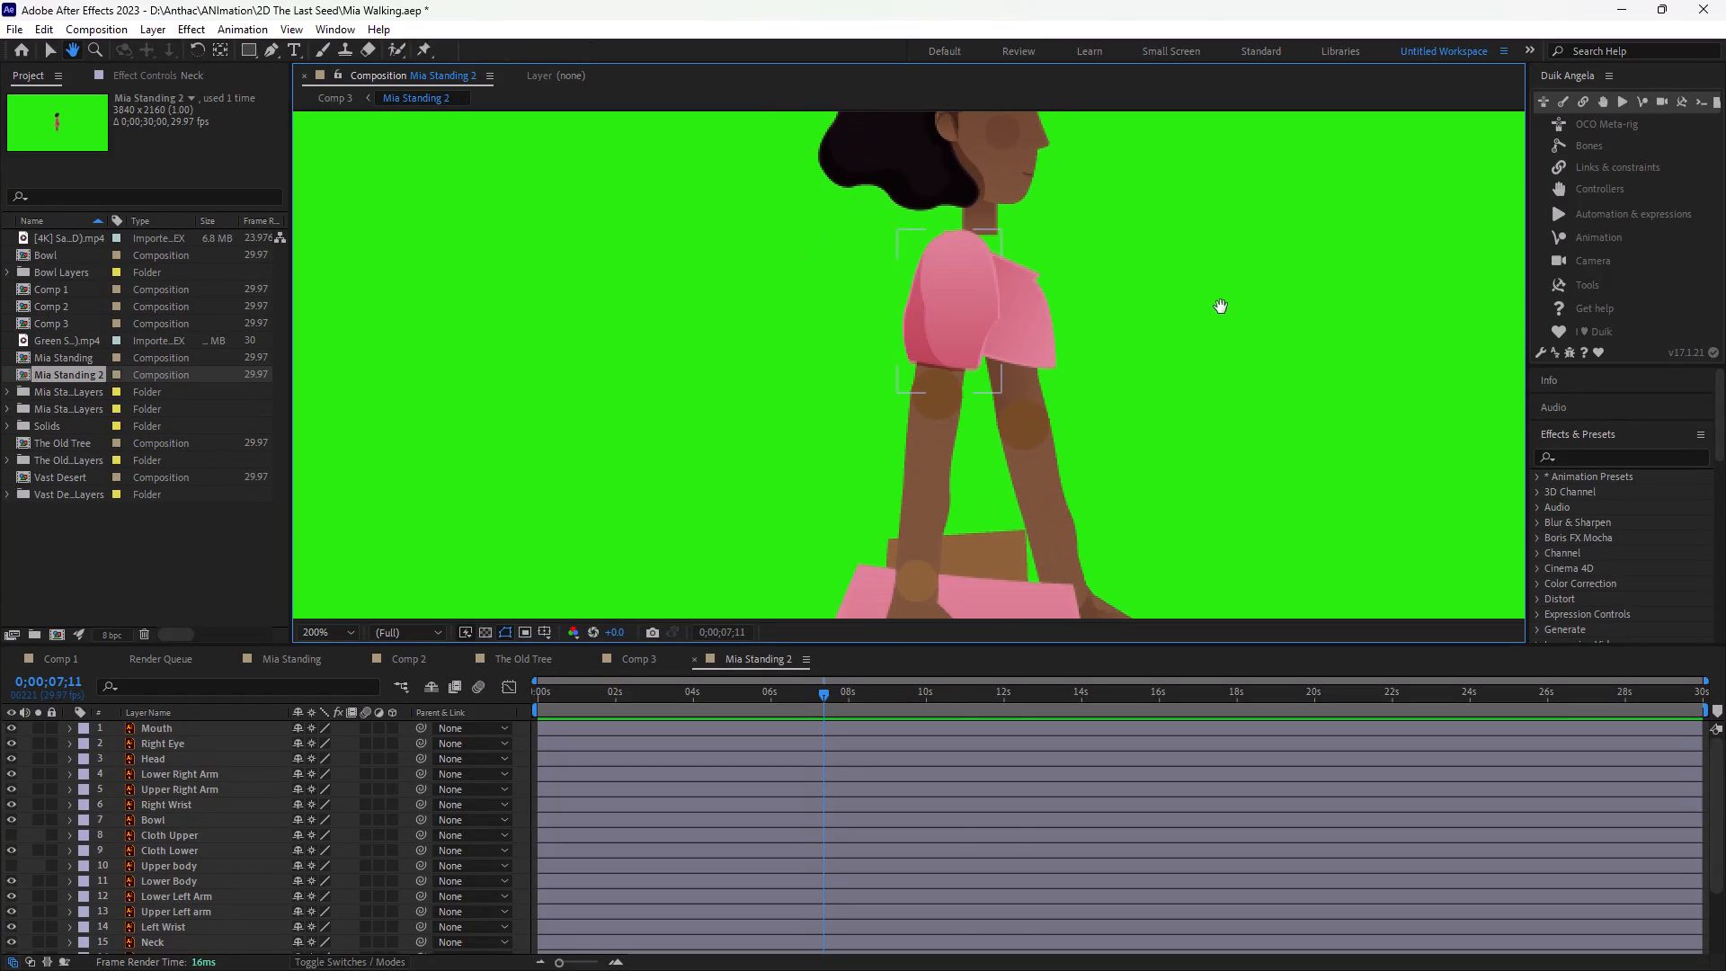
pyautogui.moveTo(1221, 307); pyautogui.dragTo(1181, 252)
pyautogui.press('v')
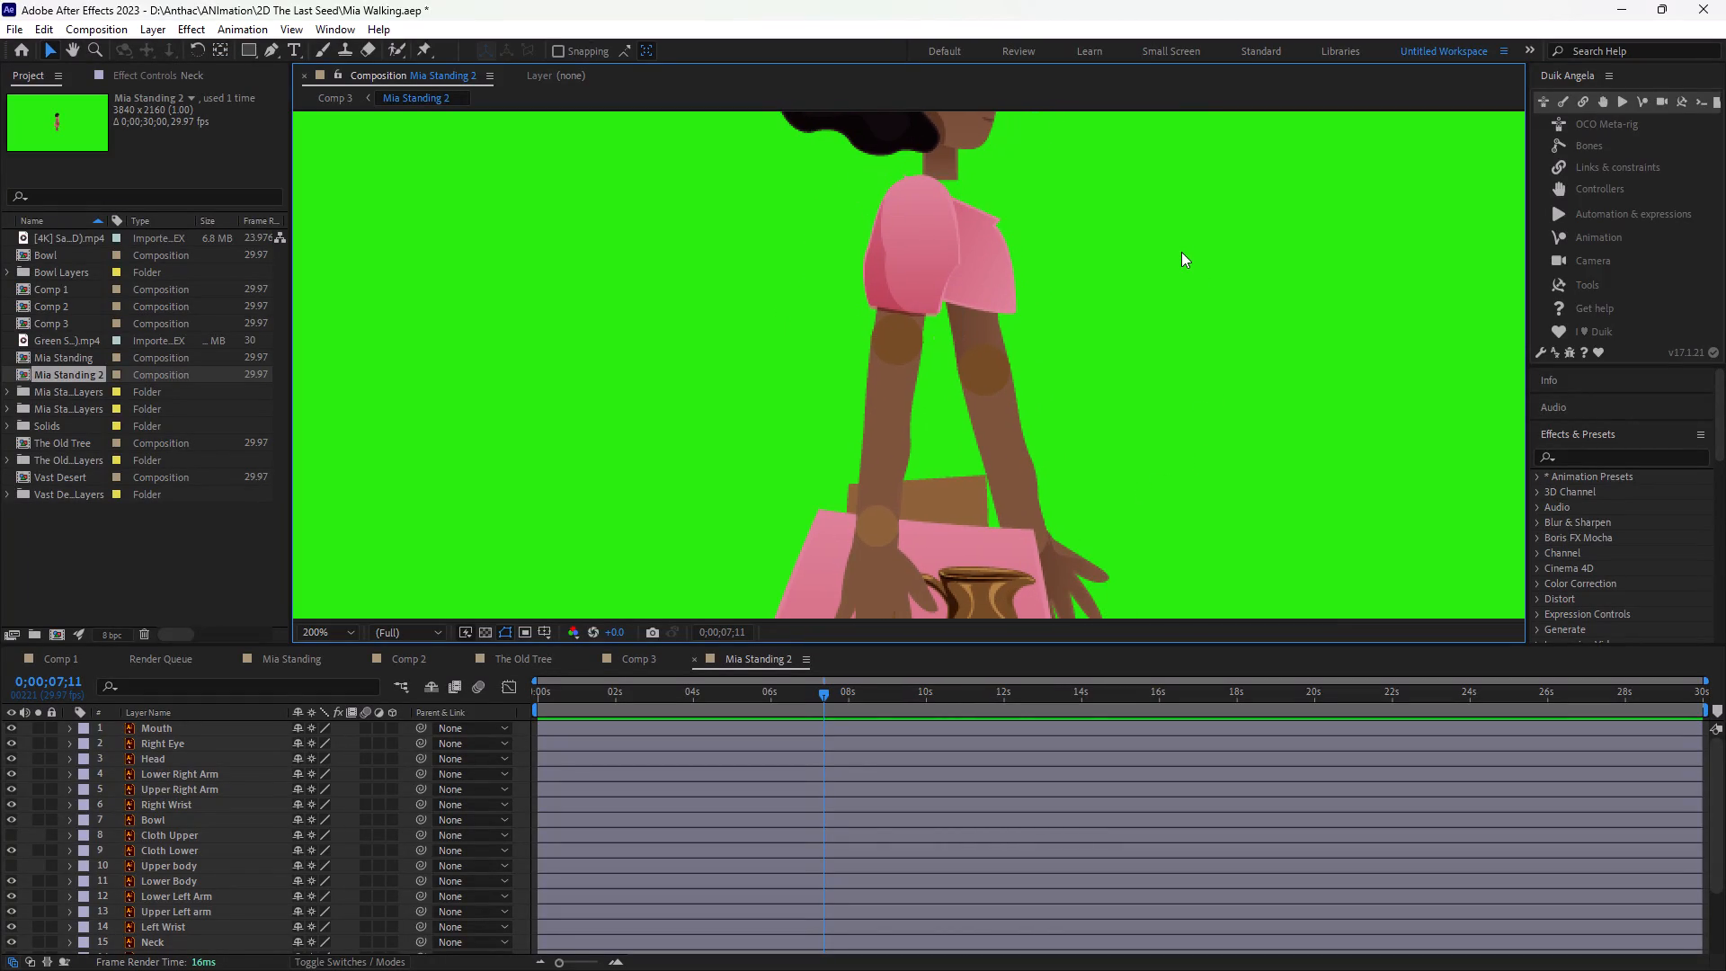
pyautogui.click(218, 40)
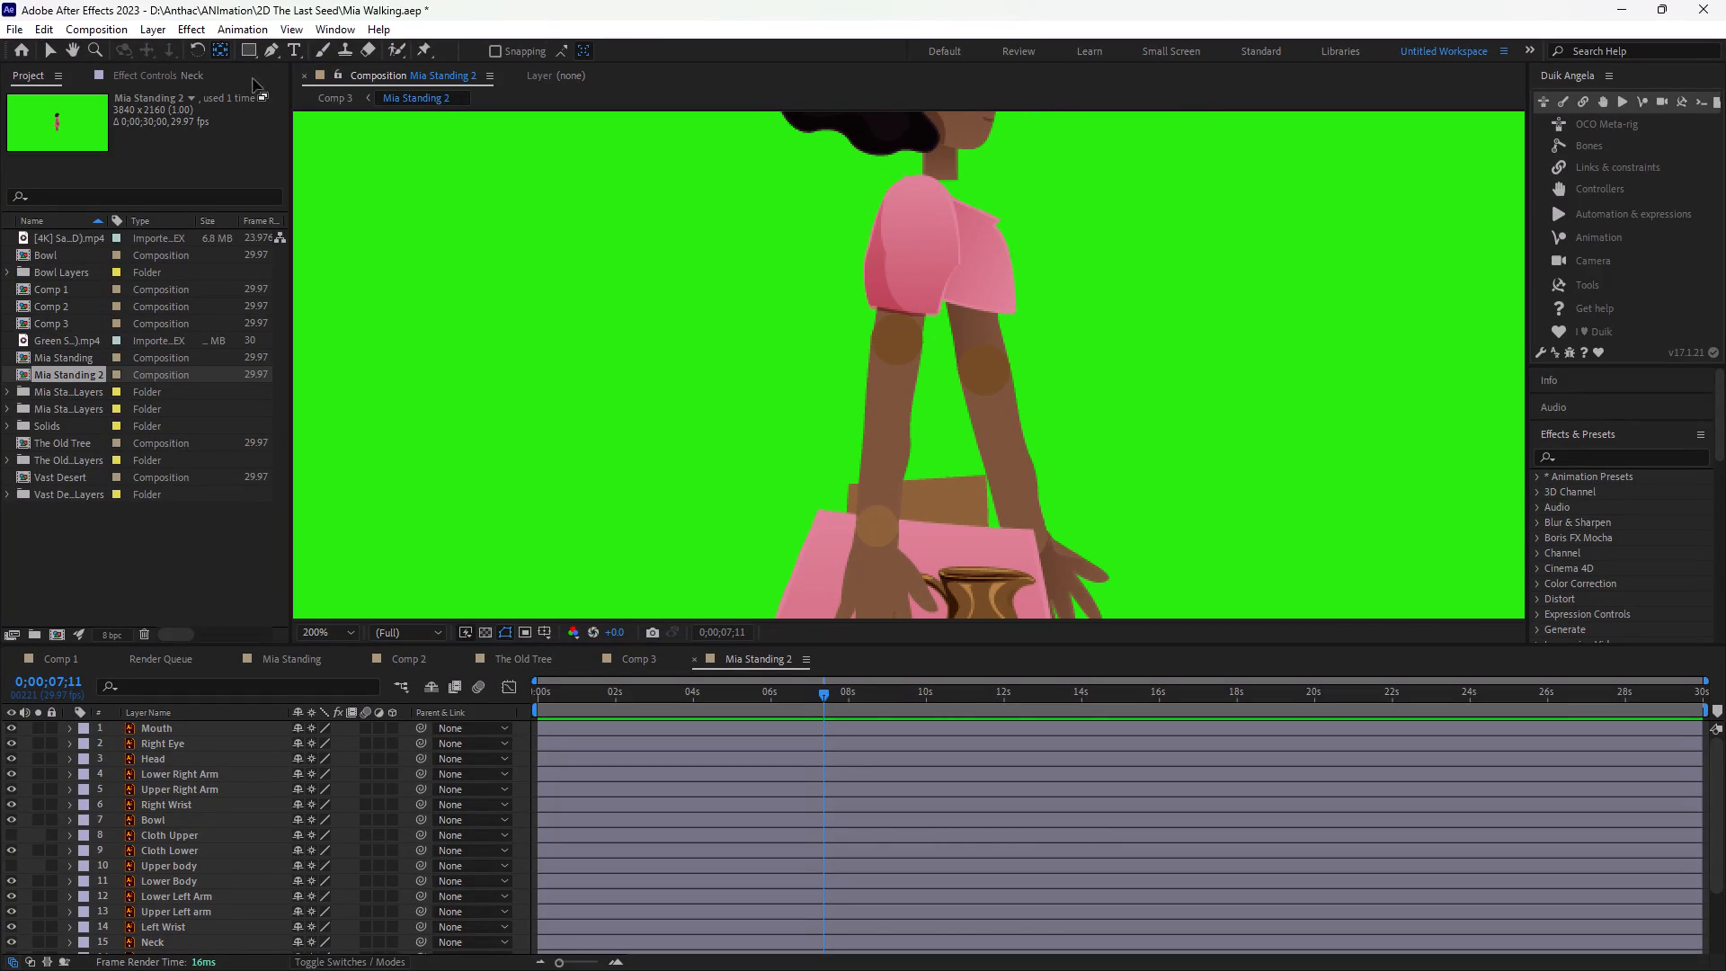
pyautogui.click(917, 262)
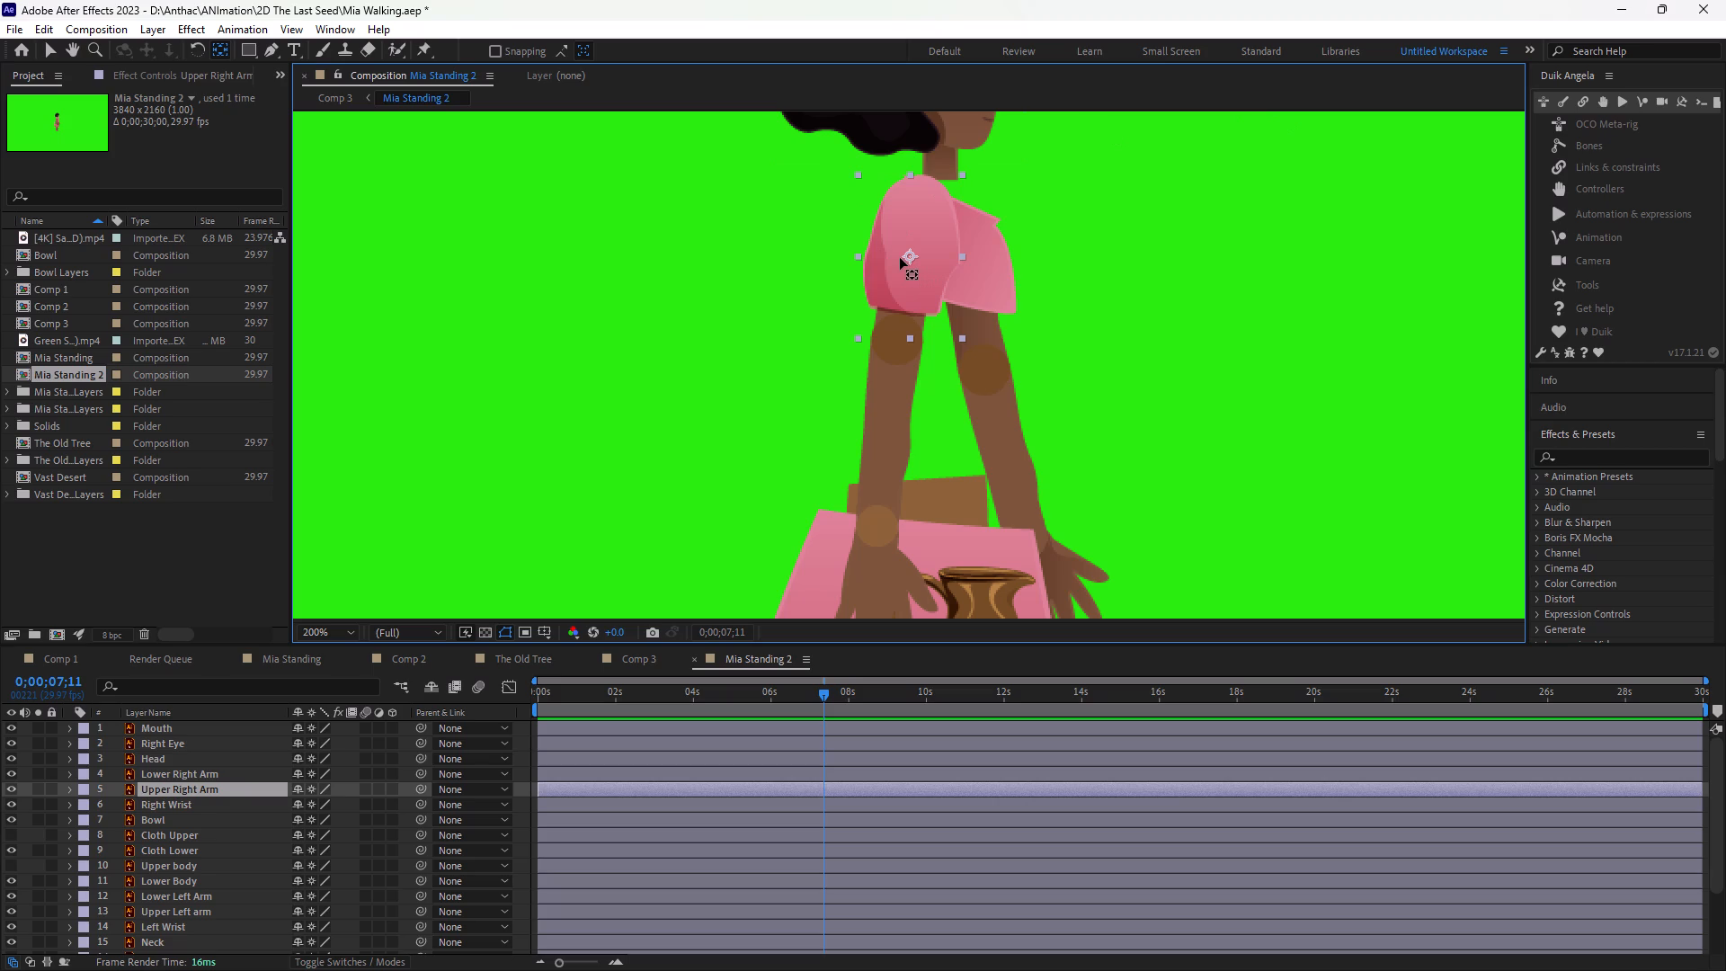
pyautogui.moveTo(907, 258); pyautogui.dragTo(908, 244)
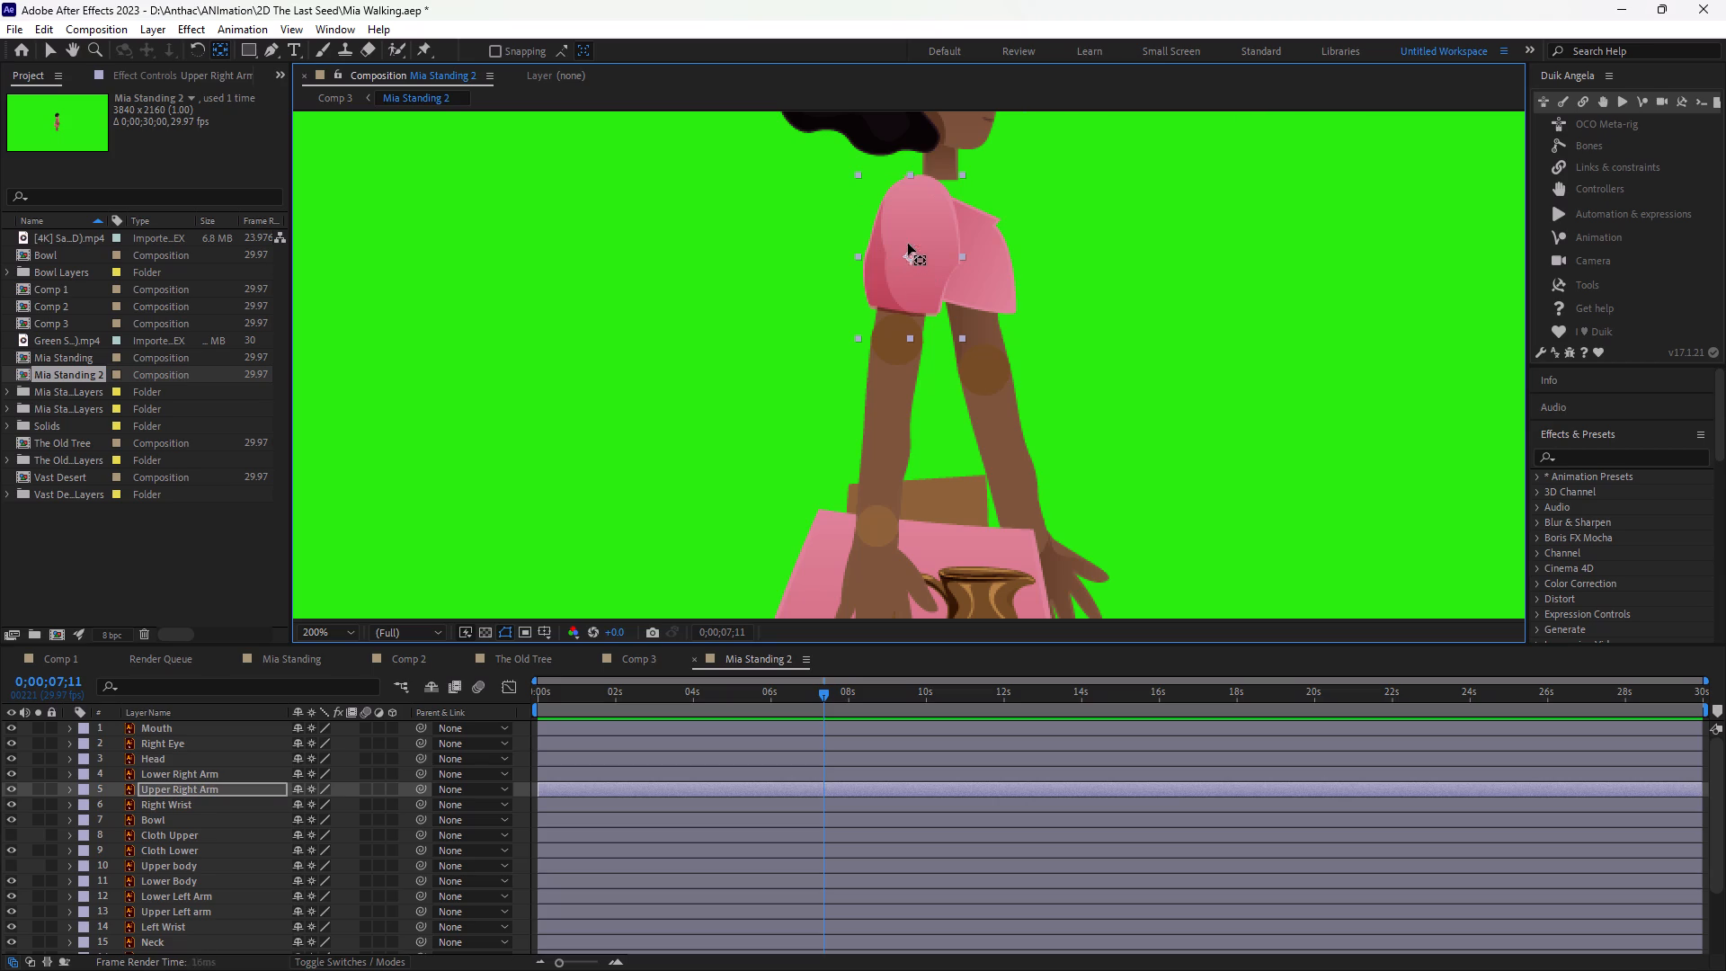
pyautogui.moveTo(908, 244); pyautogui.dragTo(918, 193)
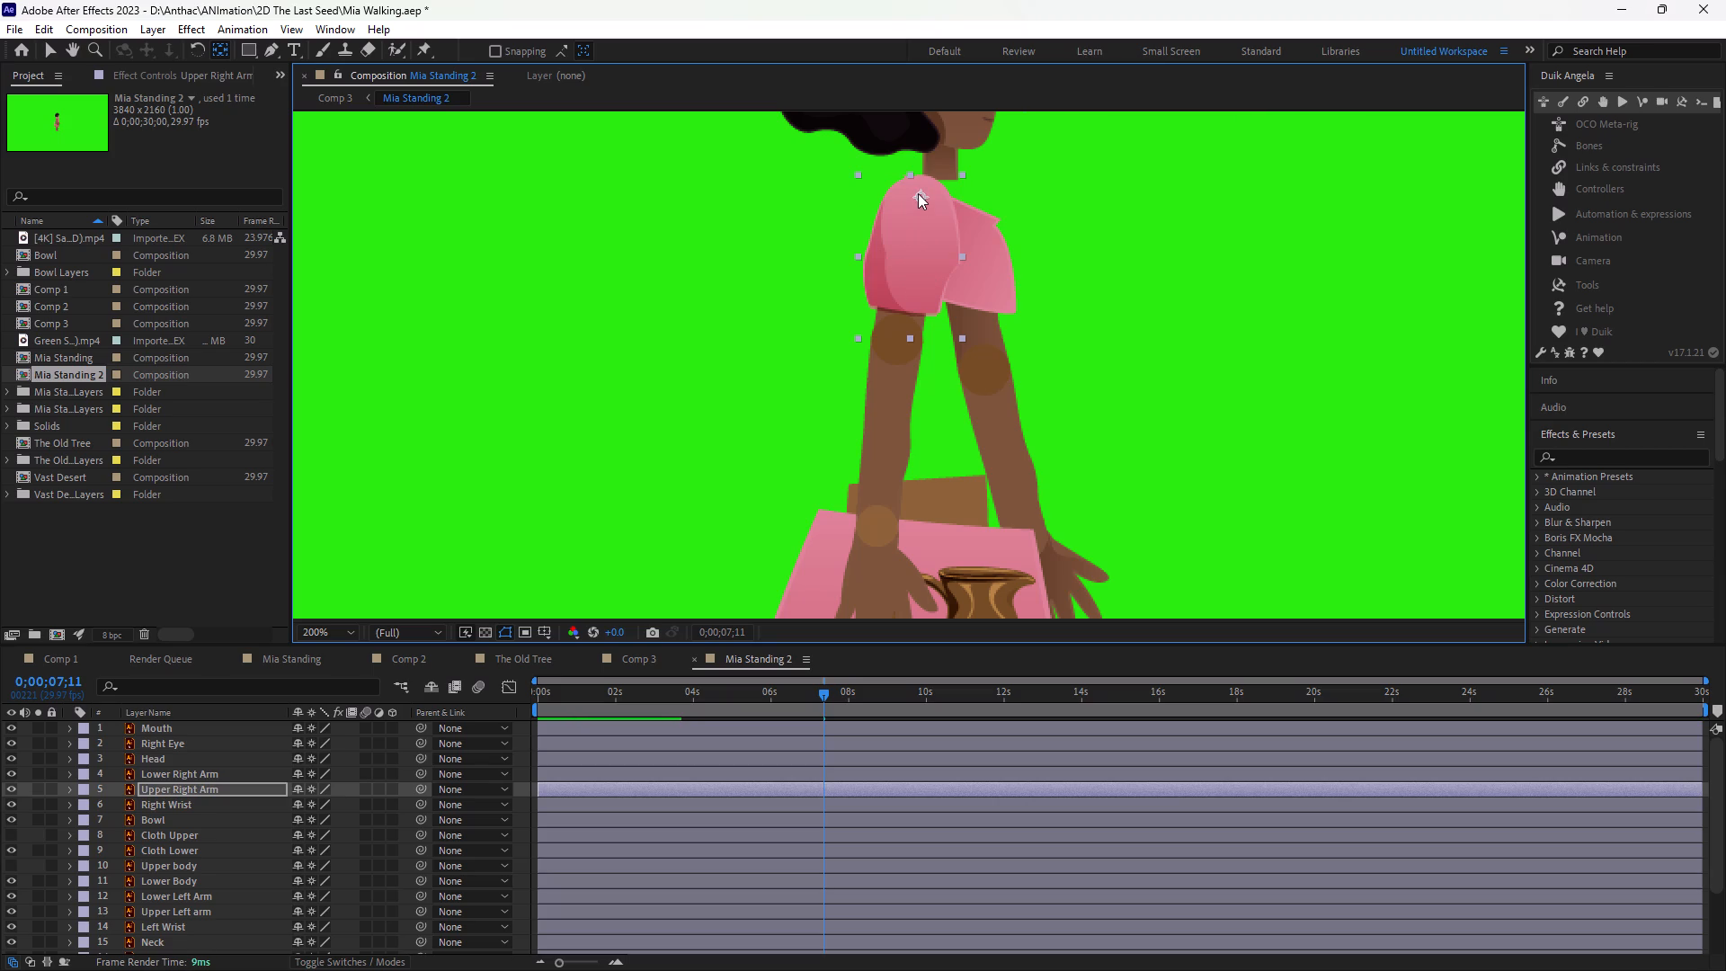
pyautogui.moveTo(918, 193); pyautogui.dragTo(917, 191)
# Move the Lower Right Arm layer's anchor point from mid-forearm to the center of the circular elbow joint just below the sleeve.
pyautogui.click(888, 407)
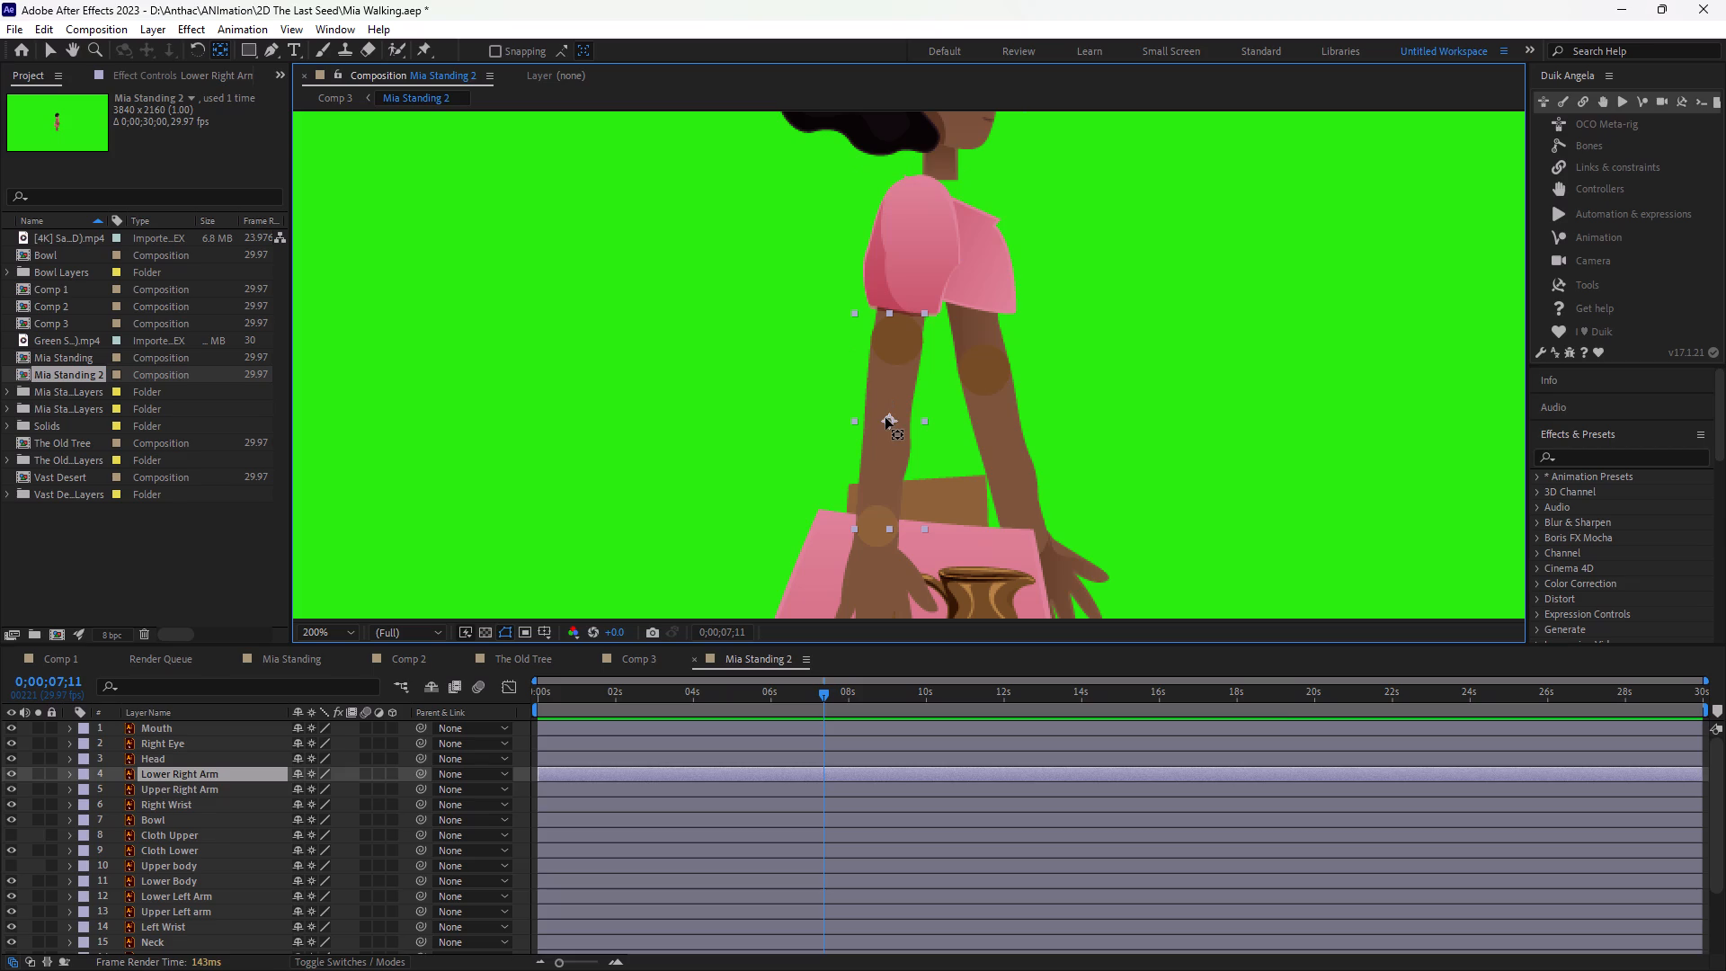
pyautogui.moveTo(885, 418); pyautogui.dragTo(901, 342)
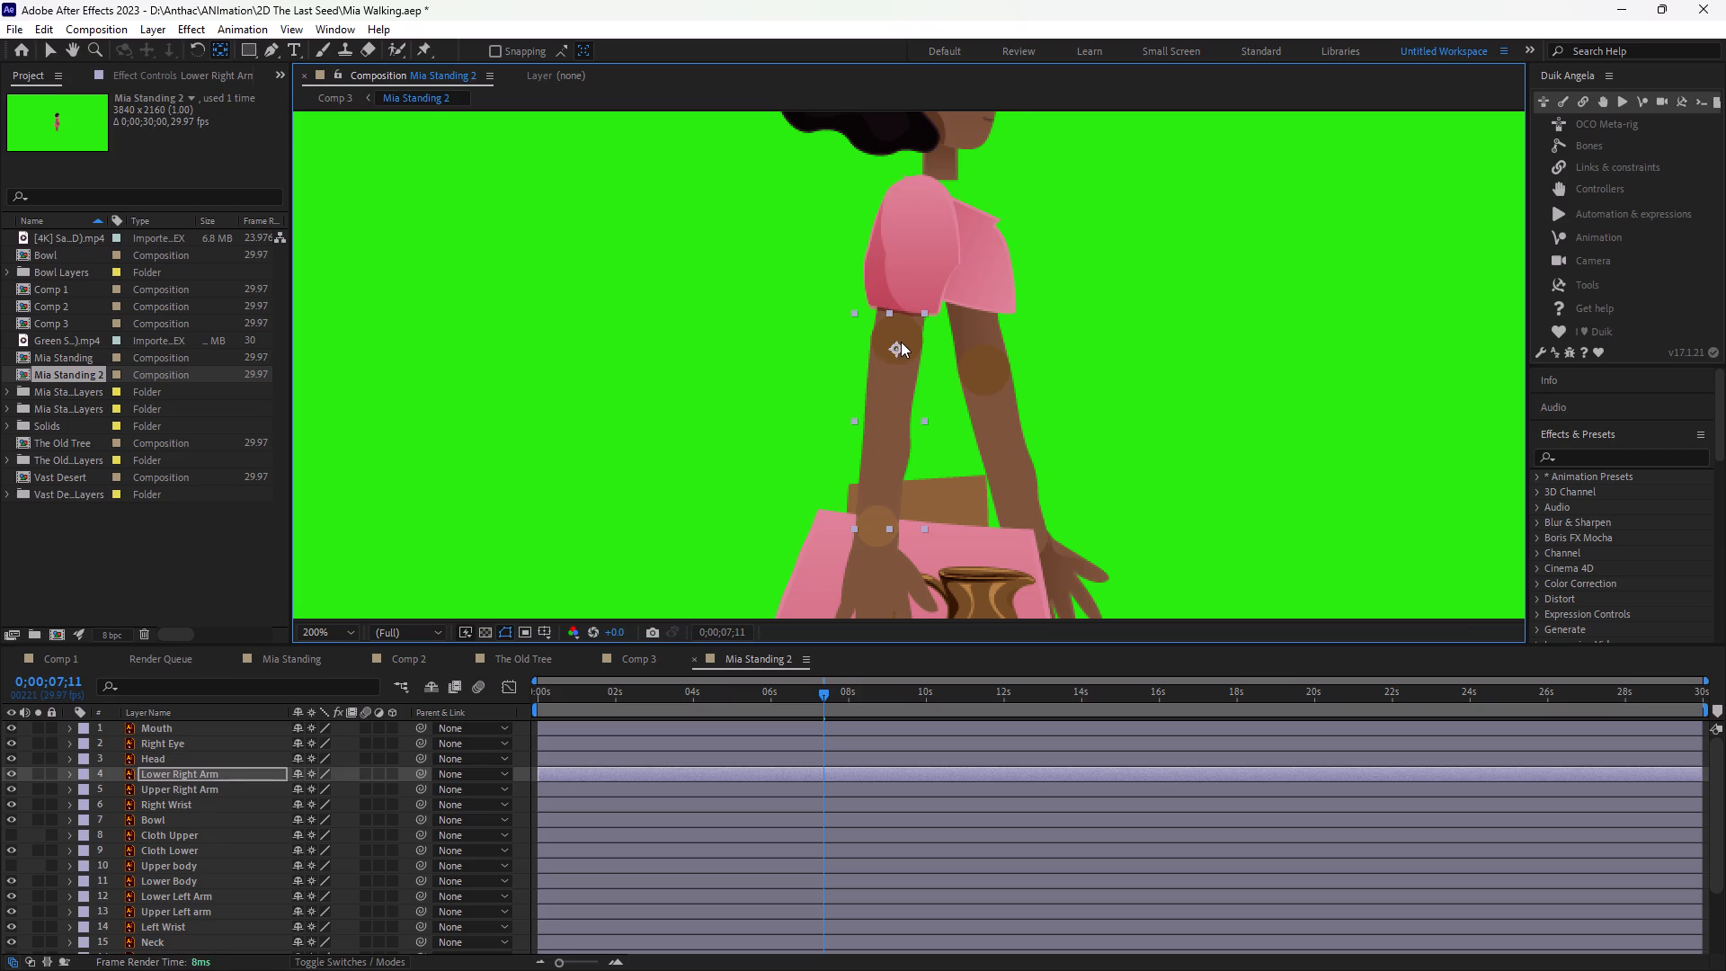
pyautogui.moveTo(901, 342); pyautogui.dragTo(896, 338)
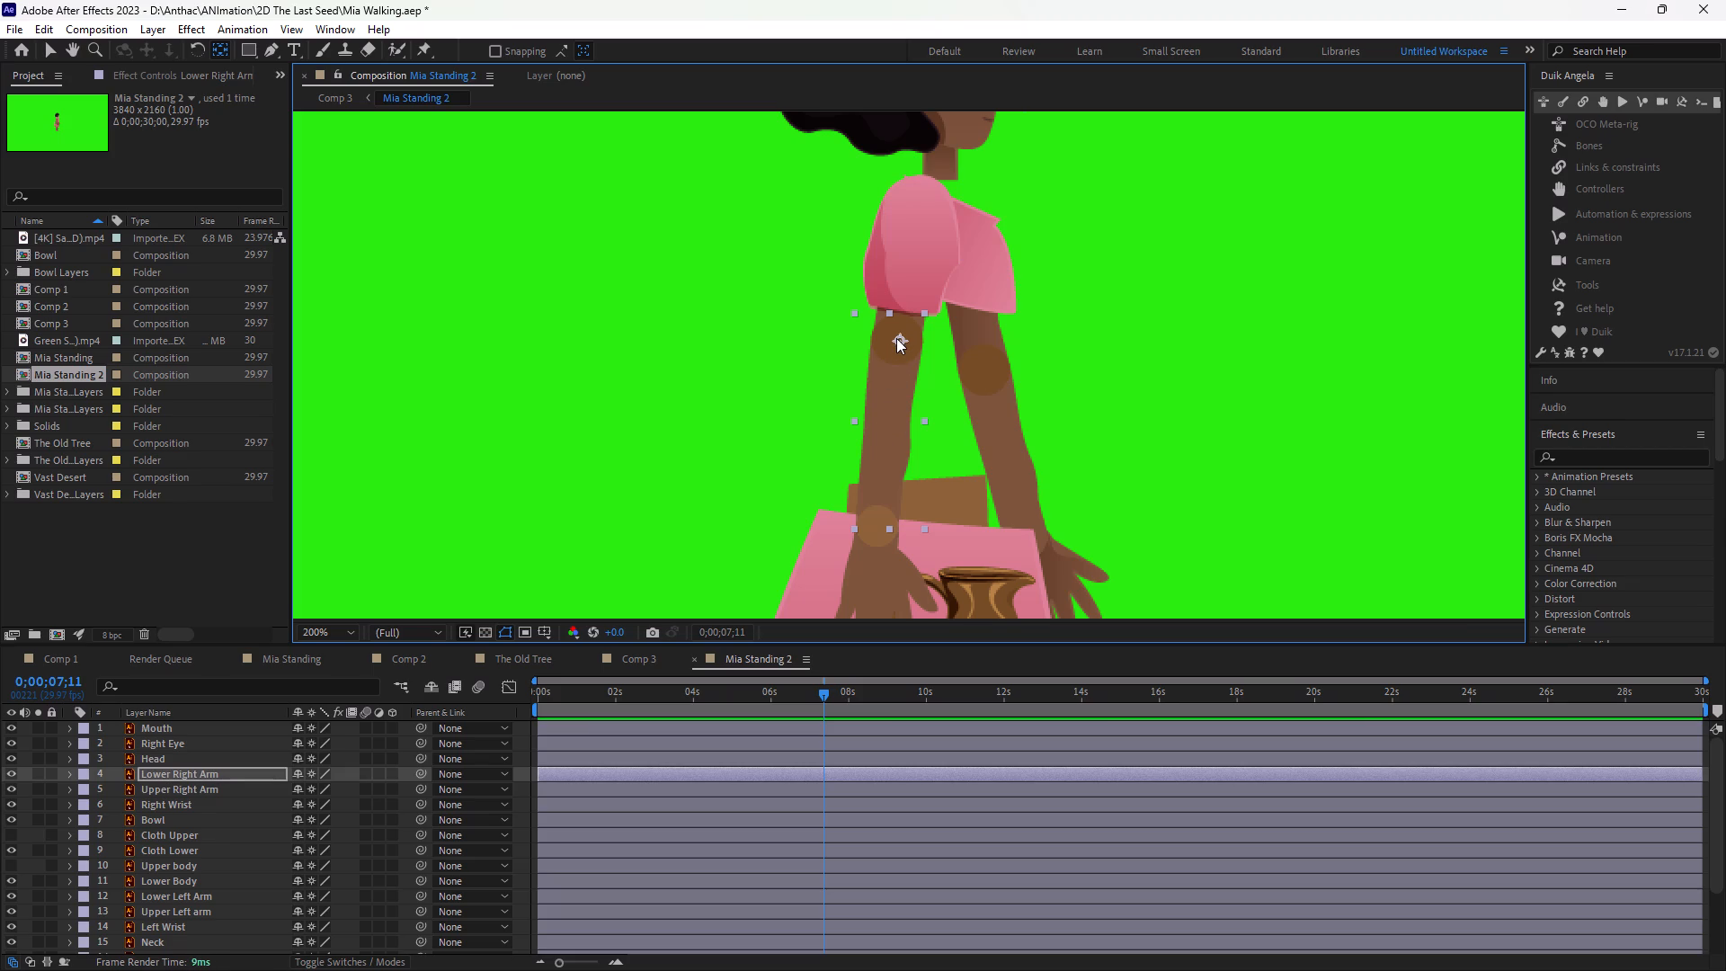
pyautogui.moveTo(896, 338); pyautogui.dragTo(894, 338)
pyautogui.hotkey('ctrl', '=')
pyautogui.hotkey('ctrl', '=')
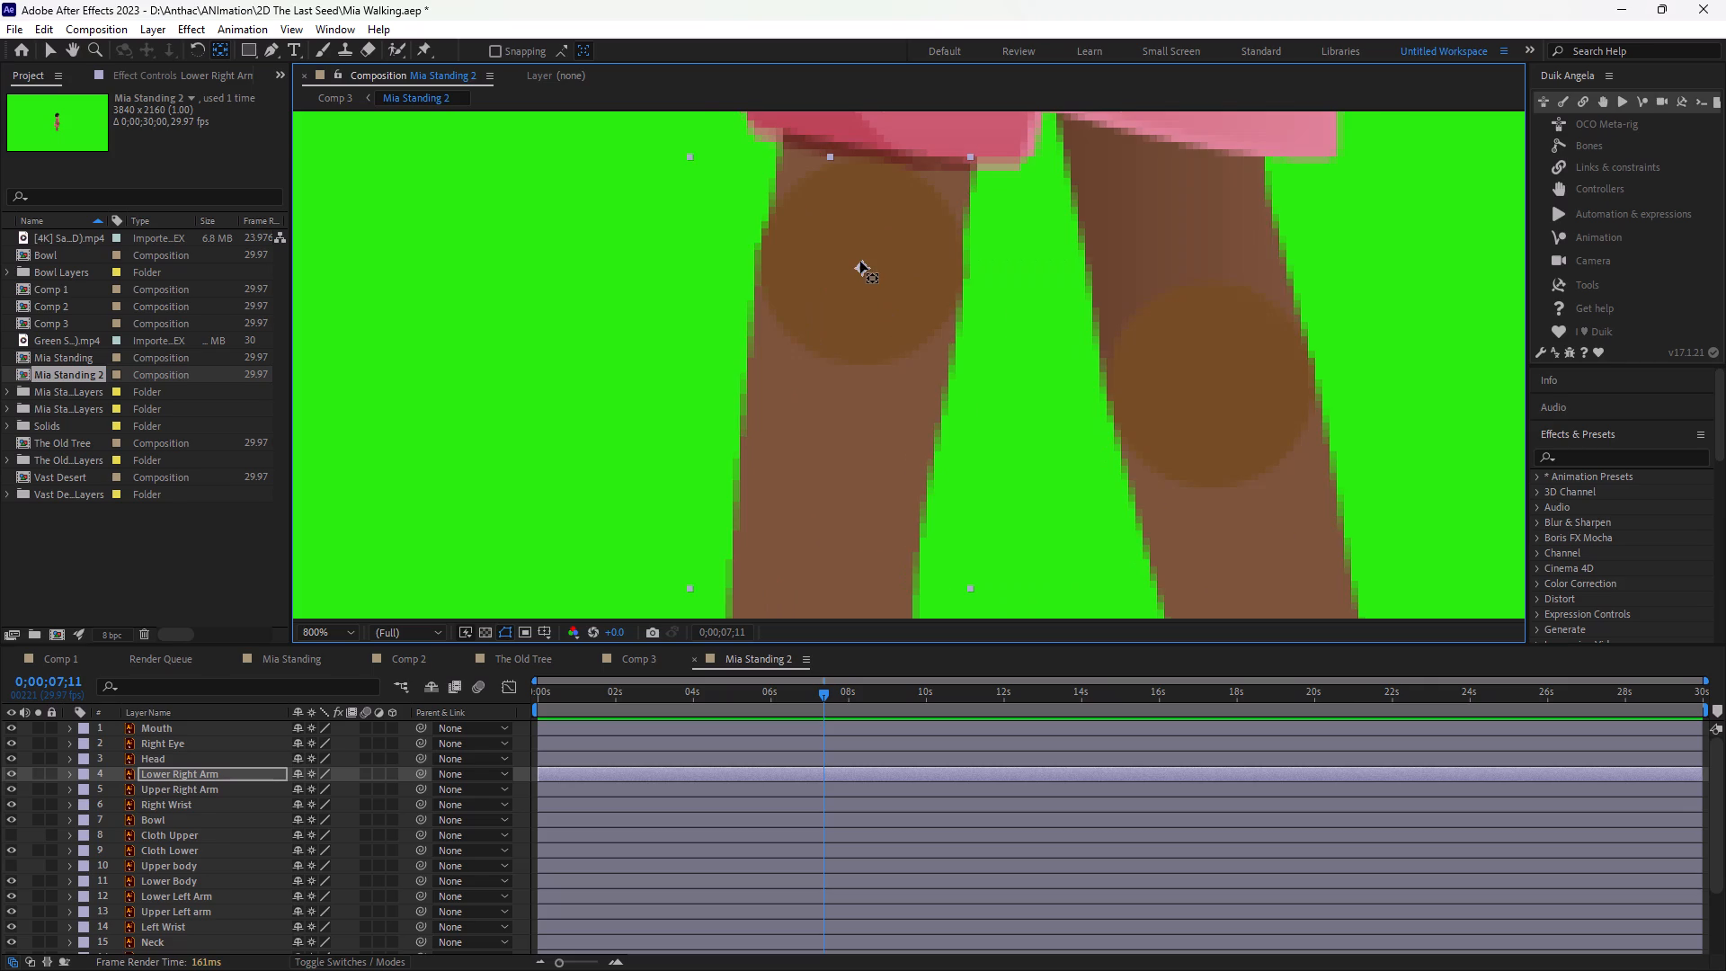
pyautogui.moveTo(859, 266); pyautogui.dragTo(856, 258)
pyautogui.moveTo(856, 258); pyautogui.dragTo(861, 258)
pyautogui.click(1247, 366)
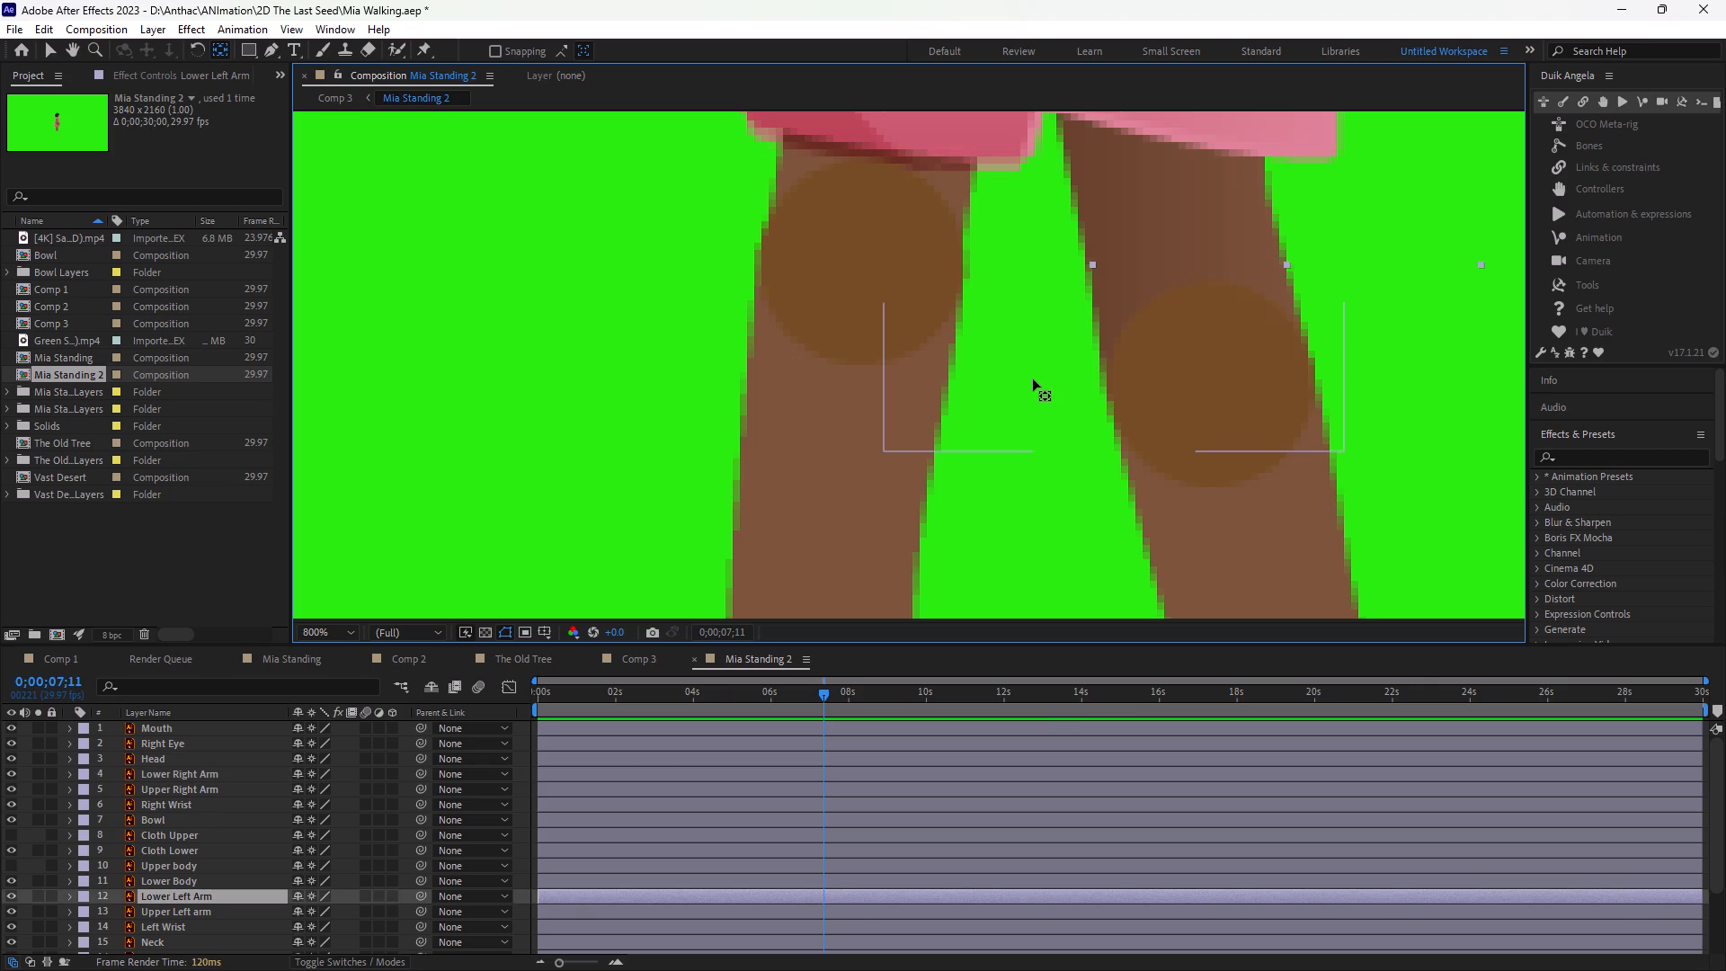
# Move the Right Wrist layer's anchor point from the hand up to the center of the circular wrist joint.
pyautogui.hotkey('ctrl', '-')
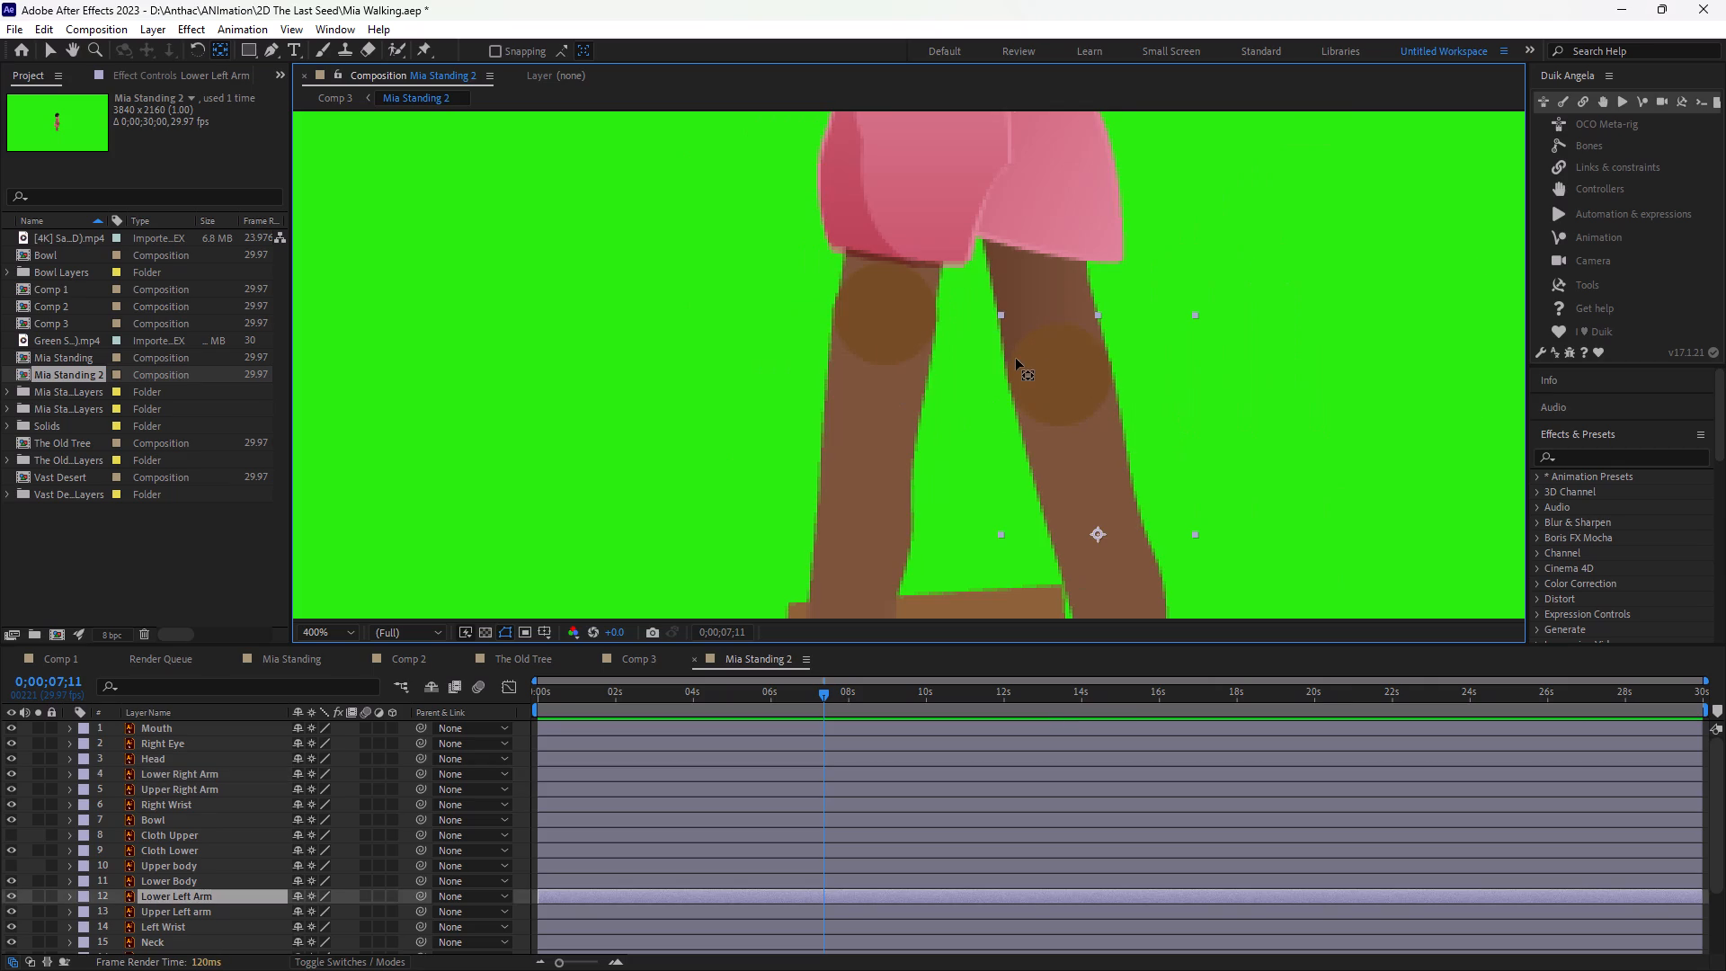
pyautogui.scroll(-1, 1341, 414)
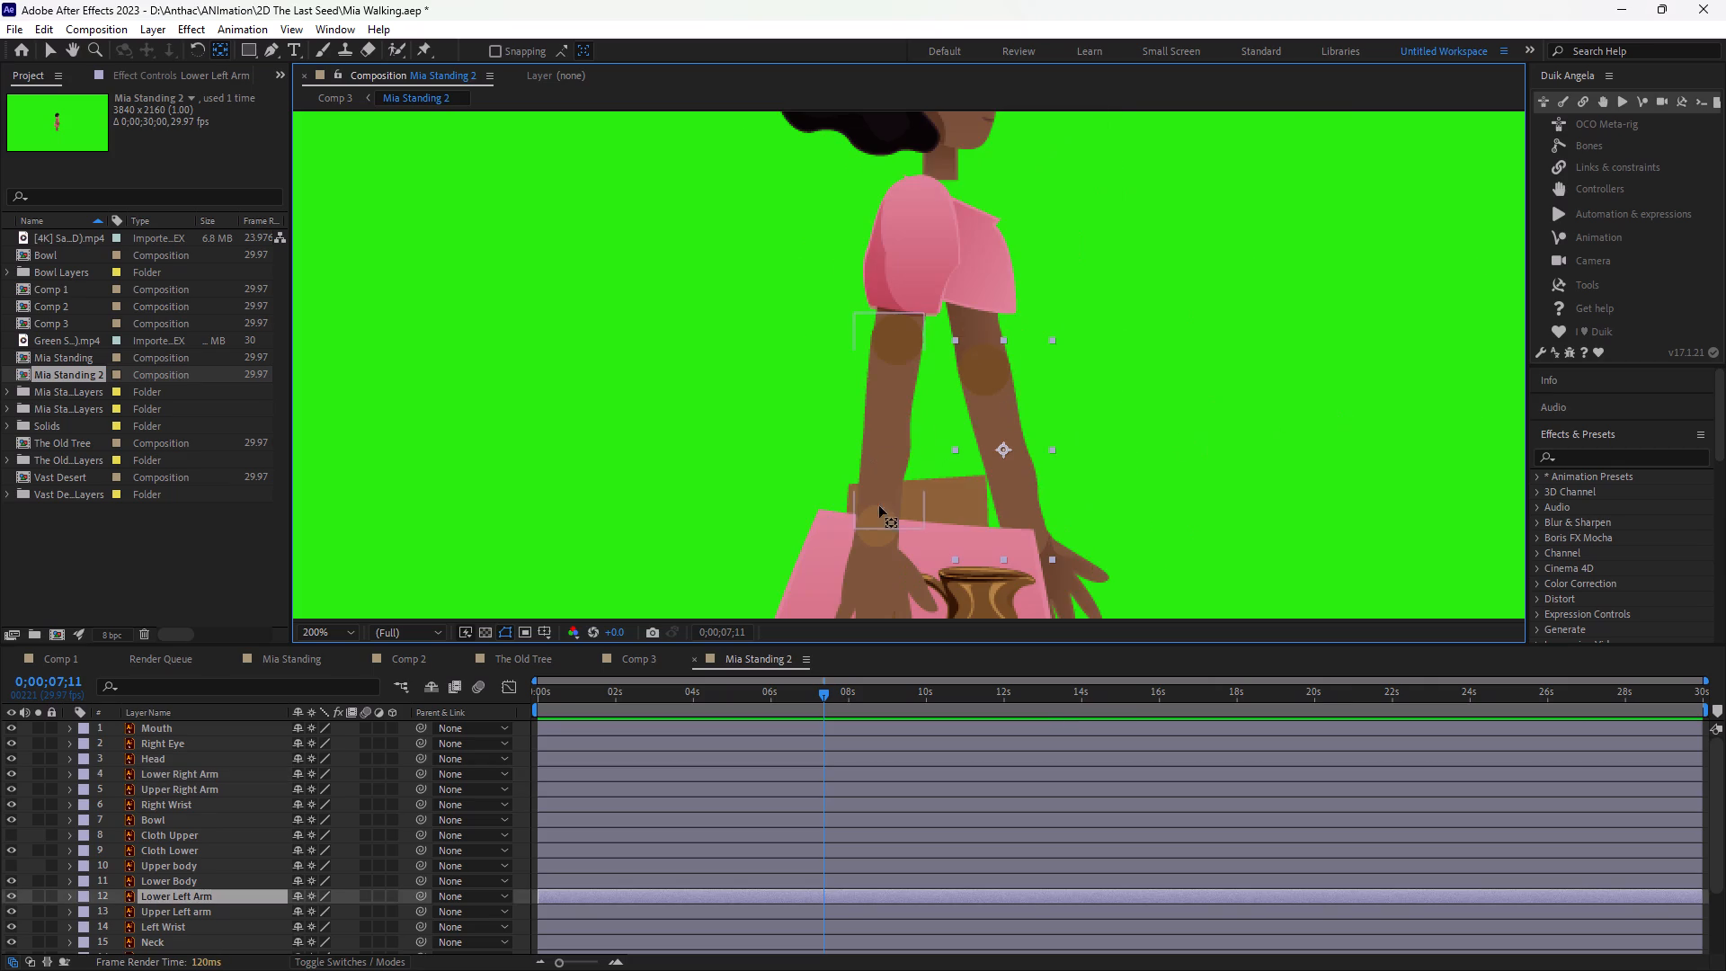
pyautogui.click(876, 574)
pyautogui.moveTo(887, 586); pyautogui.dragTo(879, 529)
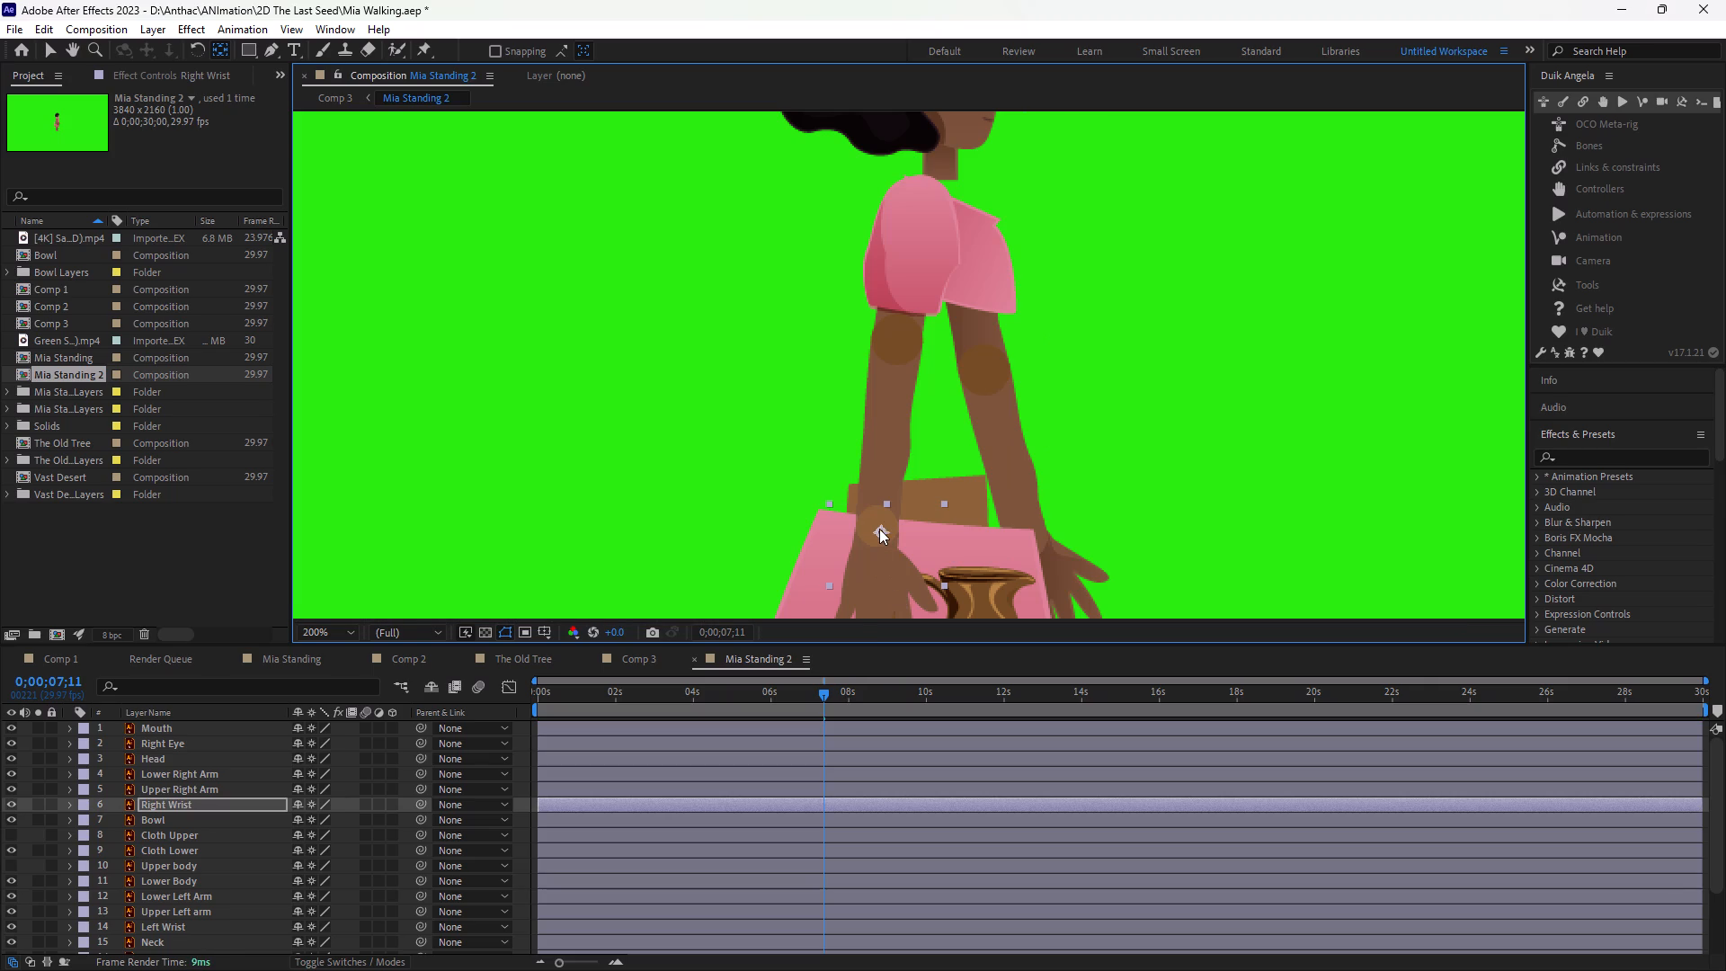
pyautogui.moveTo(879, 529); pyautogui.dragTo(877, 527)
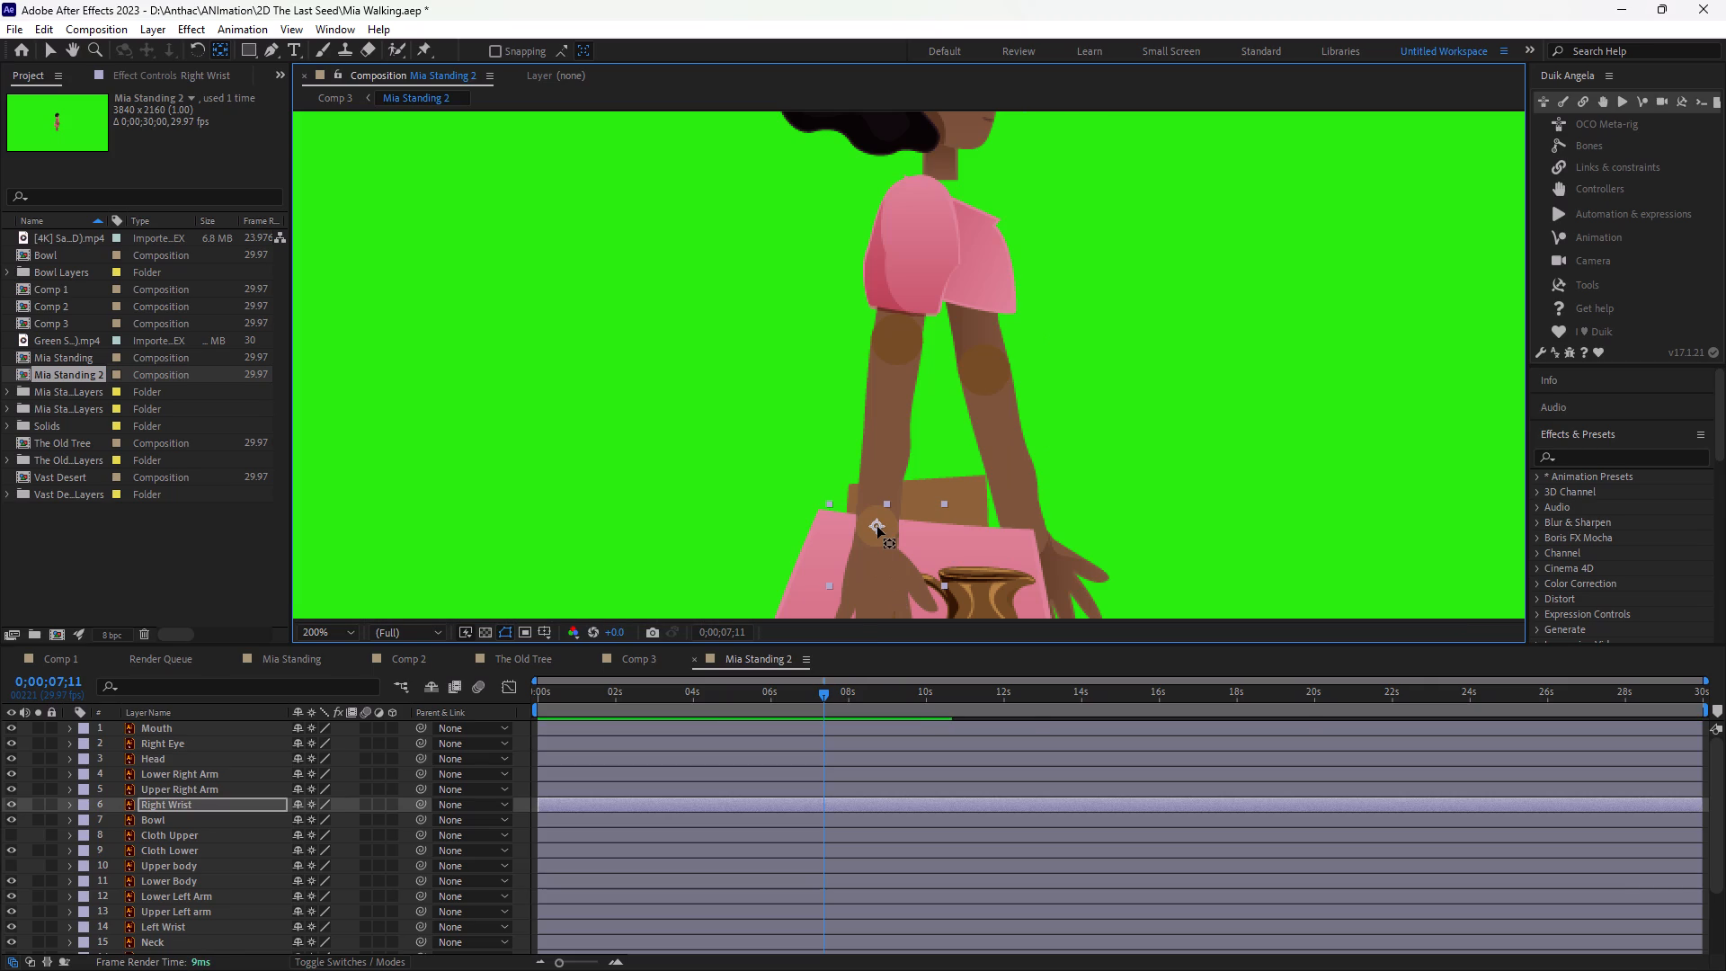
pyautogui.hotkey('ctrl', '=')
pyautogui.hotkey('ctrl', '=')
pyautogui.press('h')
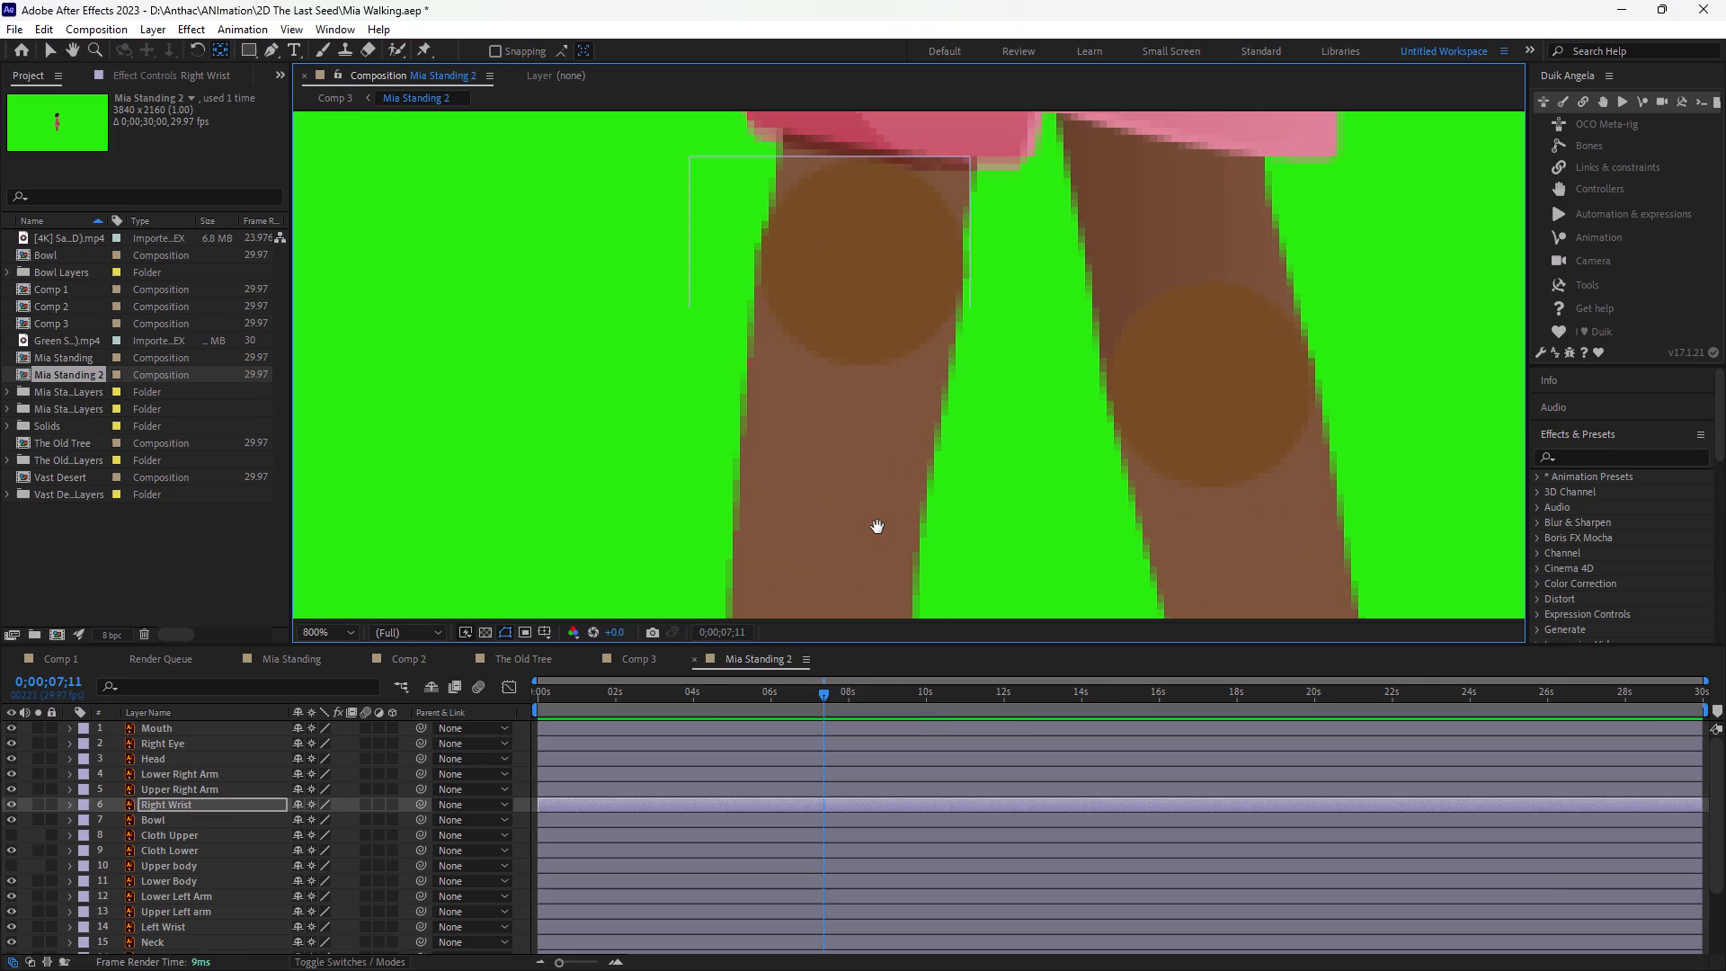
pyautogui.moveTo(604, 433); pyautogui.dragTo(577, 0)
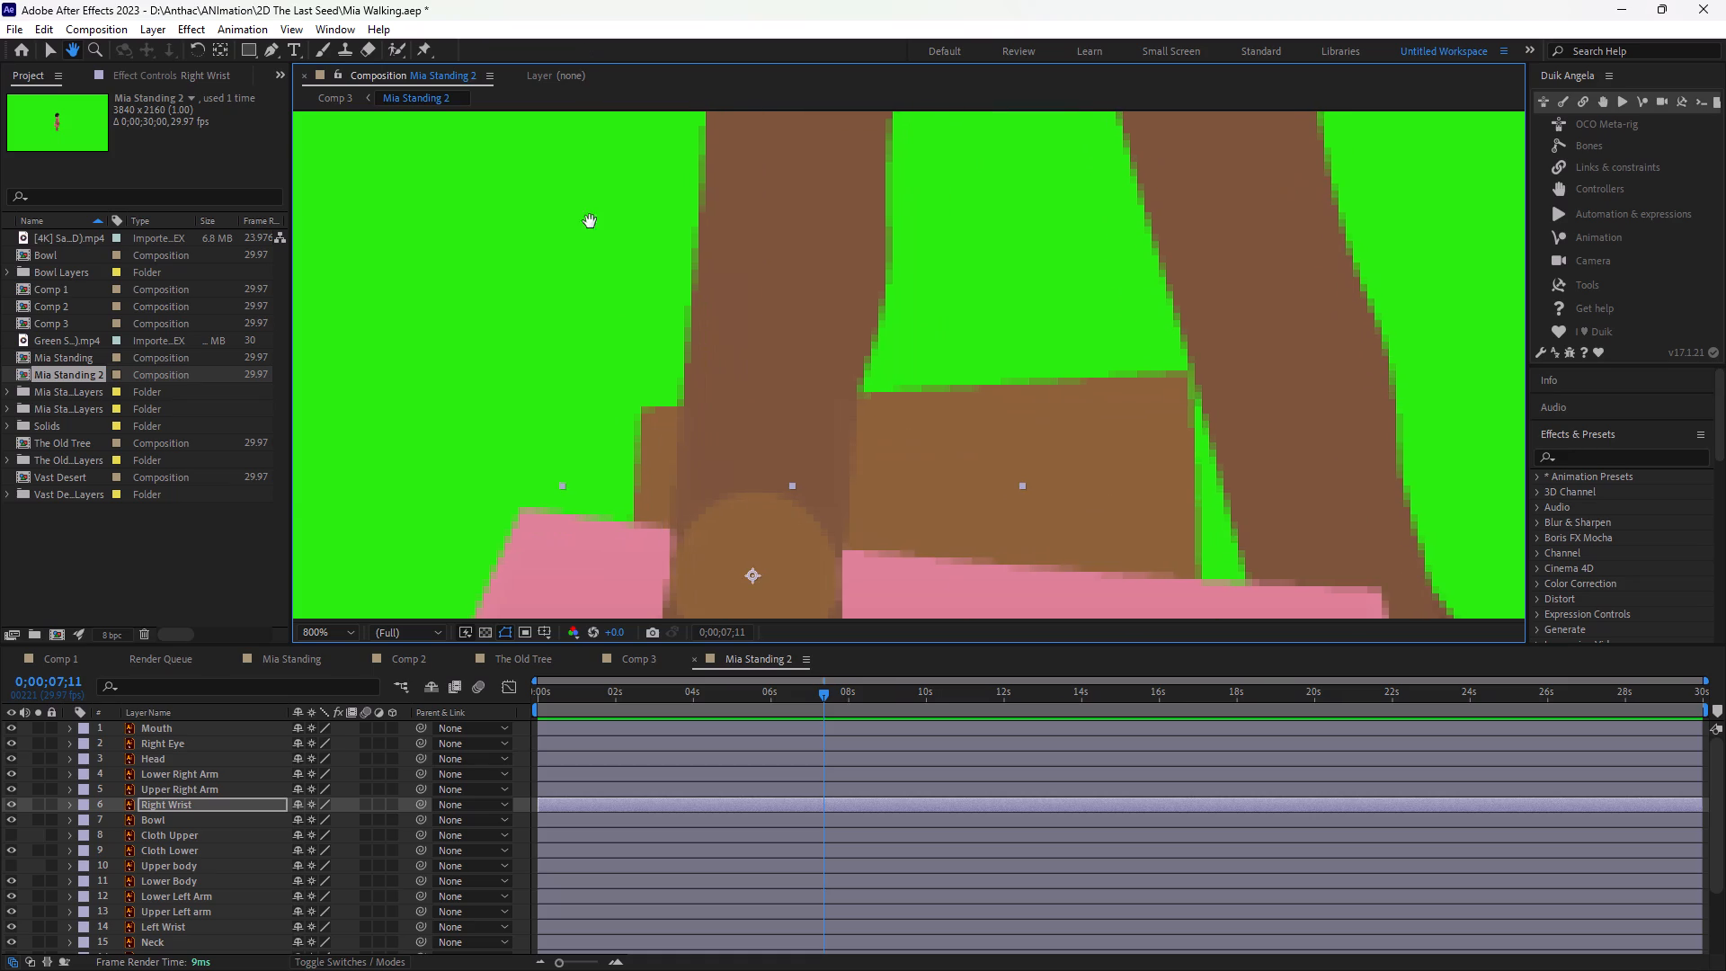
pyautogui.moveTo(517, 425); pyautogui.dragTo(557, 255)
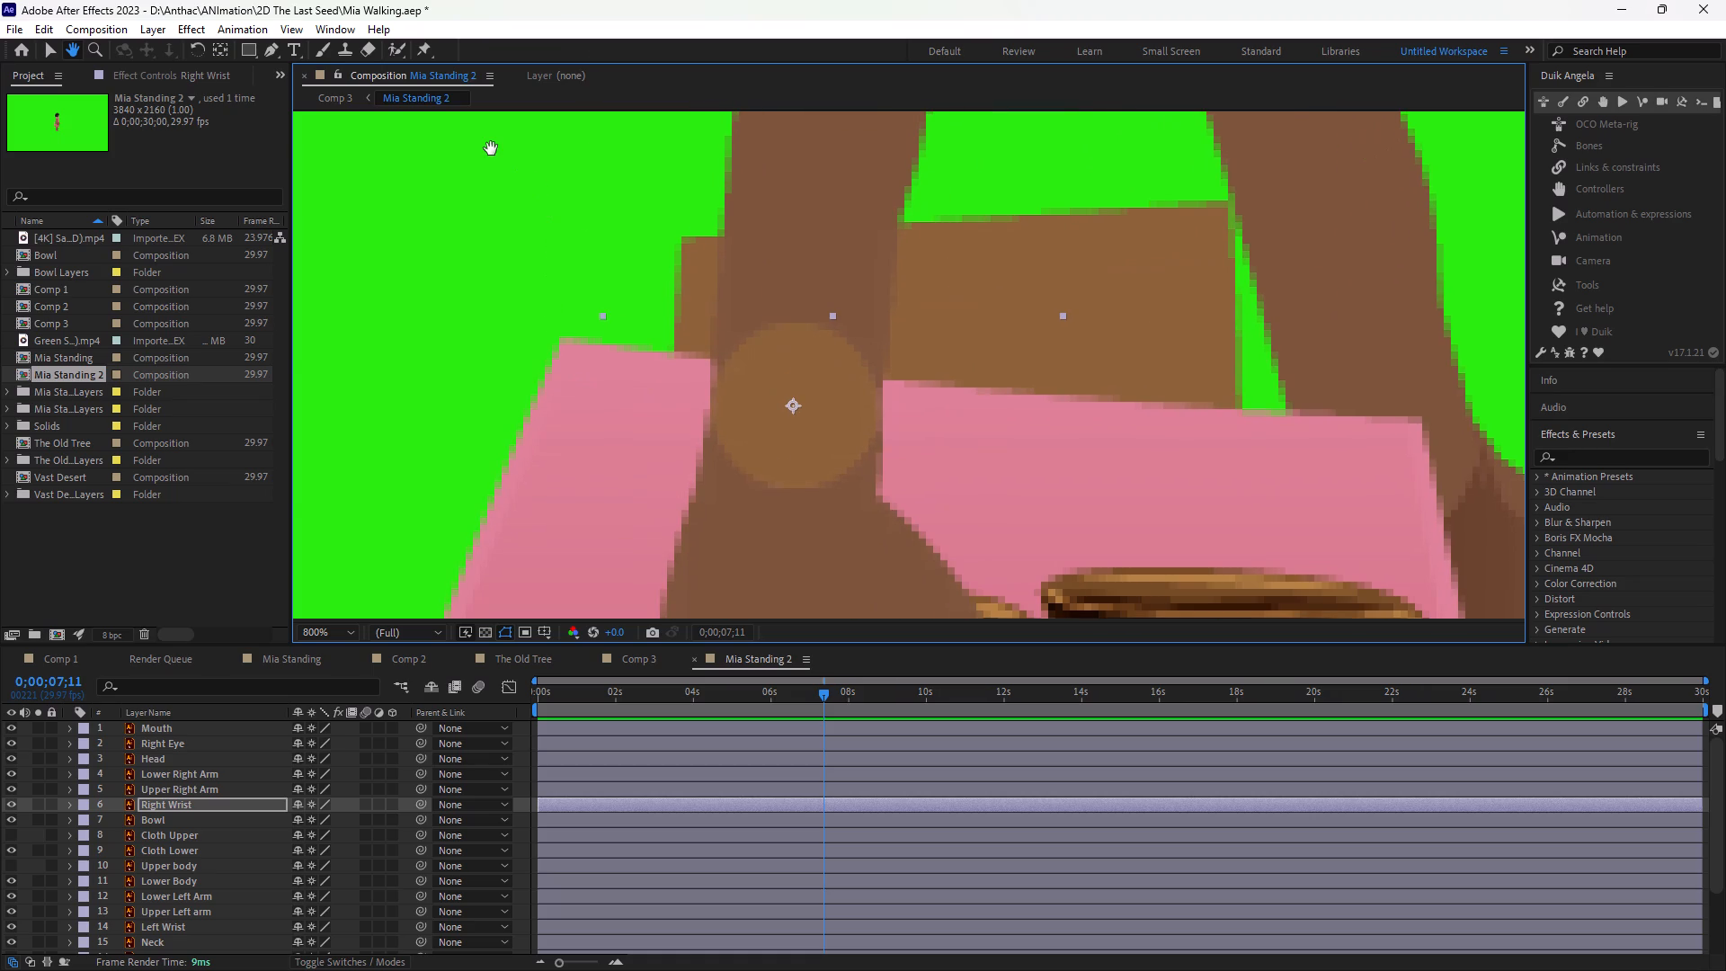
pyautogui.press('v')
pyautogui.click(219, 48)
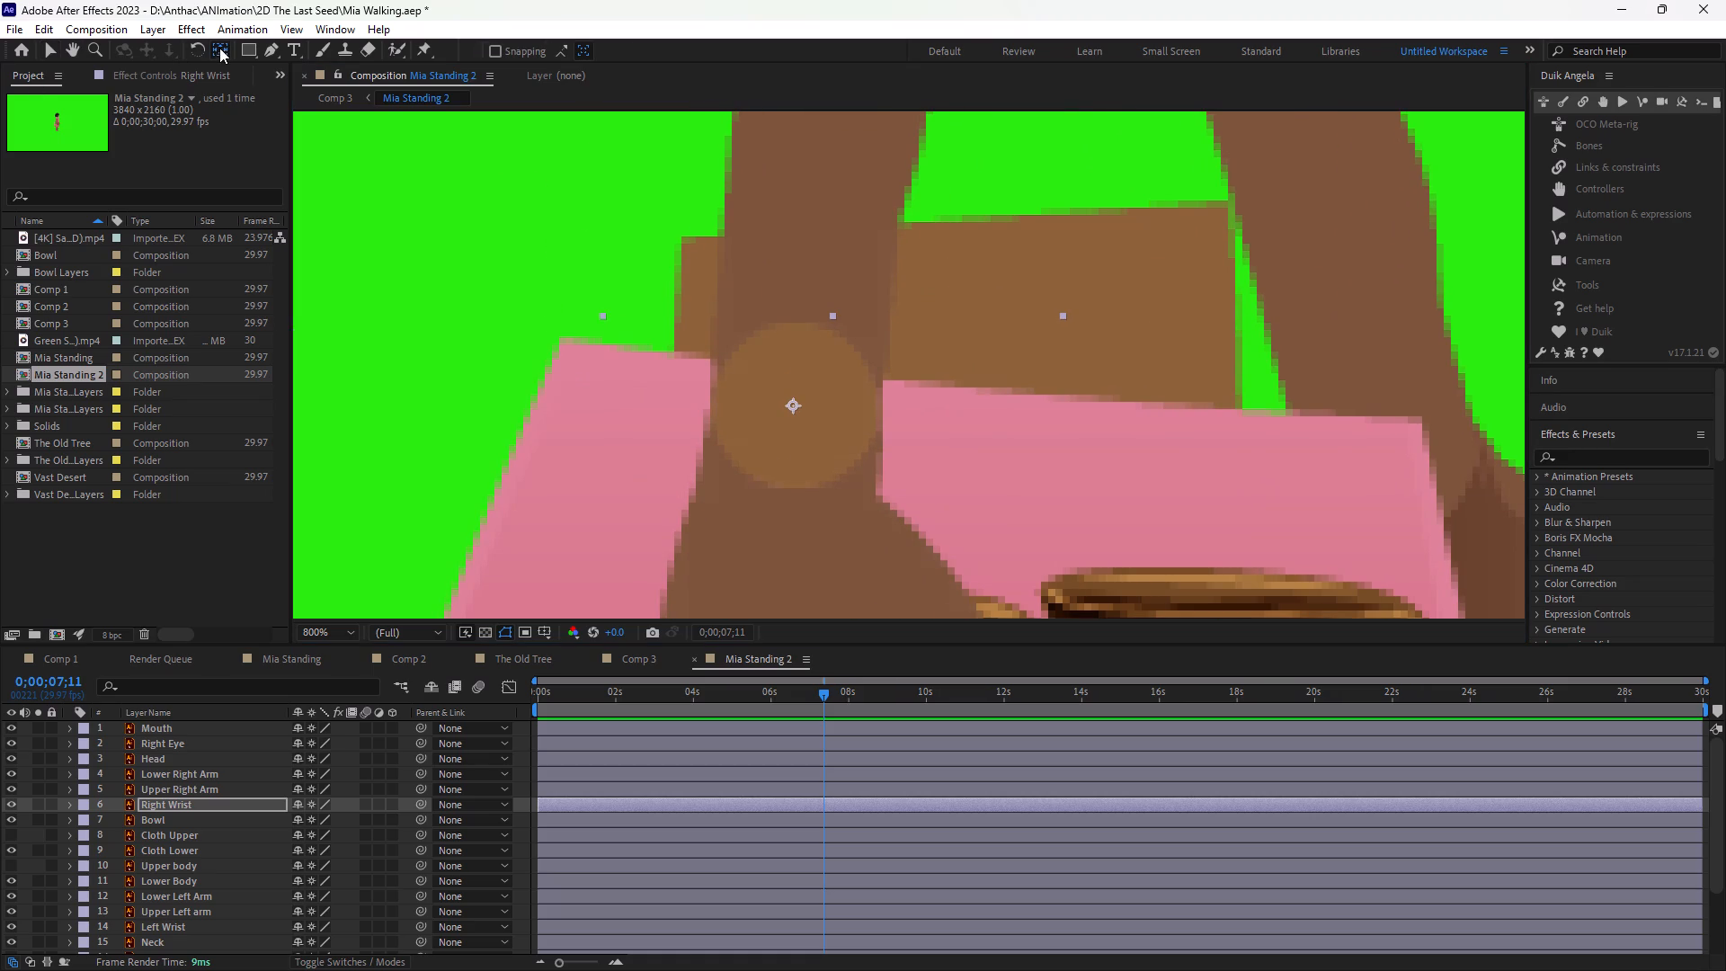
pyautogui.click(792, 407)
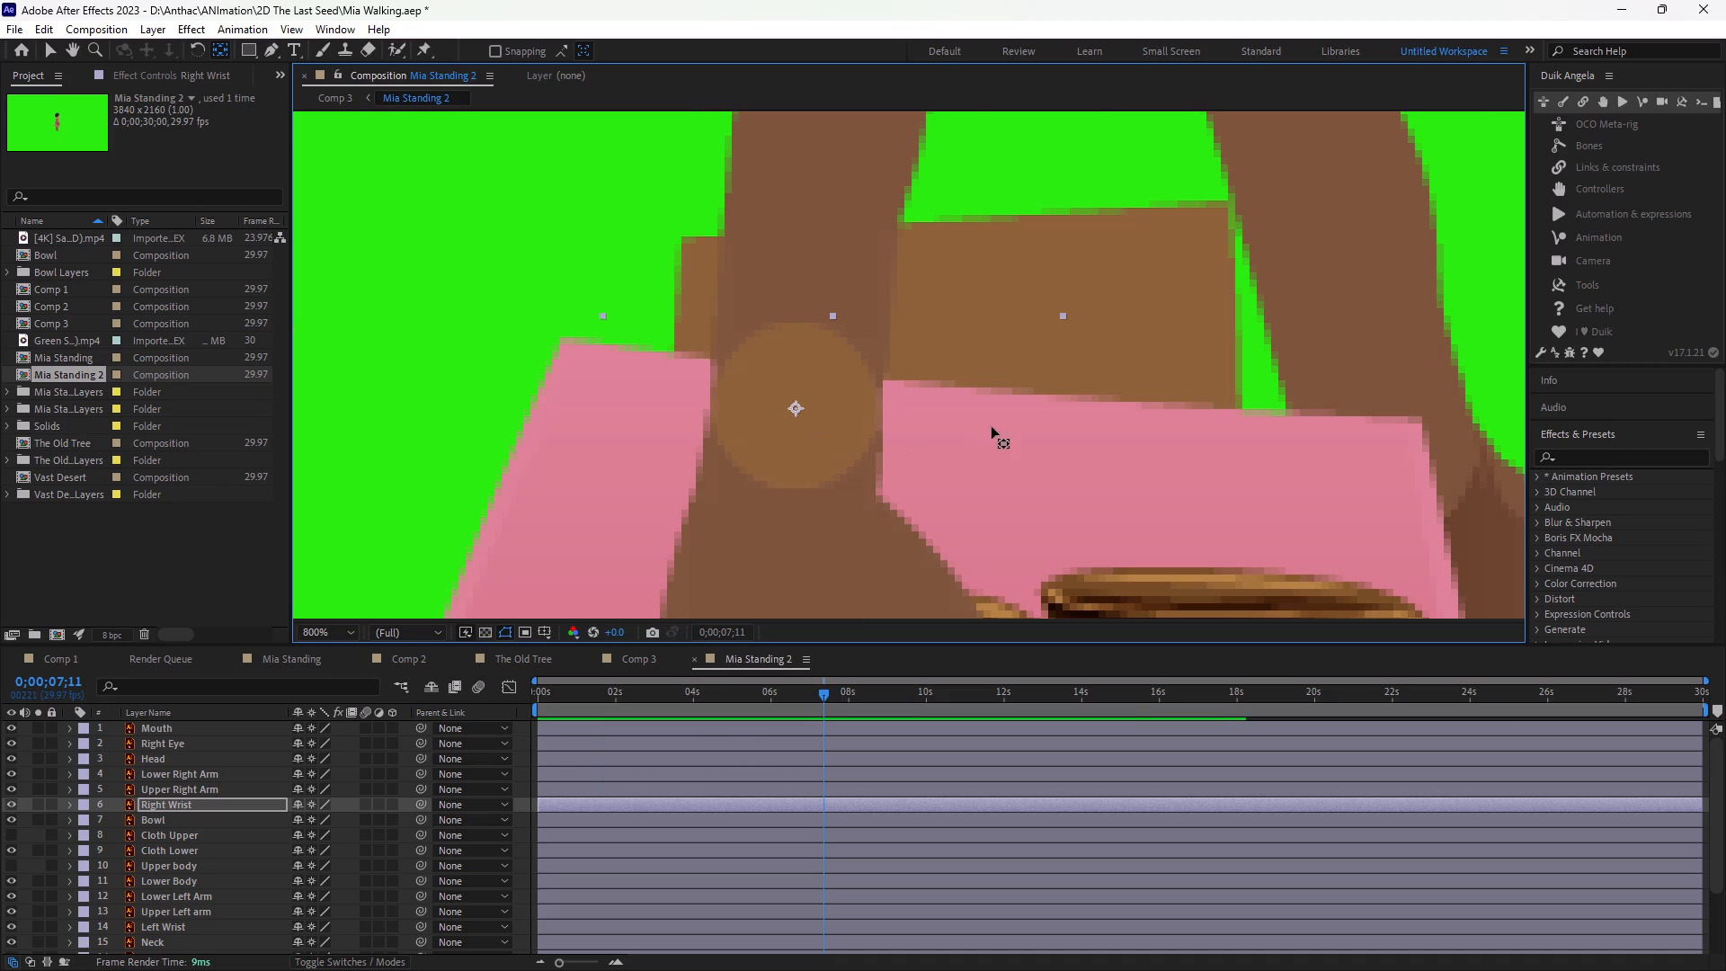
# Move the Lower Left Arm layer's anchor point from mid-forearm up to the center of the circular elbow joint.
pyautogui.hotkey('ctrl', '-')
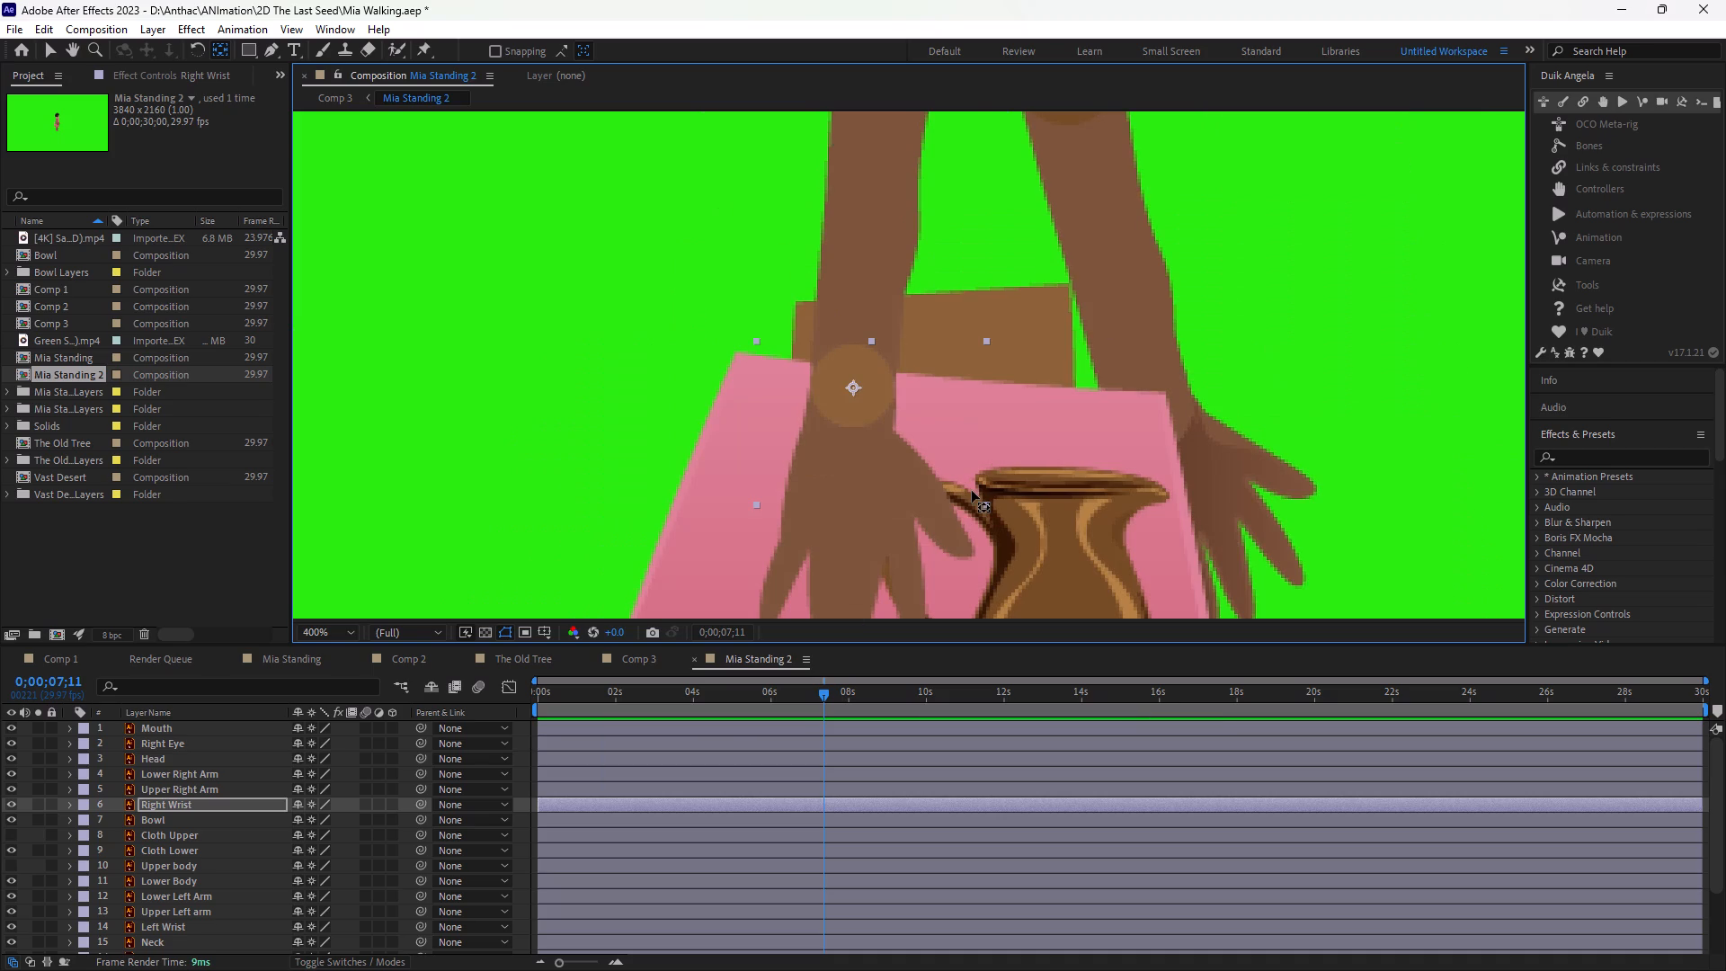
pyautogui.click(1096, 288)
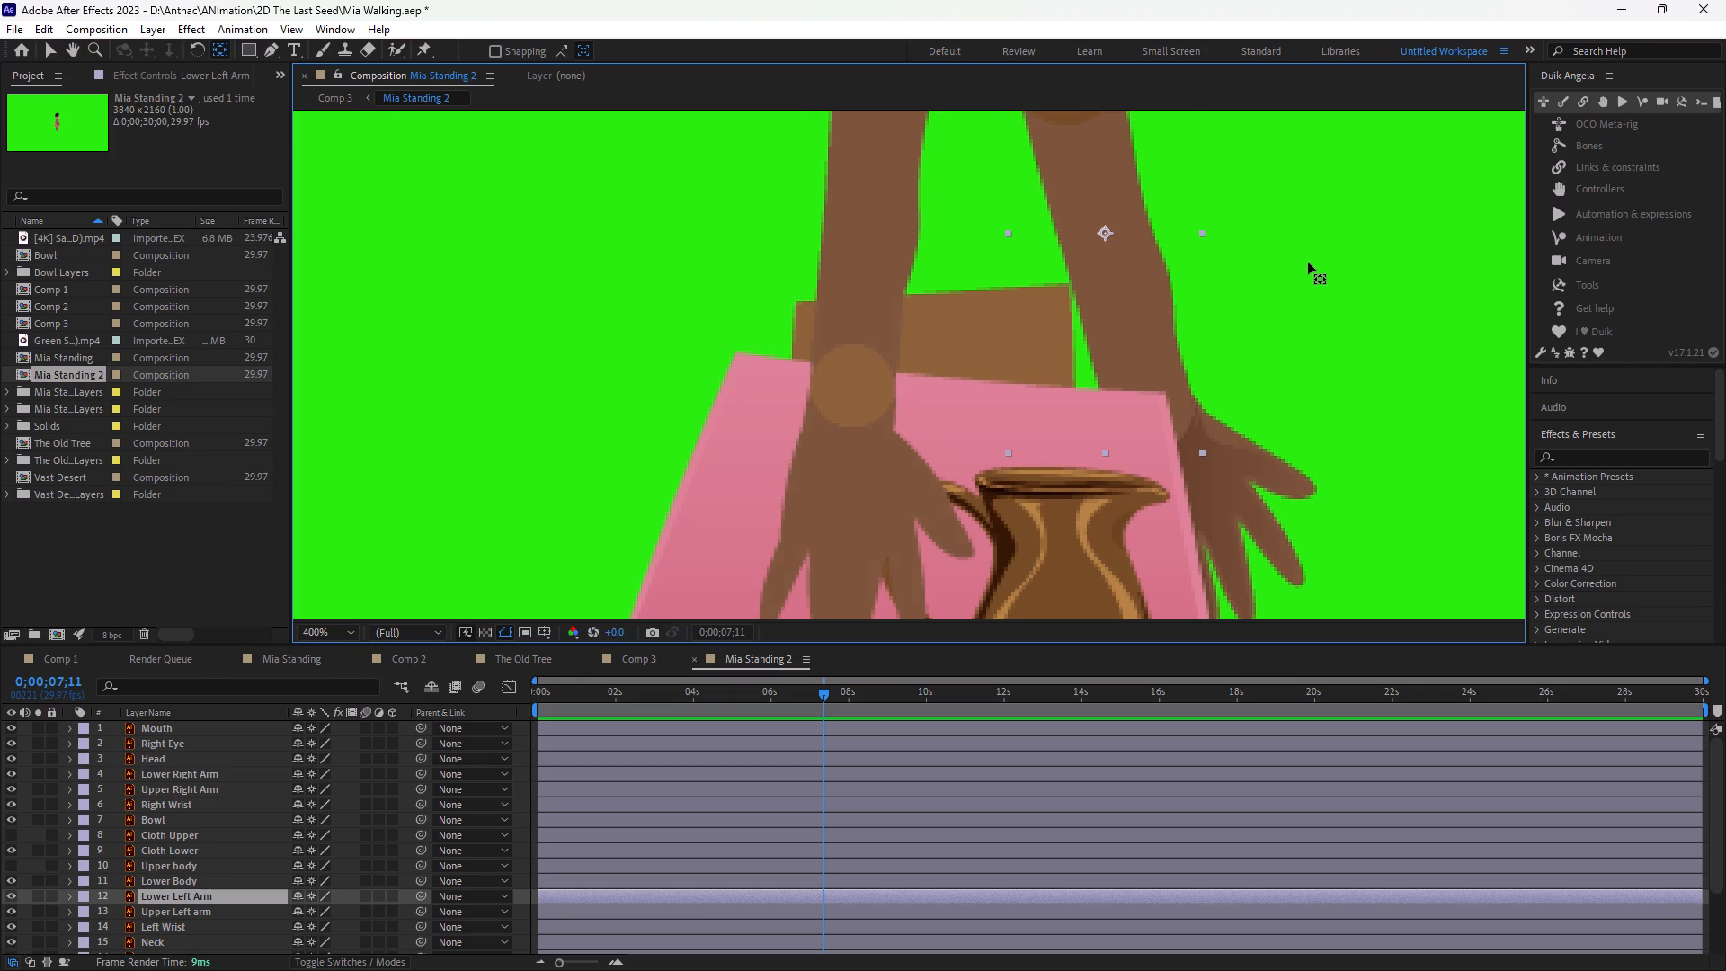
pyautogui.press('h')
pyautogui.moveTo(1291, 259); pyautogui.dragTo(1280, 360)
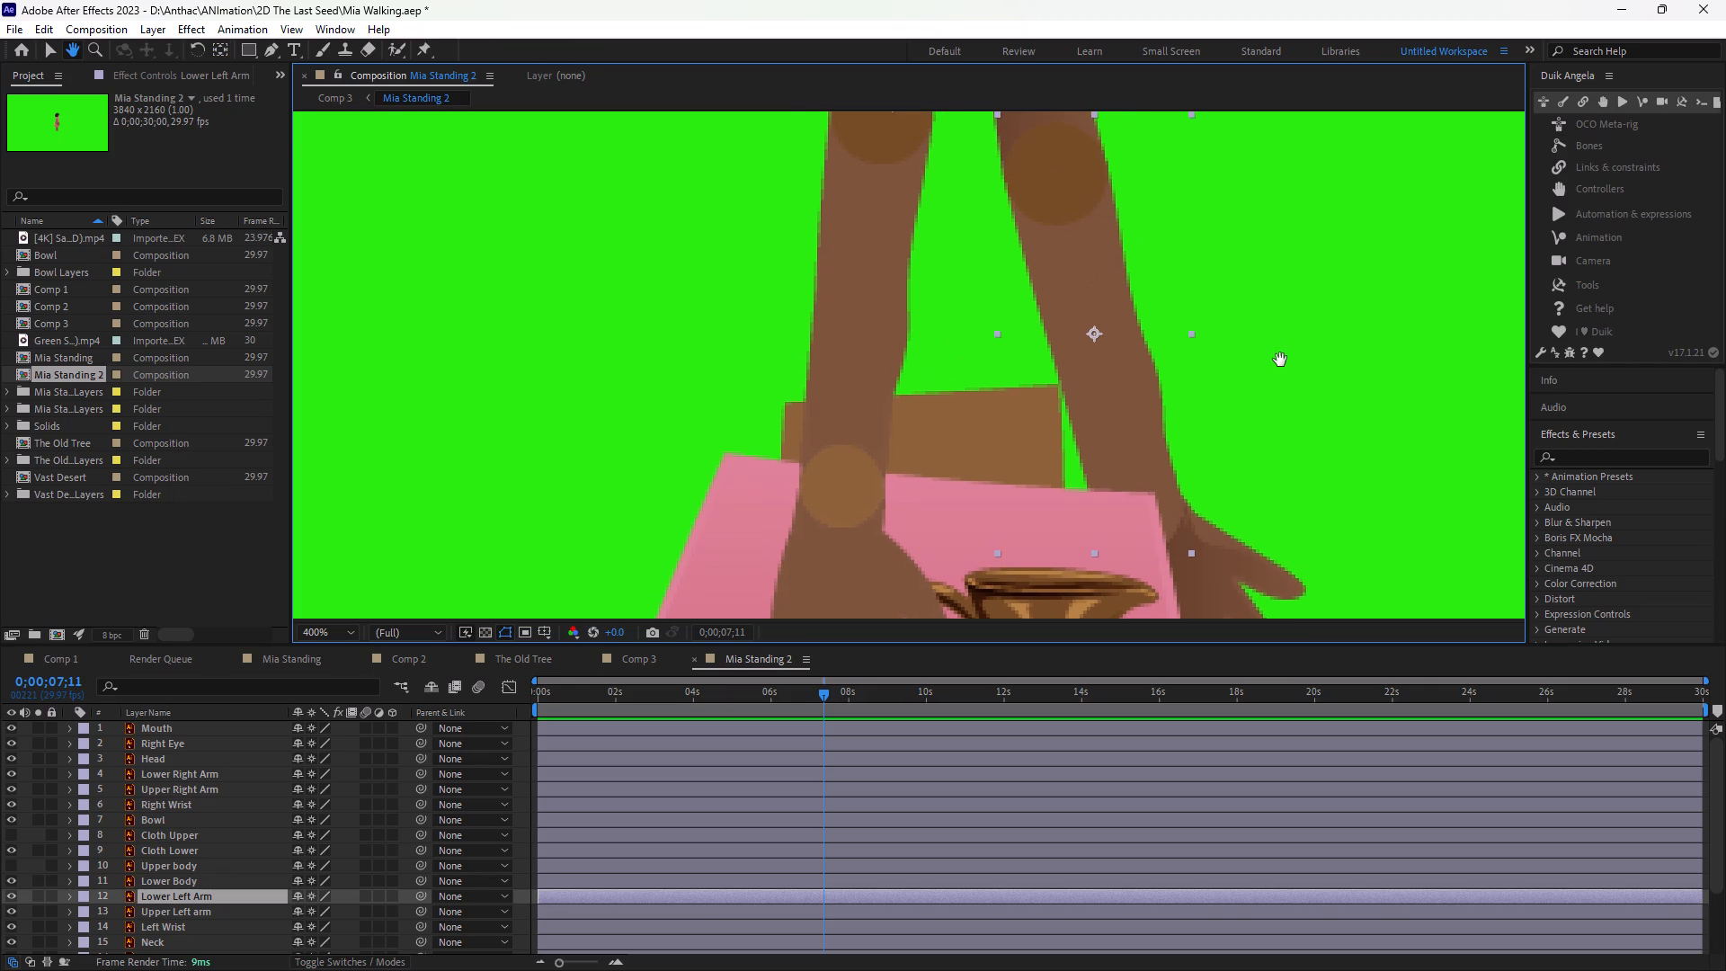
pyautogui.press('v')
pyautogui.click(221, 46)
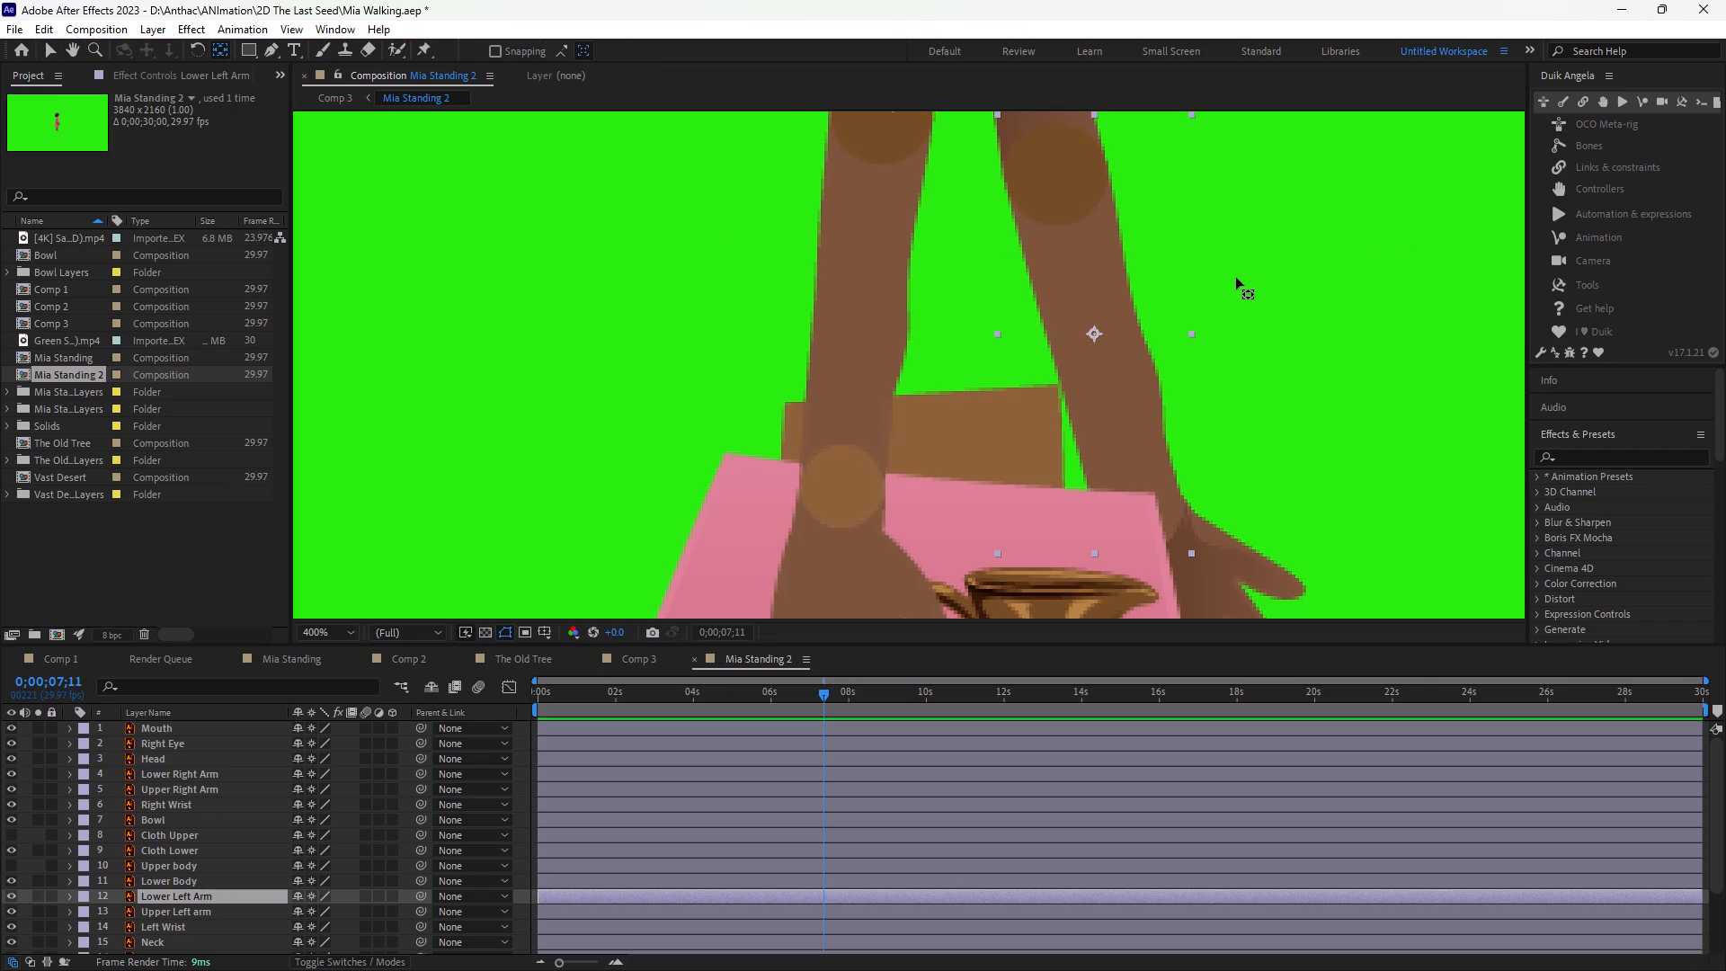
pyautogui.moveTo(1091, 330); pyautogui.dragTo(1090, 256)
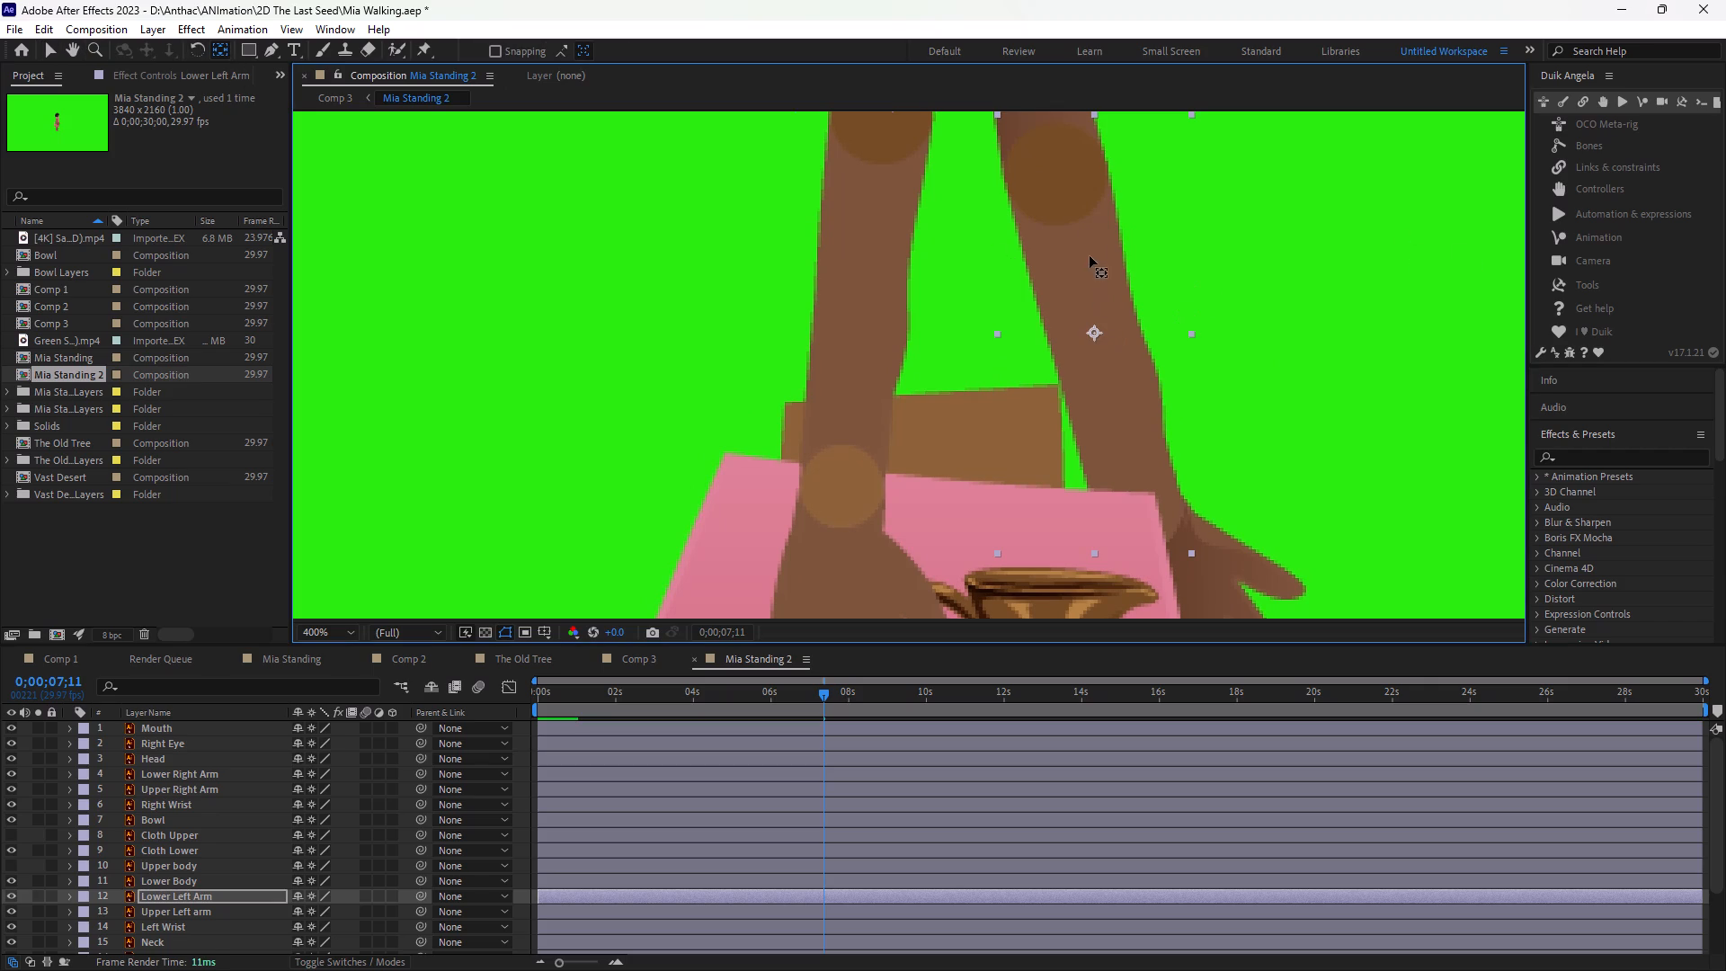
pyautogui.moveTo(1090, 256); pyautogui.dragTo(1054, 167)
pyautogui.moveTo(1054, 167); pyautogui.dragTo(1053, 167)
pyautogui.moveTo(1053, 167); pyautogui.dragTo(1056, 171)
pyautogui.moveTo(1056, 171); pyautogui.dragTo(1054, 171)
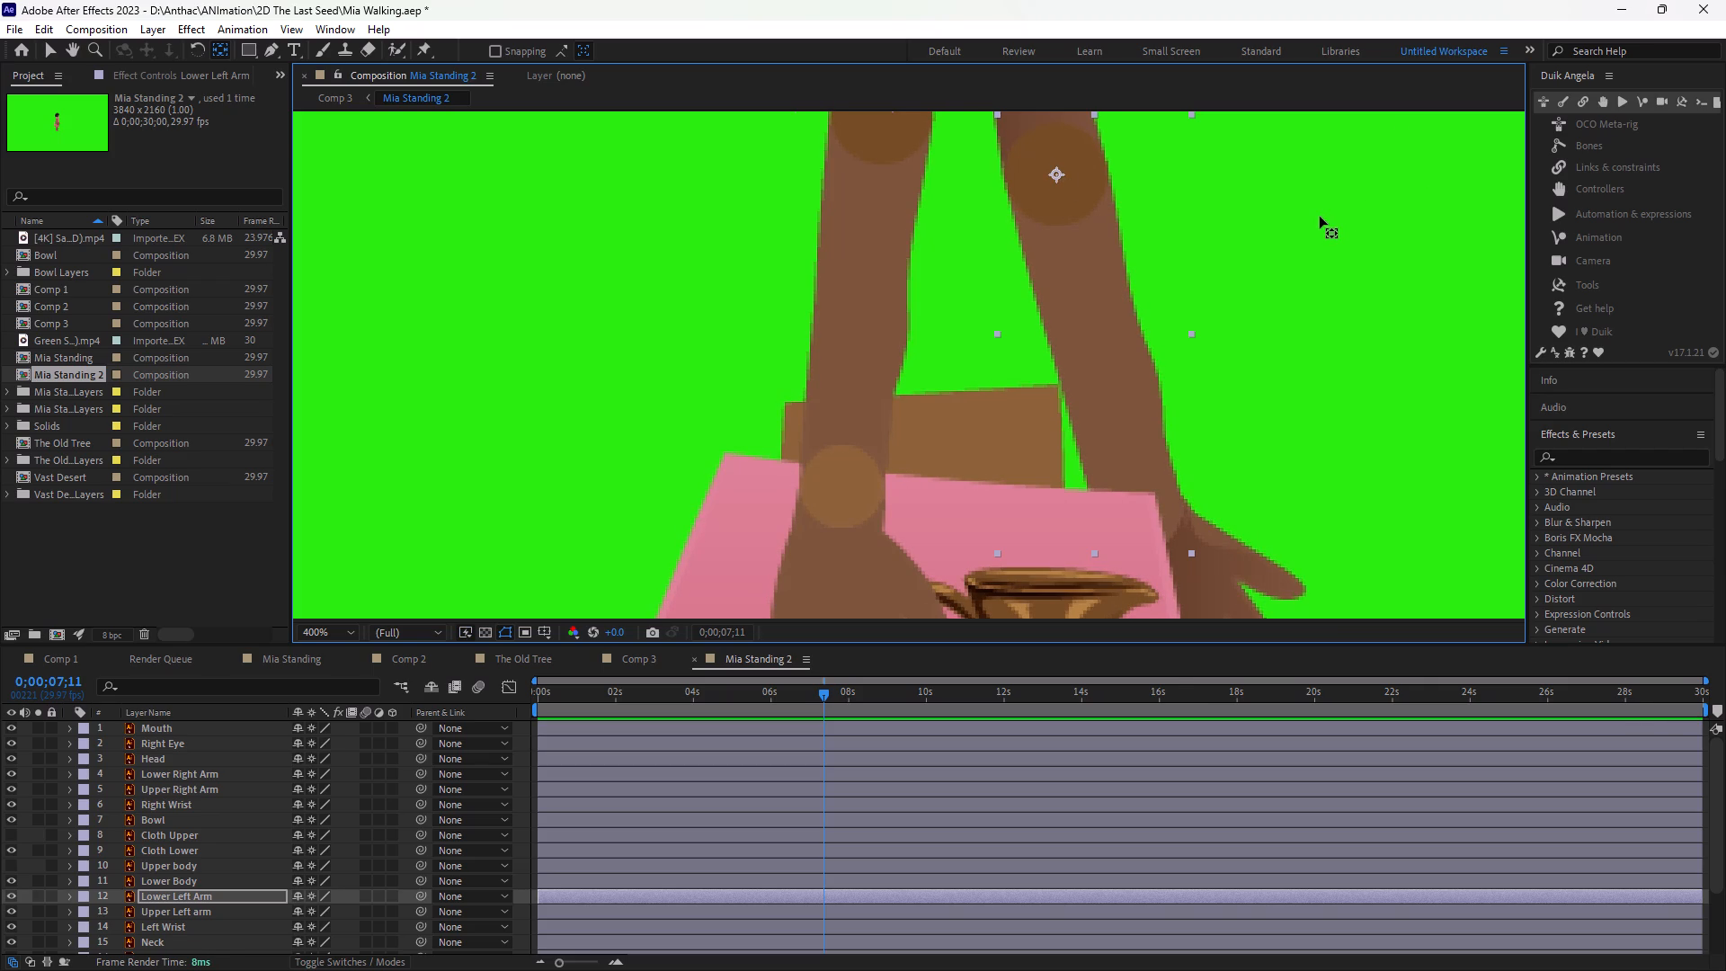
pyautogui.click(1320, 217)
pyautogui.click(1079, 183)
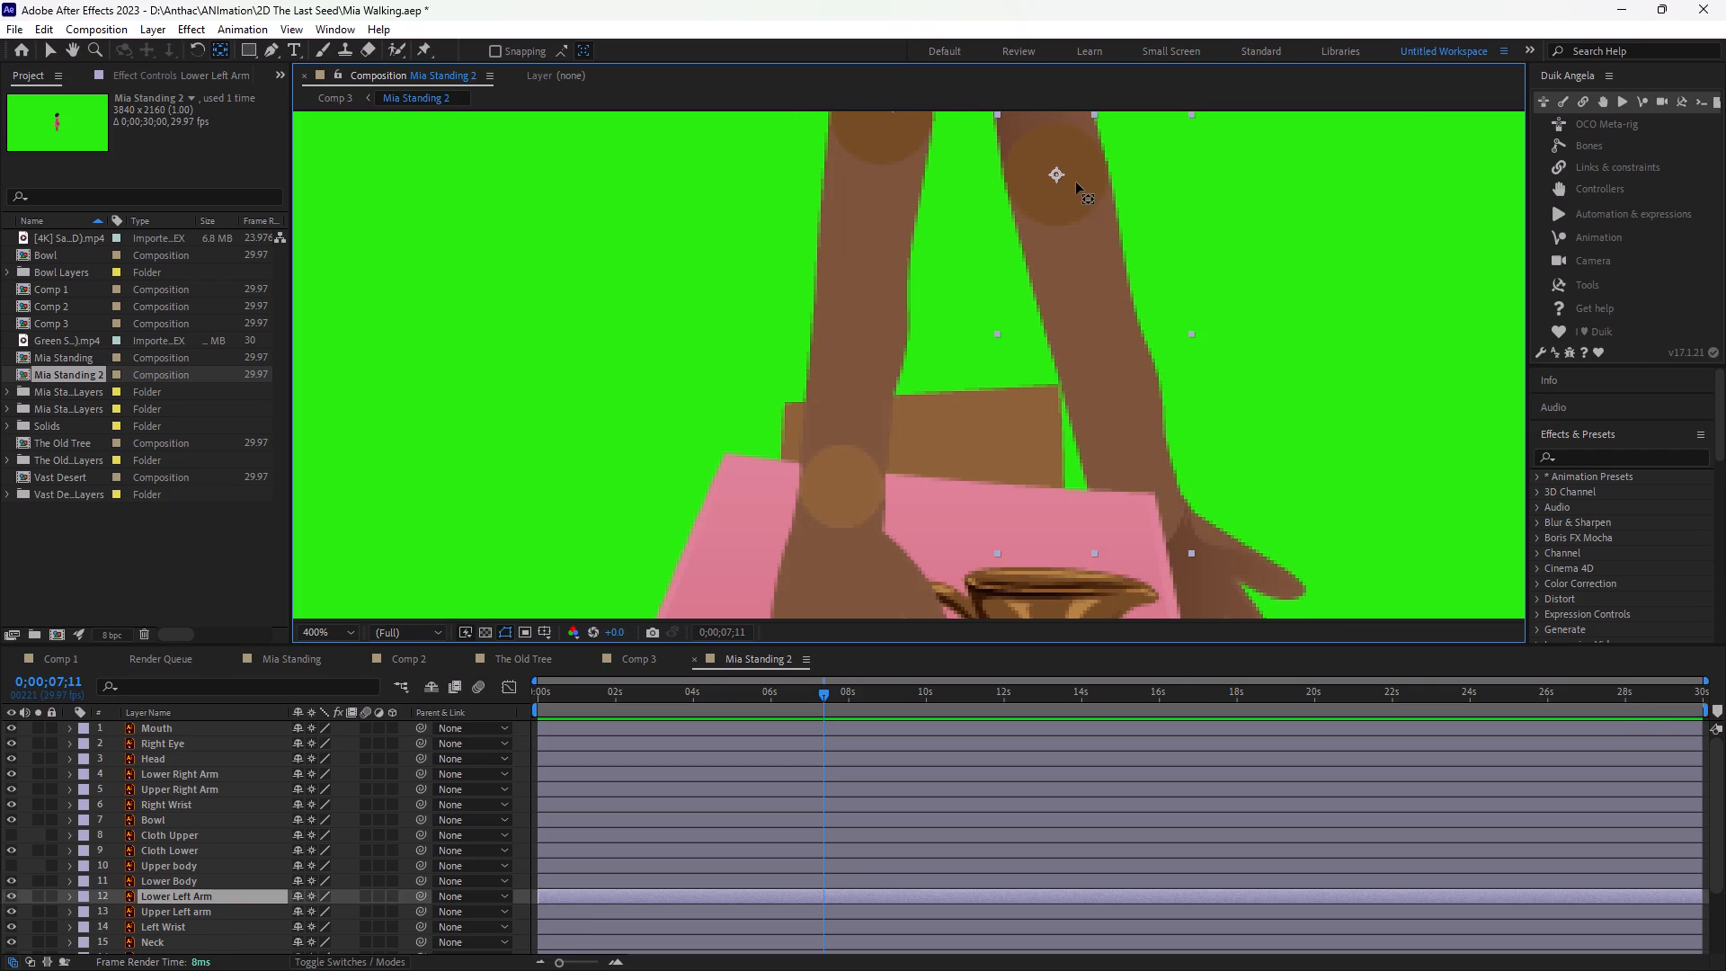
pyautogui.click(1228, 244)
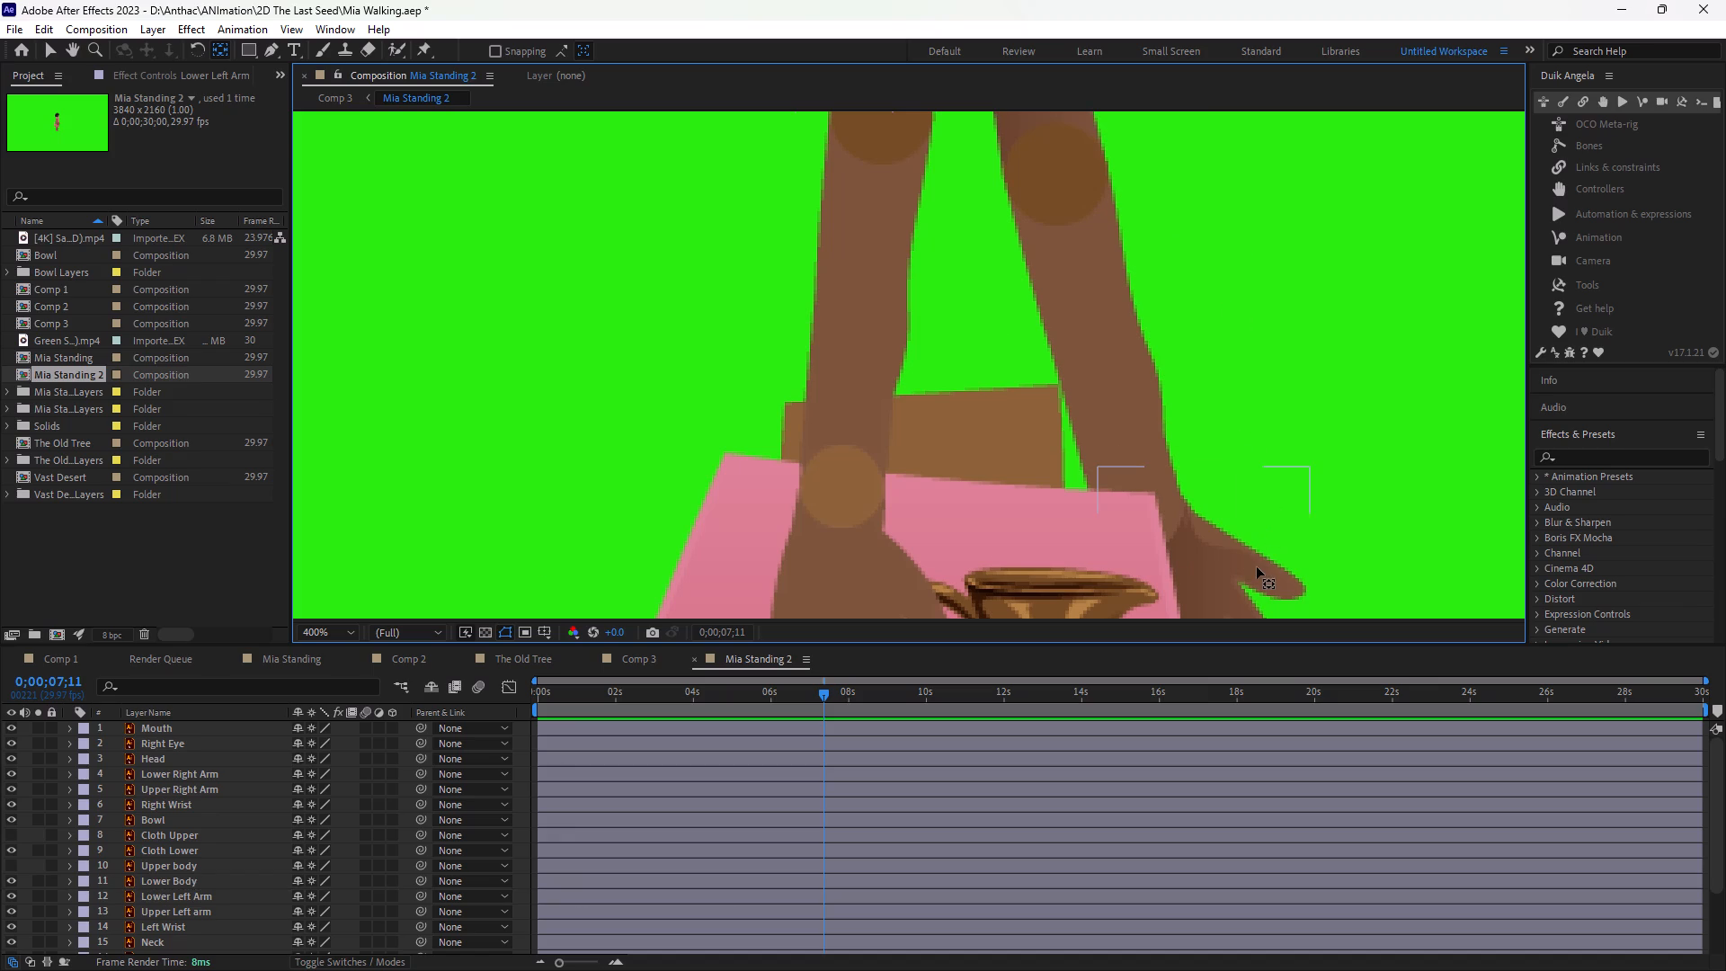
# Hide the Cloth Lower layer that covers Mia's left hand and wrist.
pyautogui.click(1257, 567)
pyautogui.press('h')
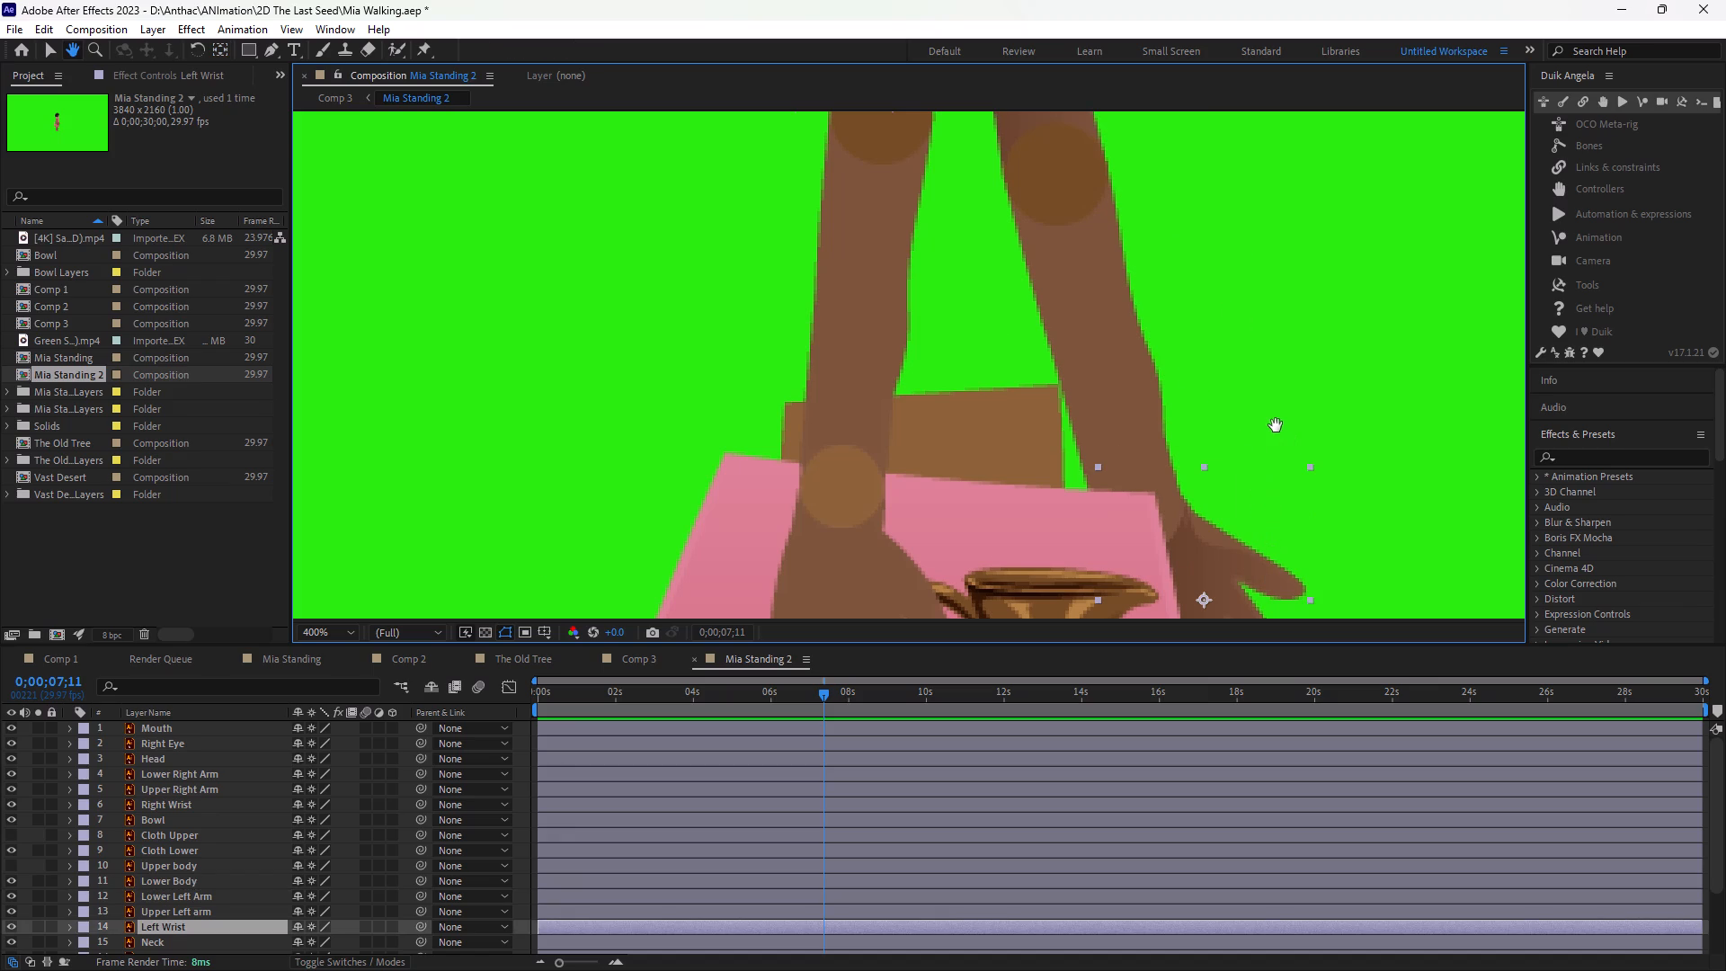
pyautogui.moveTo(1492, 425); pyautogui.dragTo(1446, 291)
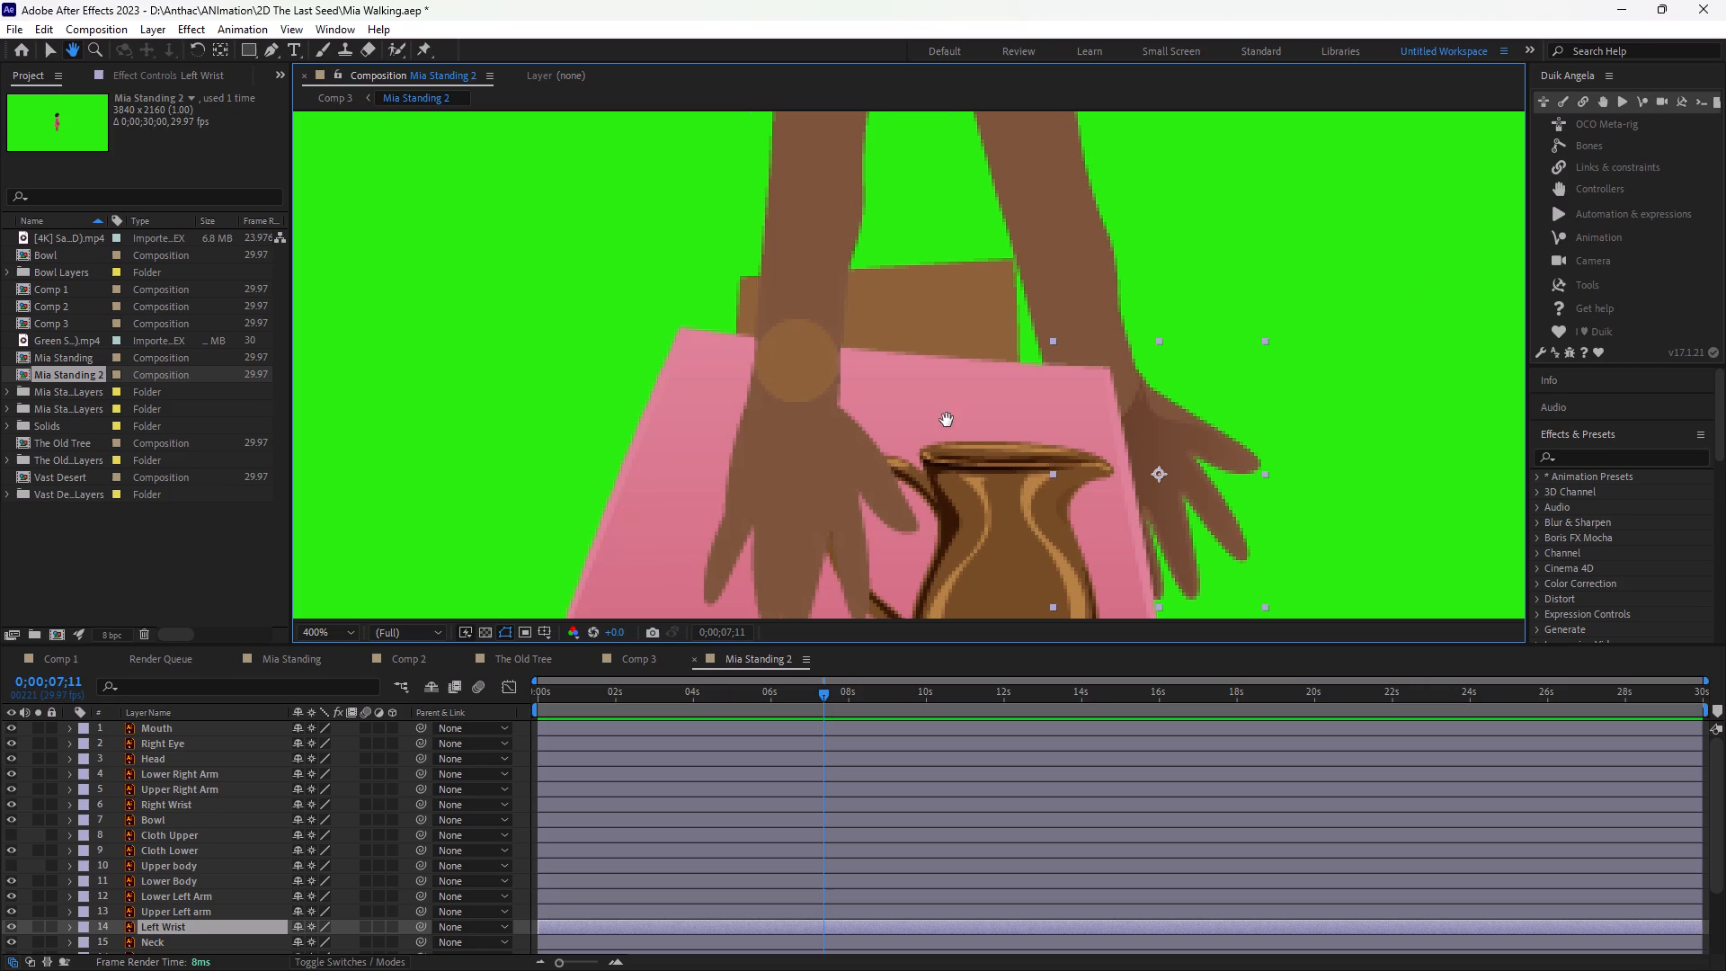
pyautogui.press('v')
pyautogui.click(679, 521)
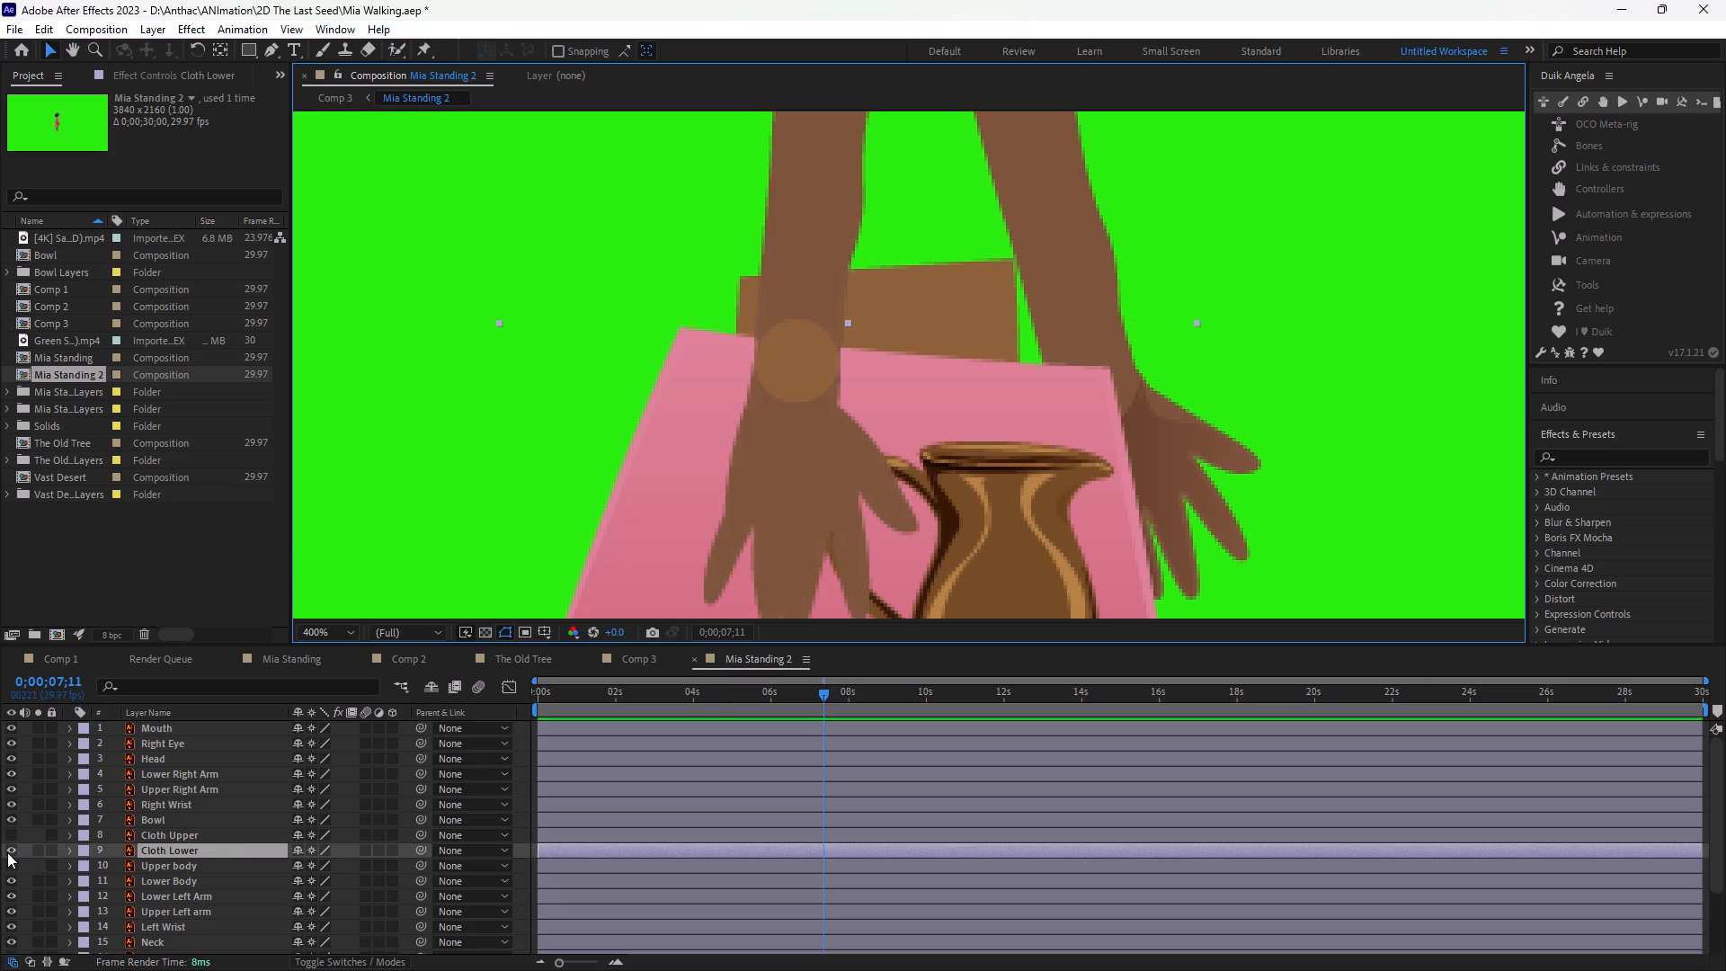
pyautogui.click(12, 854)
# Move the Left Wrist layer's anchor point from the middle of the hand up to the center of the circular wrist joint.
pyautogui.click(1228, 471)
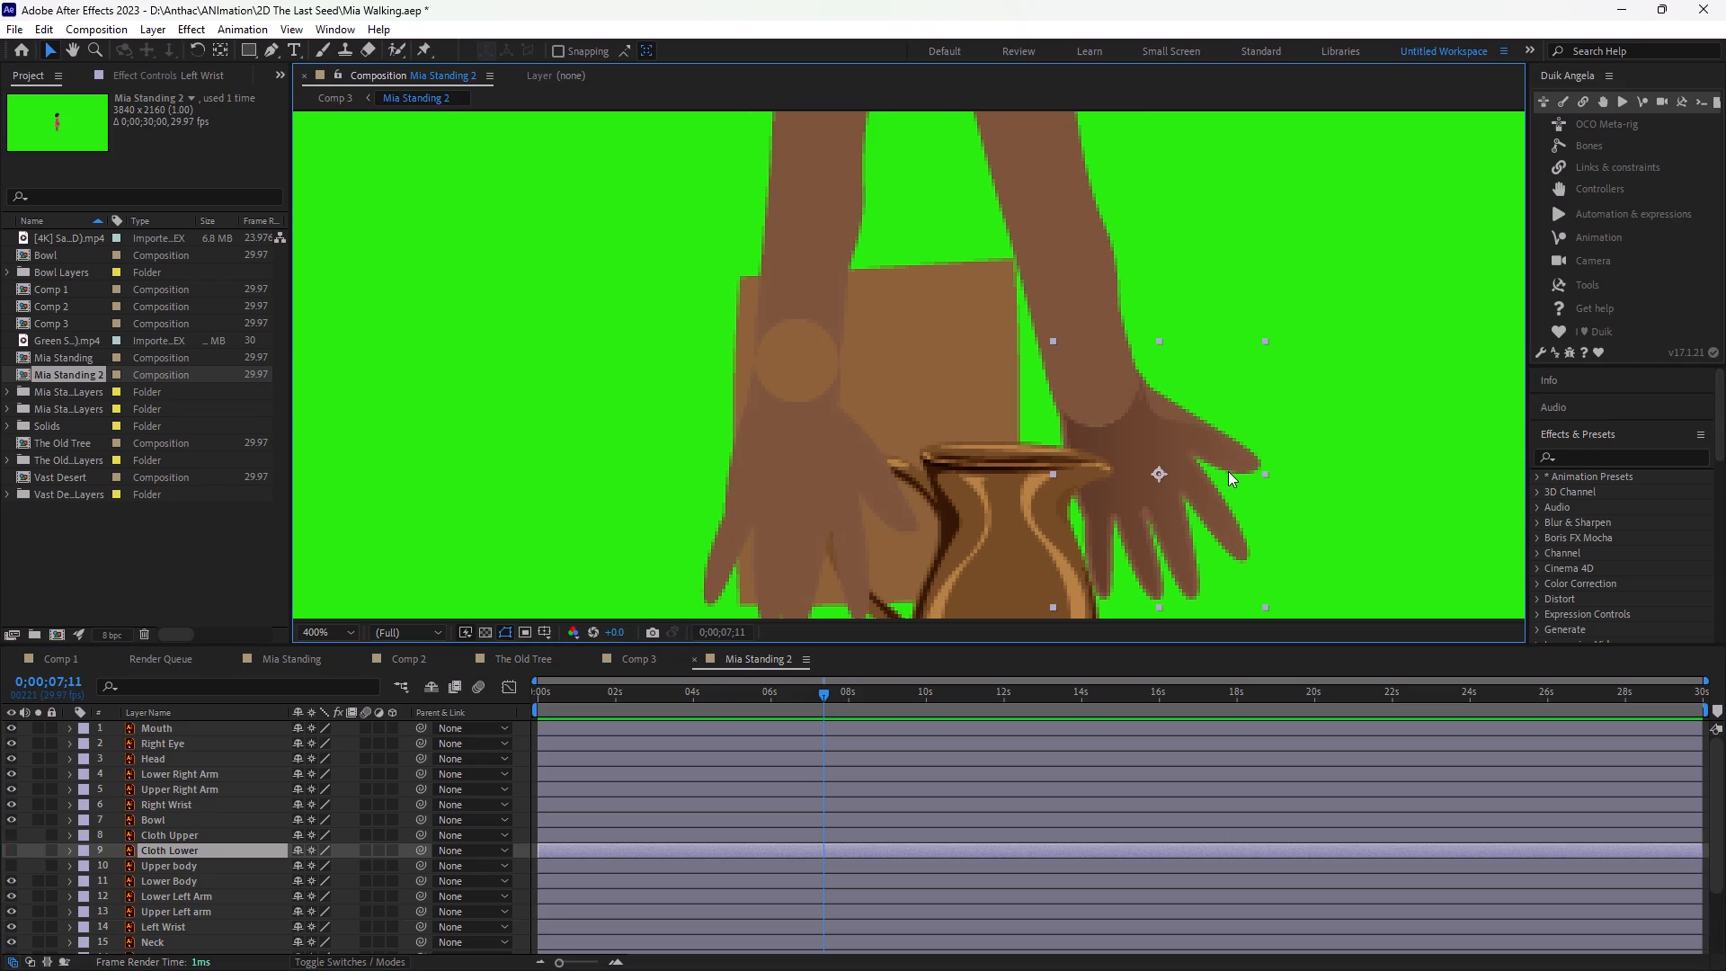
pyautogui.click(221, 49)
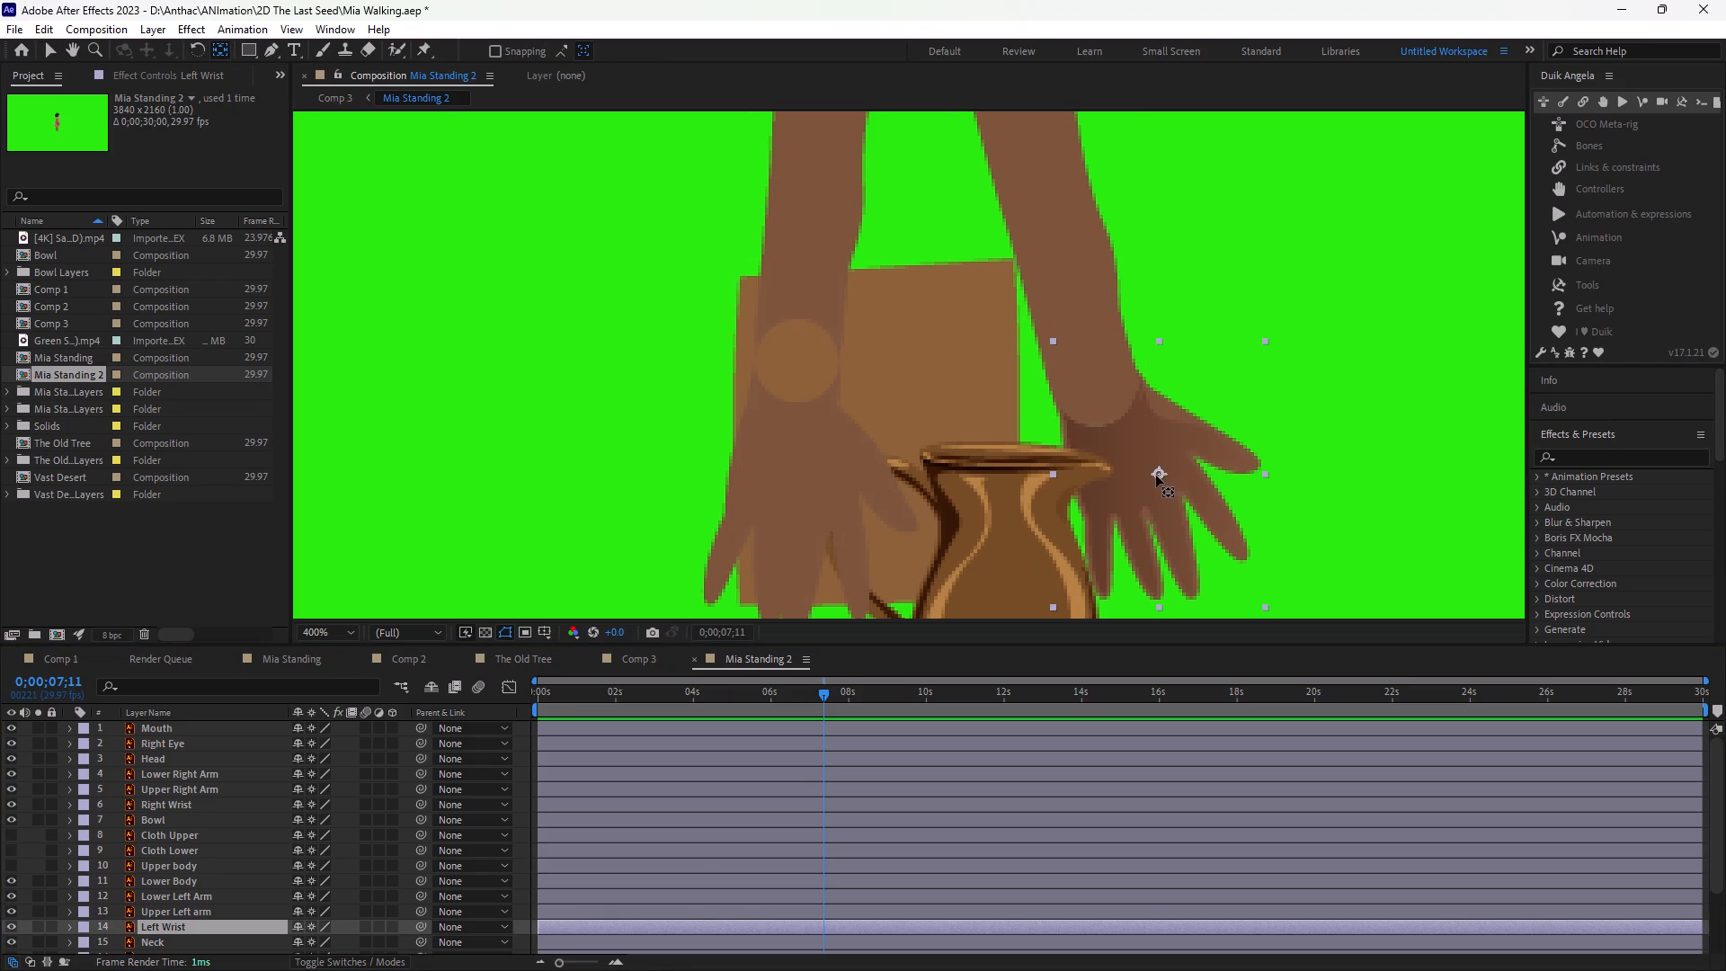
pyautogui.moveTo(1156, 474); pyautogui.dragTo(1093, 384)
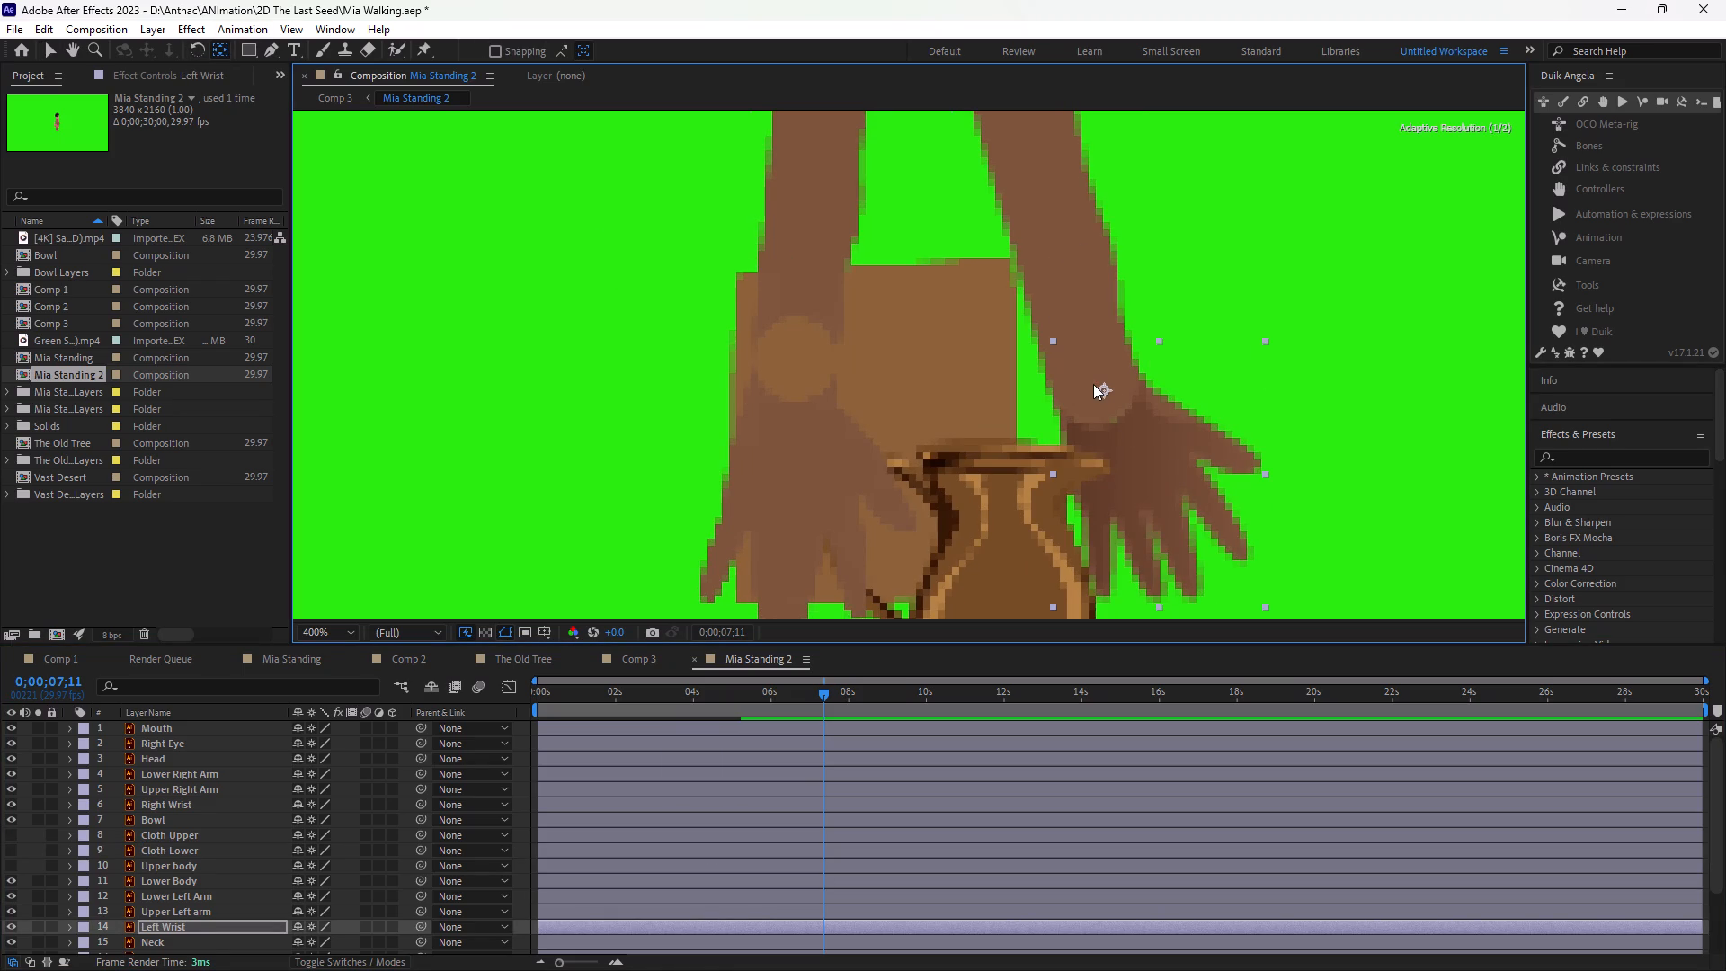
pyautogui.moveTo(1093, 384); pyautogui.dragTo(1093, 382)
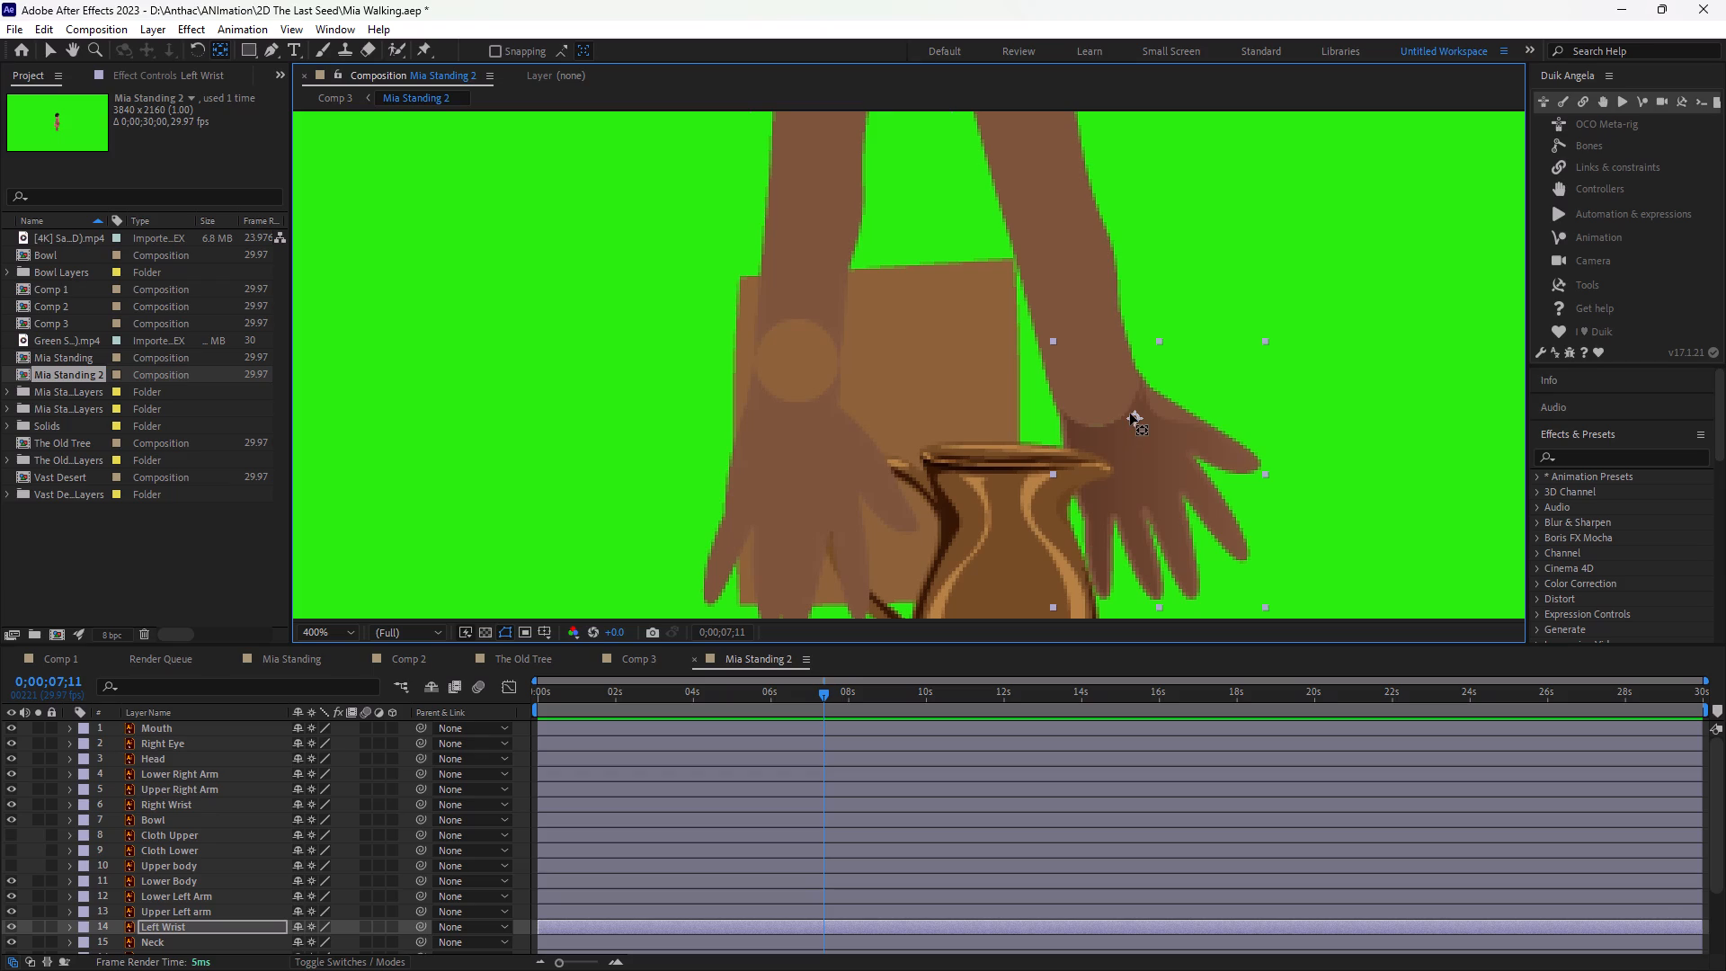
pyautogui.moveTo(1130, 414); pyautogui.dragTo(1090, 370)
pyautogui.moveTo(1110, 396); pyautogui.dragTo(1093, 386)
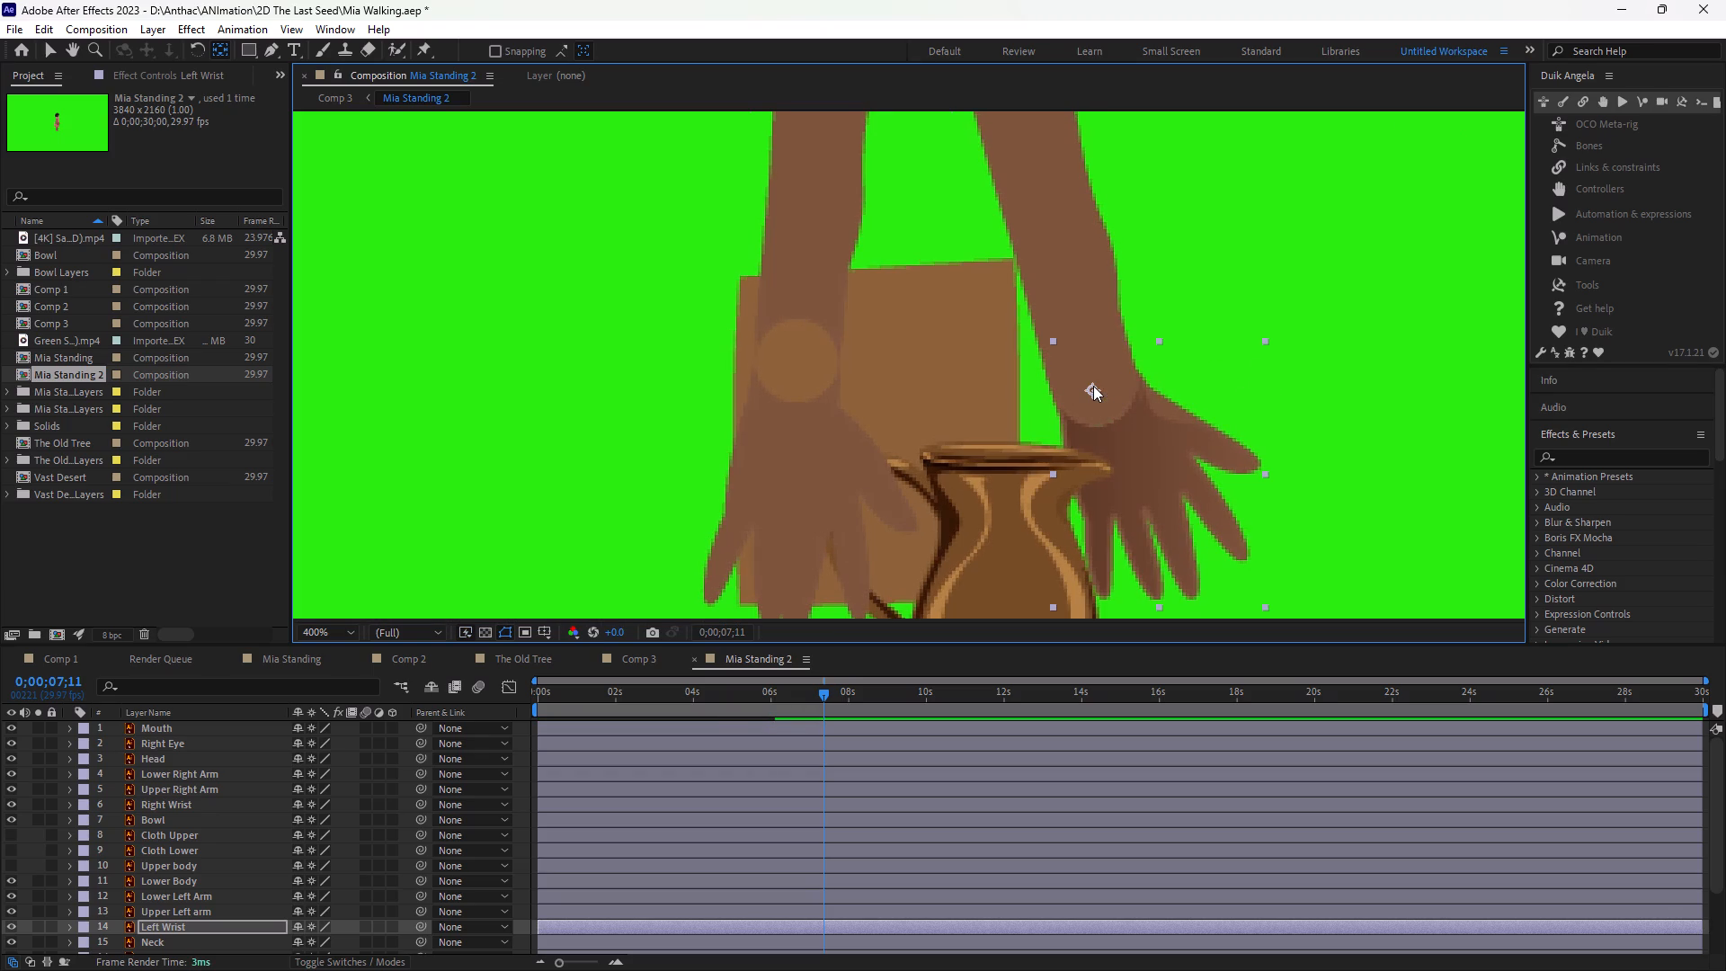
pyautogui.moveTo(1093, 386); pyautogui.dragTo(1097, 384)
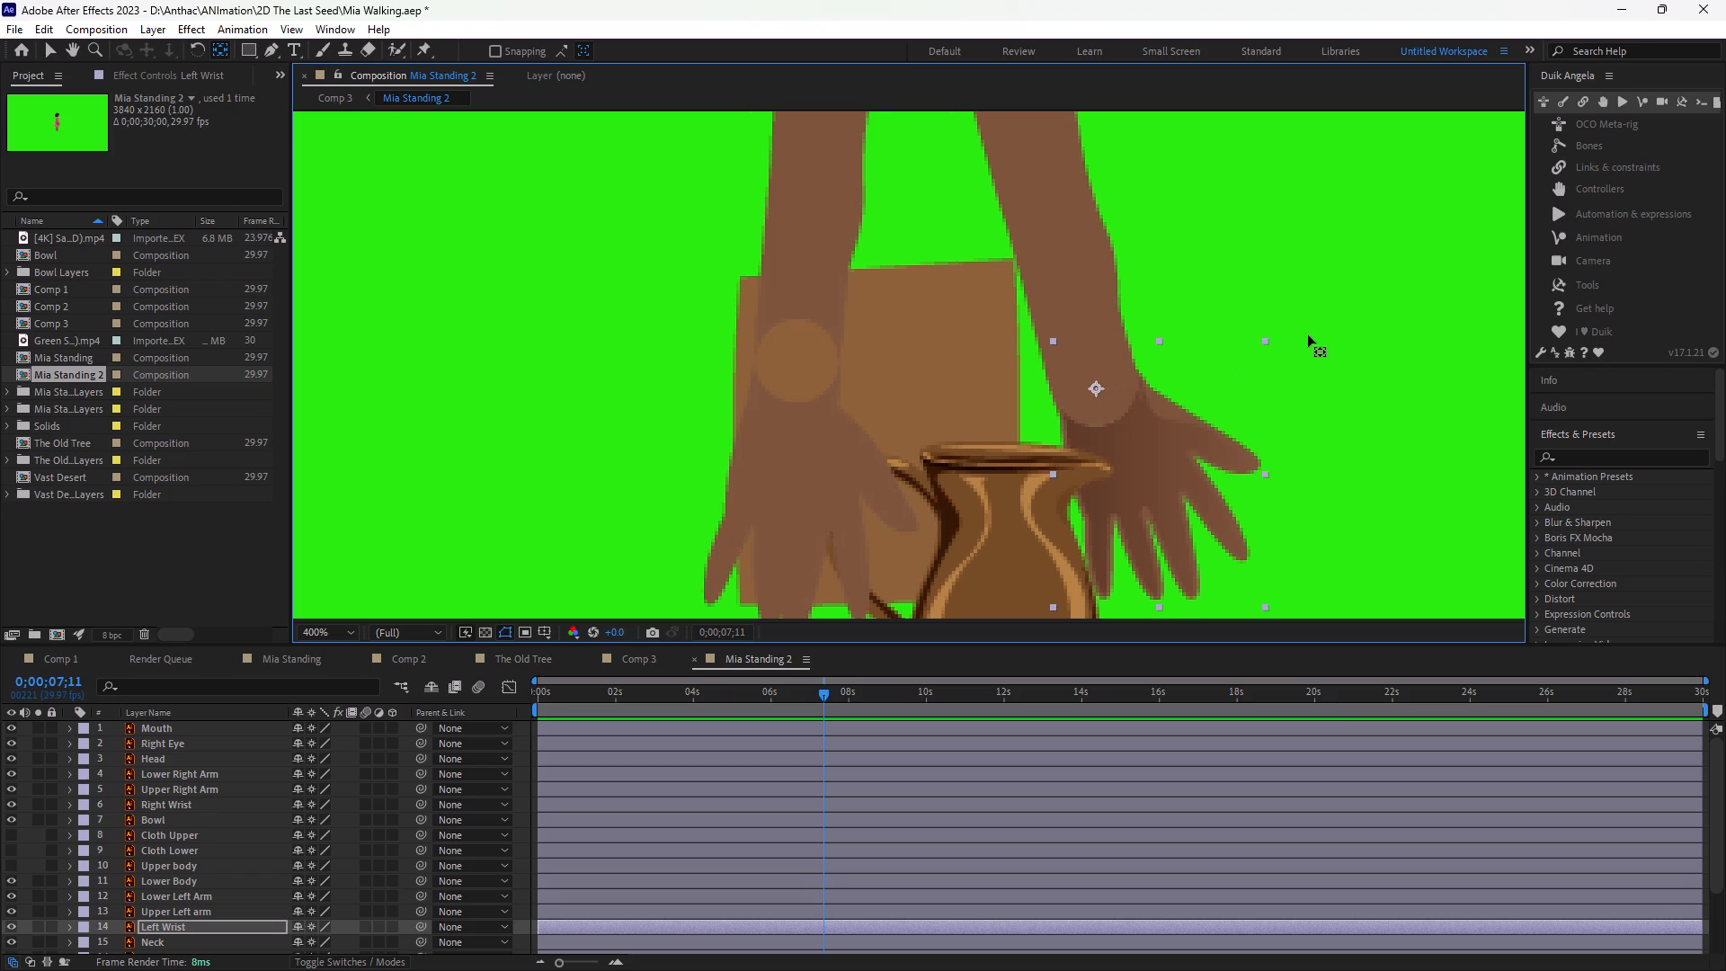
pyautogui.click(1338, 357)
# Set the Lower Left Arm layer's opacity to 50% and check the Left Wrist anchor point against the wrist joint circle.
pyautogui.click(1095, 250)
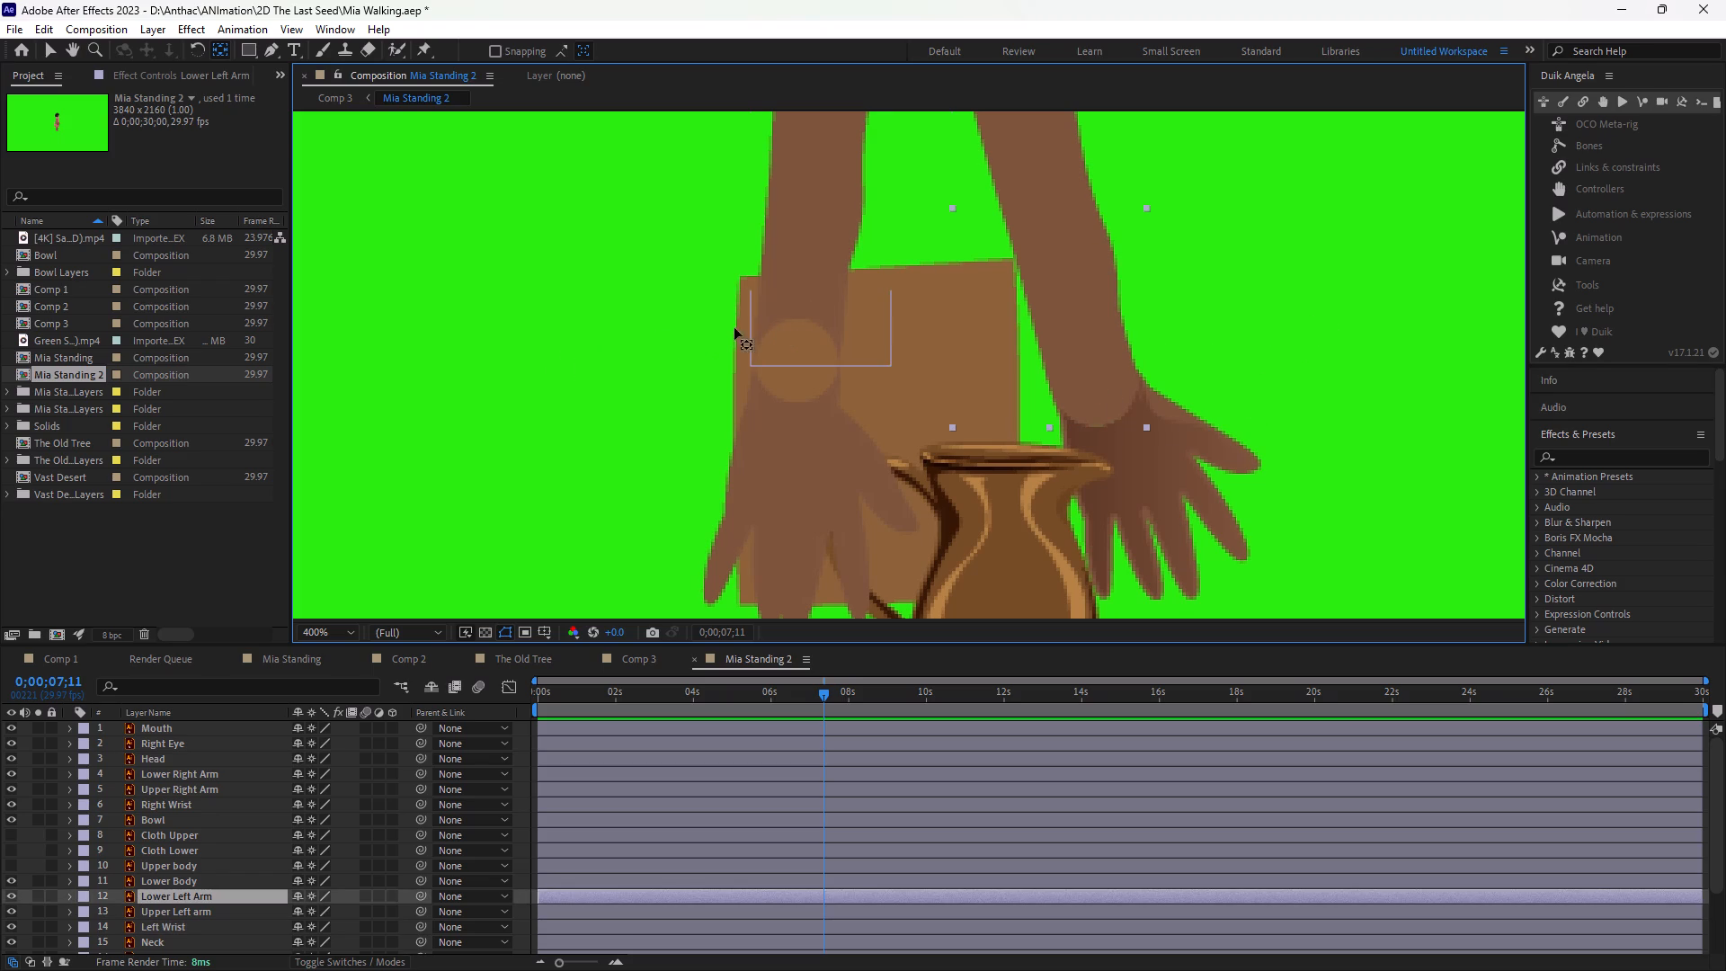
pyautogui.press('t')
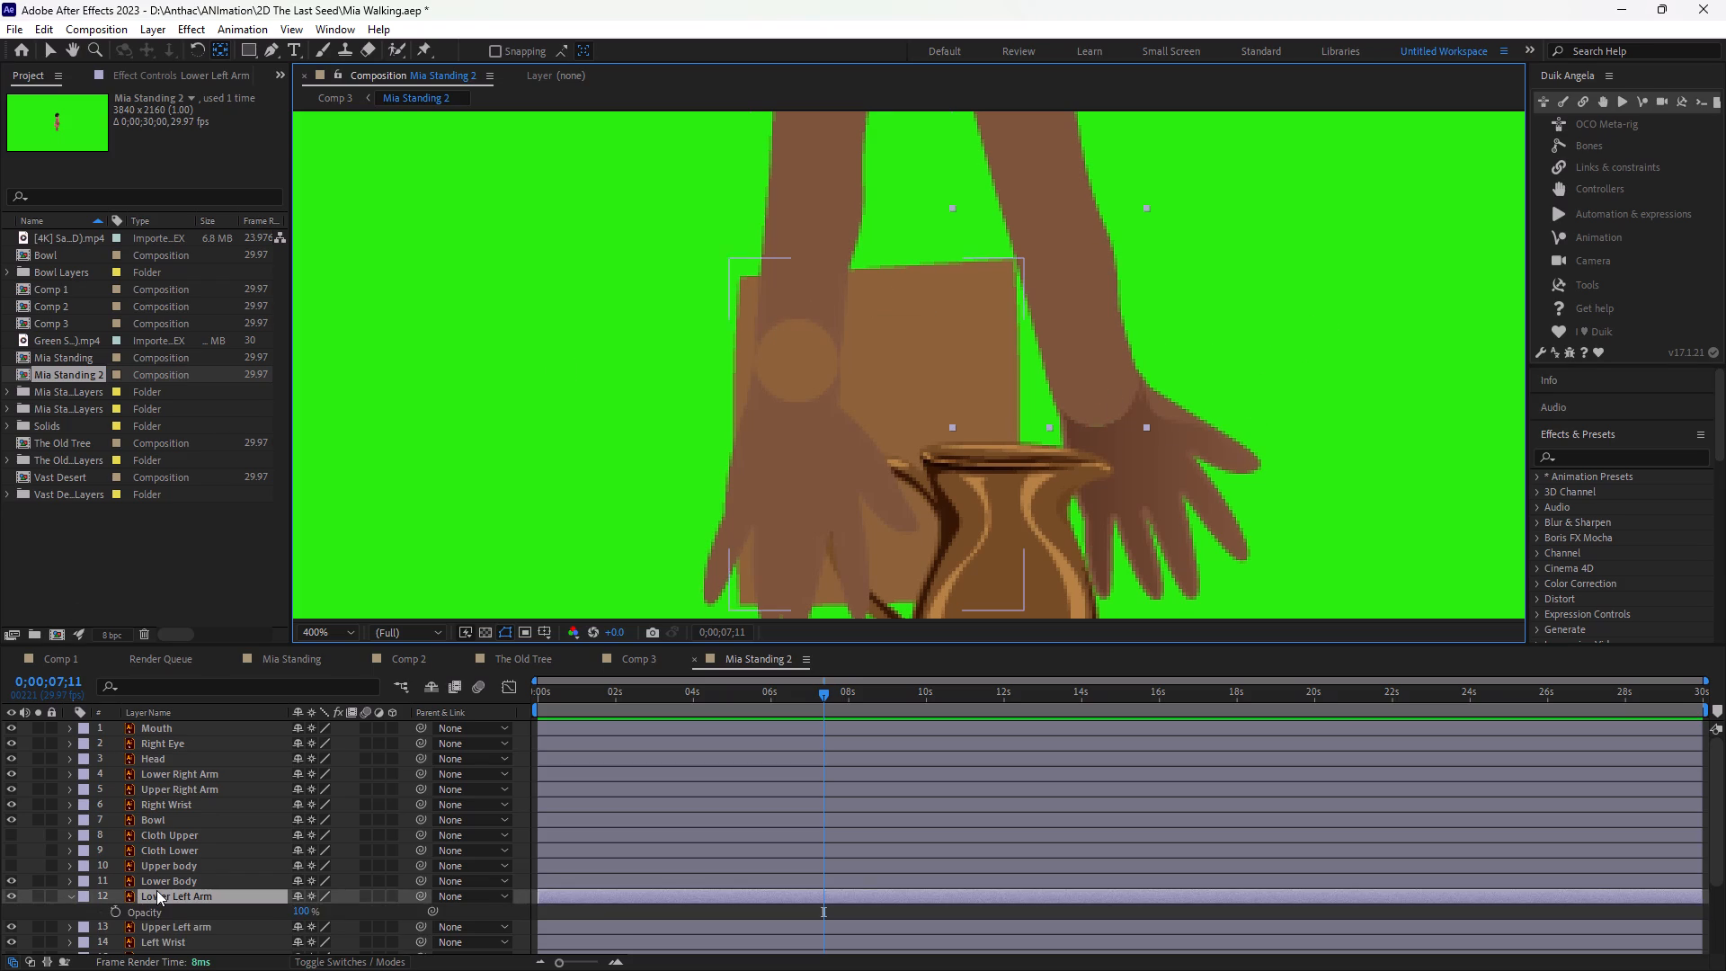
pyautogui.moveTo(301, 911); pyautogui.dragTo(265, 920)
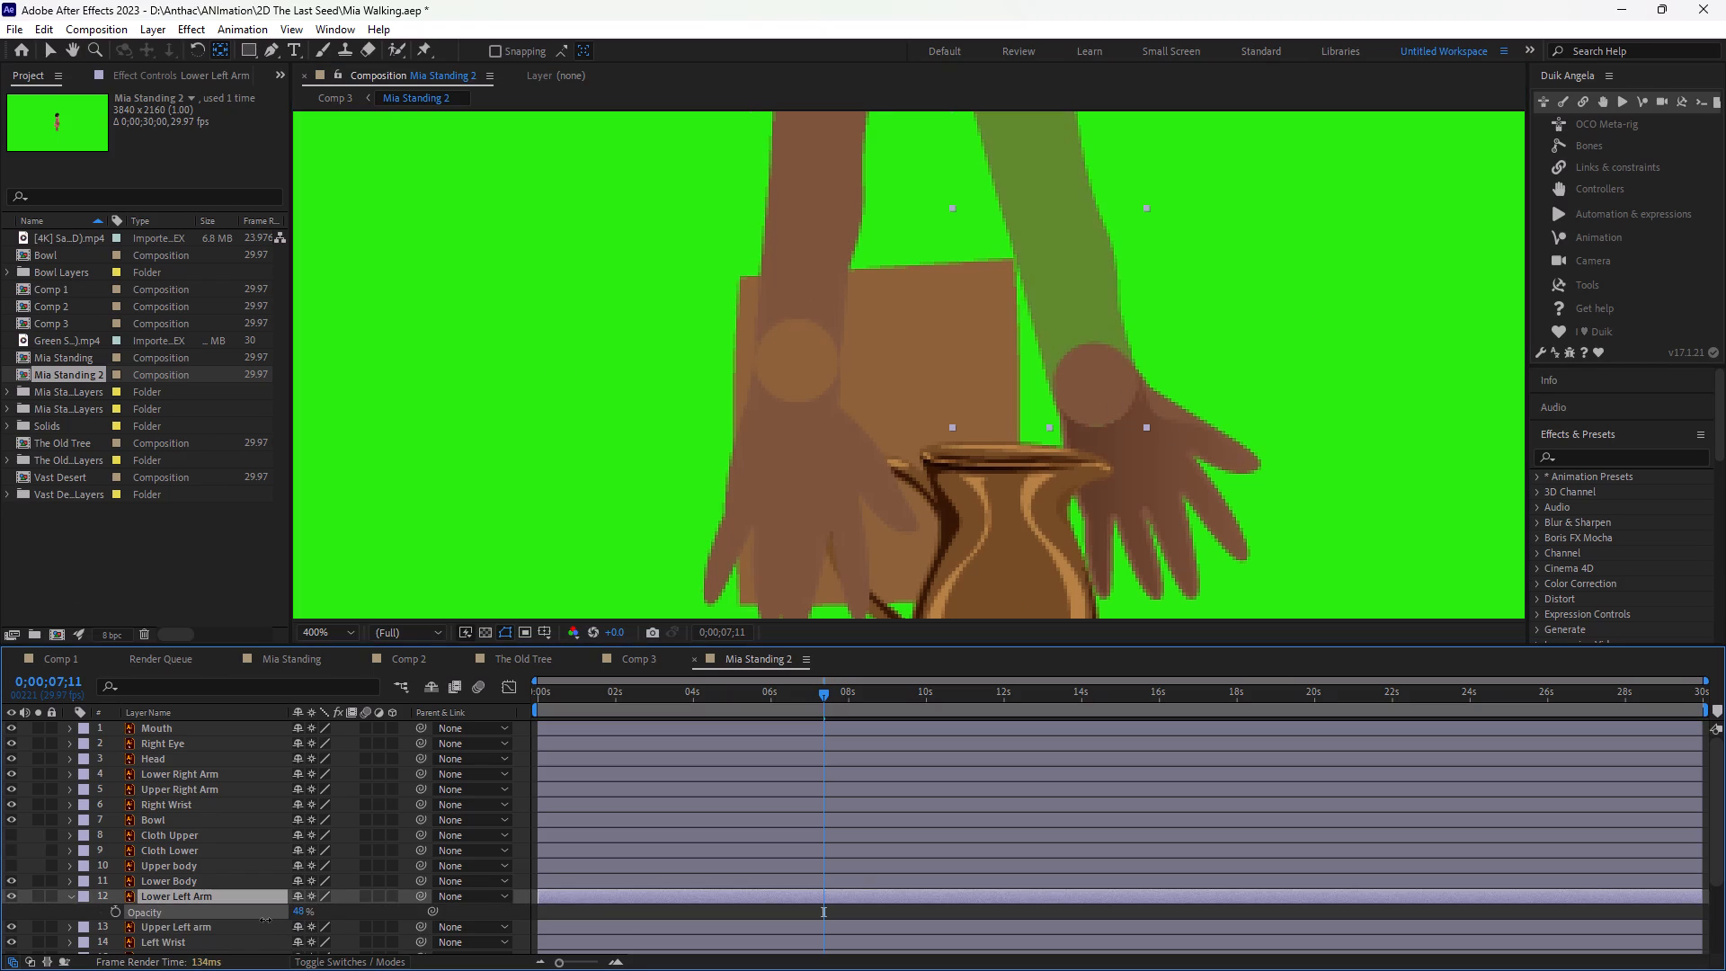
pyautogui.moveTo(265, 920); pyautogui.dragTo(271, 917)
pyautogui.click(1179, 493)
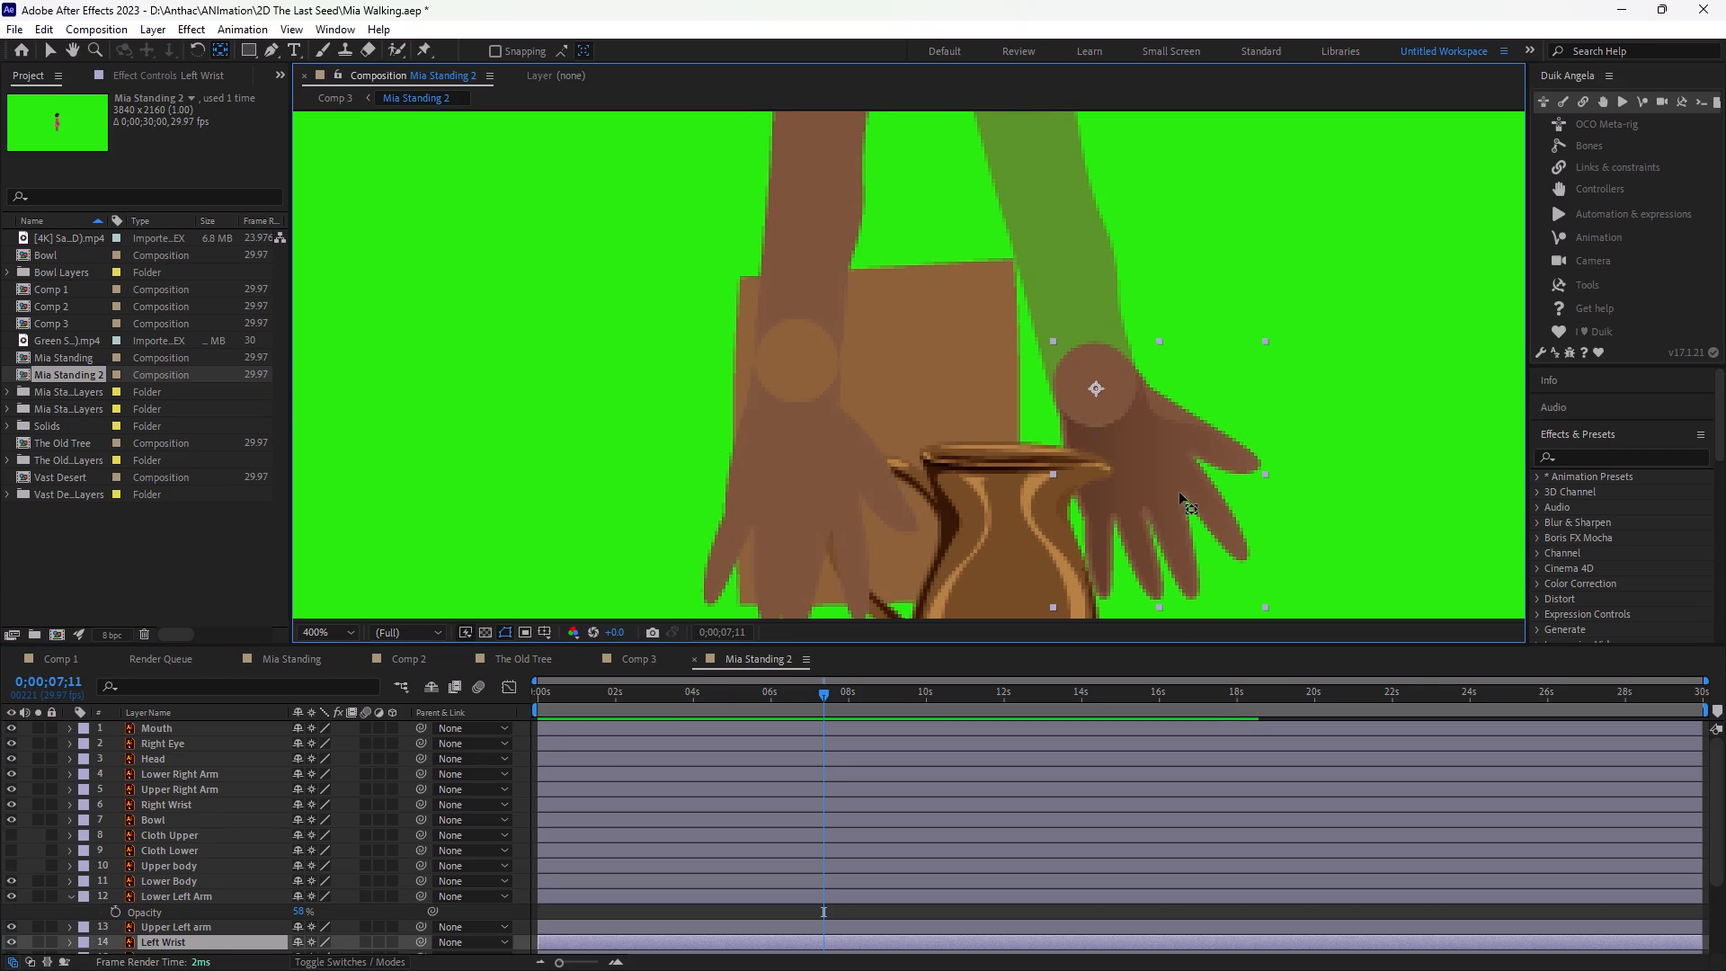
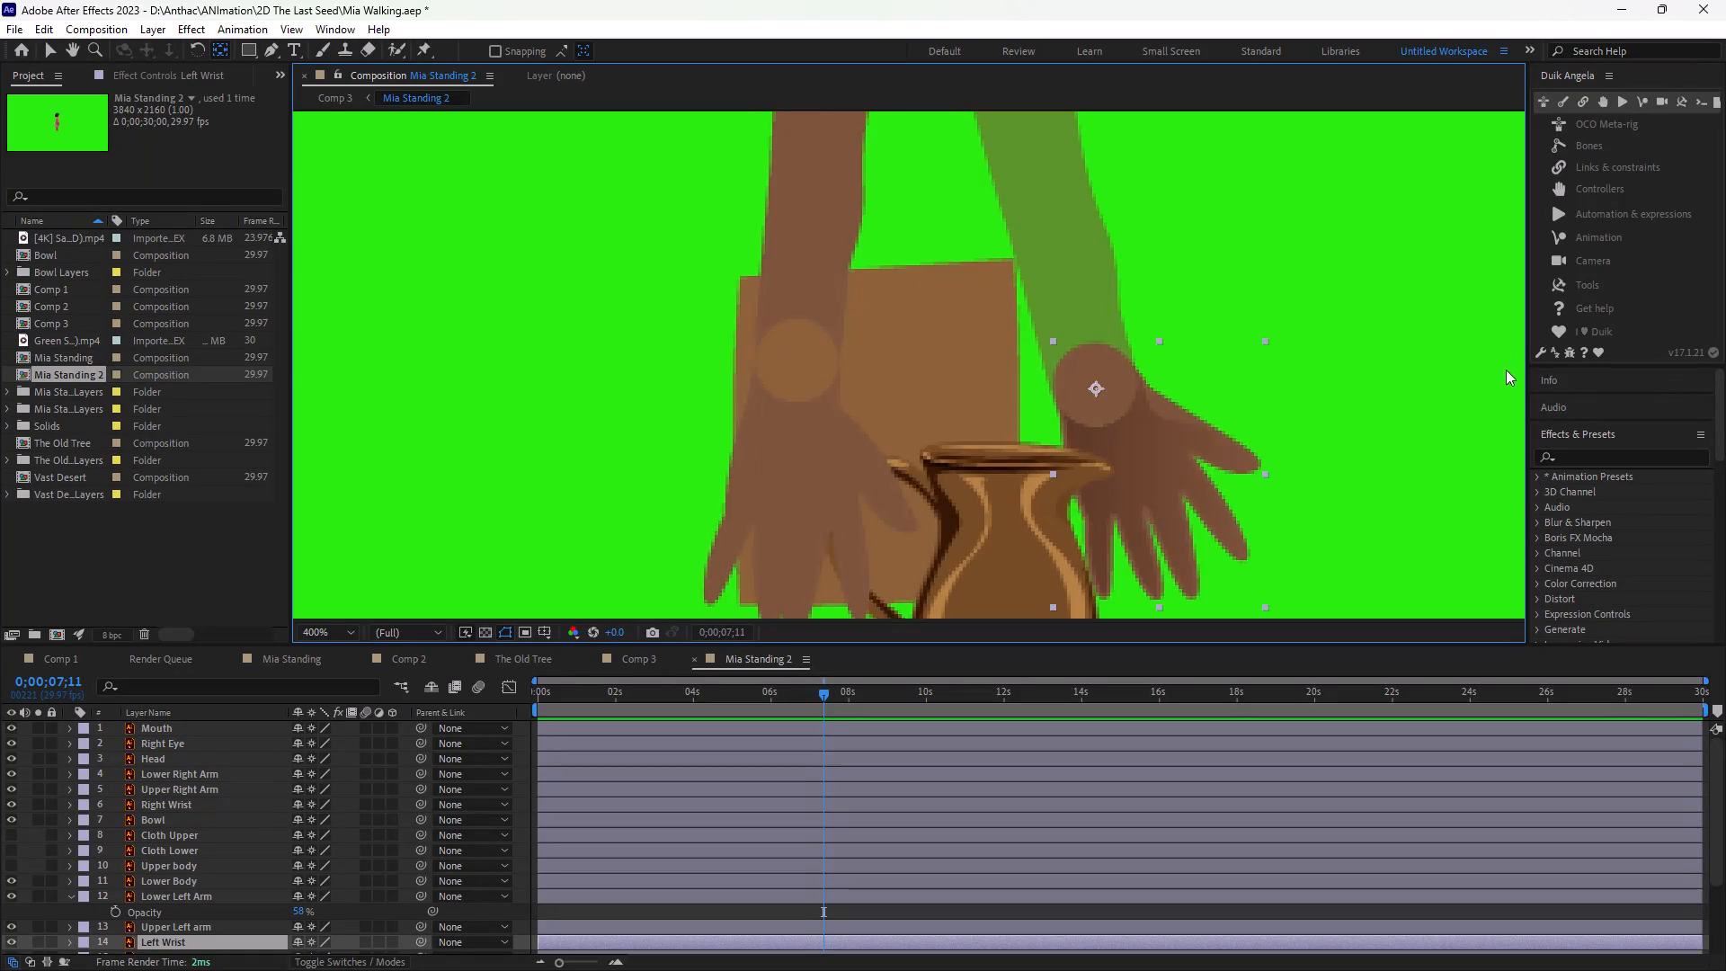
# Move the Upper Left arm layer's anchor point from mid-sleeve up to the shoulder joint.
pyautogui.scroll(-4, 1425, 367)
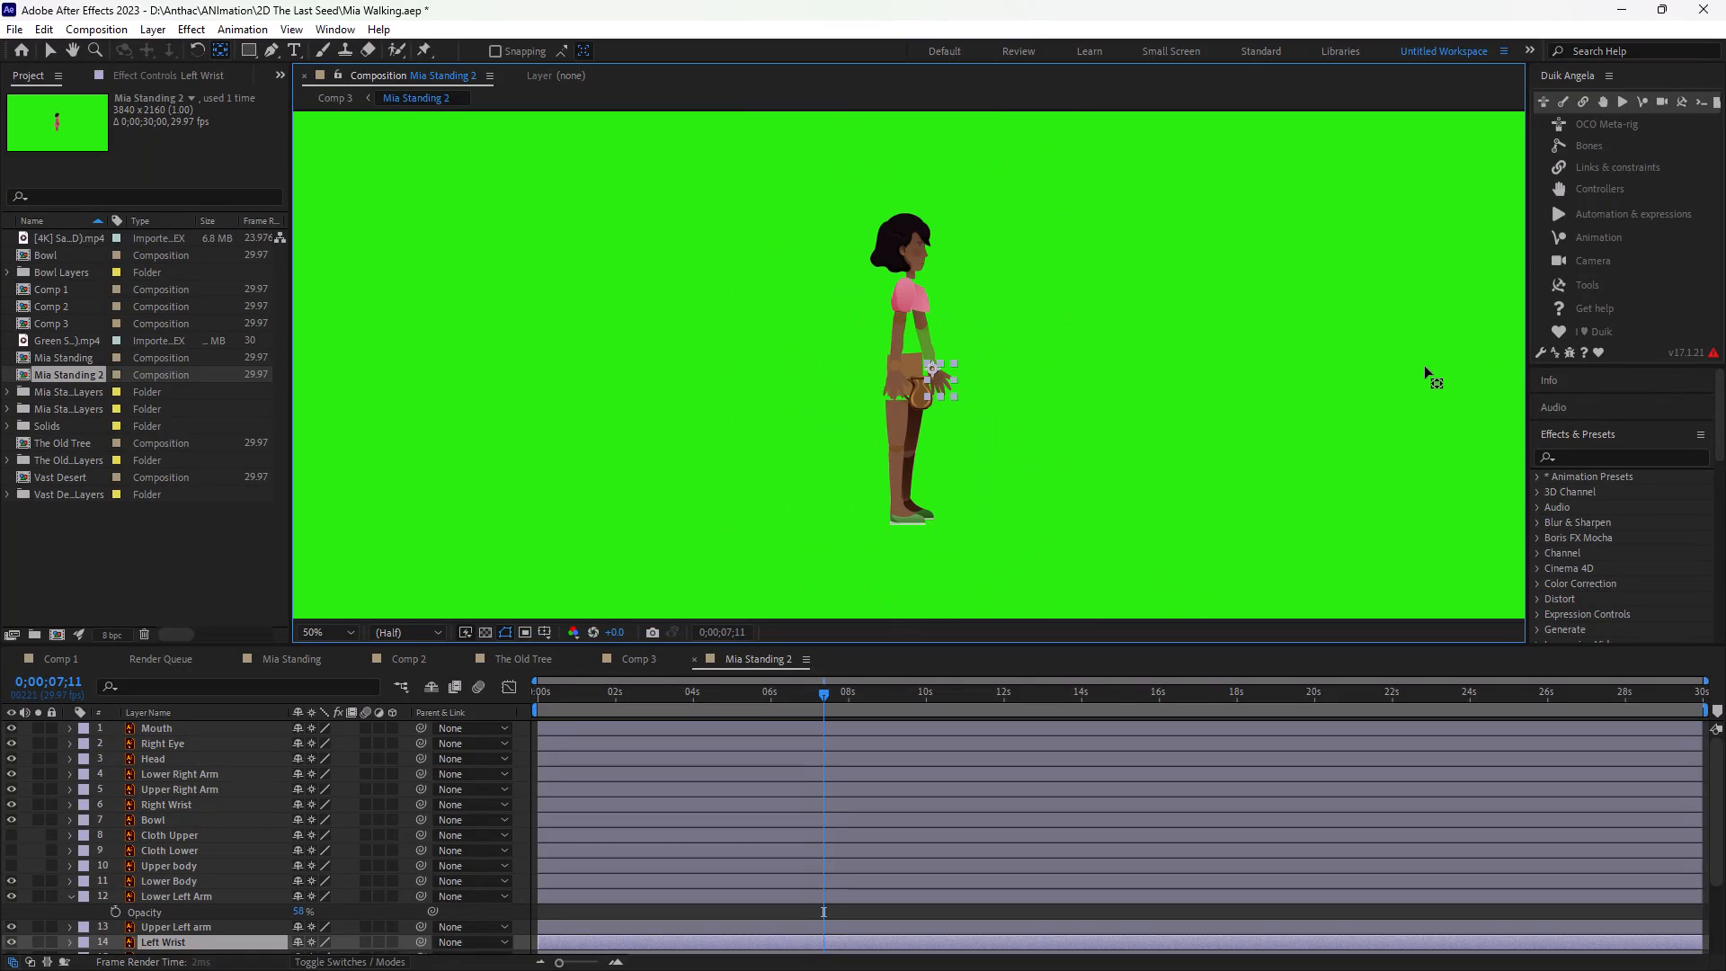
pyautogui.scroll(1, 1161, 414)
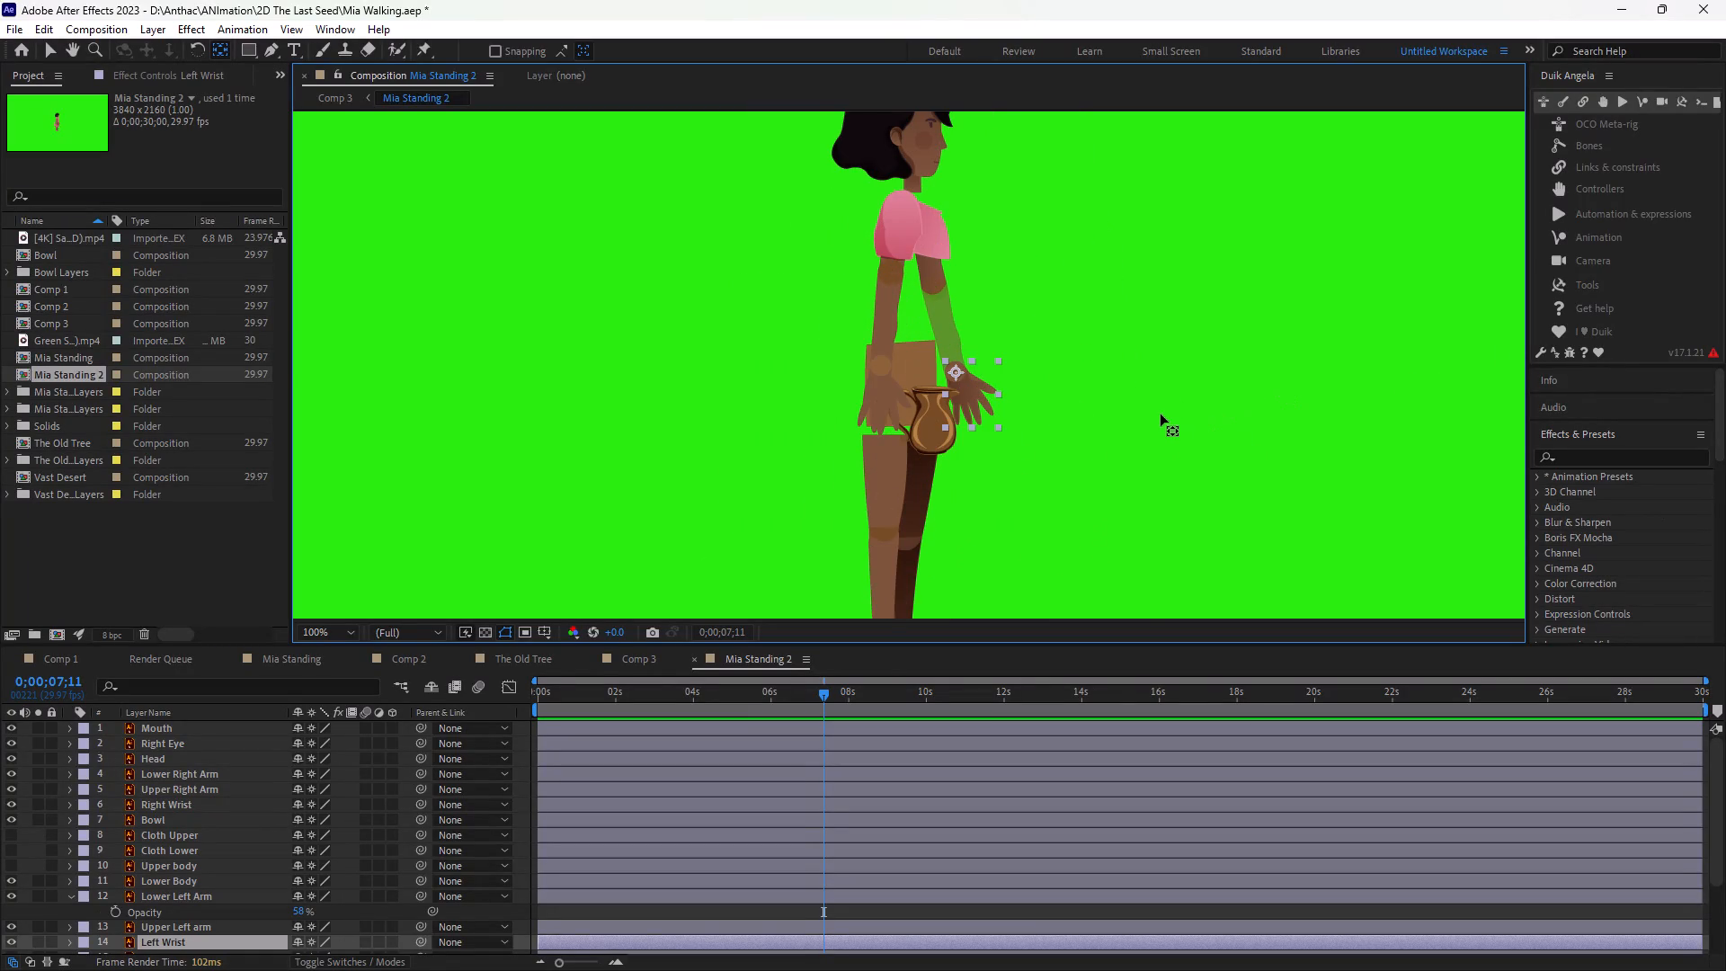
pyautogui.click(932, 220)
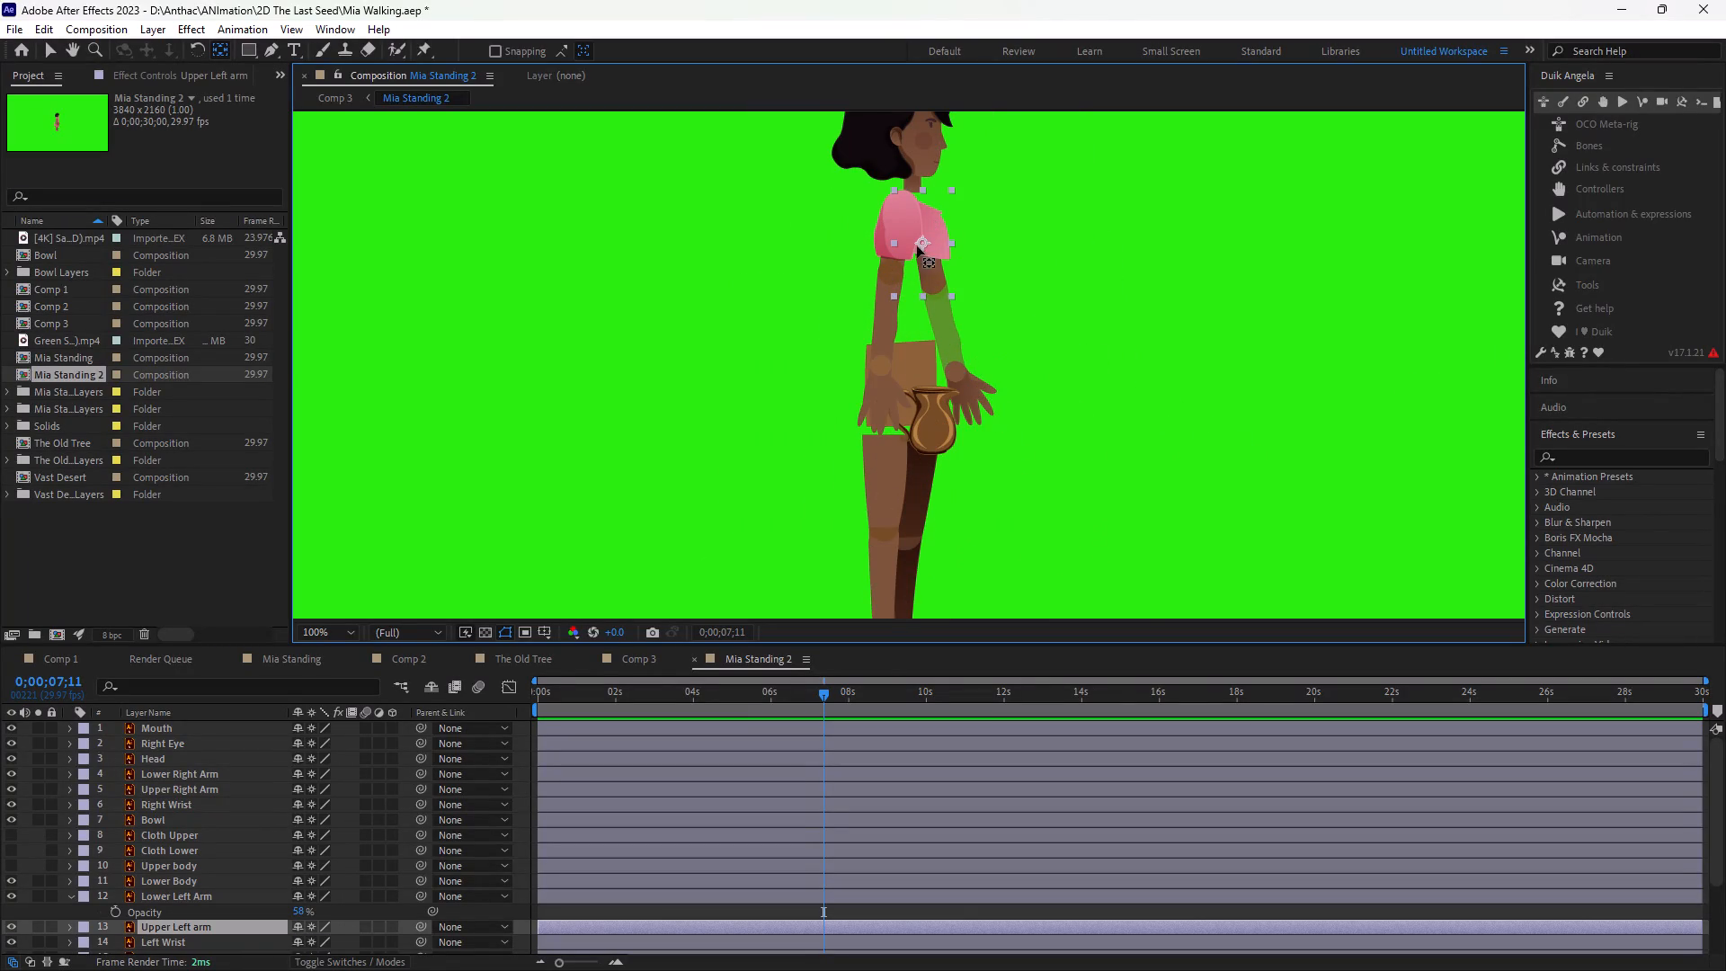
pyautogui.moveTo(921, 241); pyautogui.dragTo(926, 214)
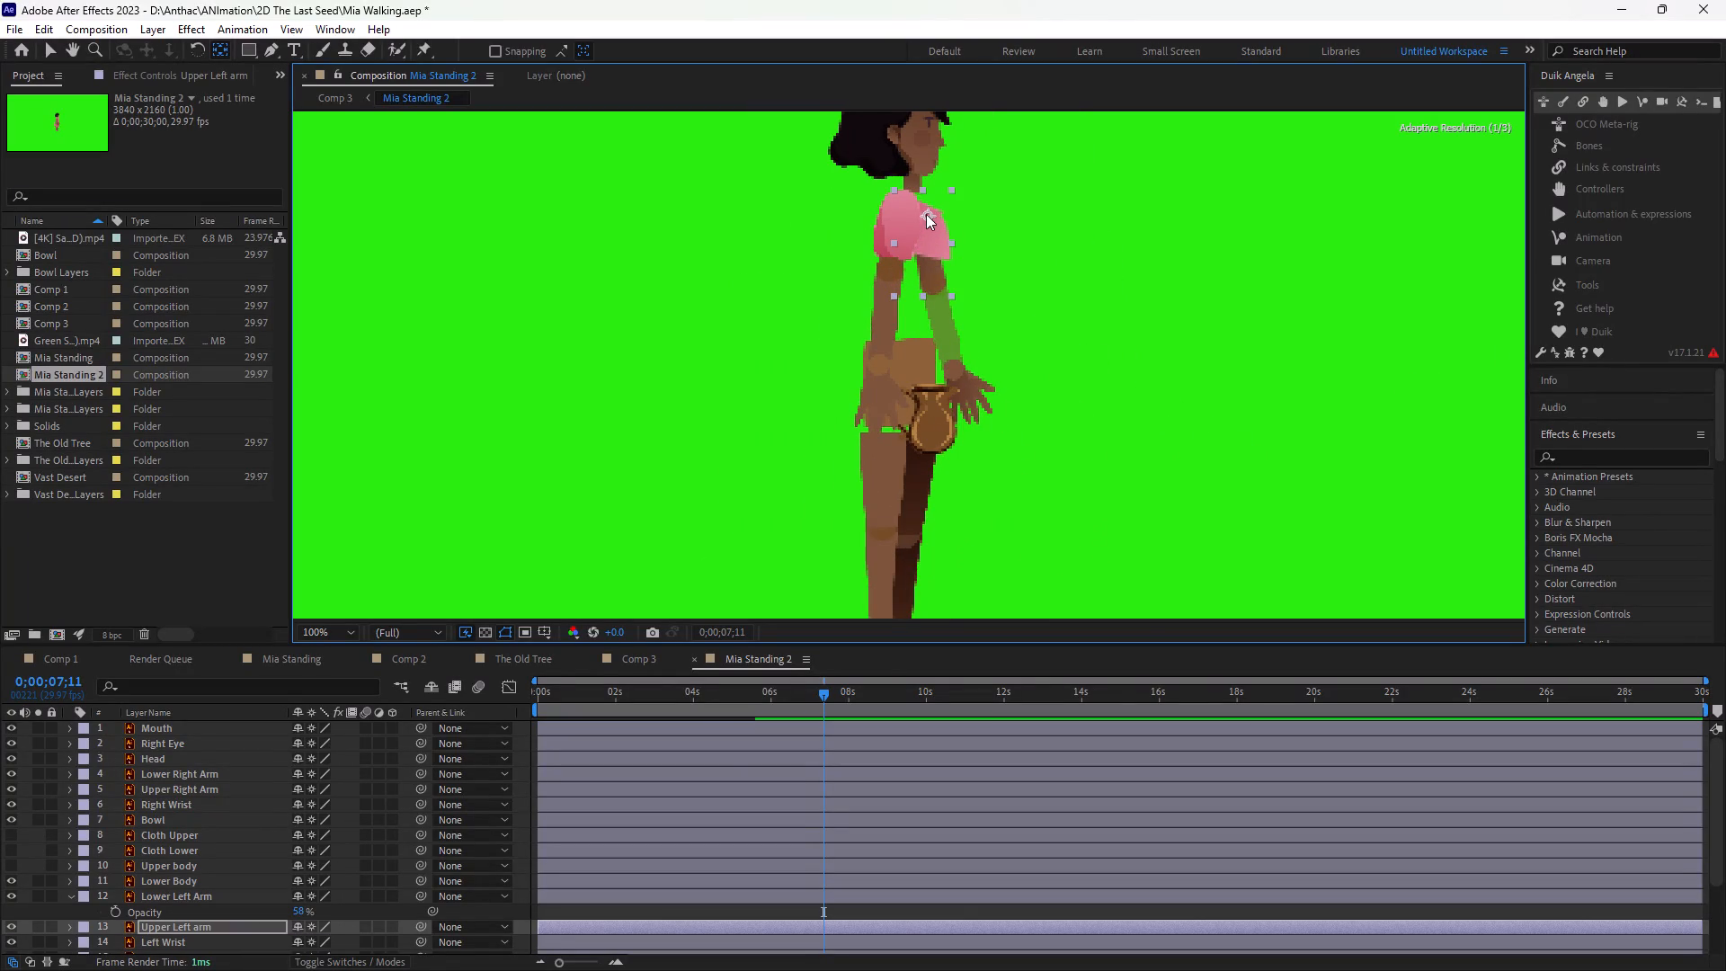
pyautogui.moveTo(926, 214); pyautogui.dragTo(921, 211)
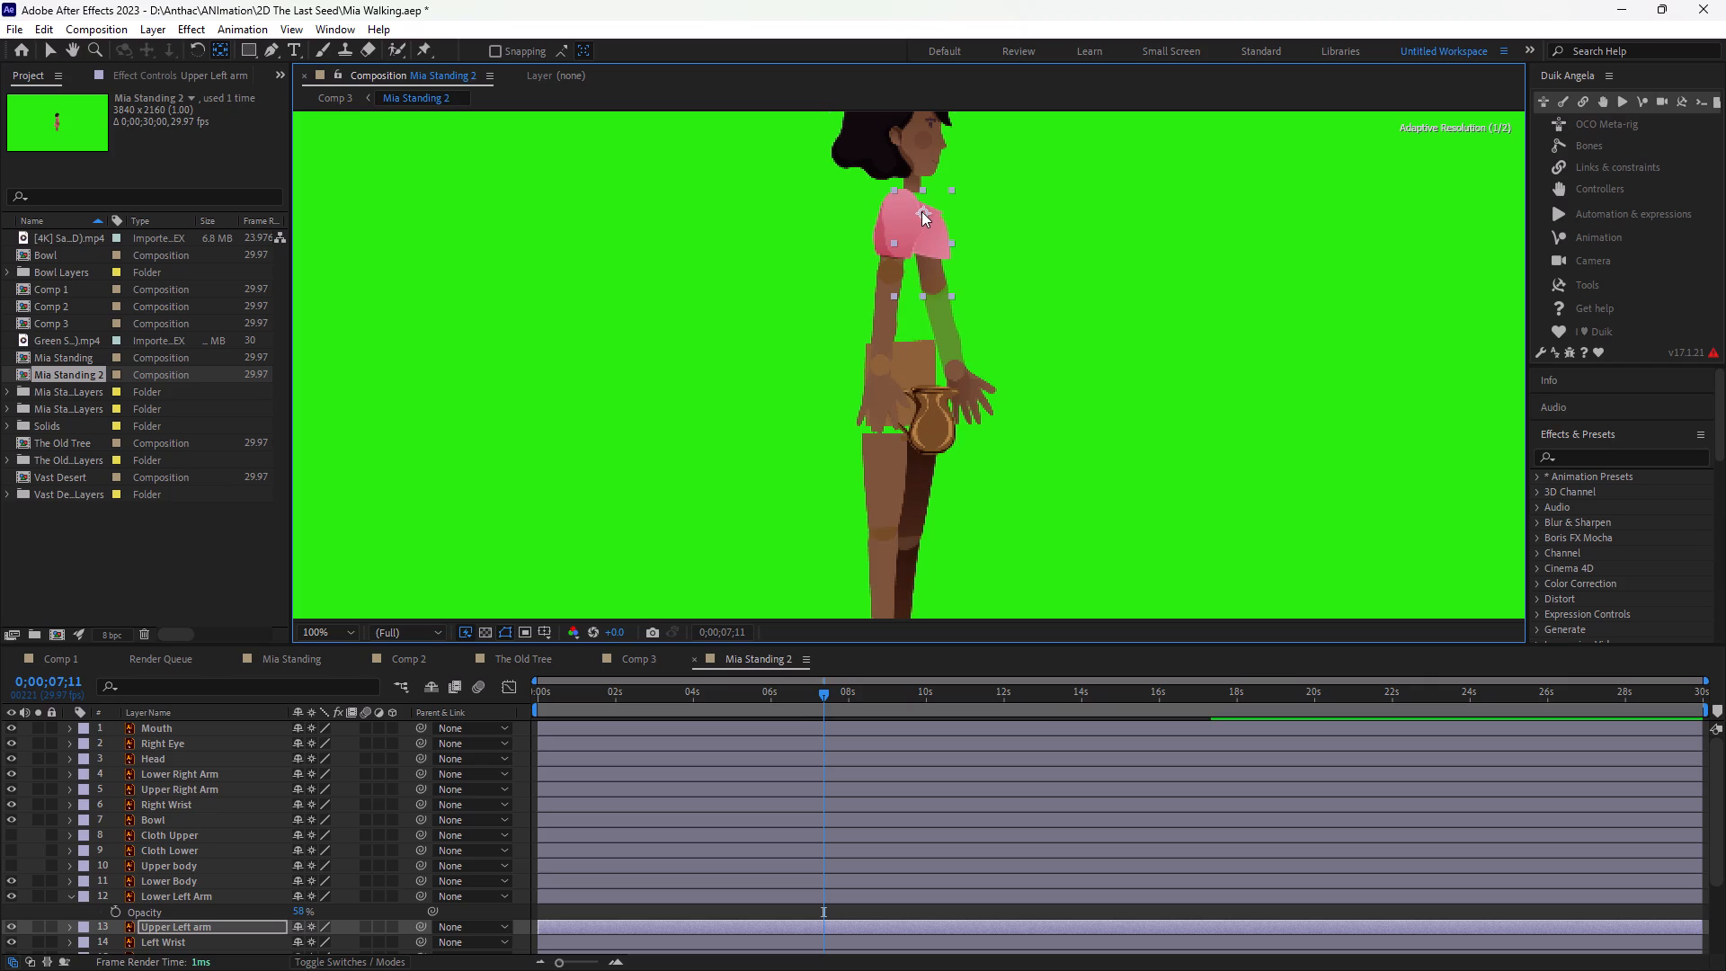
pyautogui.moveTo(921, 211); pyautogui.dragTo(929, 211)
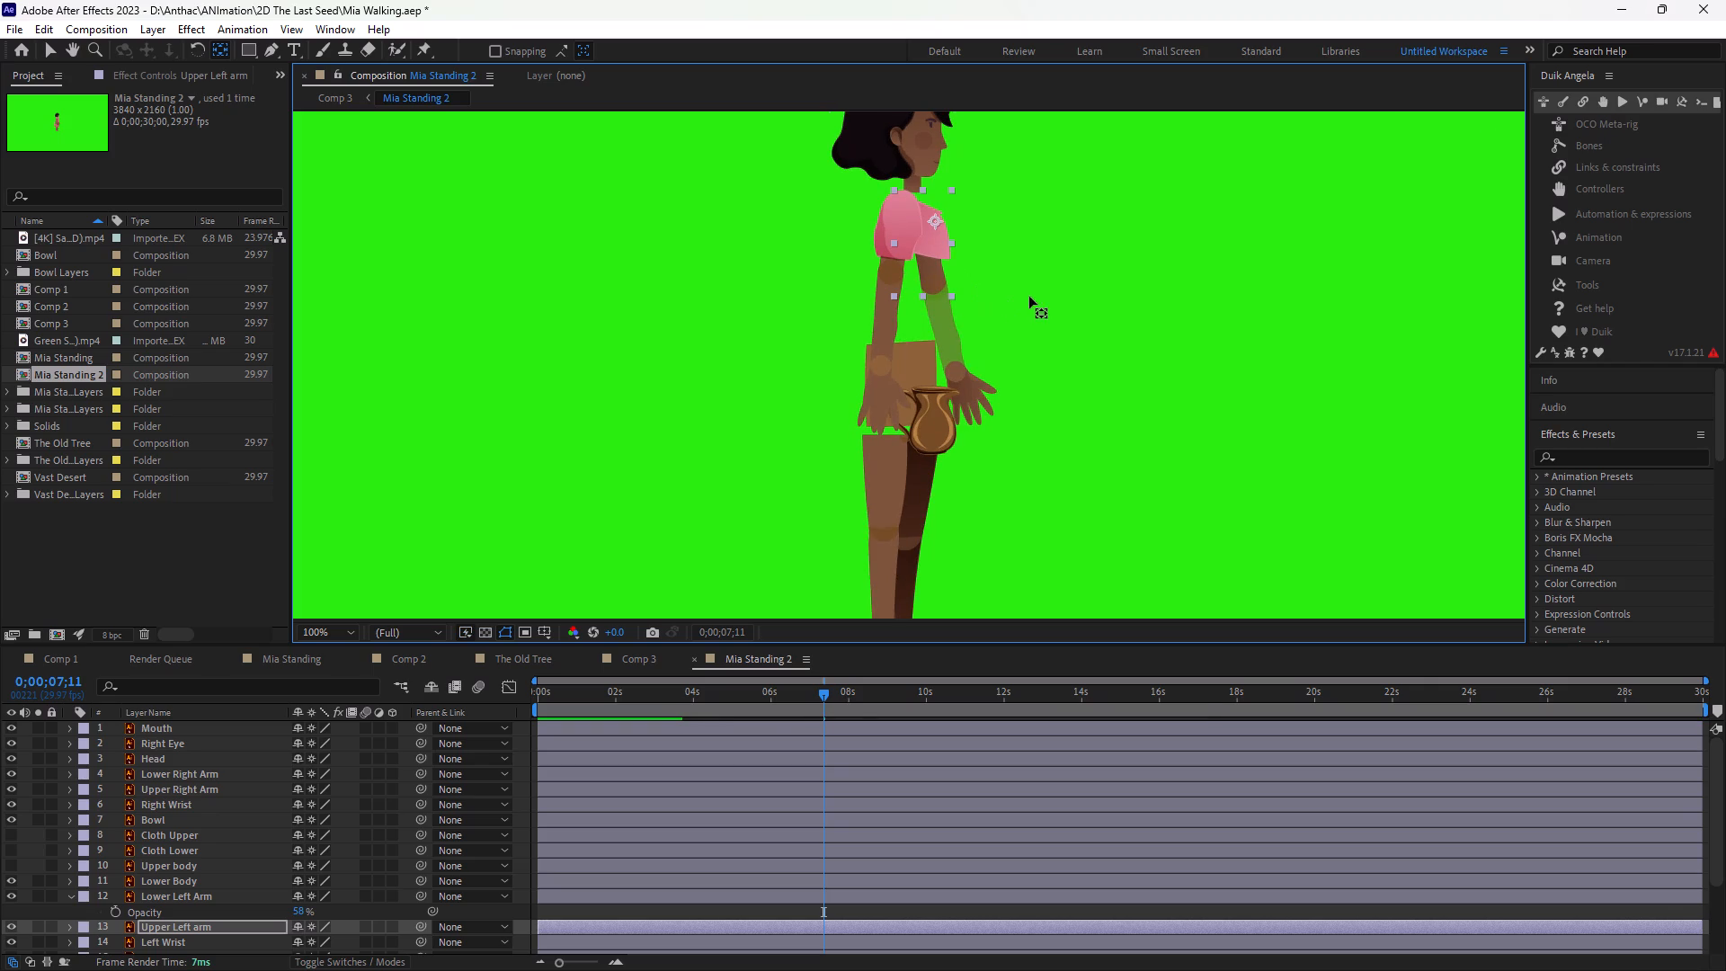
pyautogui.moveTo(938, 218); pyautogui.dragTo(928, 218)
pyautogui.moveTo(928, 218); pyautogui.dragTo(925, 214)
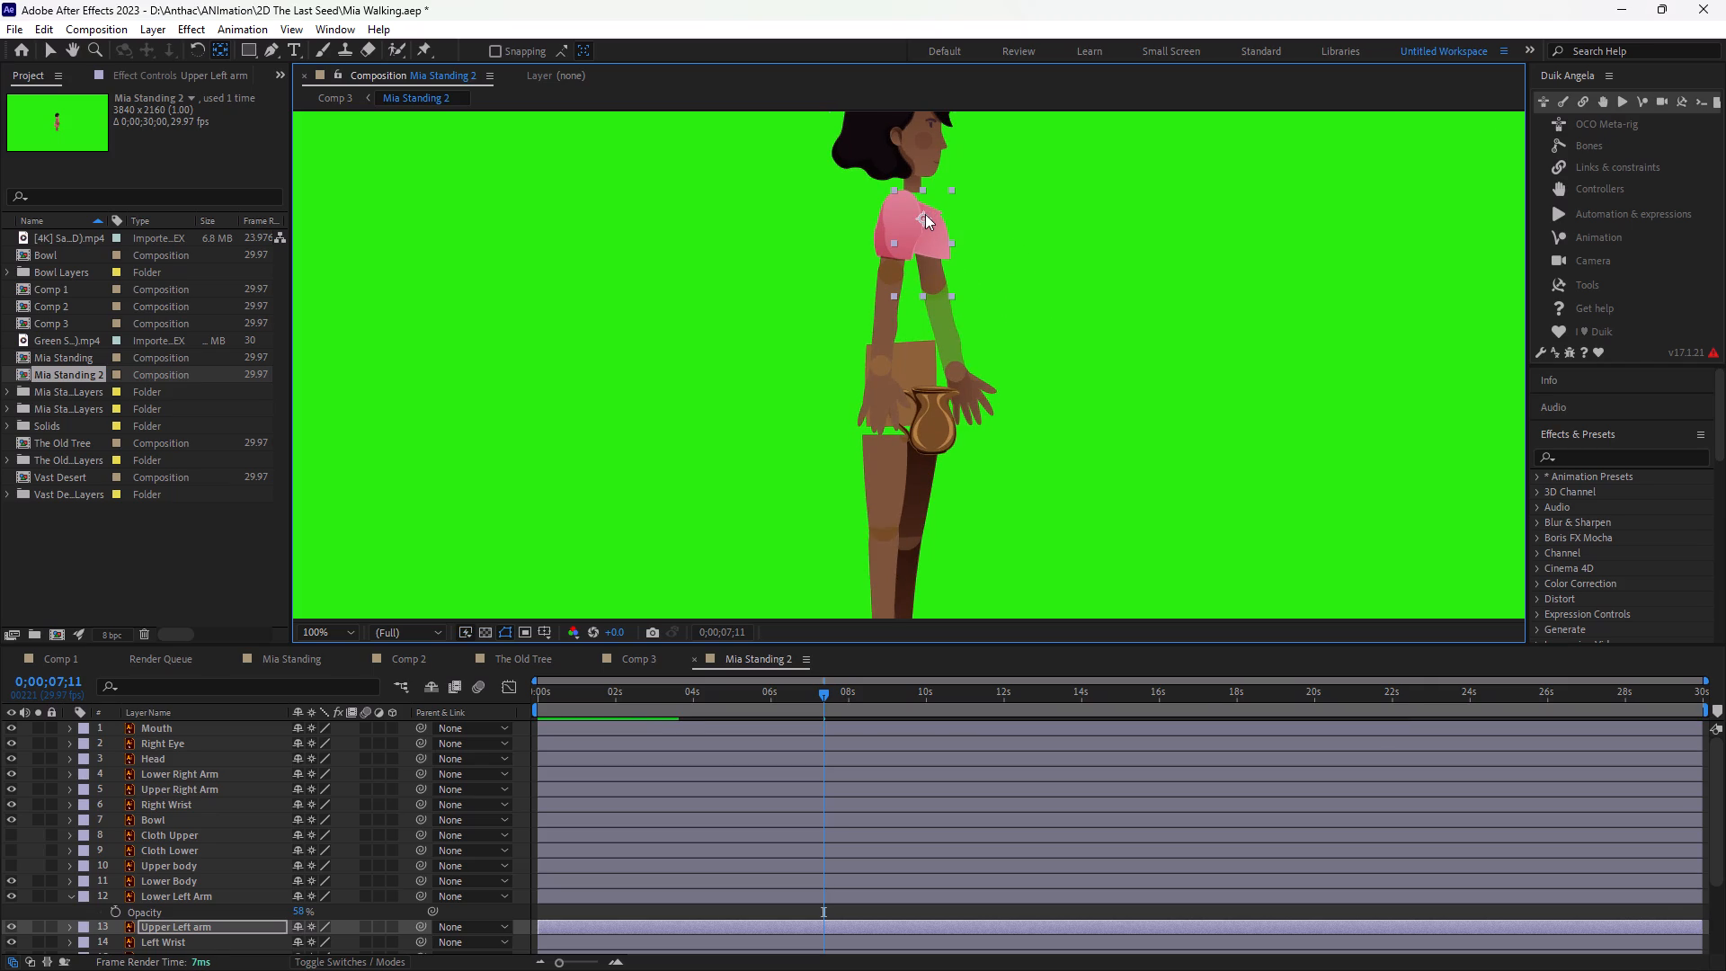
pyautogui.moveTo(925, 214); pyautogui.dragTo(927, 212)
pyautogui.click(1077, 267)
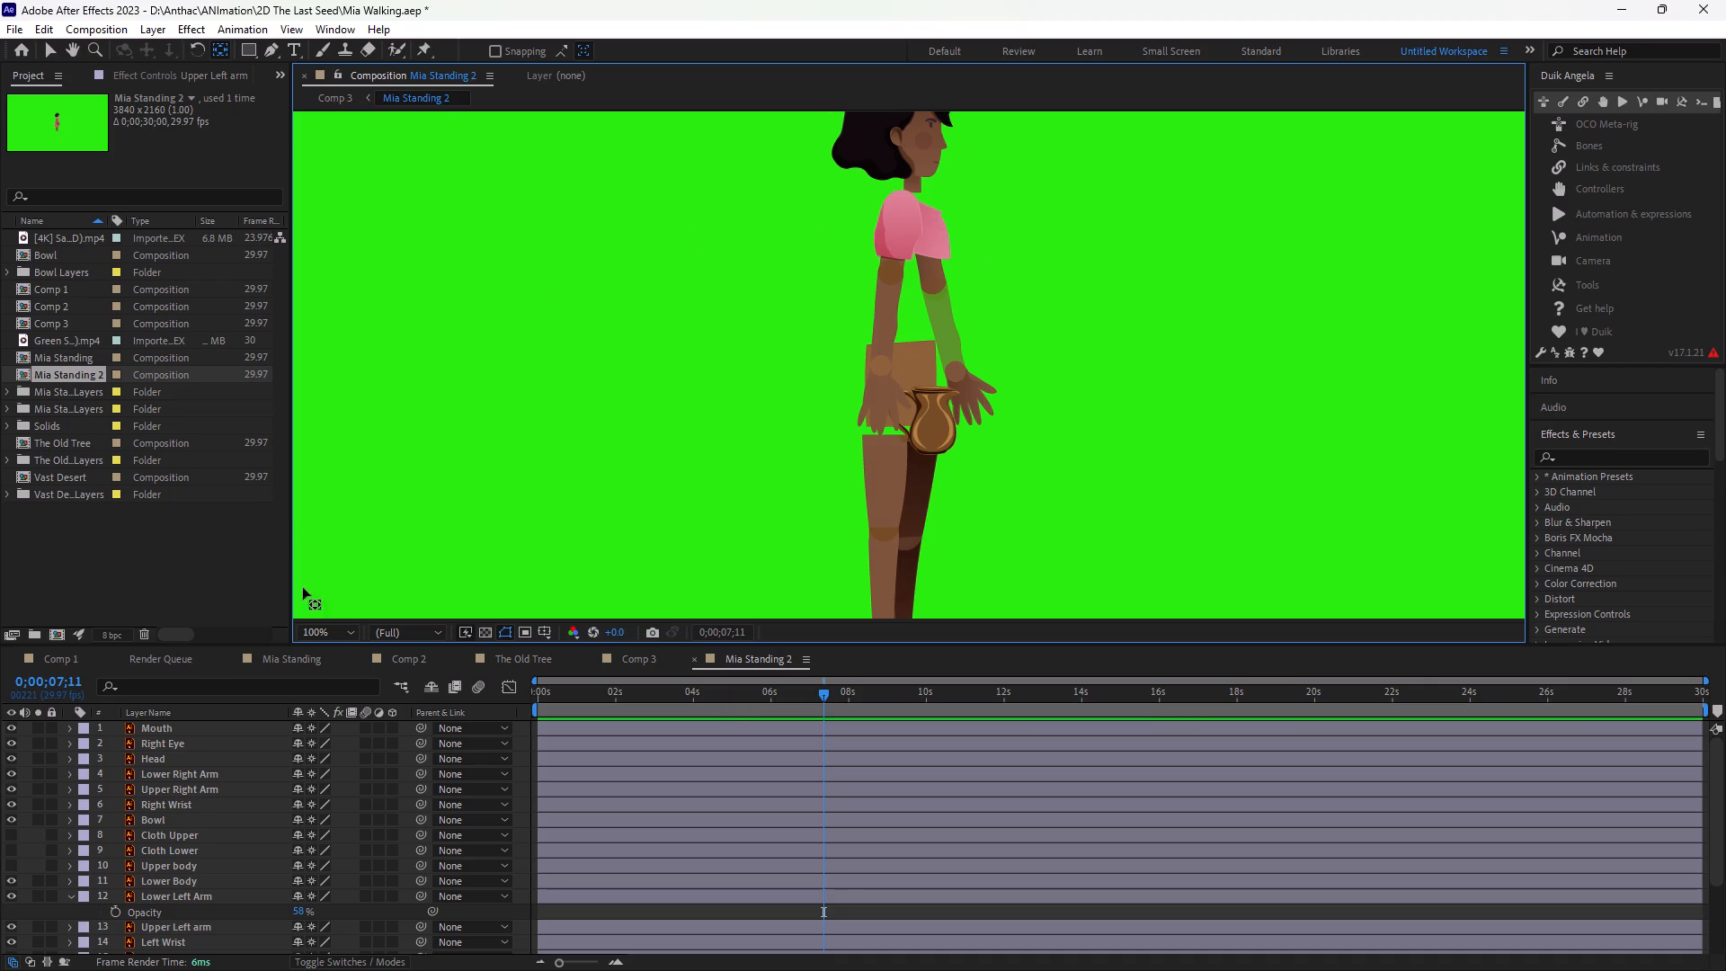
# Move the Upper Right Leg layer's anchor point from mid-thigh up to the center of the leg's top end at the hip.
pyautogui.click(891, 468)
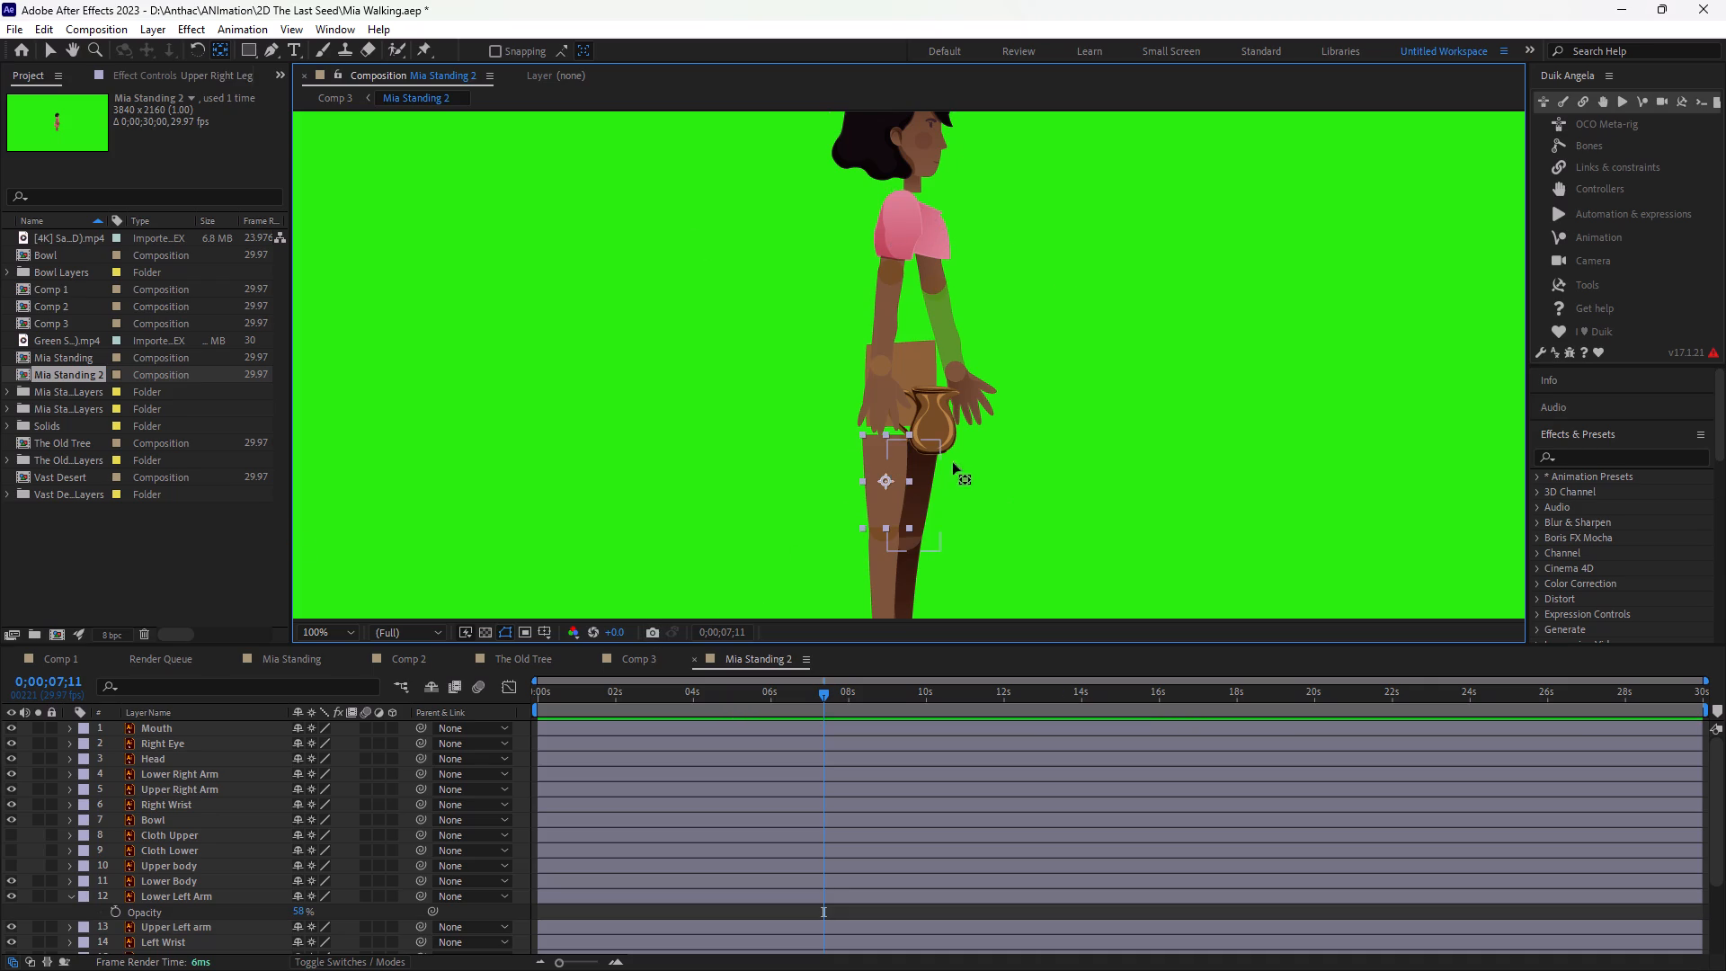
pyautogui.moveTo(885, 482); pyautogui.dragTo(875, 466)
pyautogui.moveTo(875, 466); pyautogui.dragTo(882, 457)
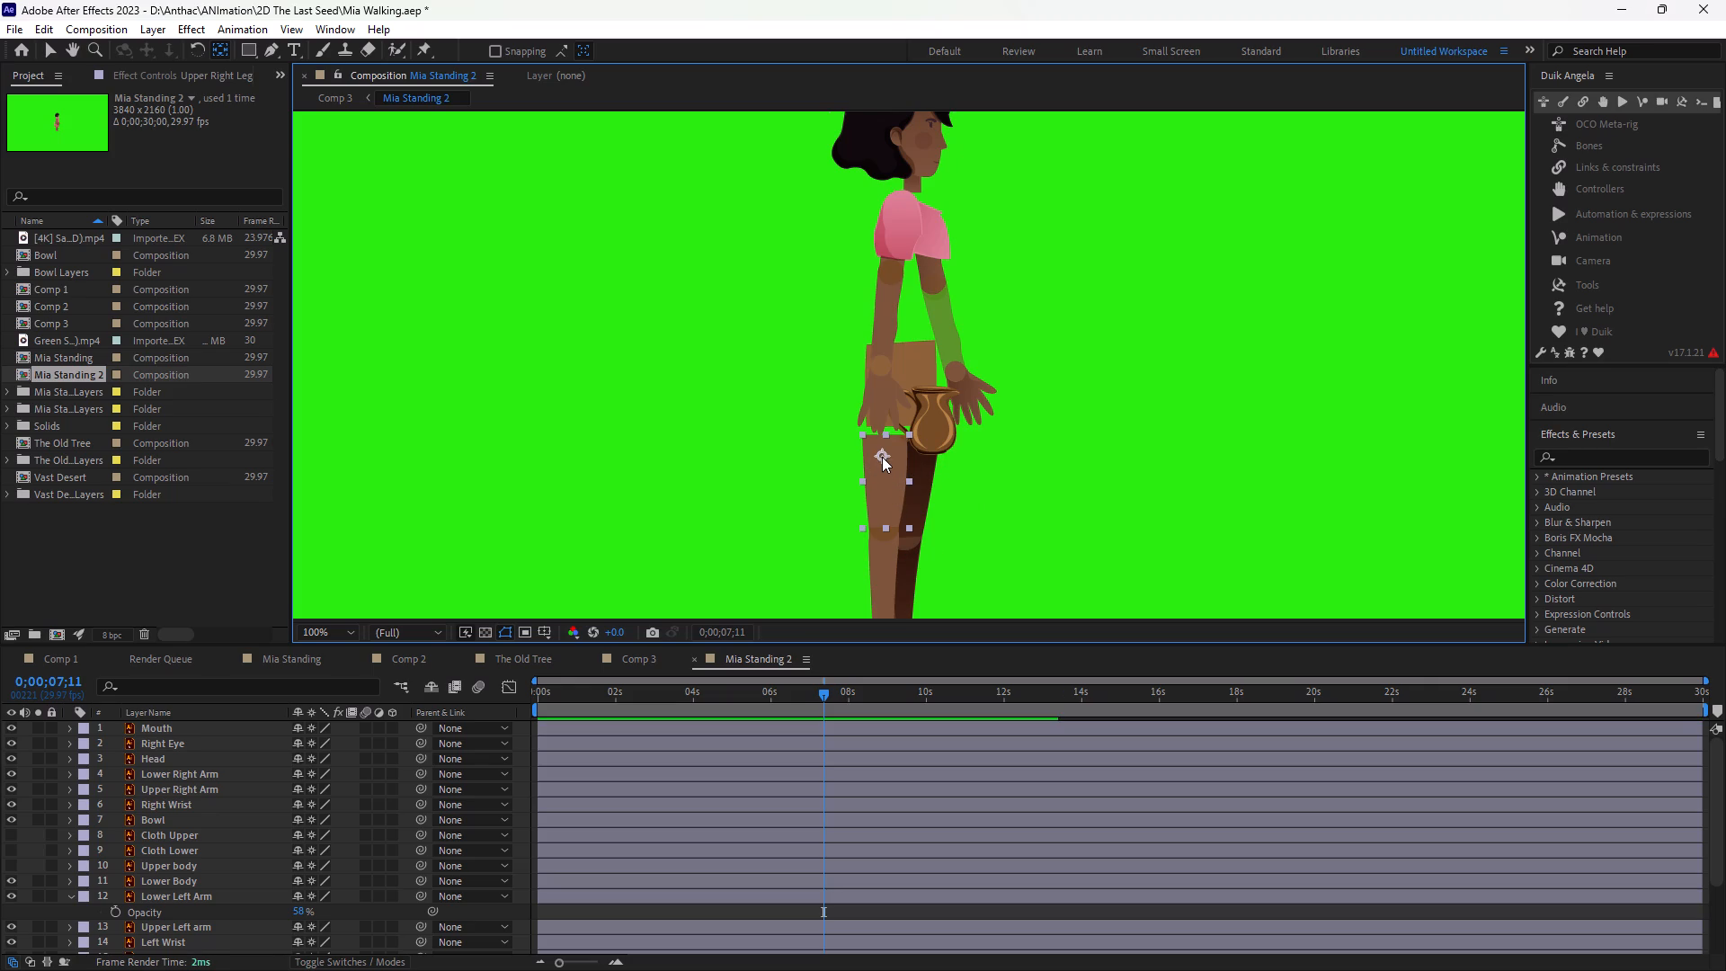
pyautogui.moveTo(882, 457); pyautogui.dragTo(885, 444)
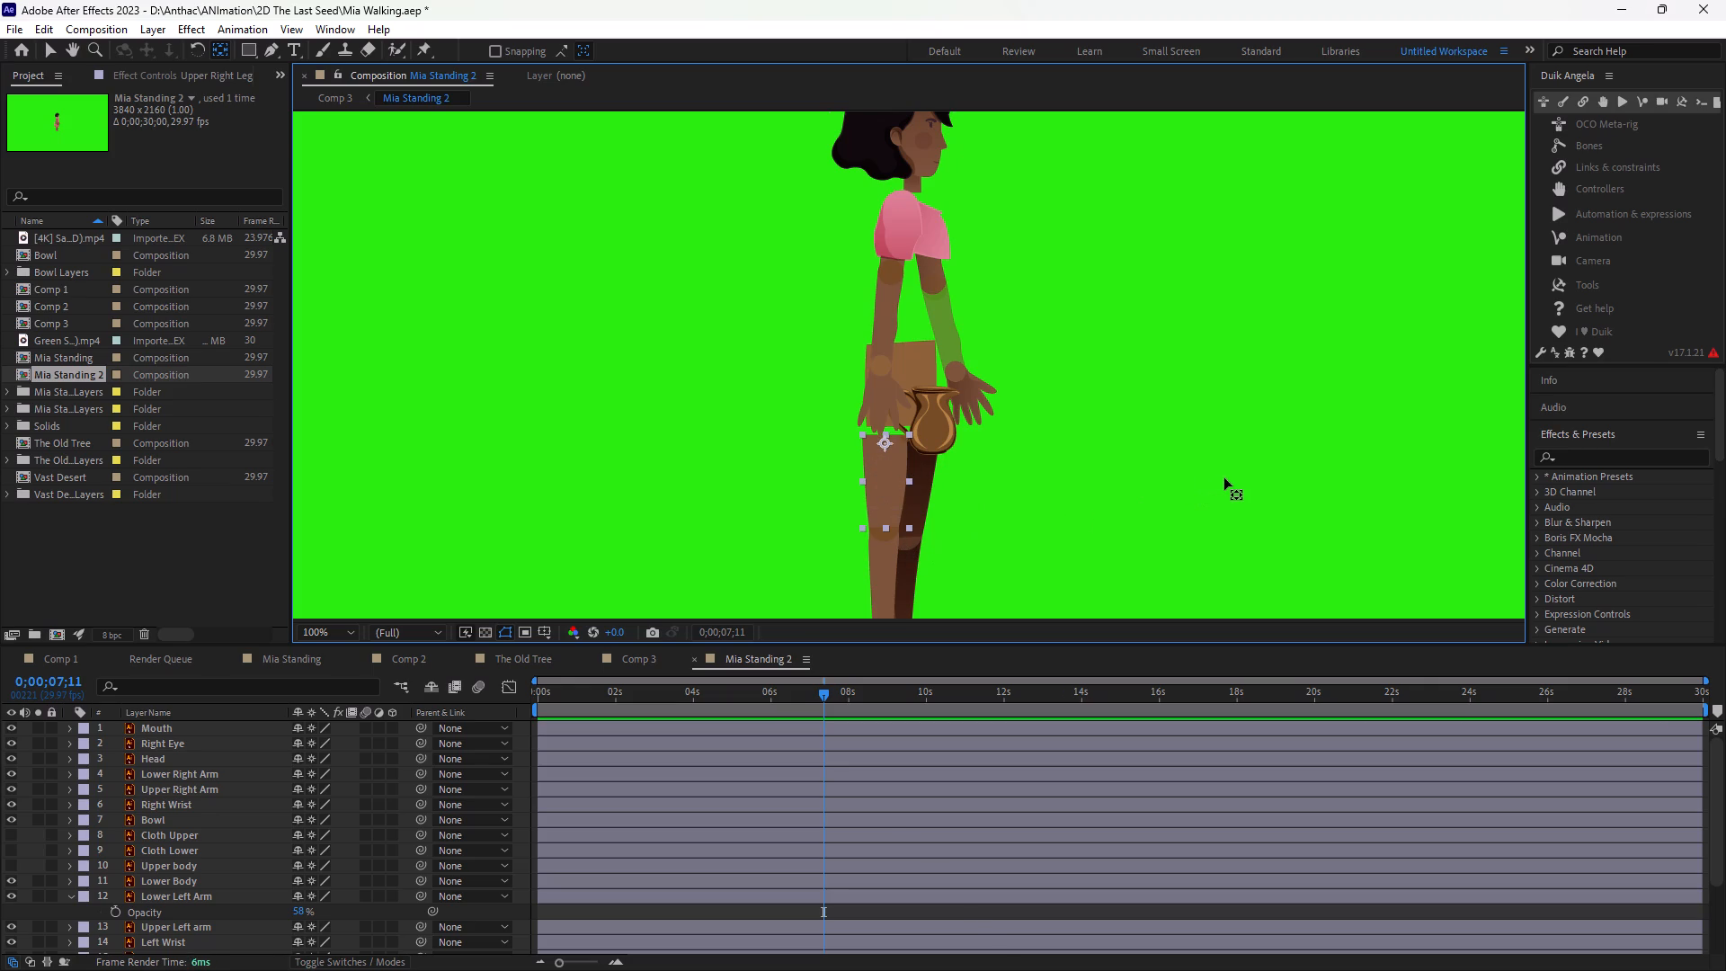
# Lower the opacity of the Upper Right Leg, Lower Right Leg (layer 17) and Right Foot layers together to 81%.
pyautogui.press('h')
pyautogui.moveTo(1226, 470); pyautogui.dragTo(1188, 291)
pyautogui.press('v')
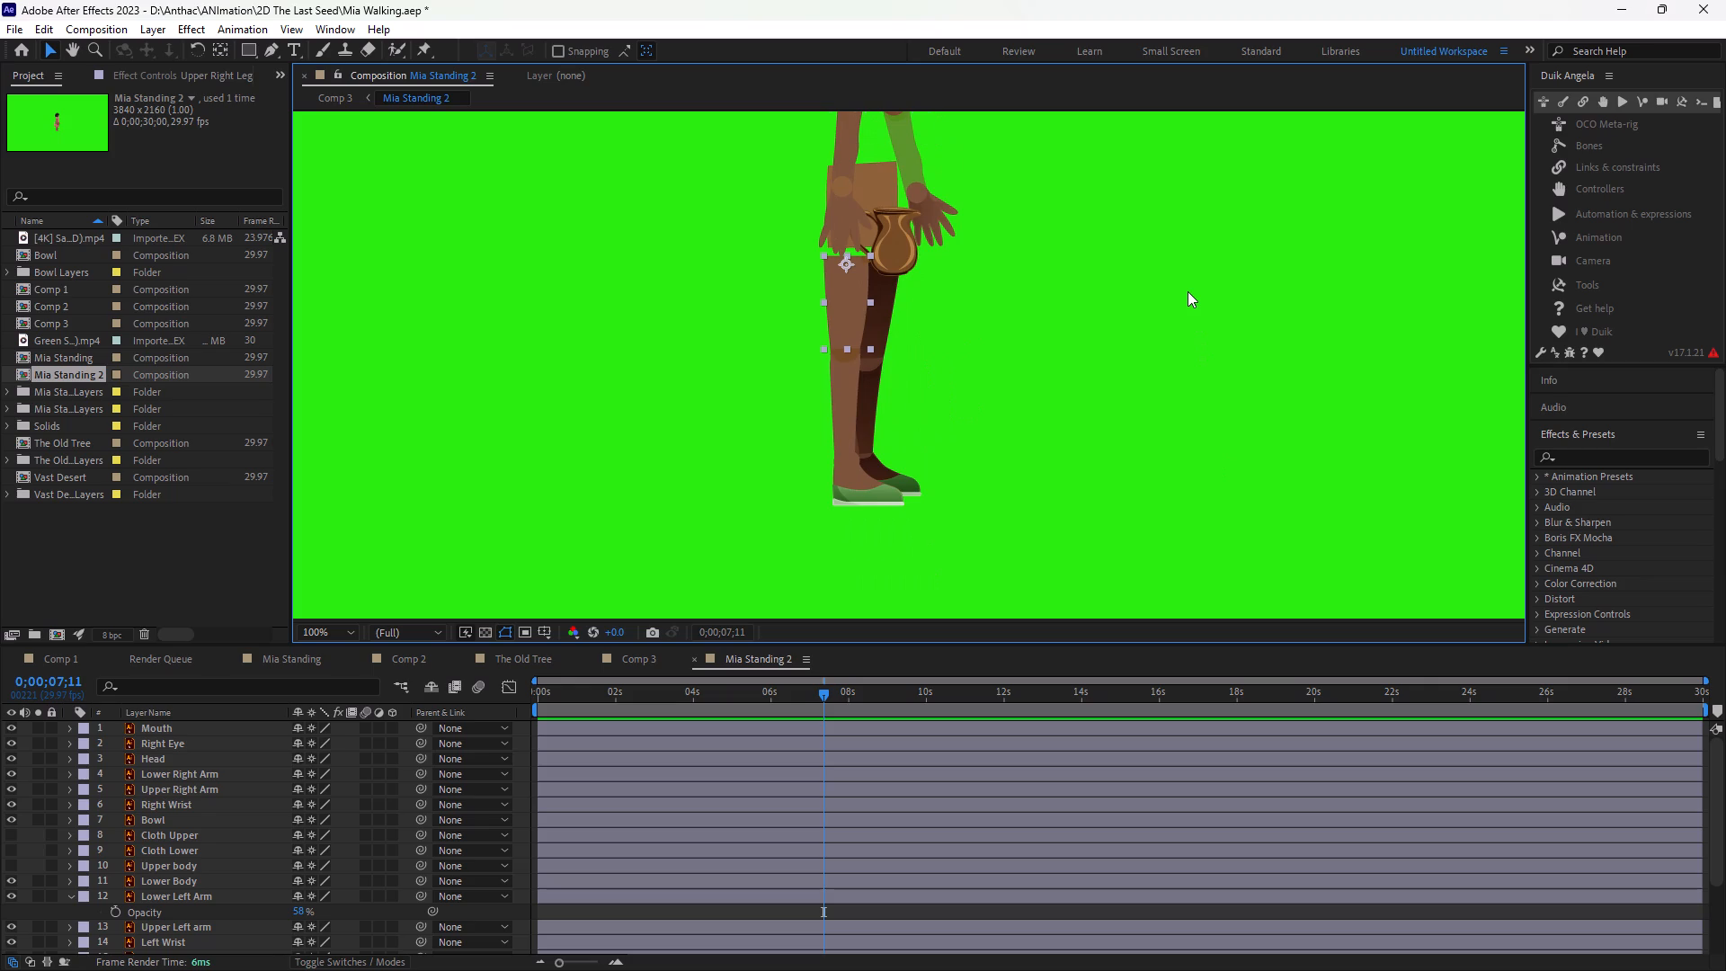
pyautogui.click(841, 388)
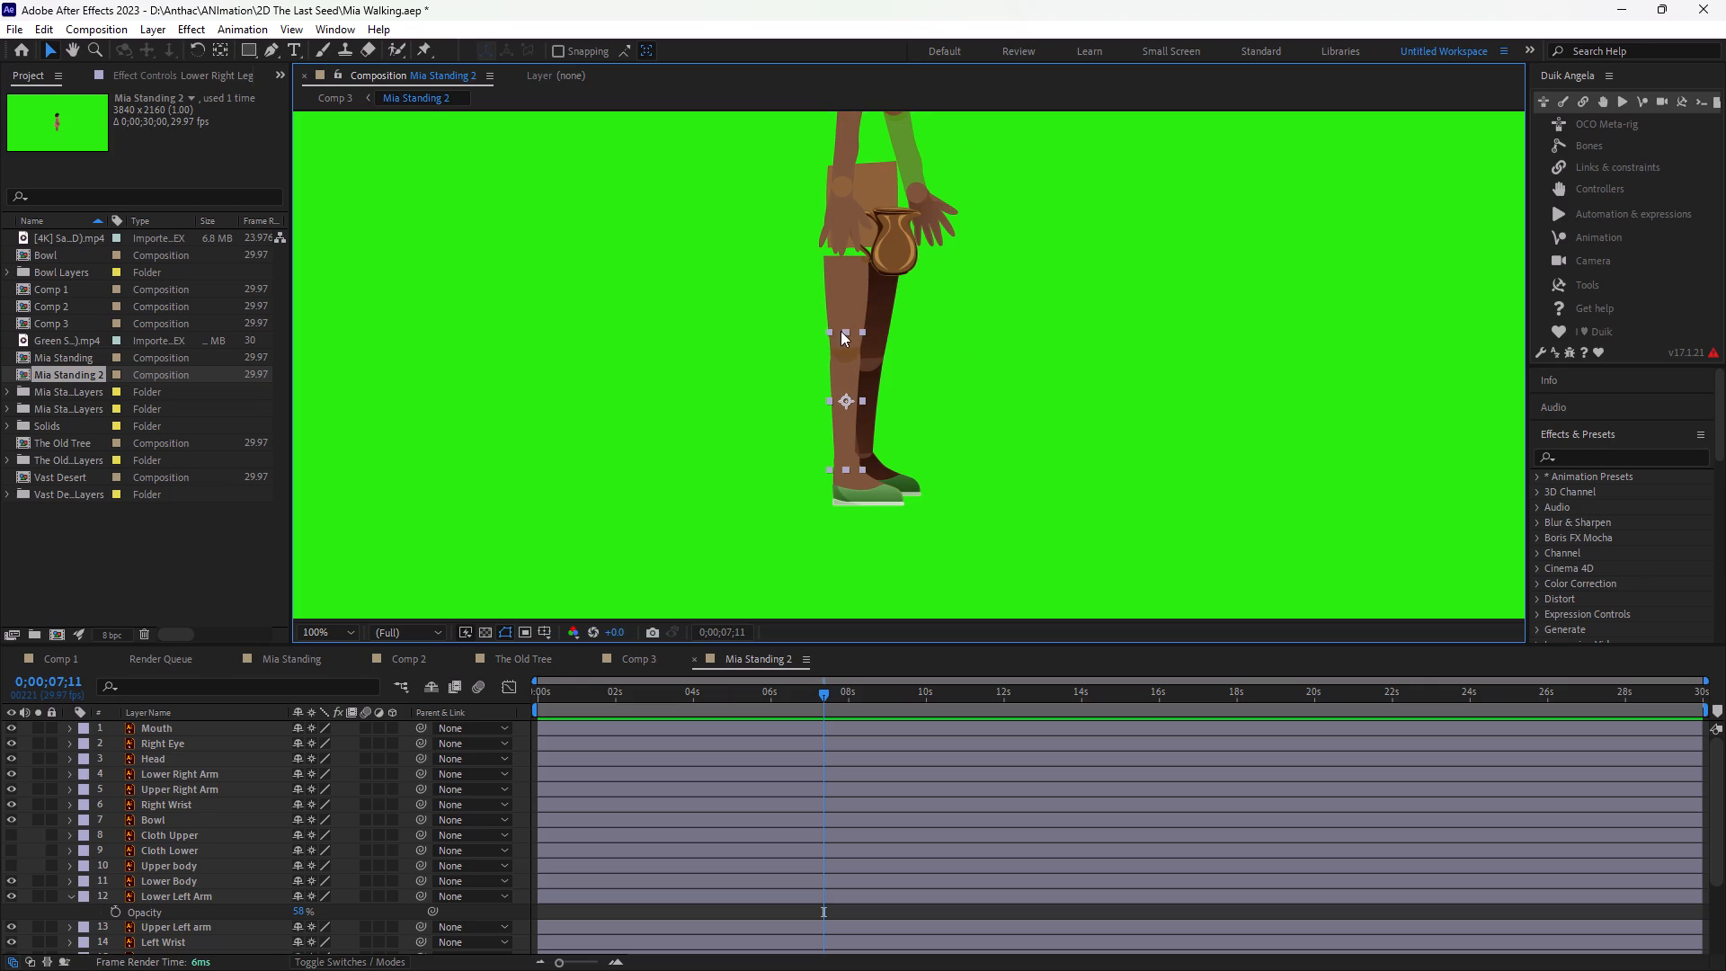
pyautogui.click(842, 302)
pyautogui.scroll(-5, 271, 884)
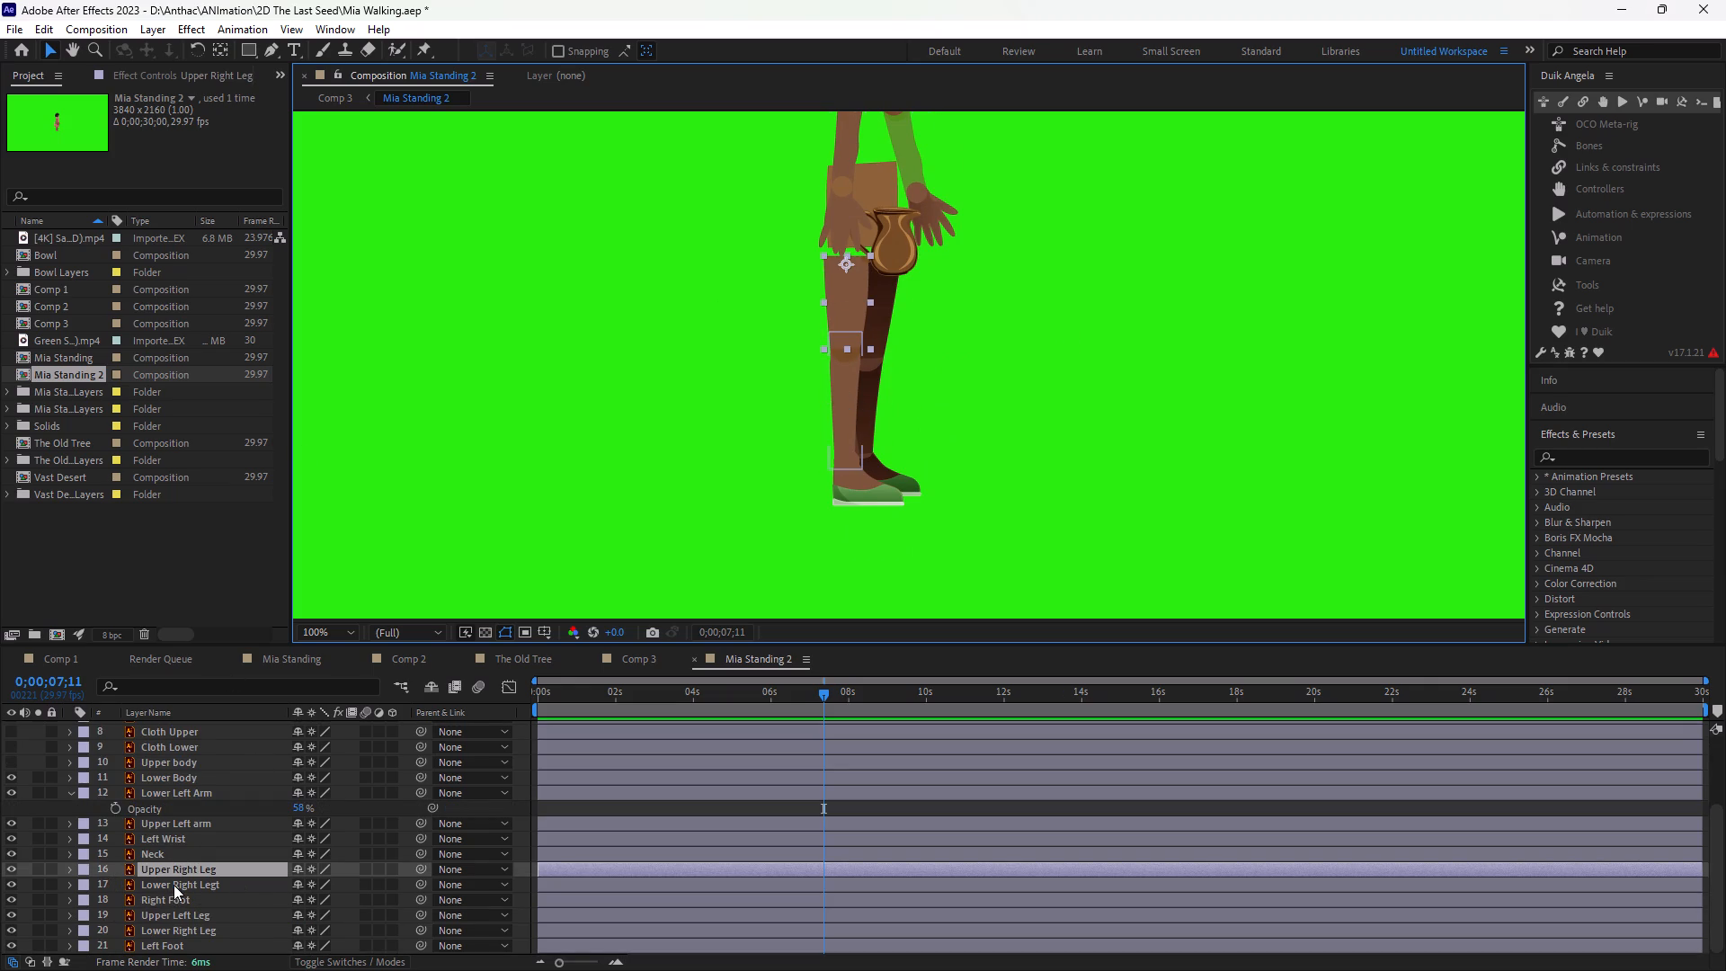
pyautogui.keyDown('ctrl'); pyautogui.click(173, 885); pyautogui.keyUp('ctrl')
pyautogui.keyDown('ctrl'); pyautogui.click(173, 901); pyautogui.keyUp('ctrl')
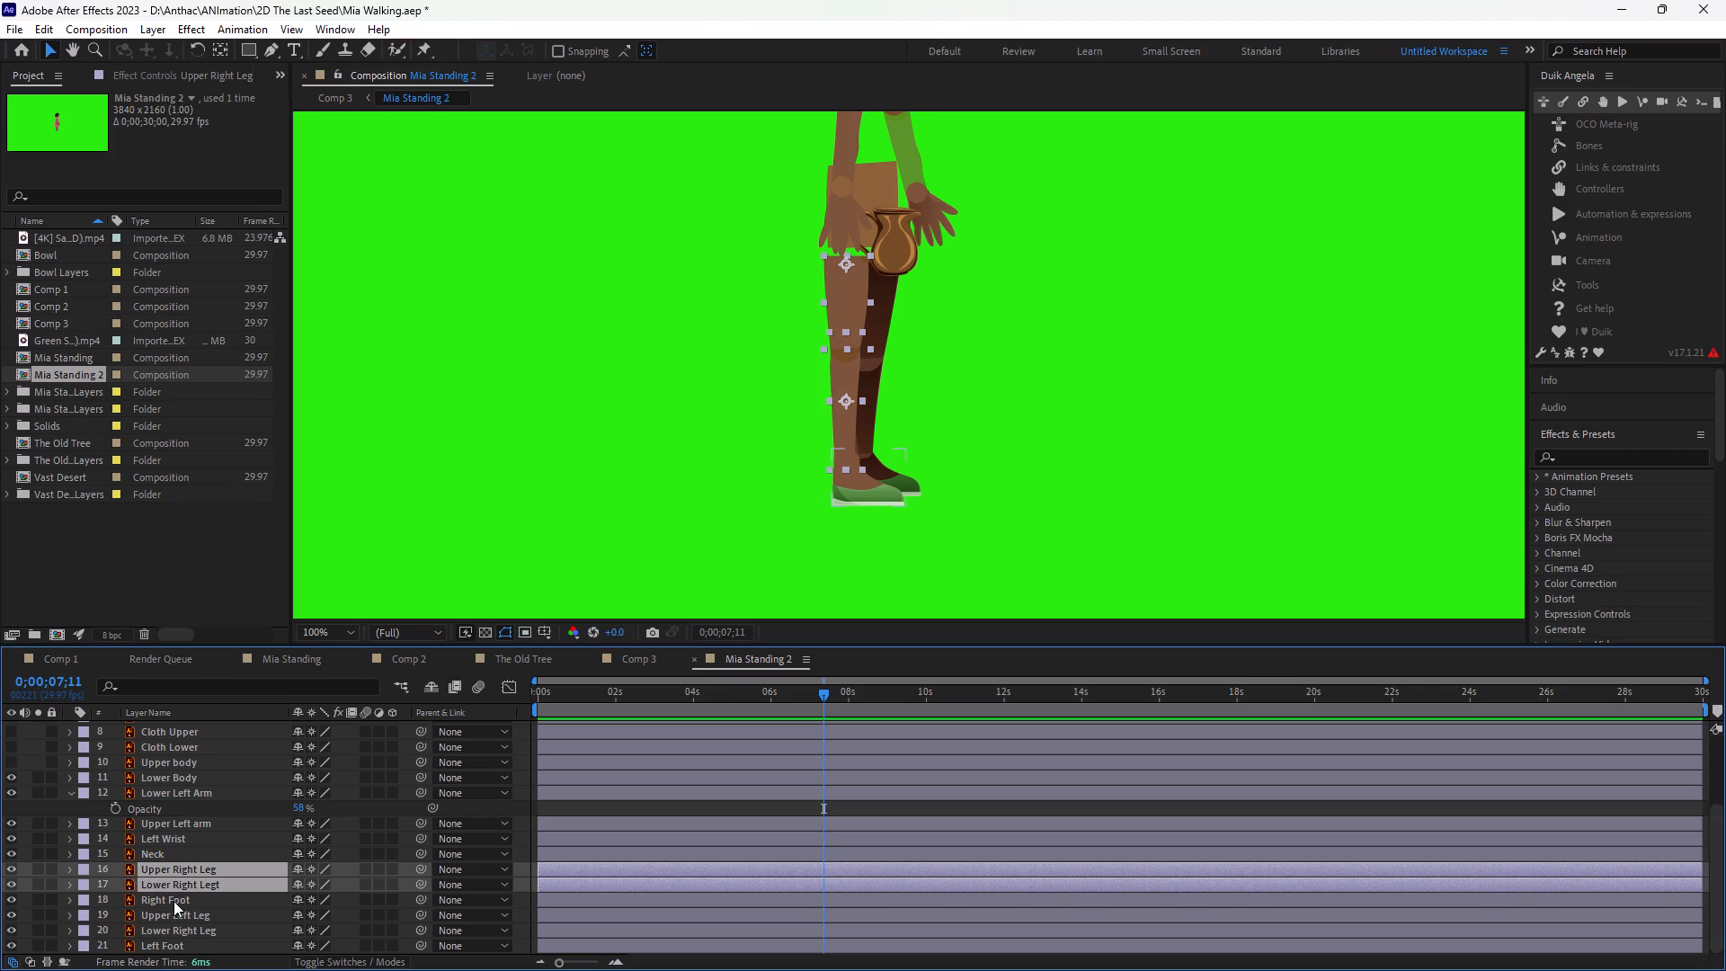
pyautogui.press('t')
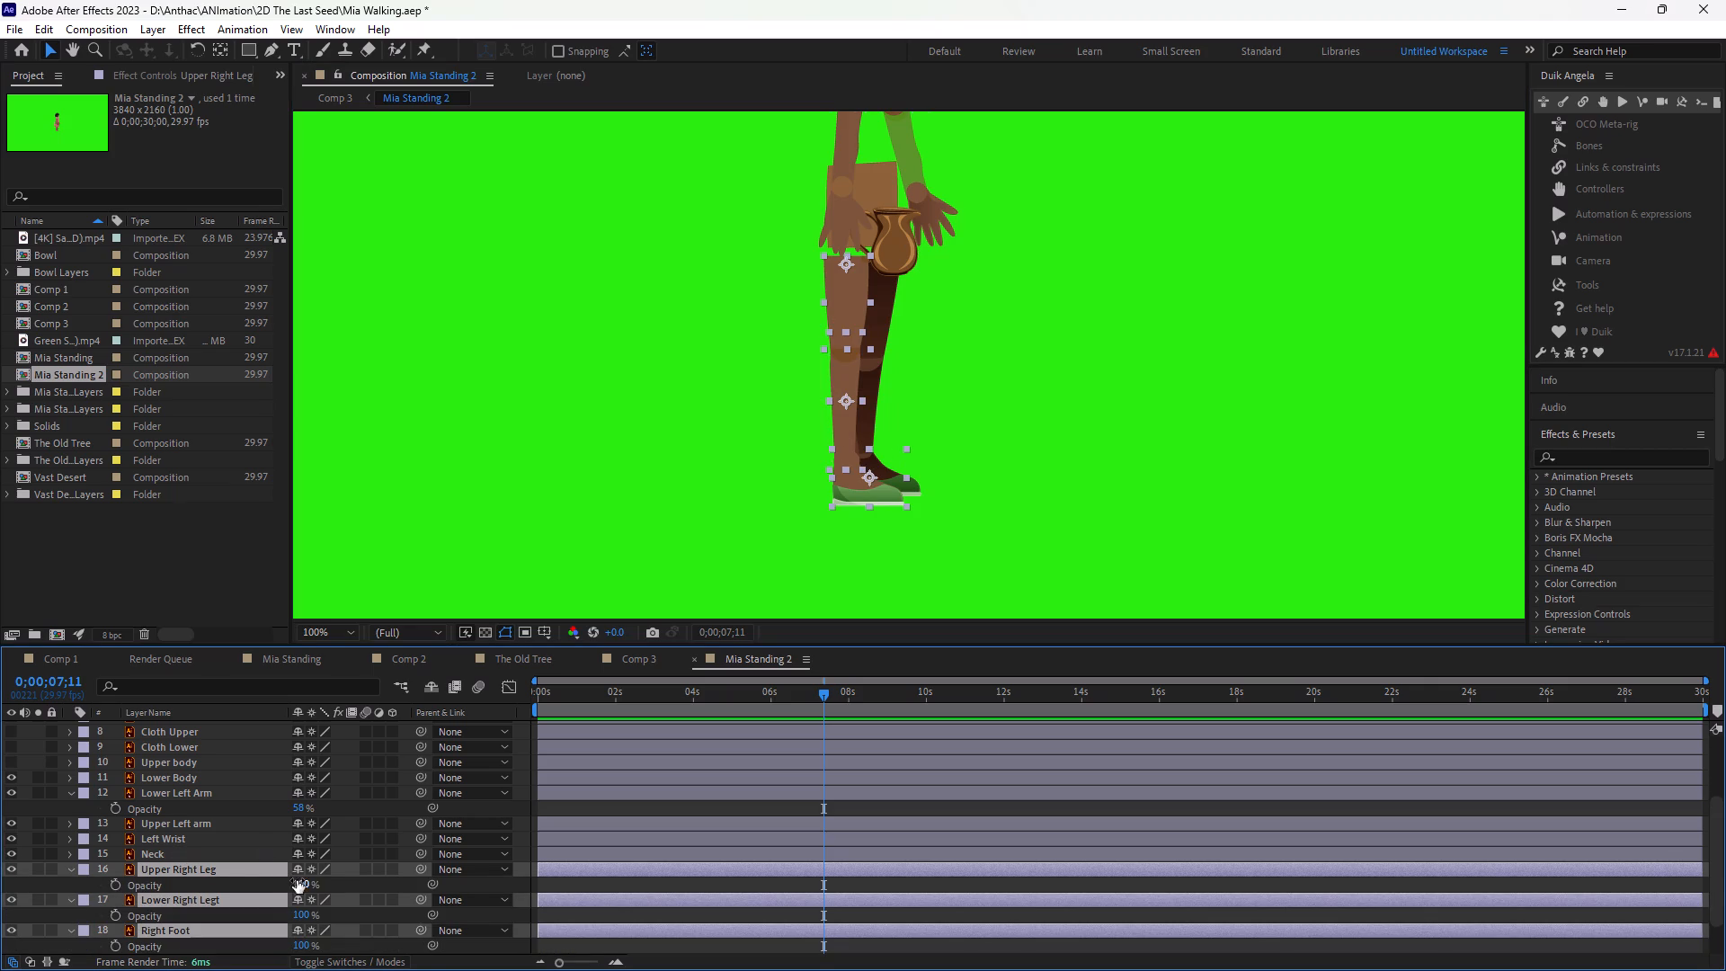
pyautogui.moveTo(299, 886); pyautogui.dragTo(280, 883)
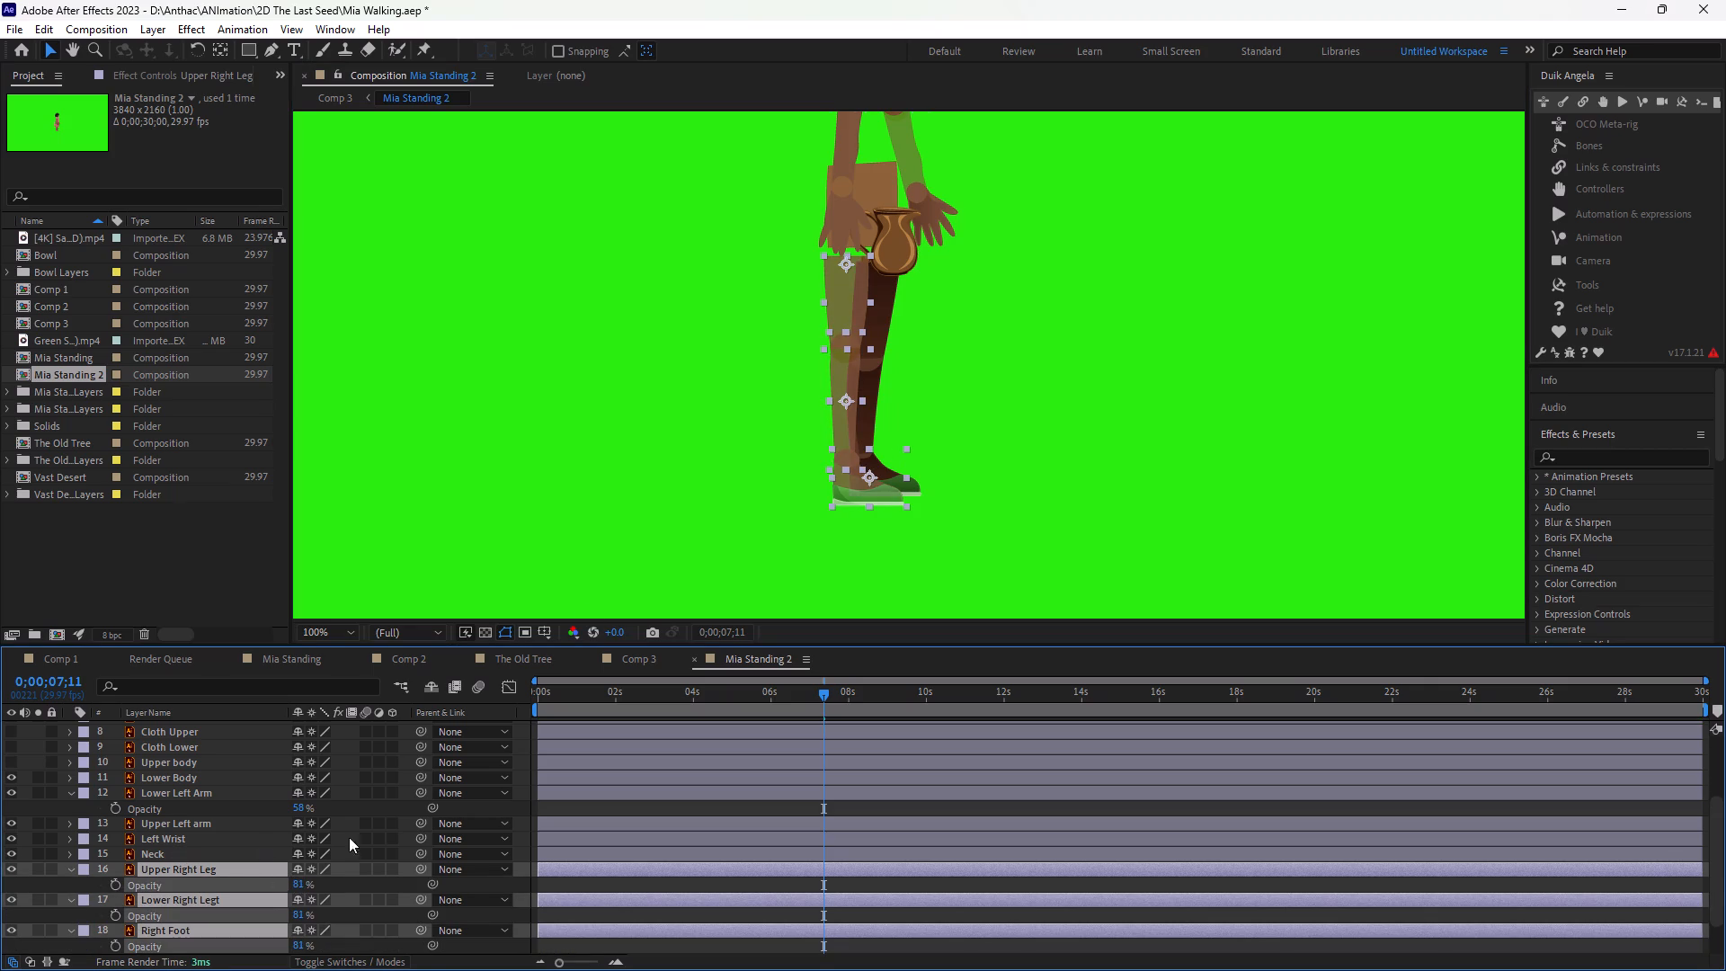
pyautogui.click(657, 394)
# Move the anchor point of the Lower Right Leg layer (layer 17) from mid-shin up to the center of the circular knee joint.
pyautogui.click(845, 395)
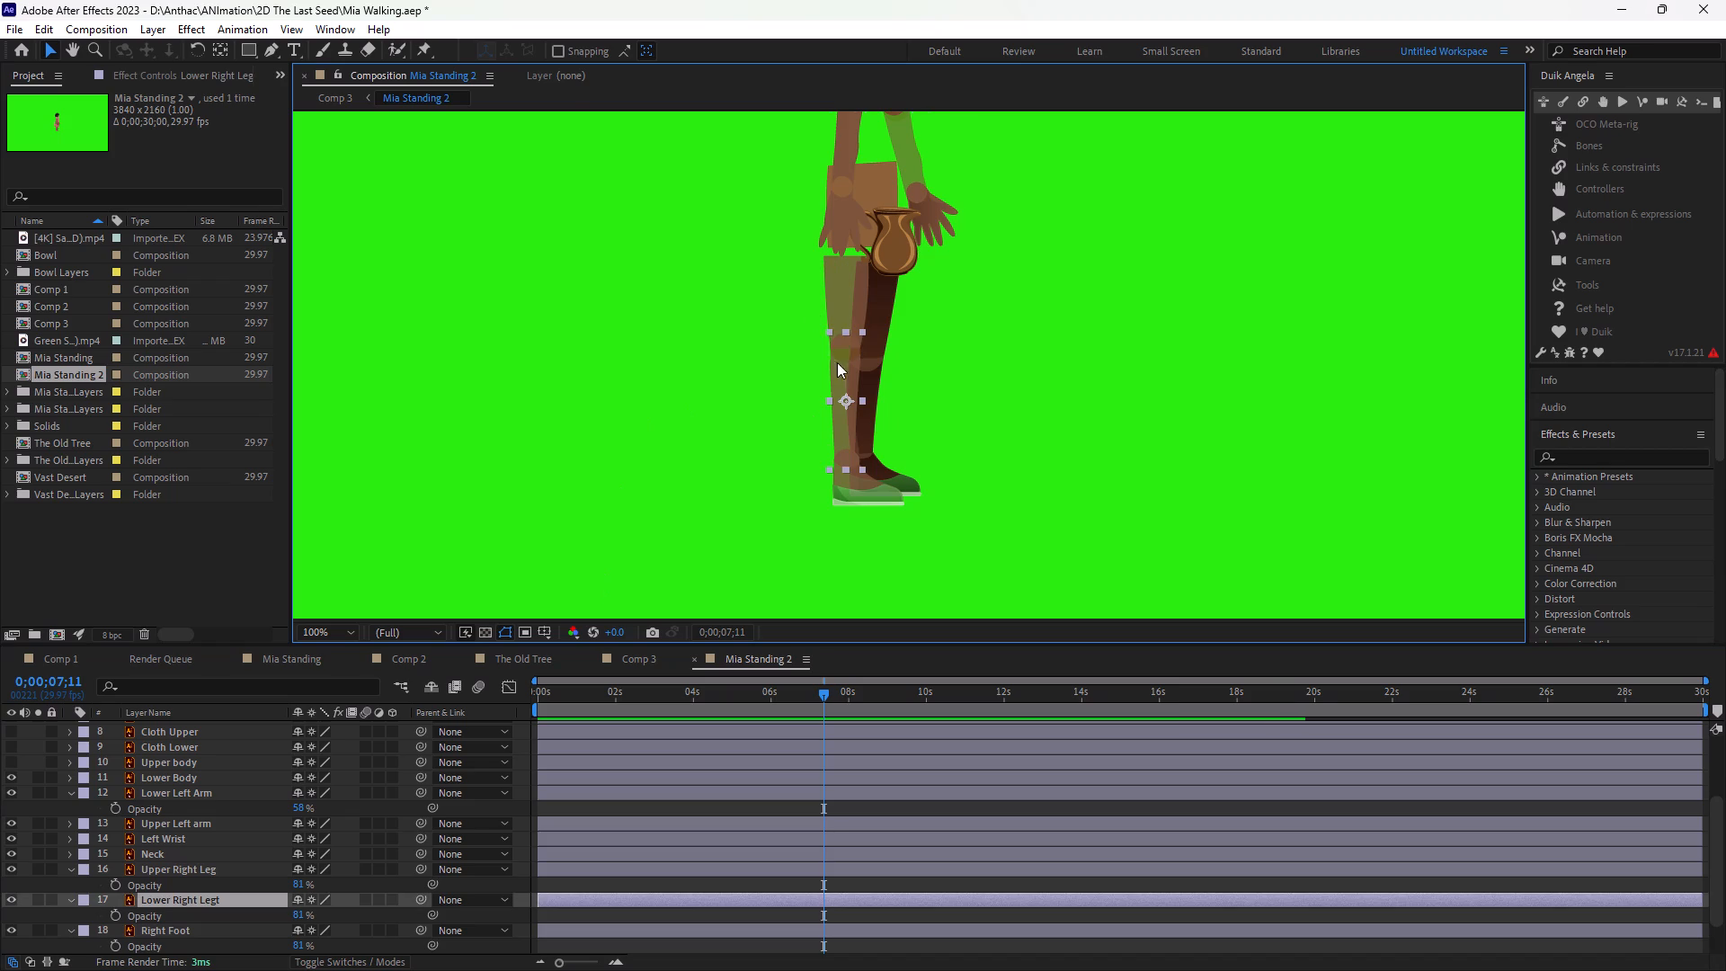
pyautogui.click(218, 50)
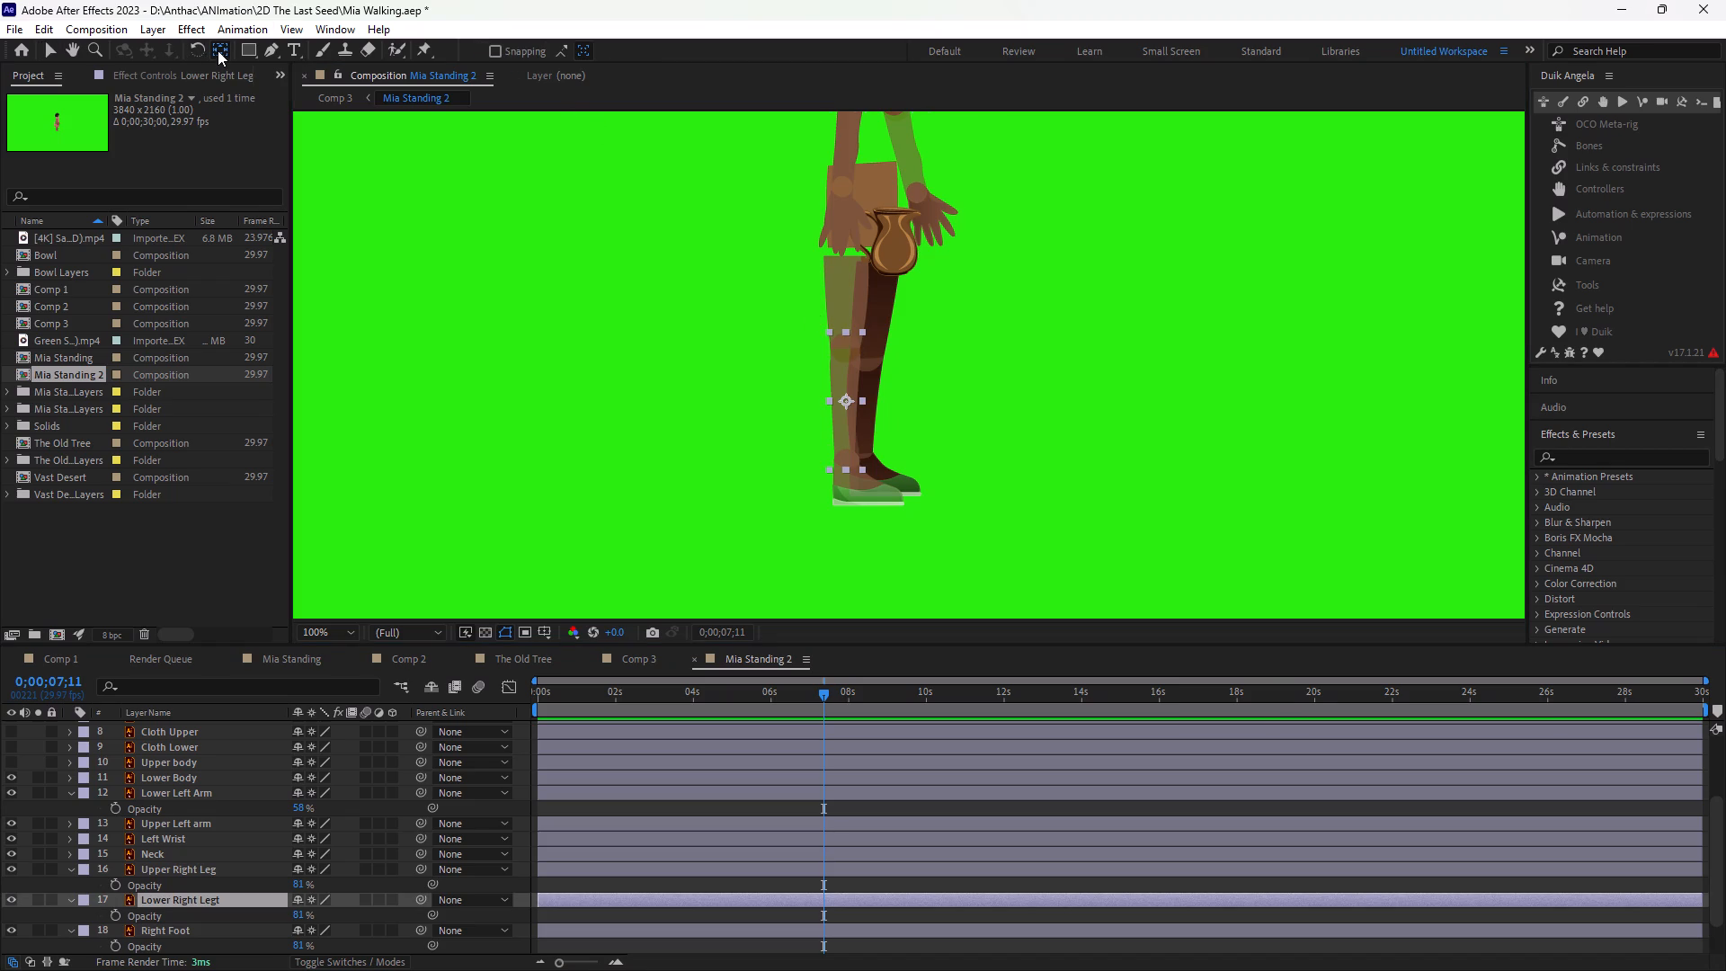
pyautogui.hotkey('ctrl', '=')
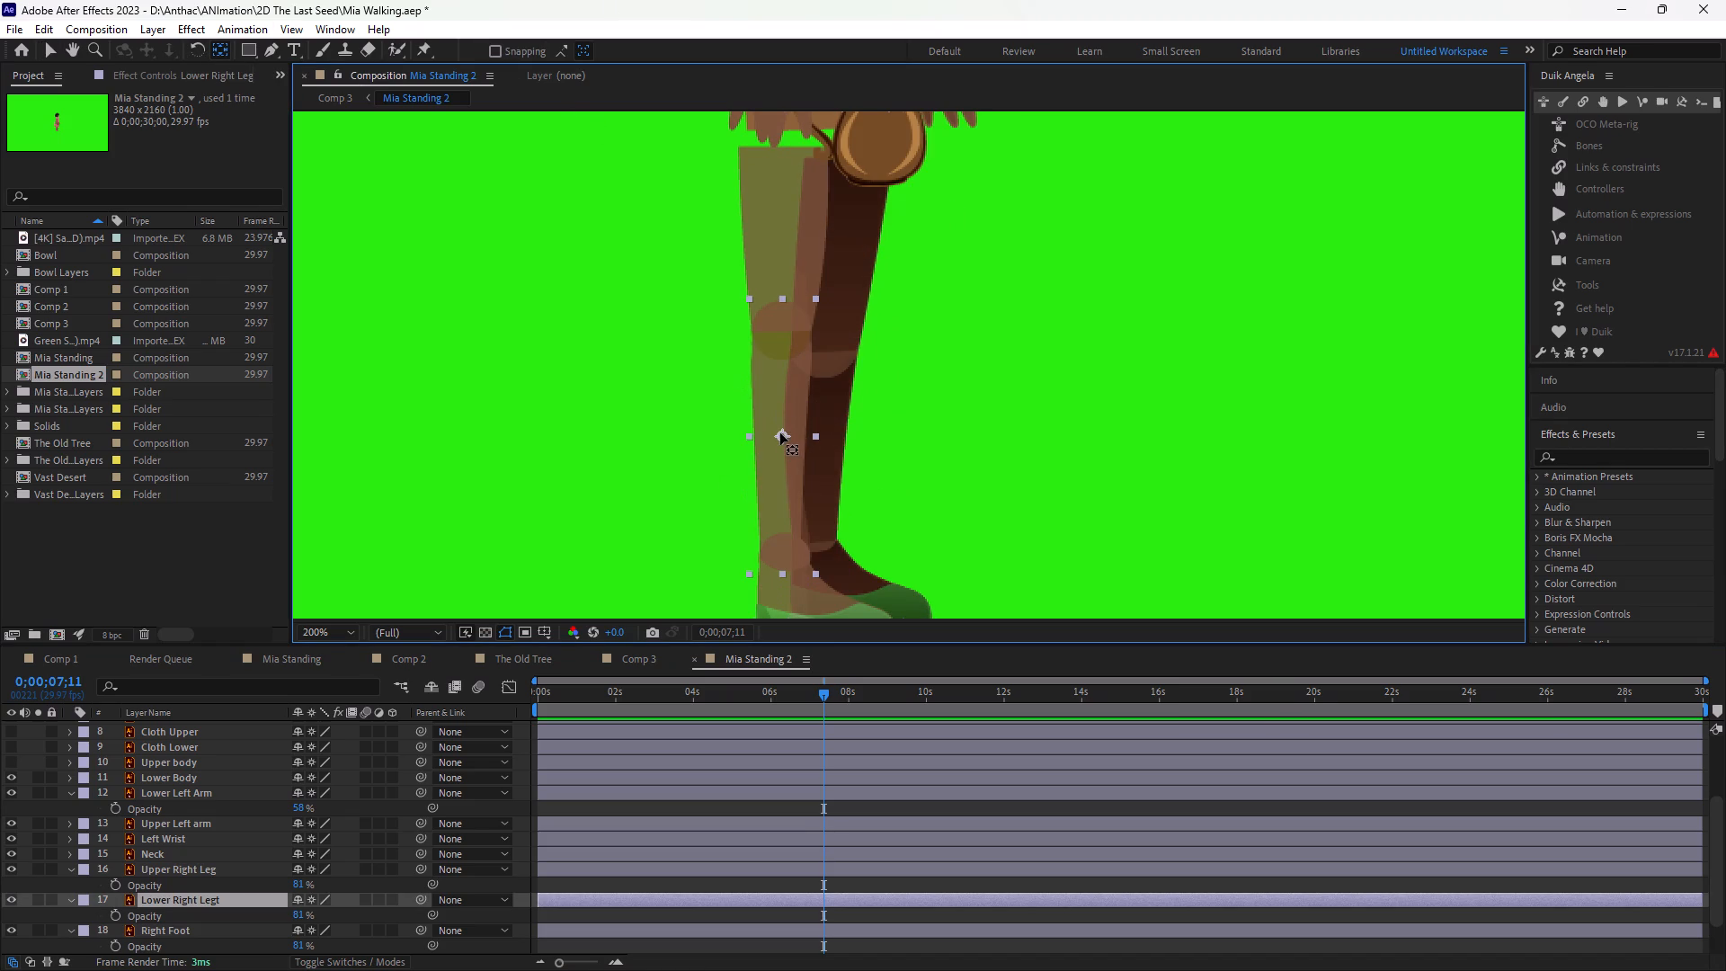
pyautogui.moveTo(780, 433); pyautogui.dragTo(779, 329)
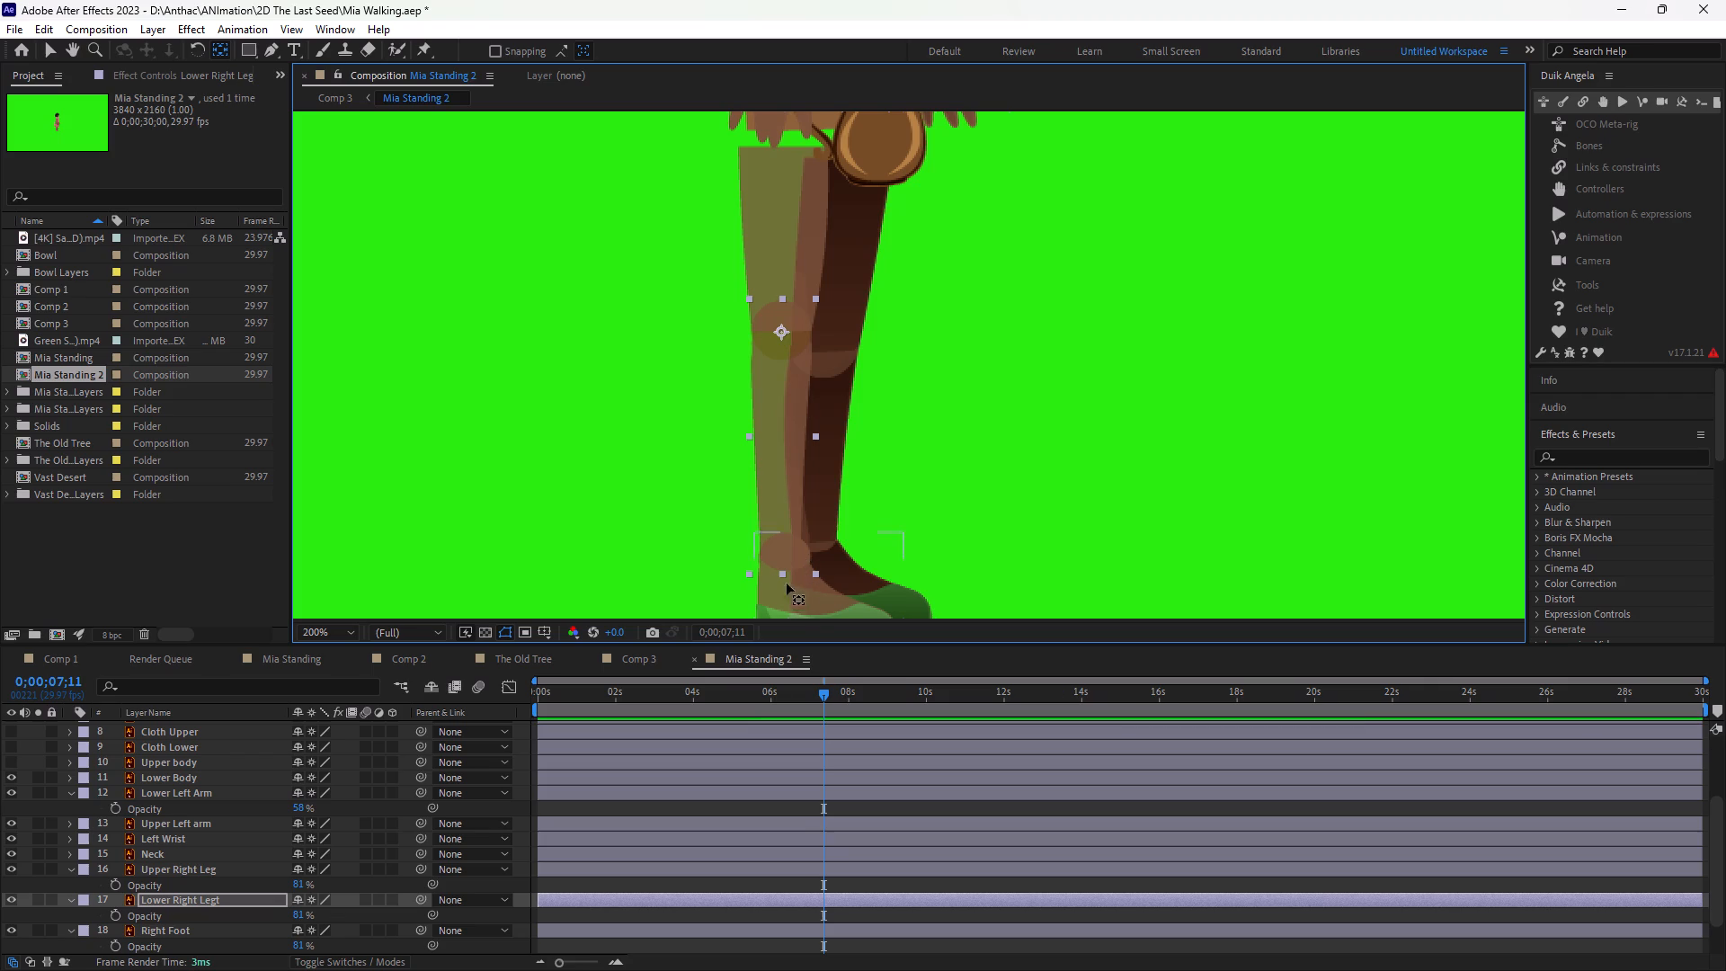
# Move the Right Foot layer's anchor point from the middle of the foot to the center of the circular ankle joint.
pyautogui.click(802, 611)
pyautogui.moveTo(823, 587); pyautogui.dragTo(791, 568)
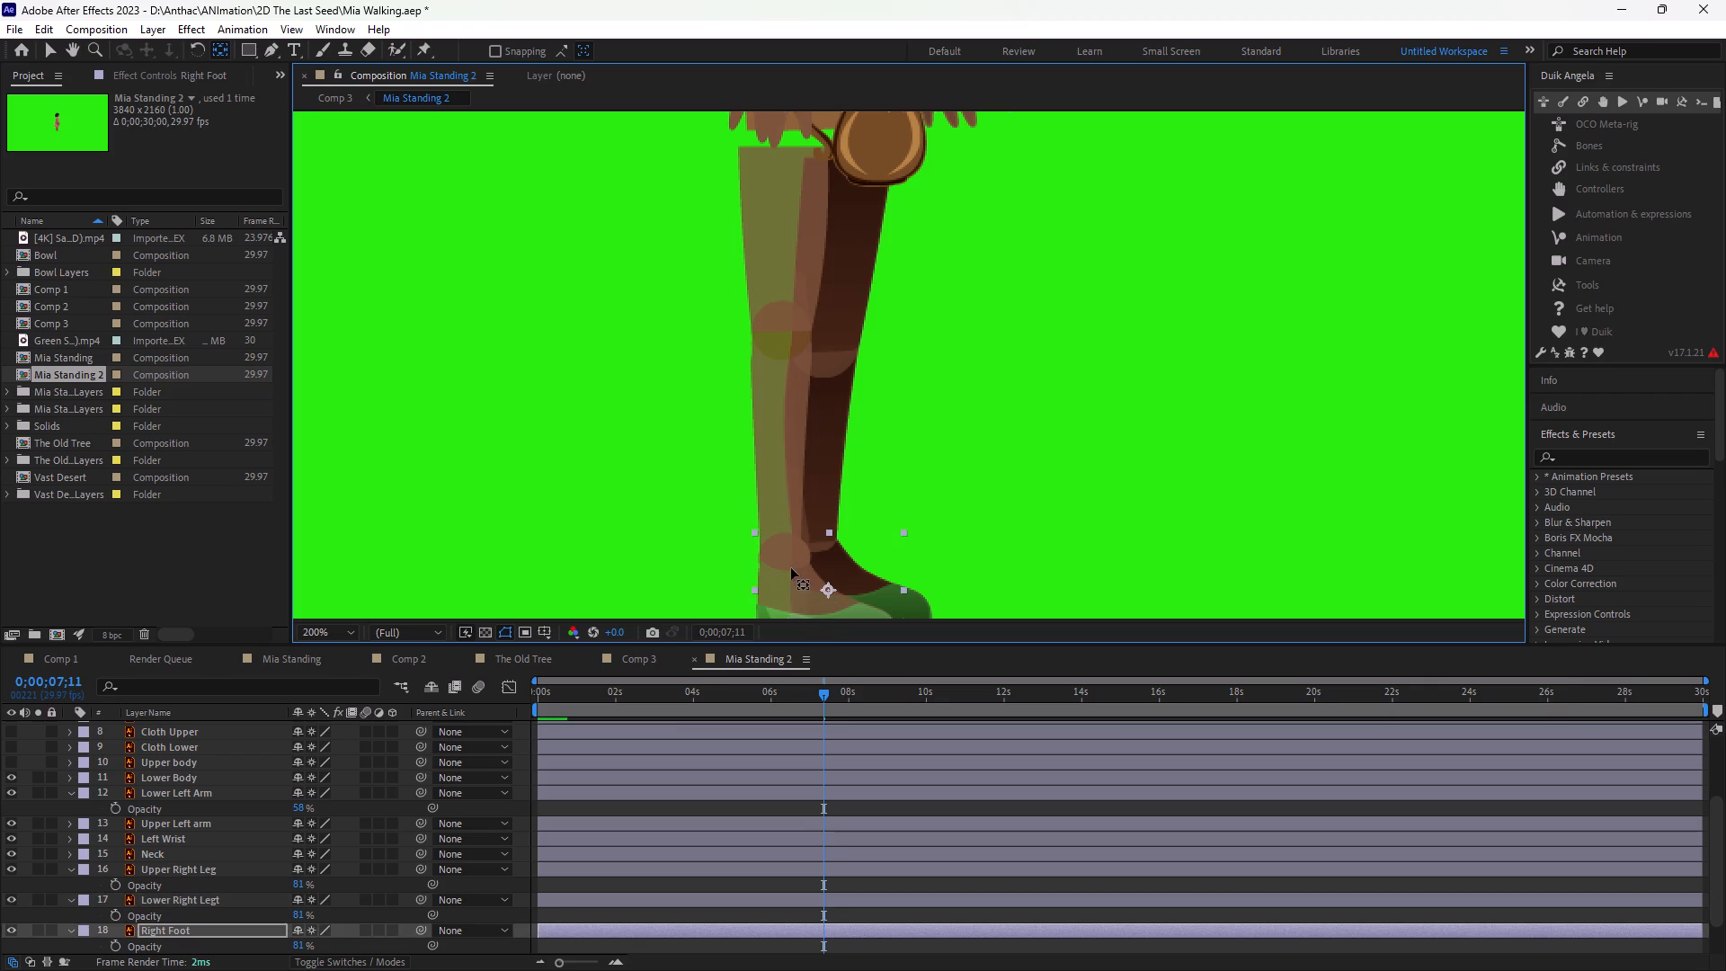
pyautogui.moveTo(791, 568); pyautogui.dragTo(784, 562)
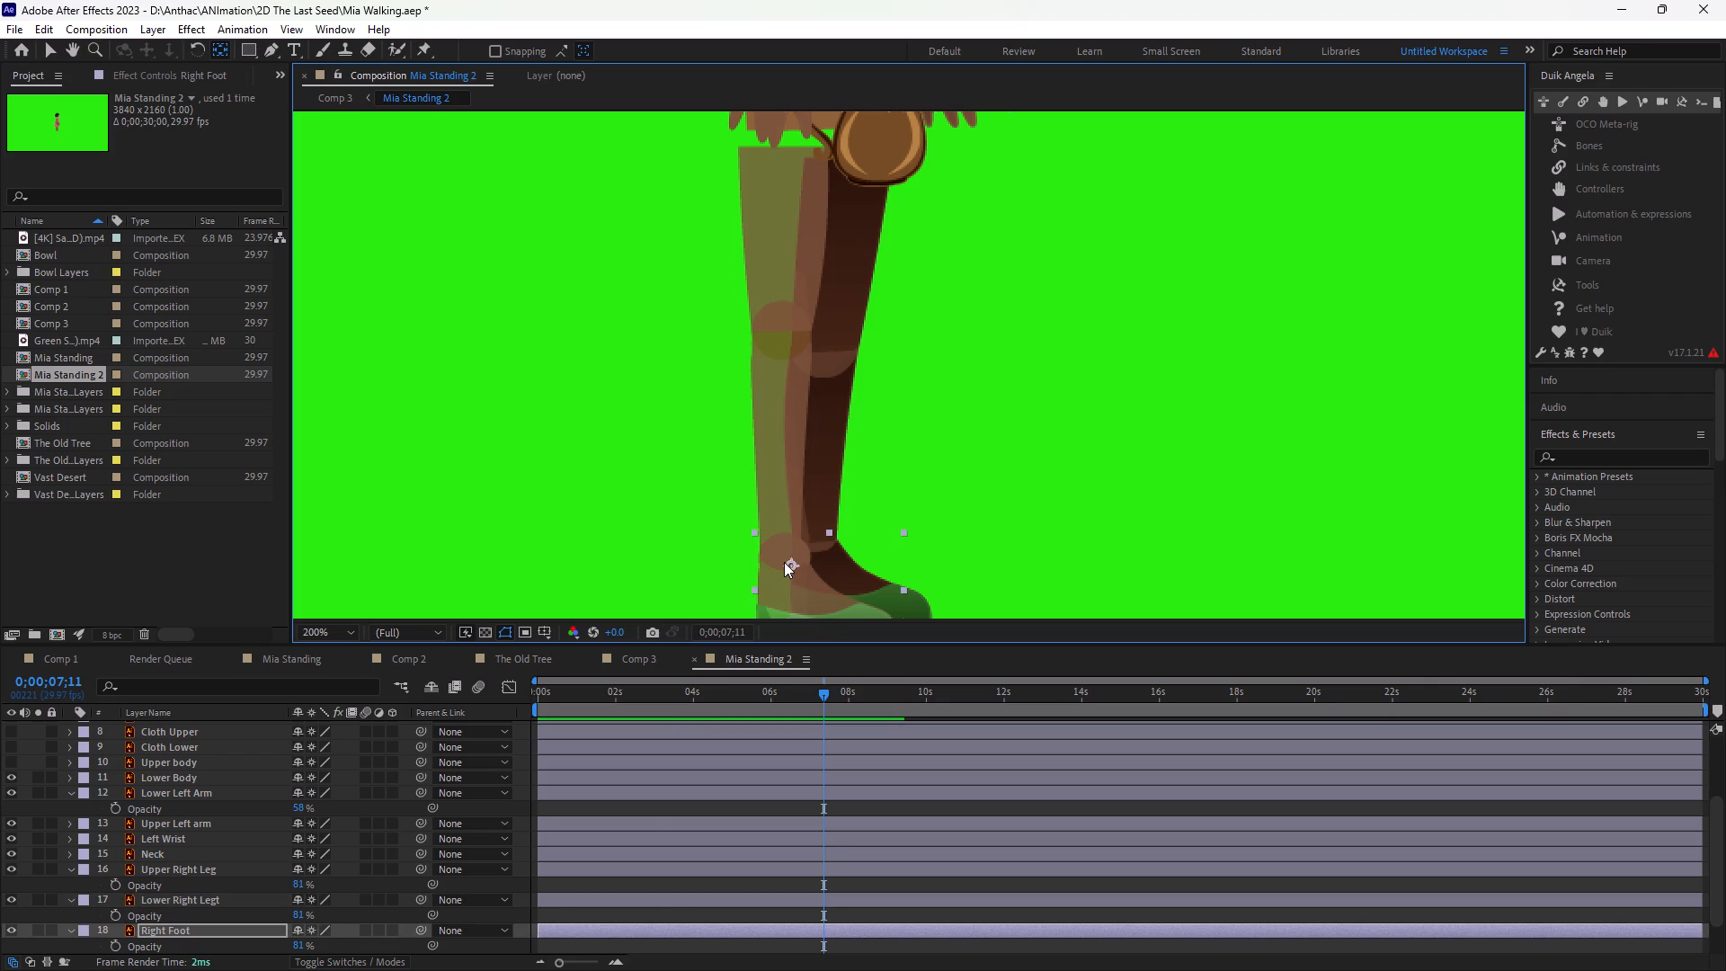
pyautogui.moveTo(784, 562); pyautogui.dragTo(780, 558)
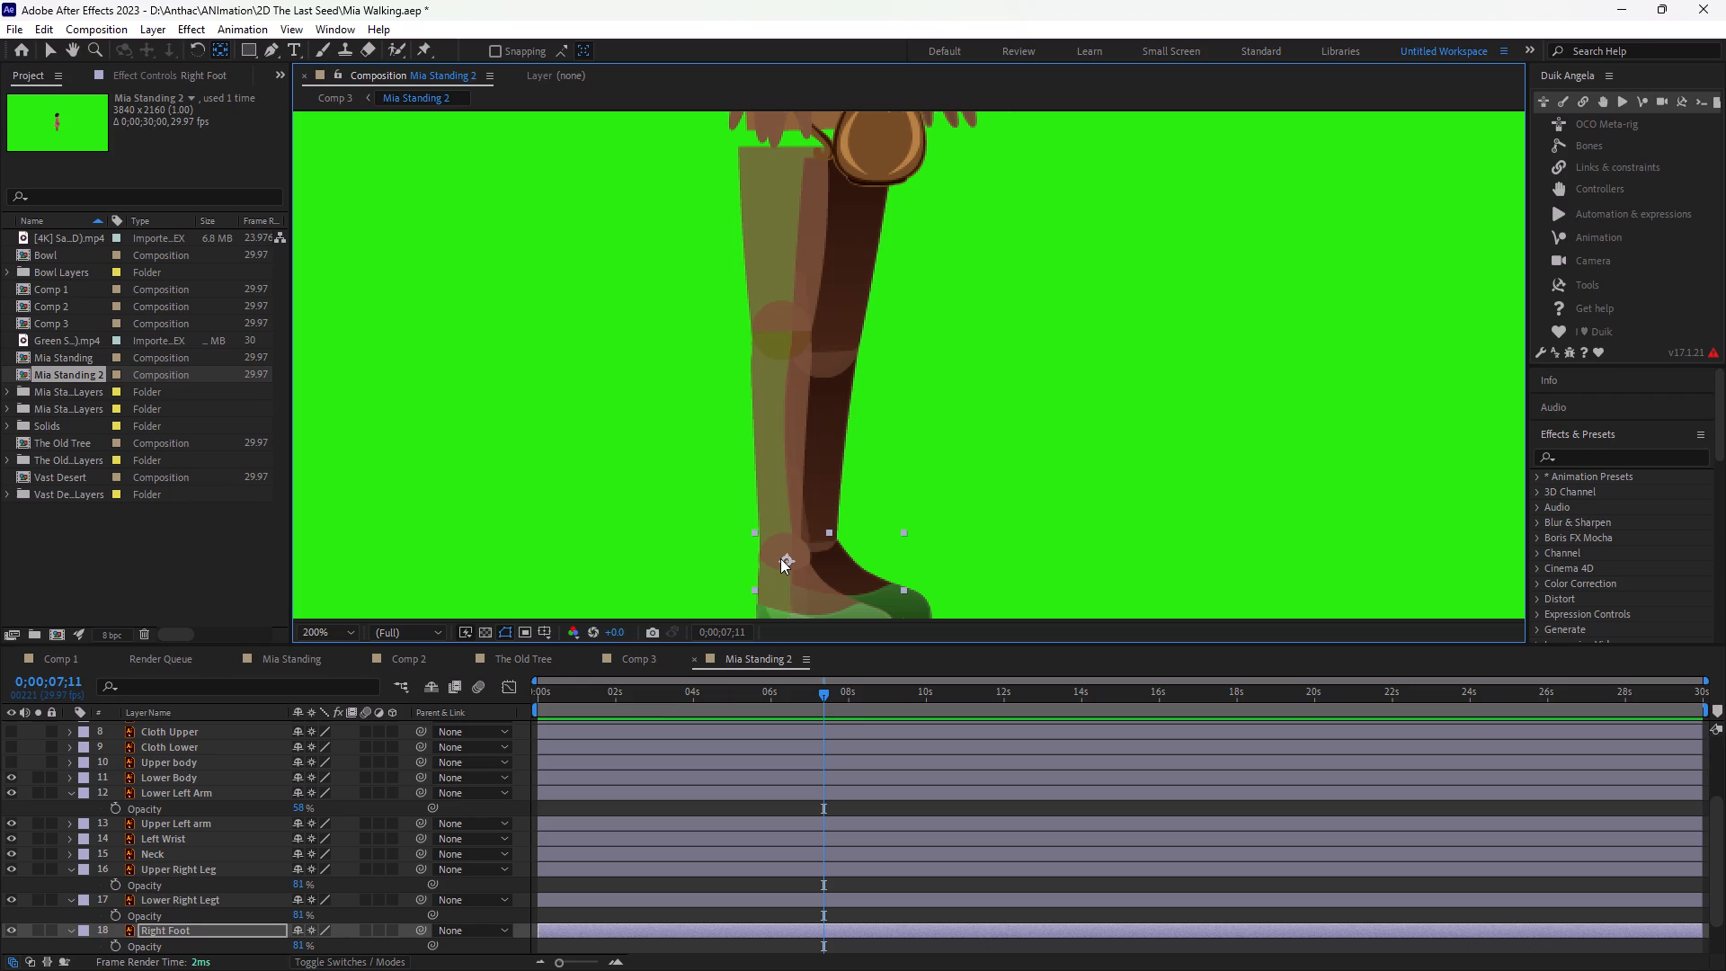
pyautogui.moveTo(780, 558); pyautogui.dragTo(778, 559)
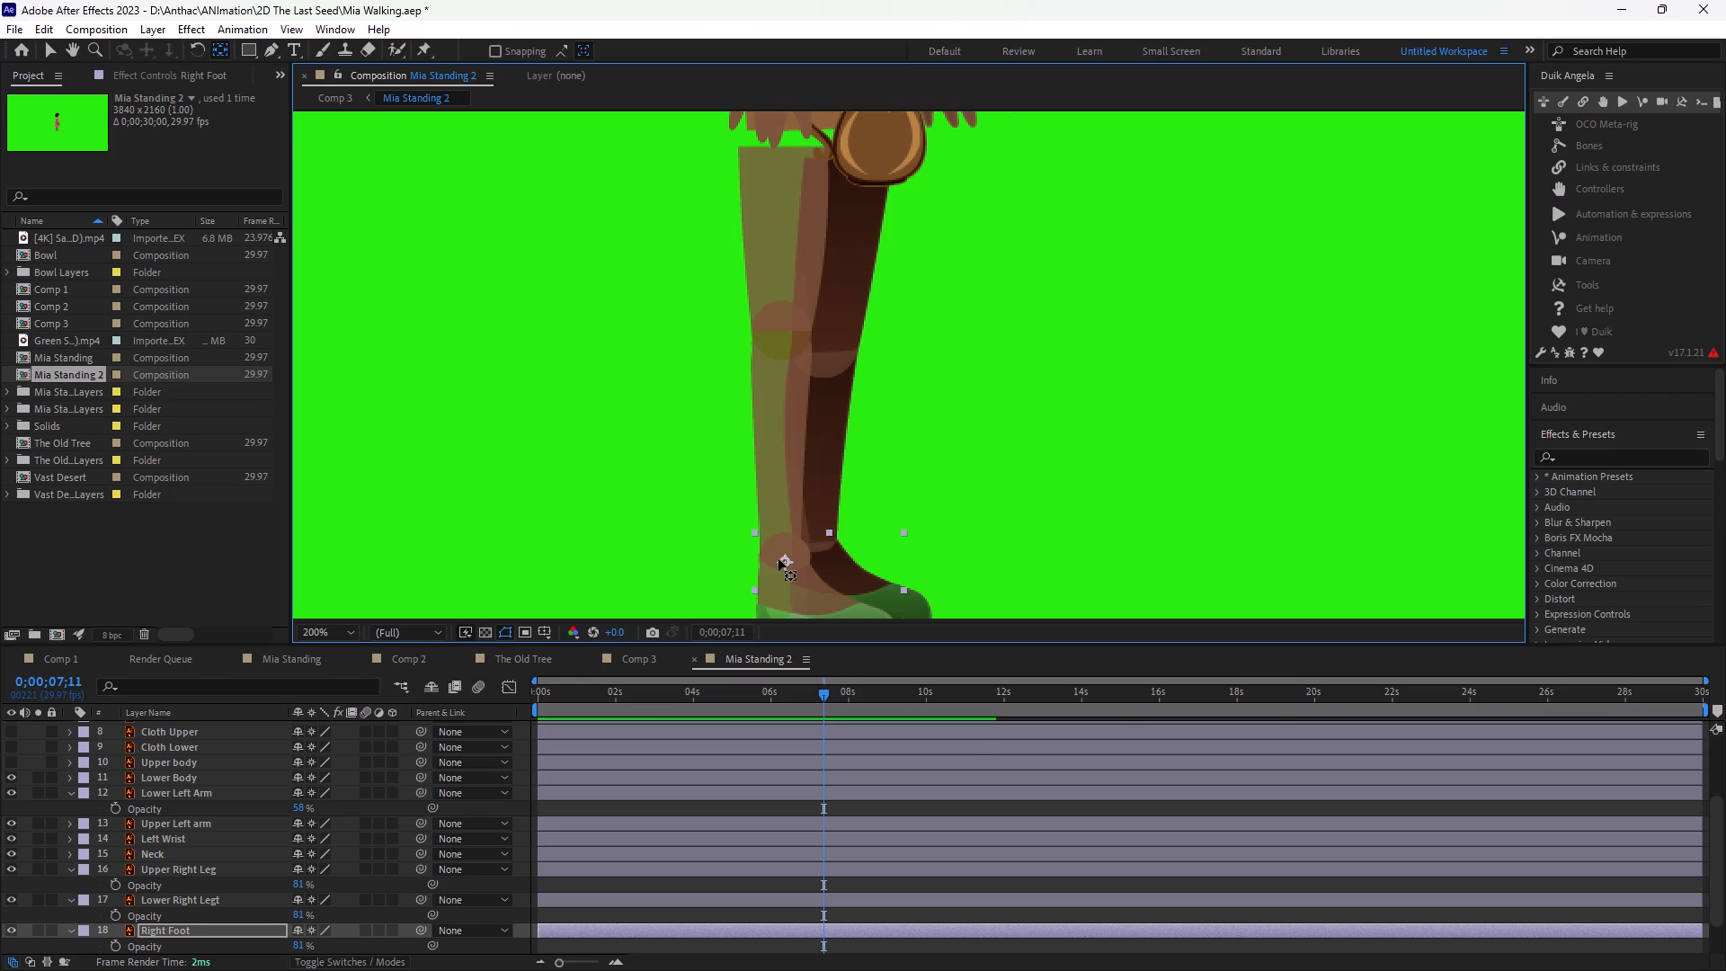
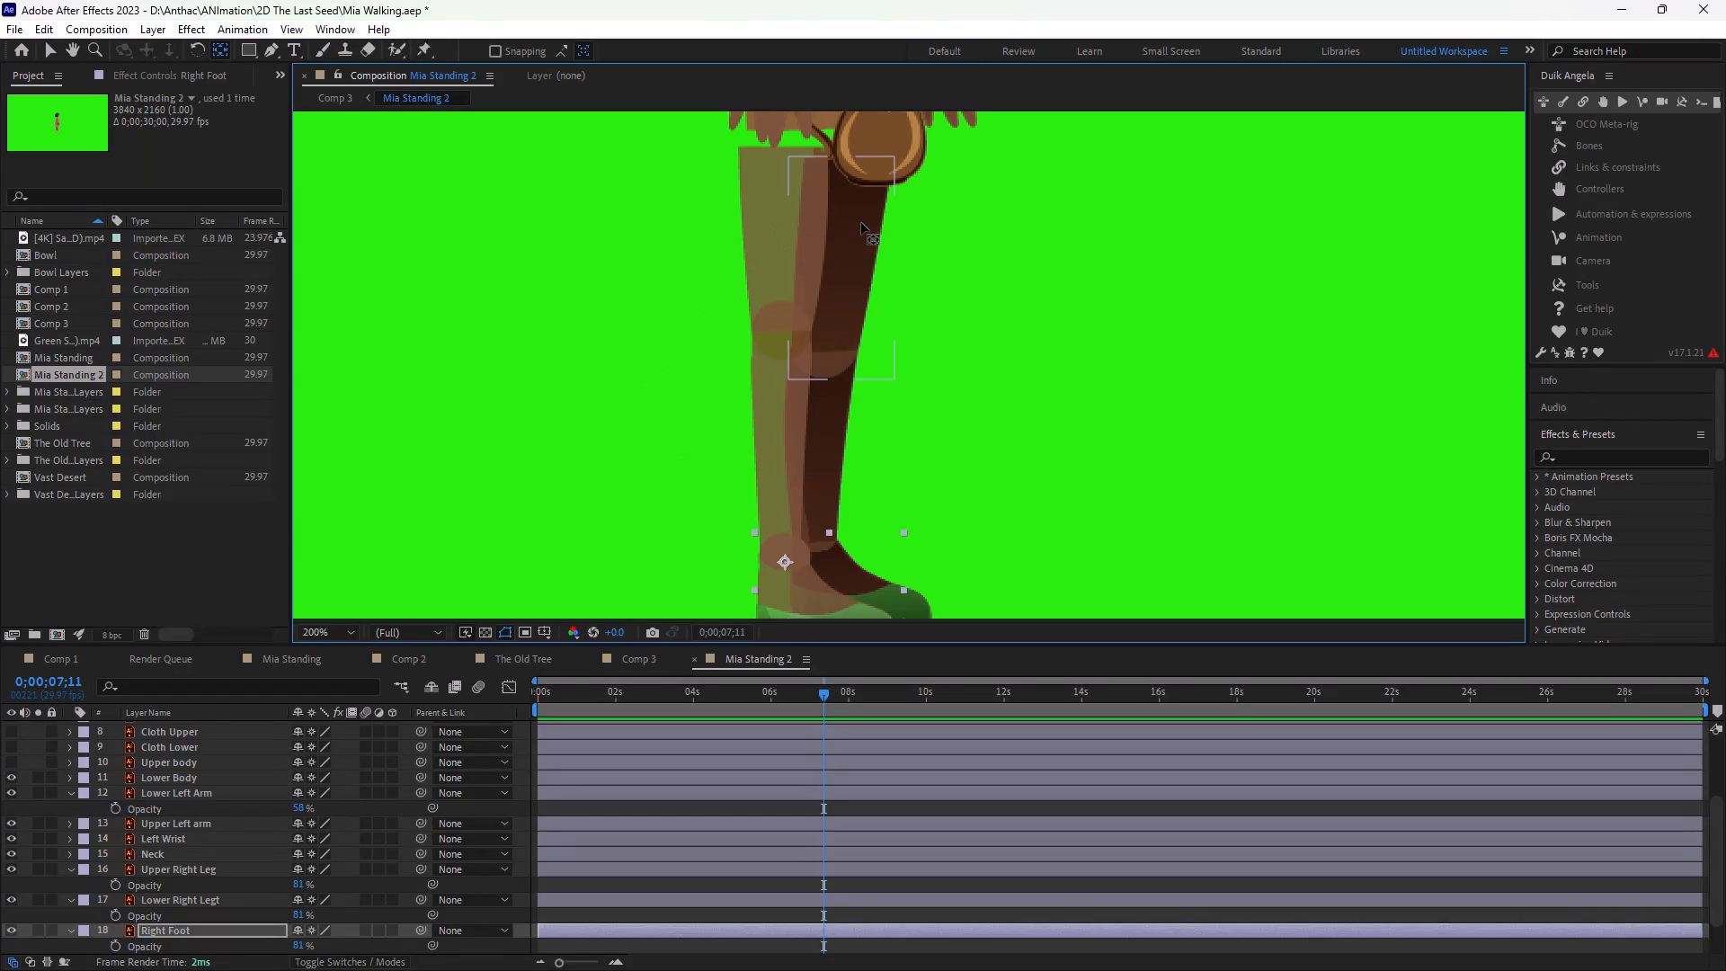
# Restore the opacity of the Upper Right Leg, Lower Right Leg (layer 17) and Right Foot layers together to 100%.
pyautogui.click(861, 223)
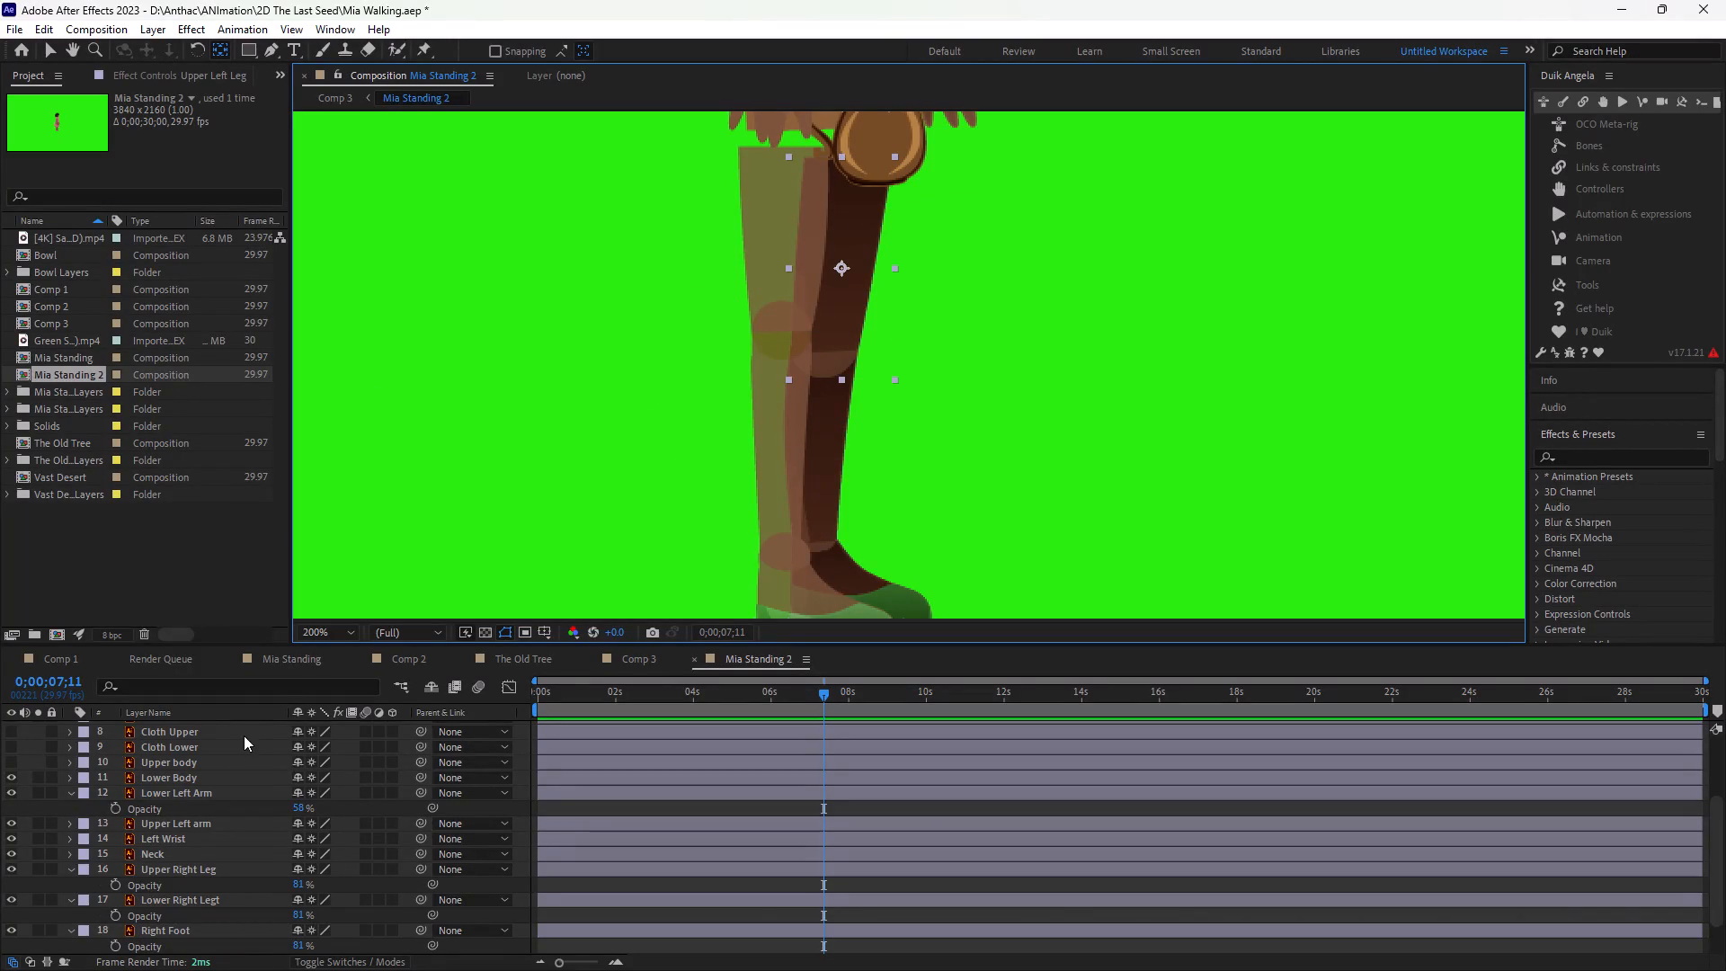
pyautogui.scroll(-2, 159, 868)
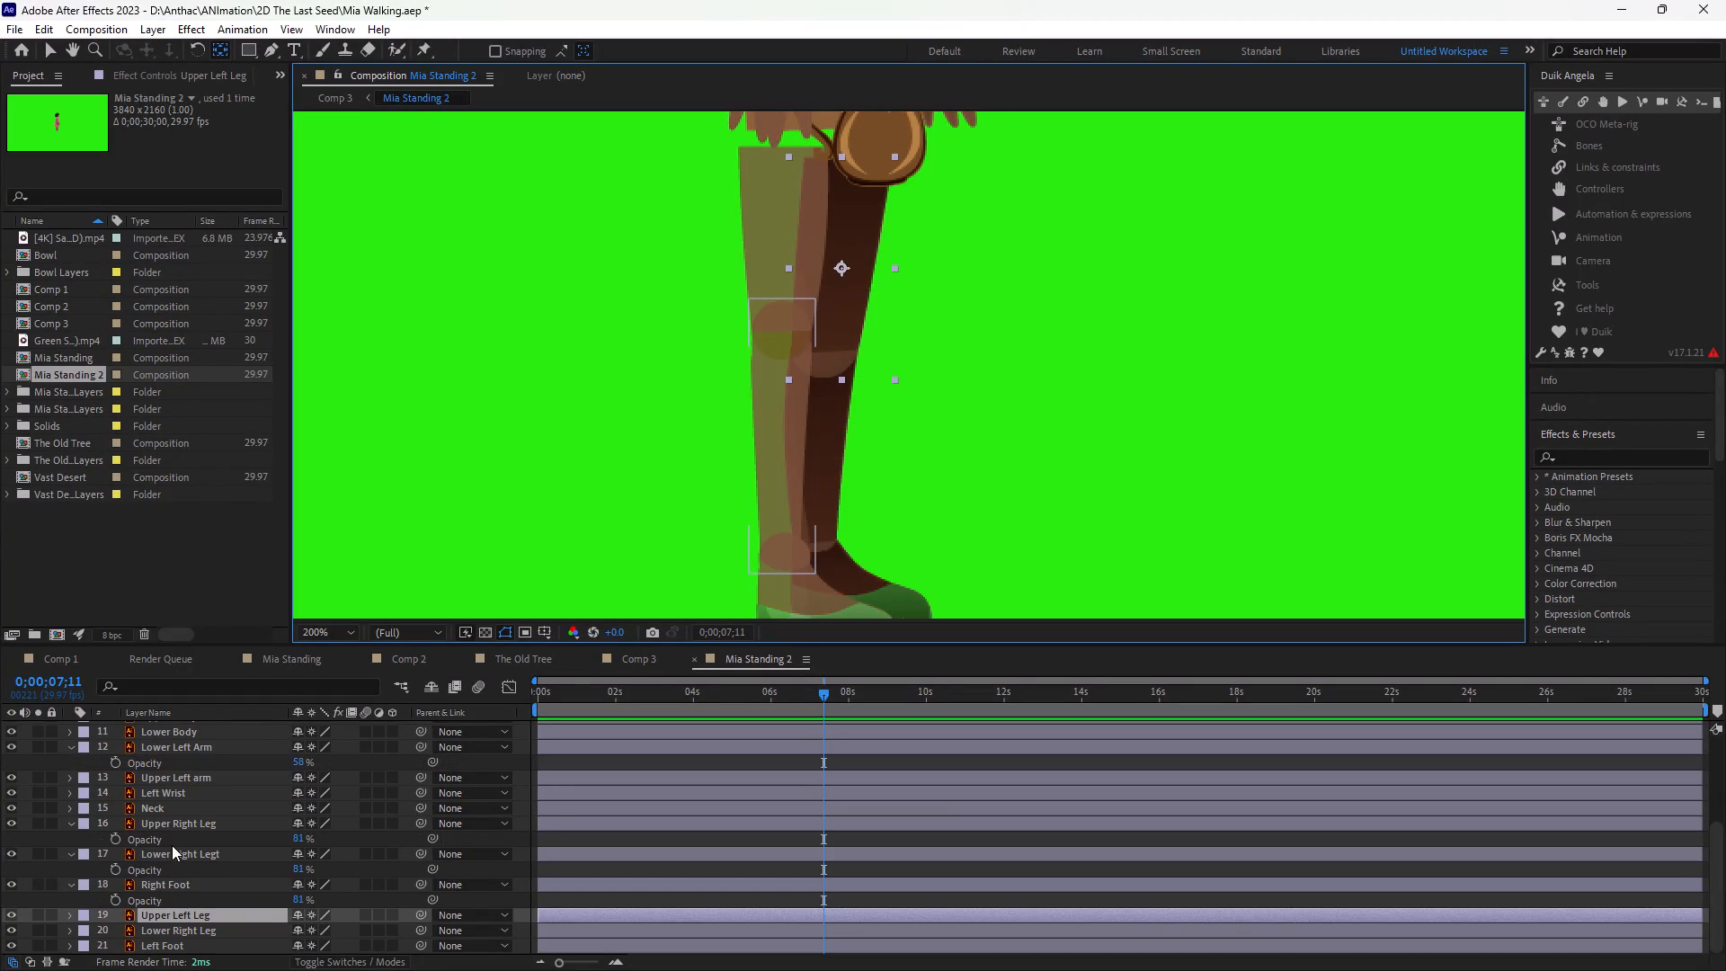
pyautogui.keyDown('ctrl'); pyautogui.click(172, 859); pyautogui.keyUp('ctrl')
pyautogui.keyDown('ctrl'); pyautogui.click(183, 816); pyautogui.keyUp('ctrl')
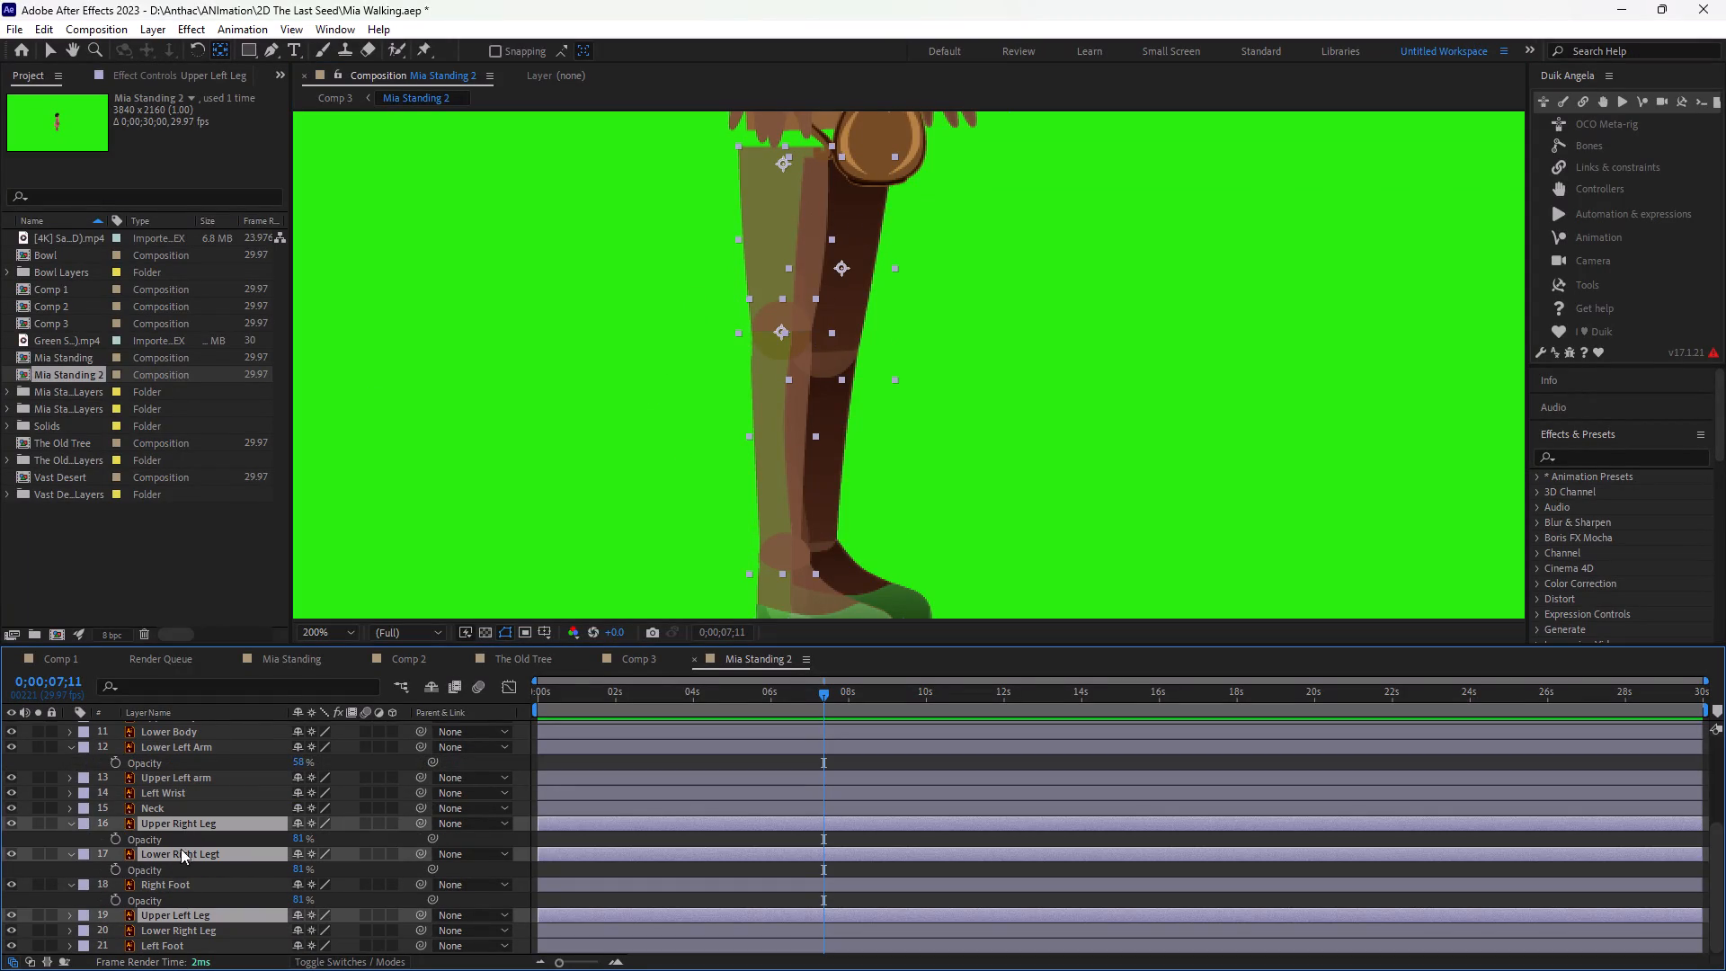
pyautogui.keyDown('ctrl'); pyautogui.click(177, 883); pyautogui.keyUp('ctrl')
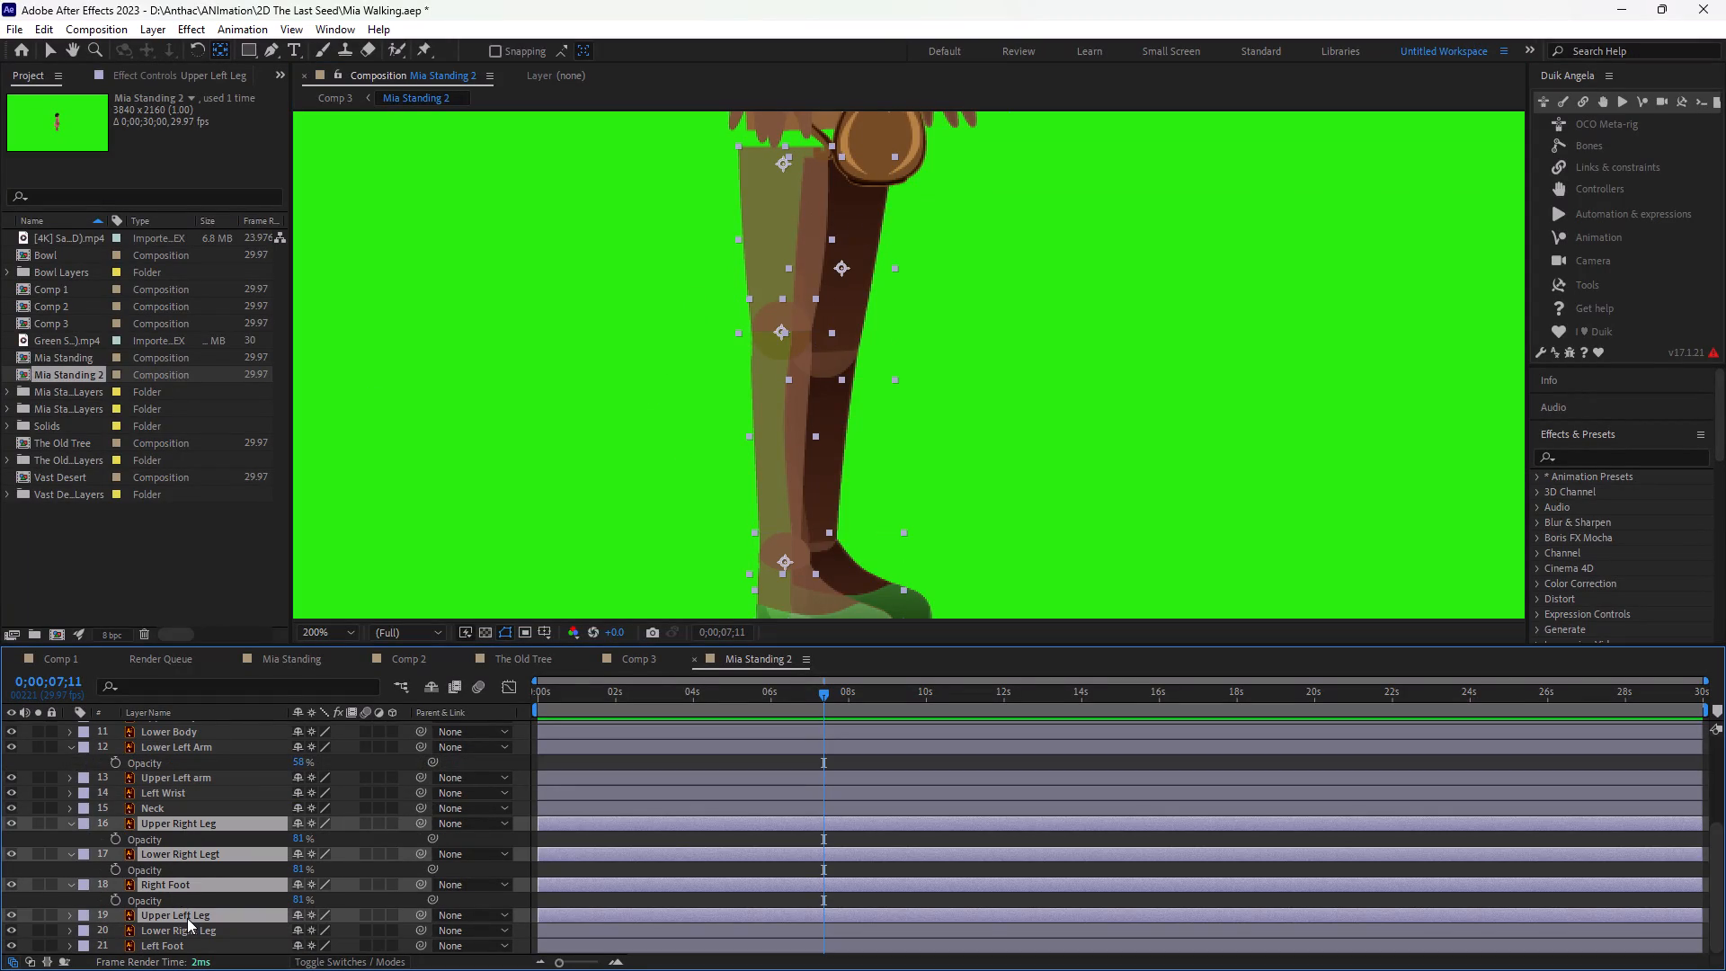
pyautogui.keyDown('ctrl'); pyautogui.click(187, 918); pyautogui.keyUp('ctrl')
pyautogui.moveTo(298, 899); pyautogui.dragTo(414, 908)
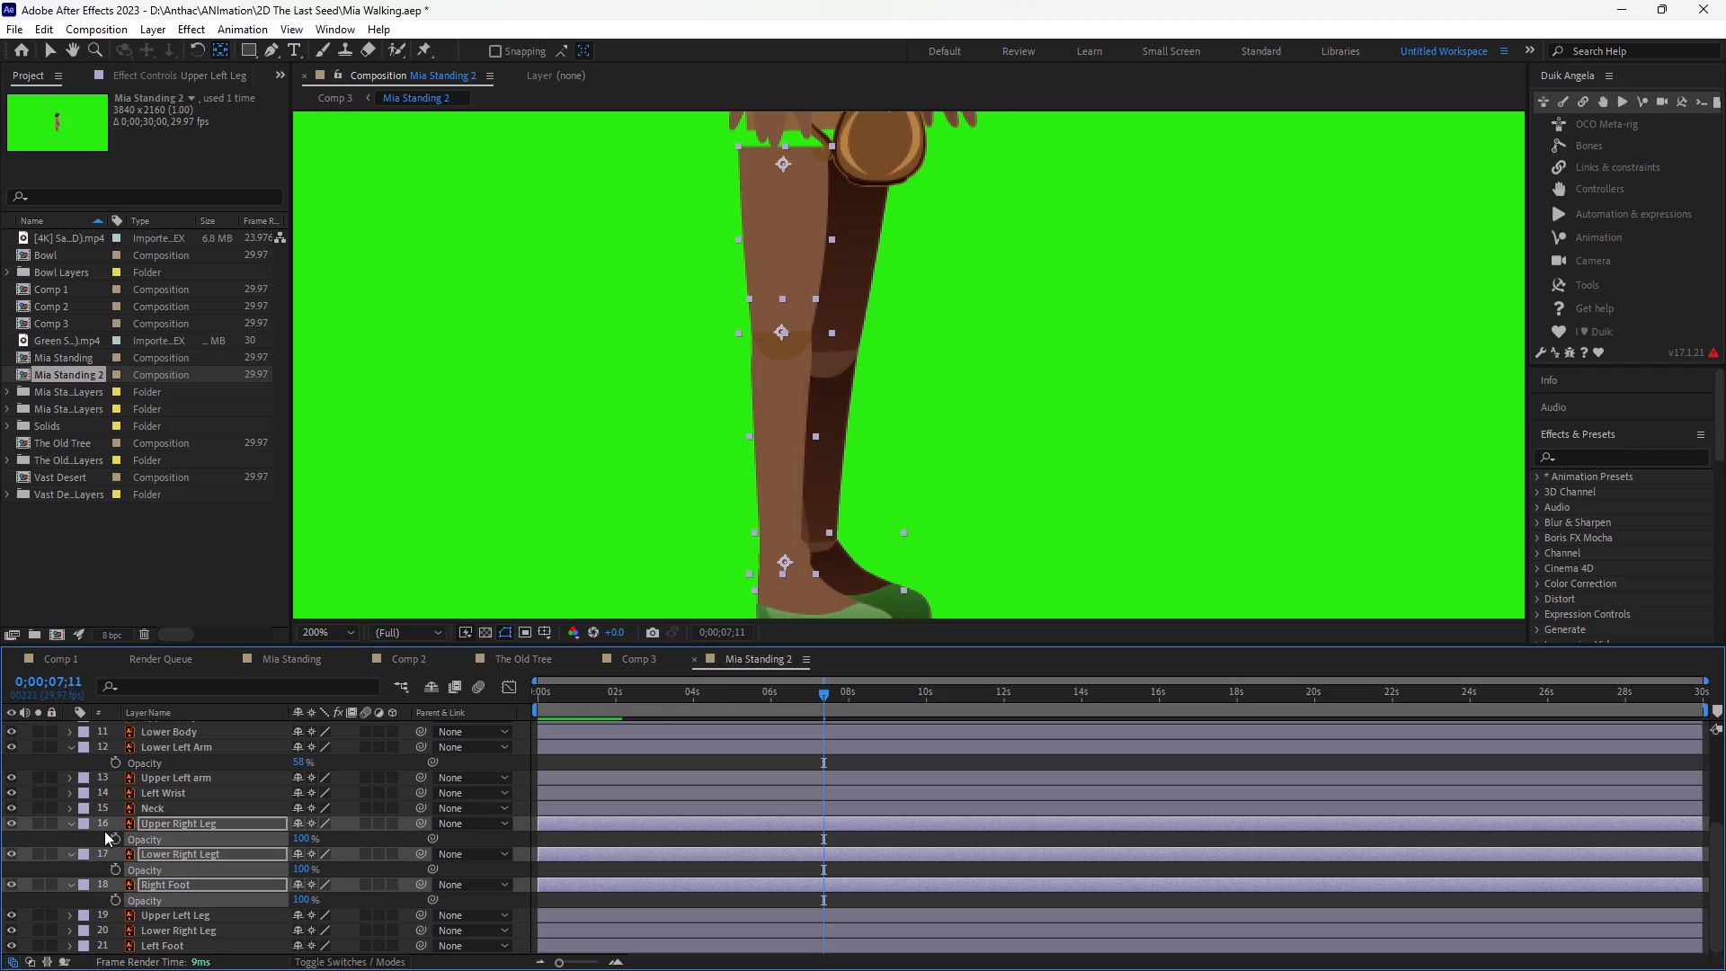
# Hide the Upper Right Leg, Lower Right Leg (layer 17) and Right Foot layers.
pyautogui.click(16, 821)
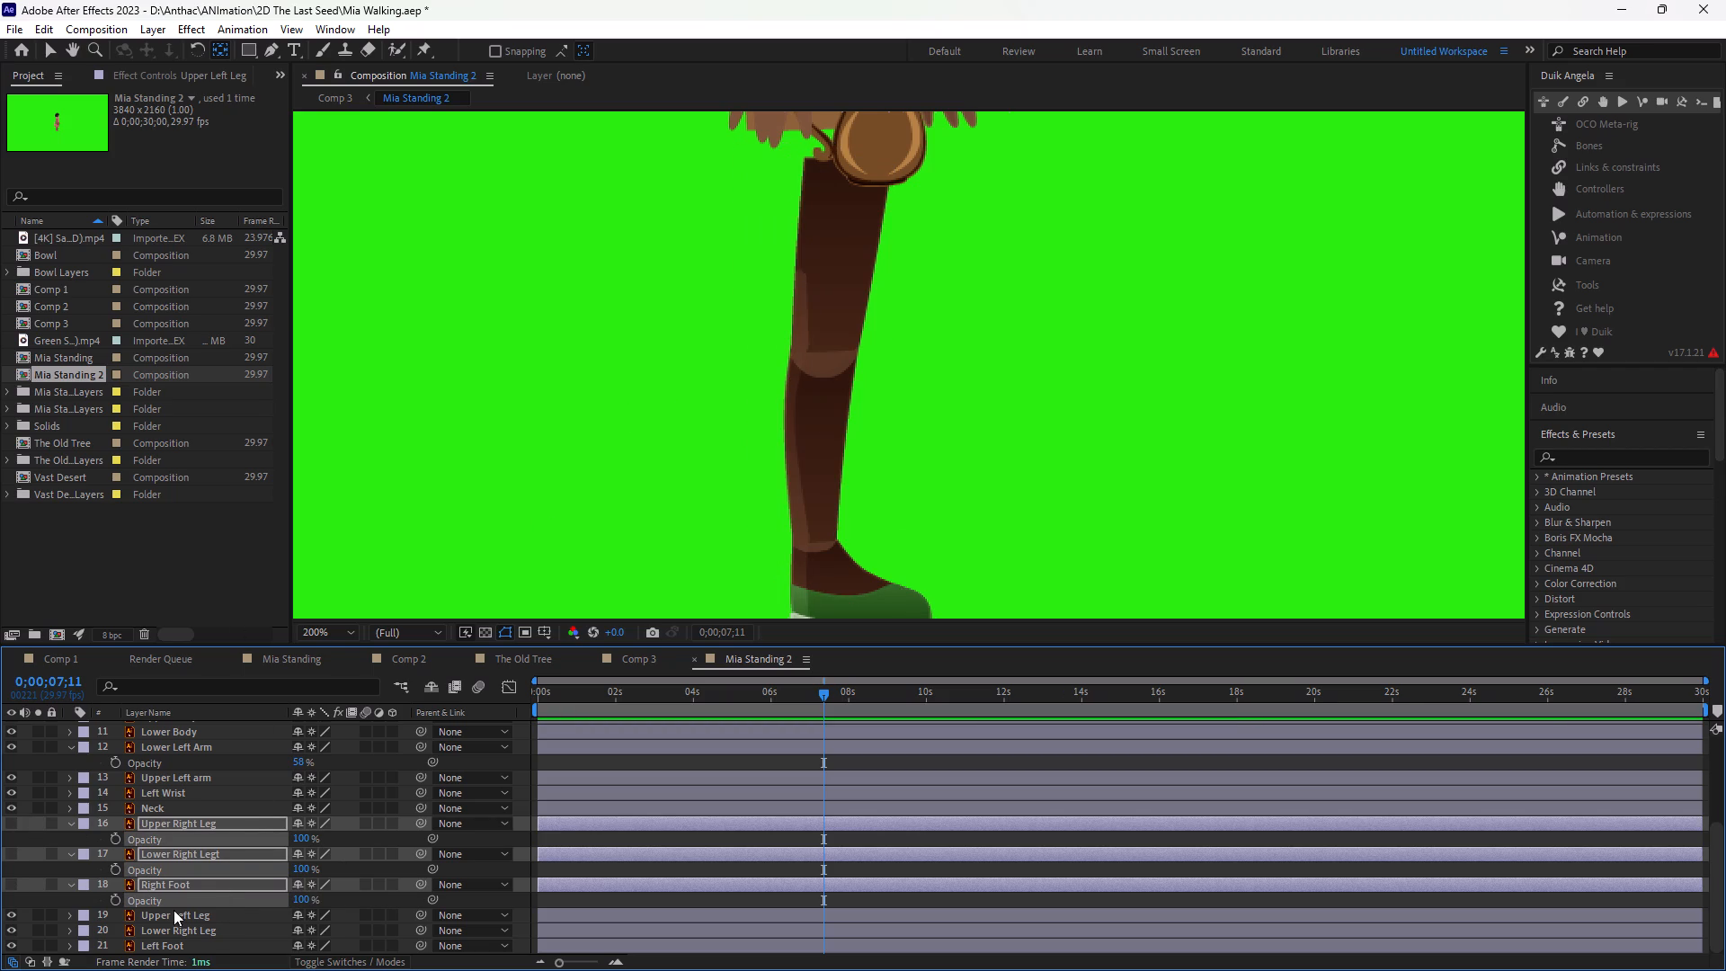
# Lower the opacity of the Upper Left Leg, Lower Right Leg (layer 20) and Left Foot layers together to 80%.
pyautogui.click(173, 915)
pyautogui.keyDown('ctrl'); pyautogui.click(174, 928); pyautogui.keyUp('ctrl')
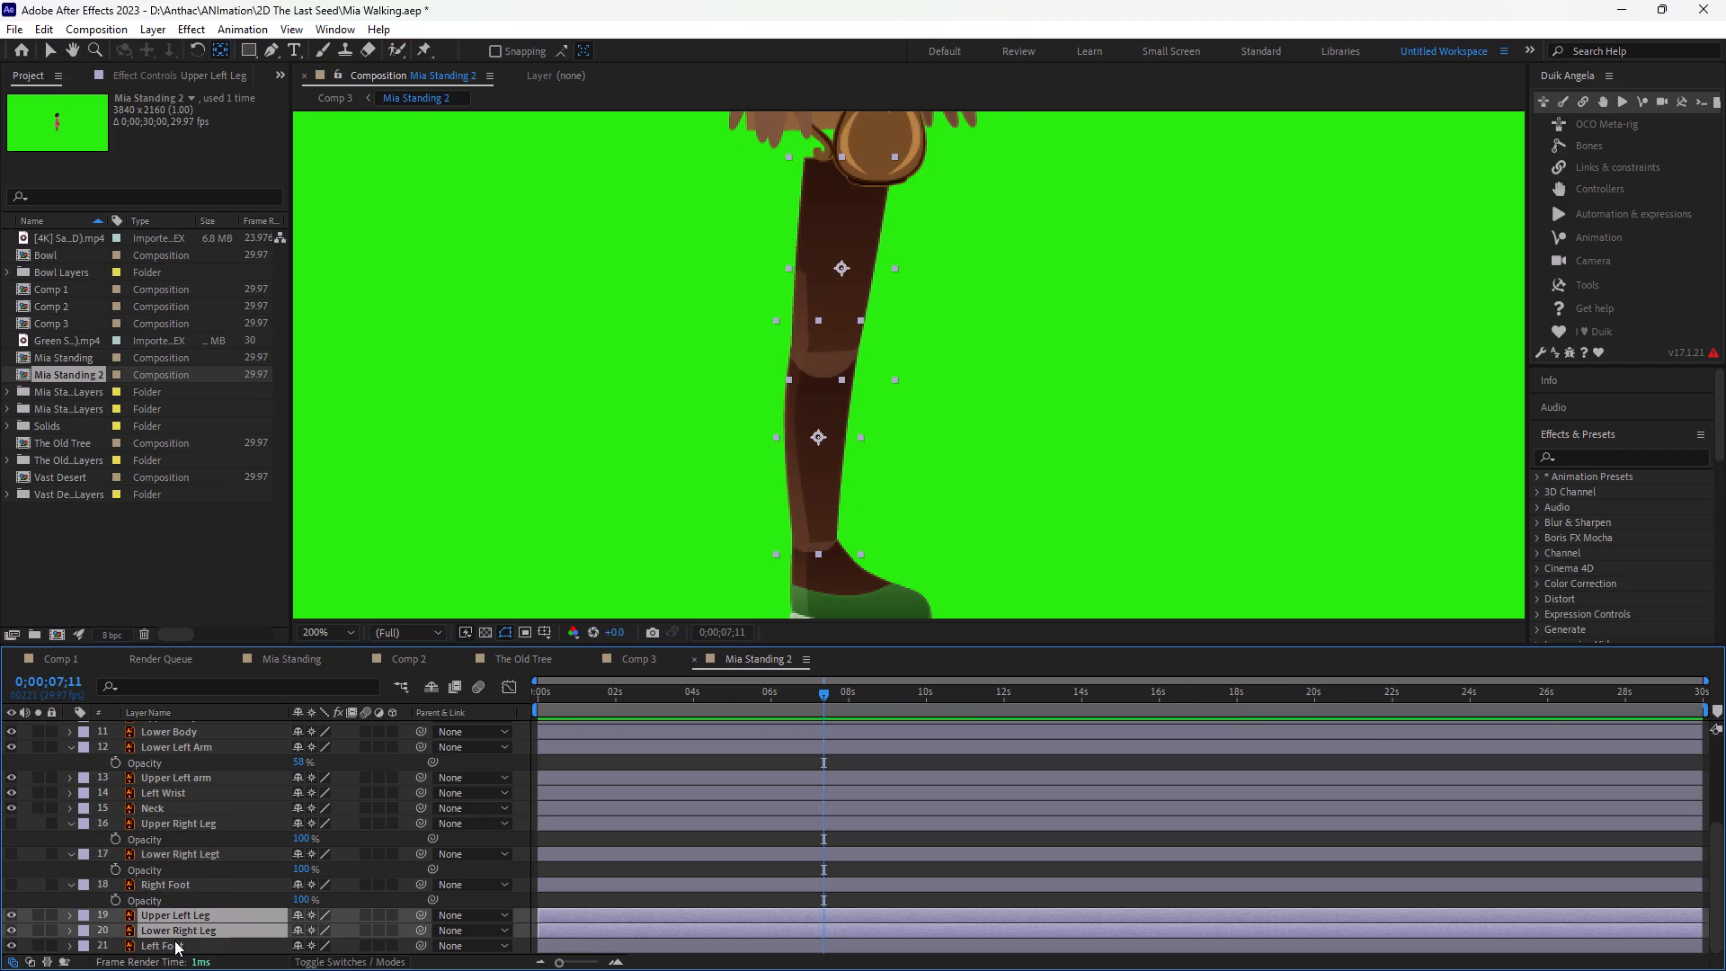
pyautogui.keyDown('ctrl'); pyautogui.click(174, 943); pyautogui.keyUp('ctrl')
pyautogui.press('t')
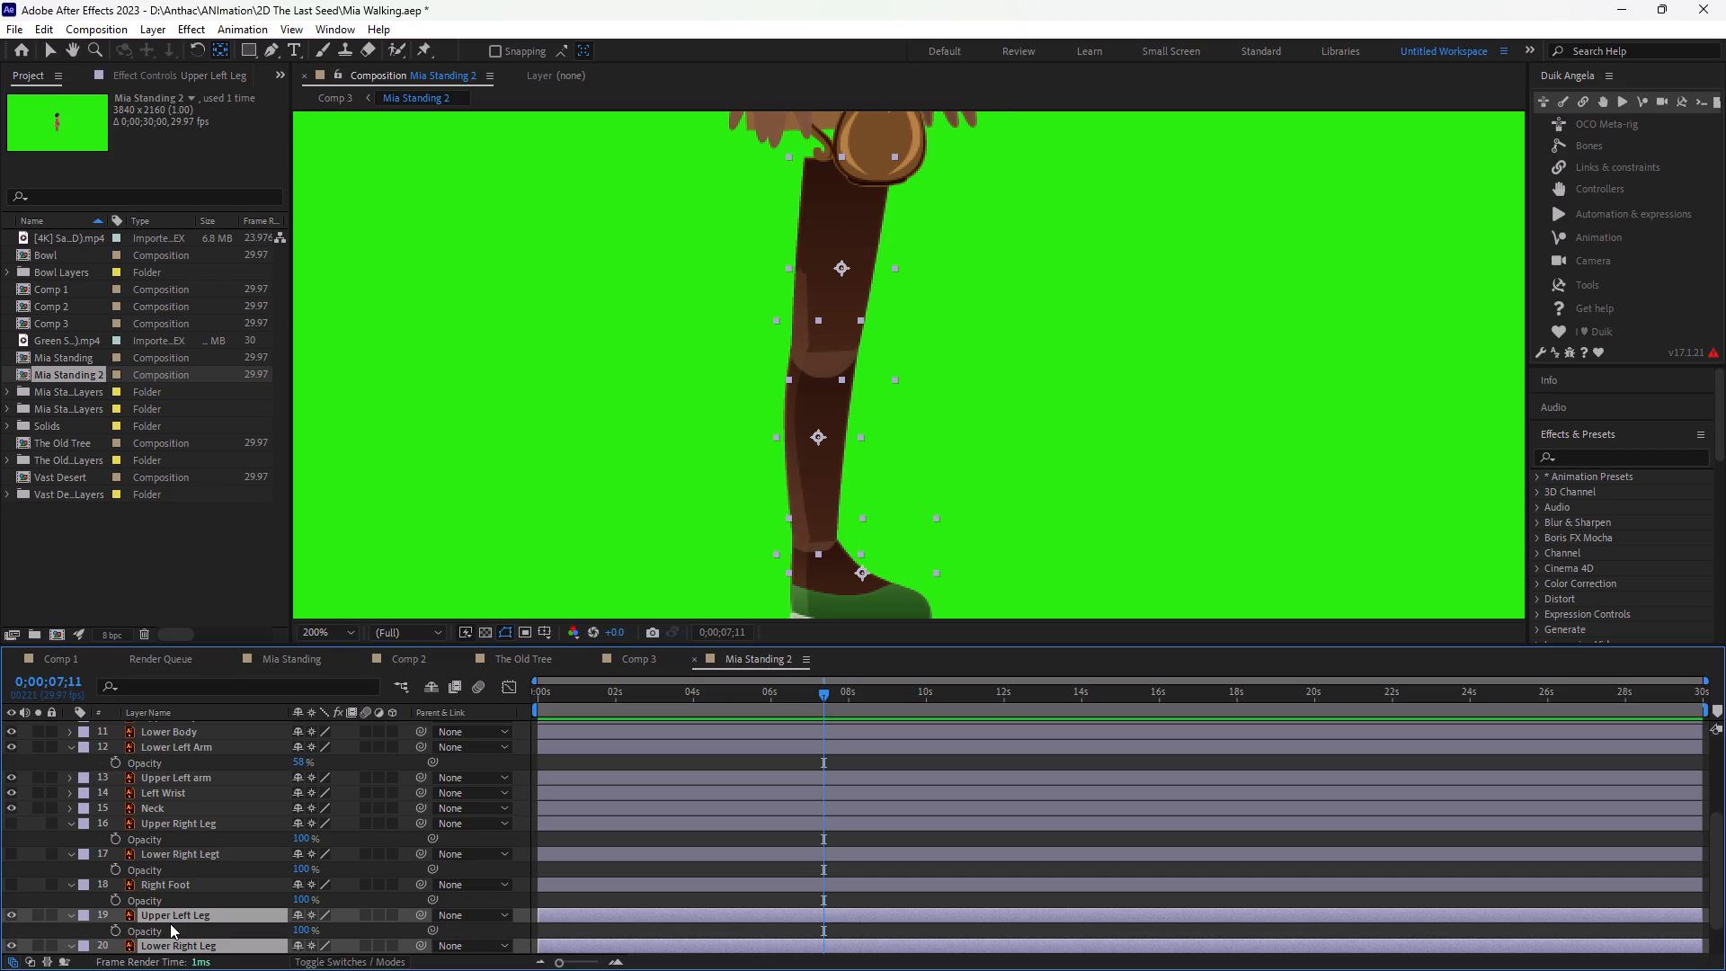
pyautogui.moveTo(301, 931); pyautogui.dragTo(307, 931)
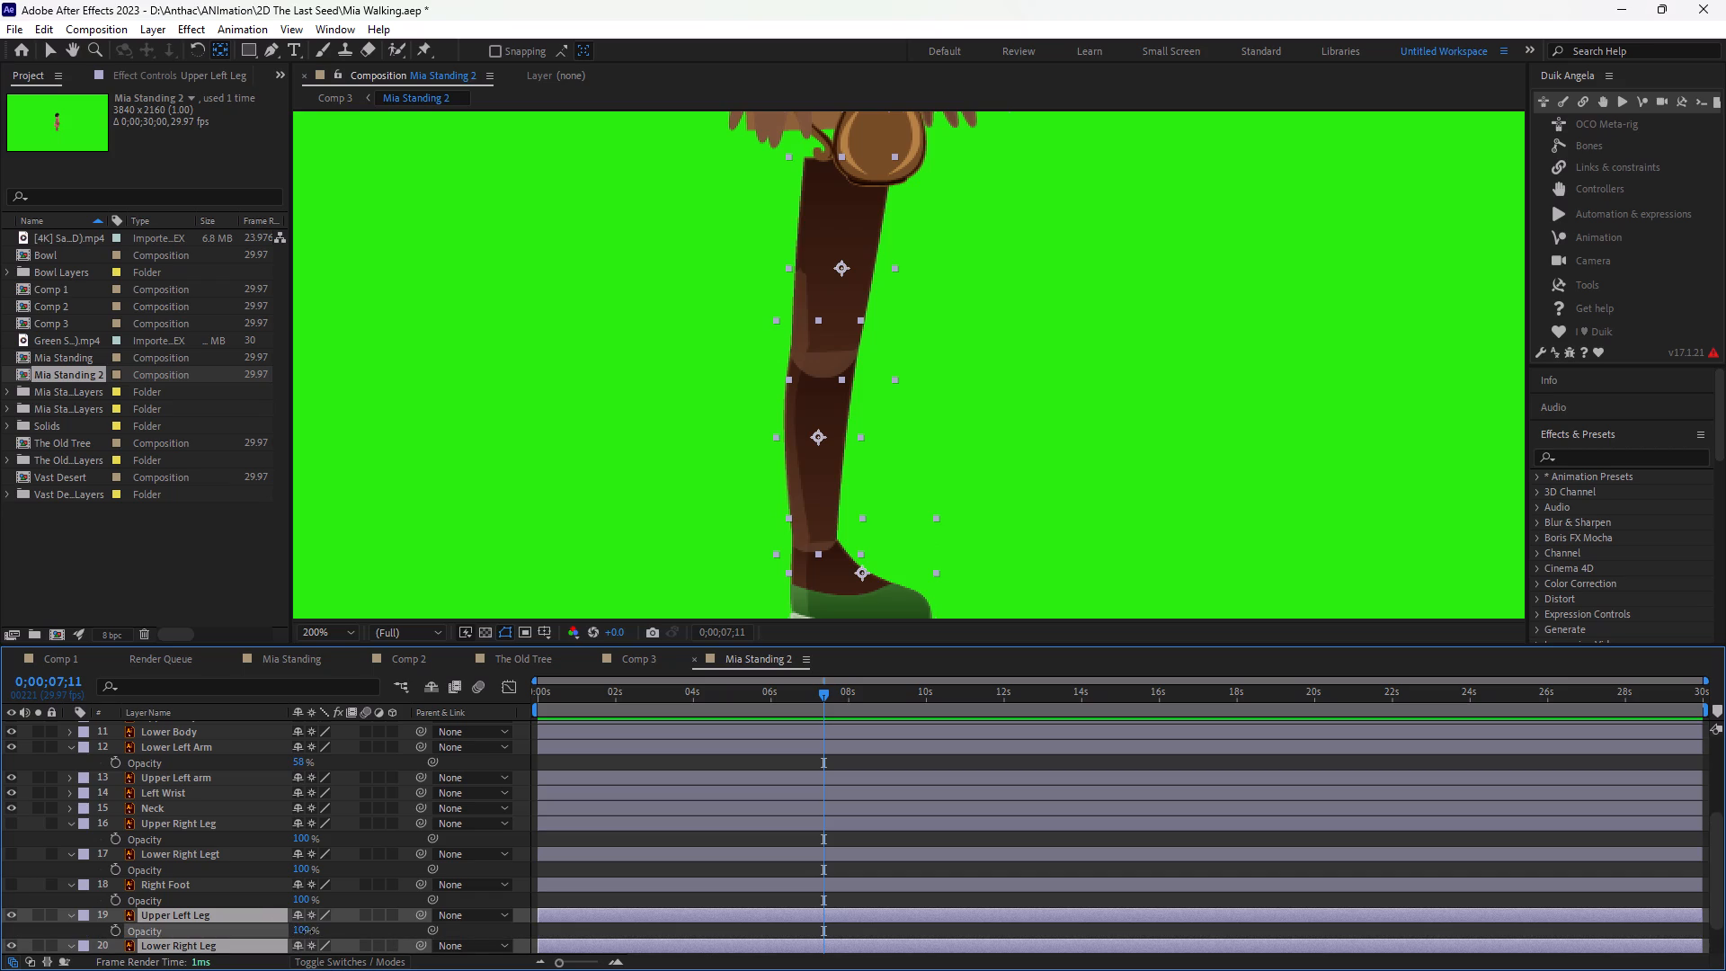
pyautogui.moveTo(307, 931); pyautogui.dragTo(286, 945)
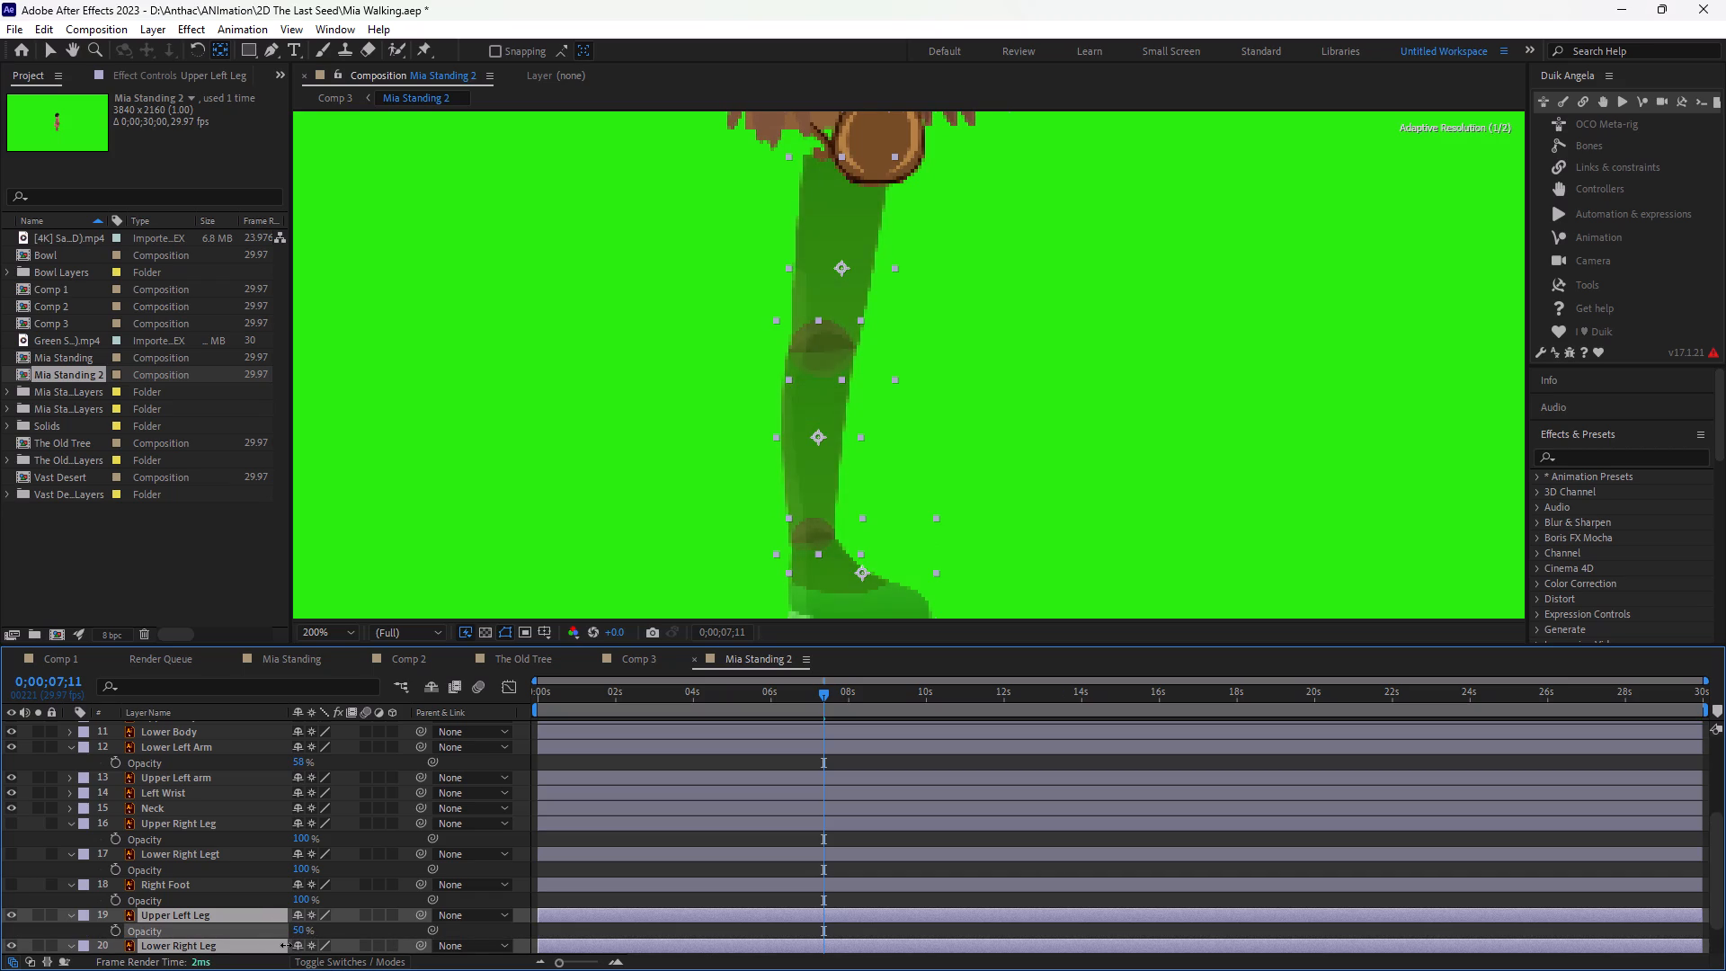
pyautogui.moveTo(286, 945); pyautogui.dragTo(288, 945)
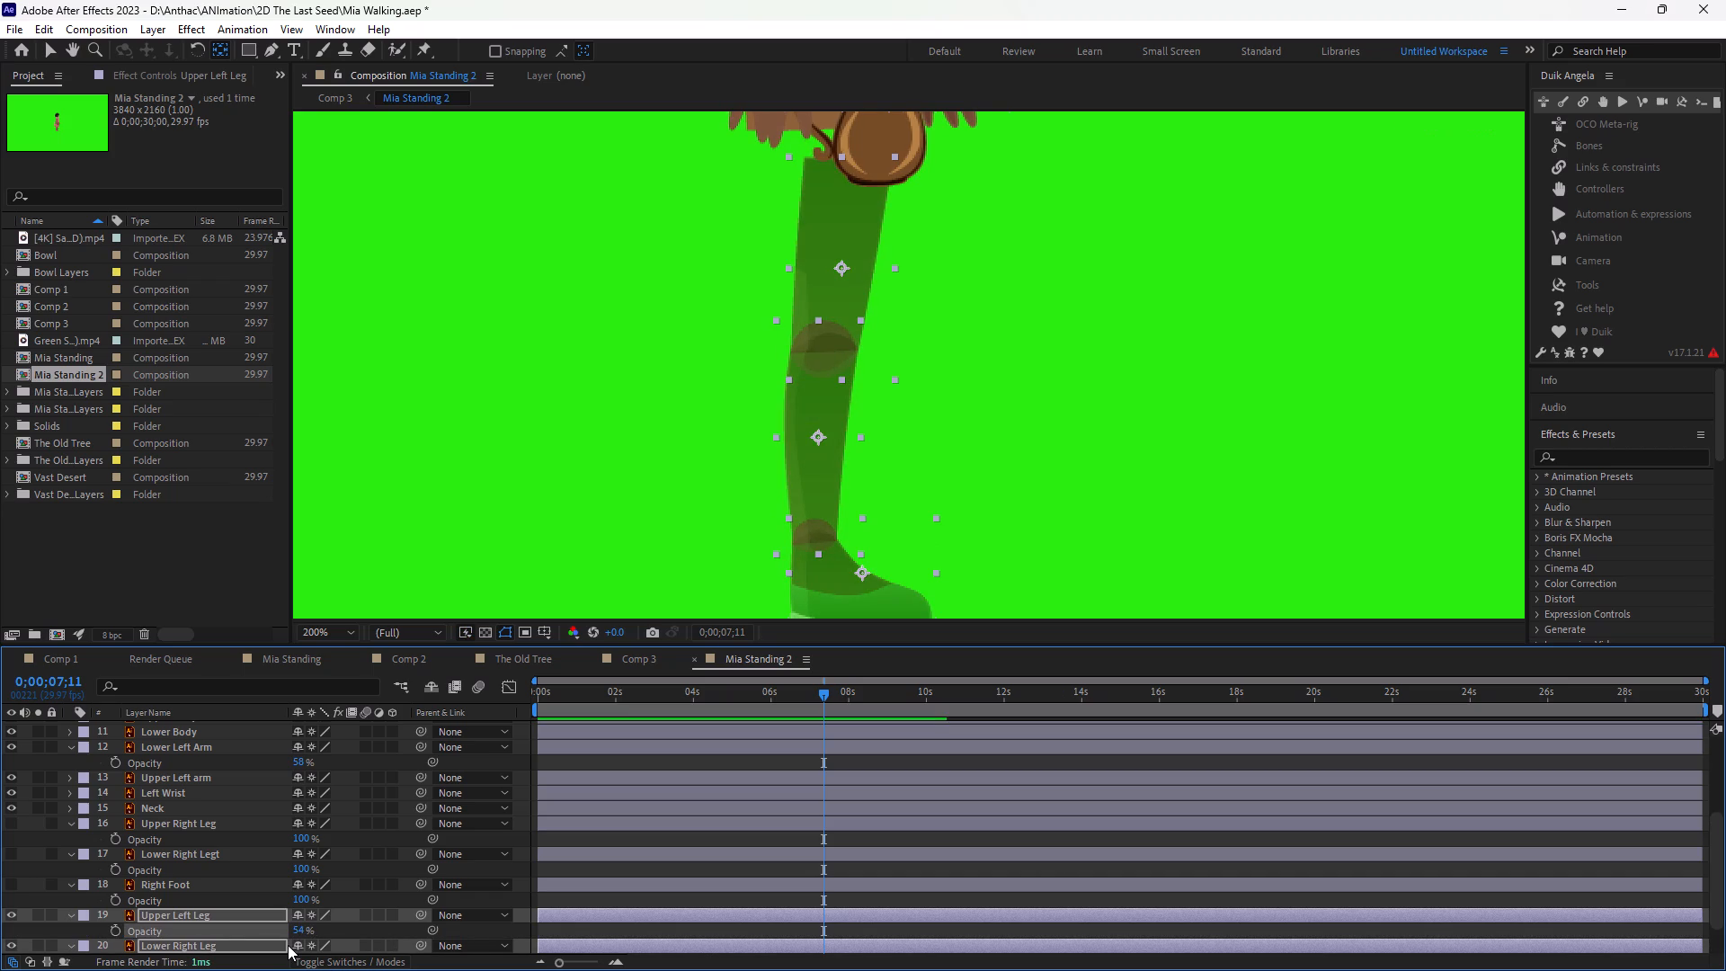
pyautogui.moveTo(295, 931); pyautogui.dragTo(317, 929)
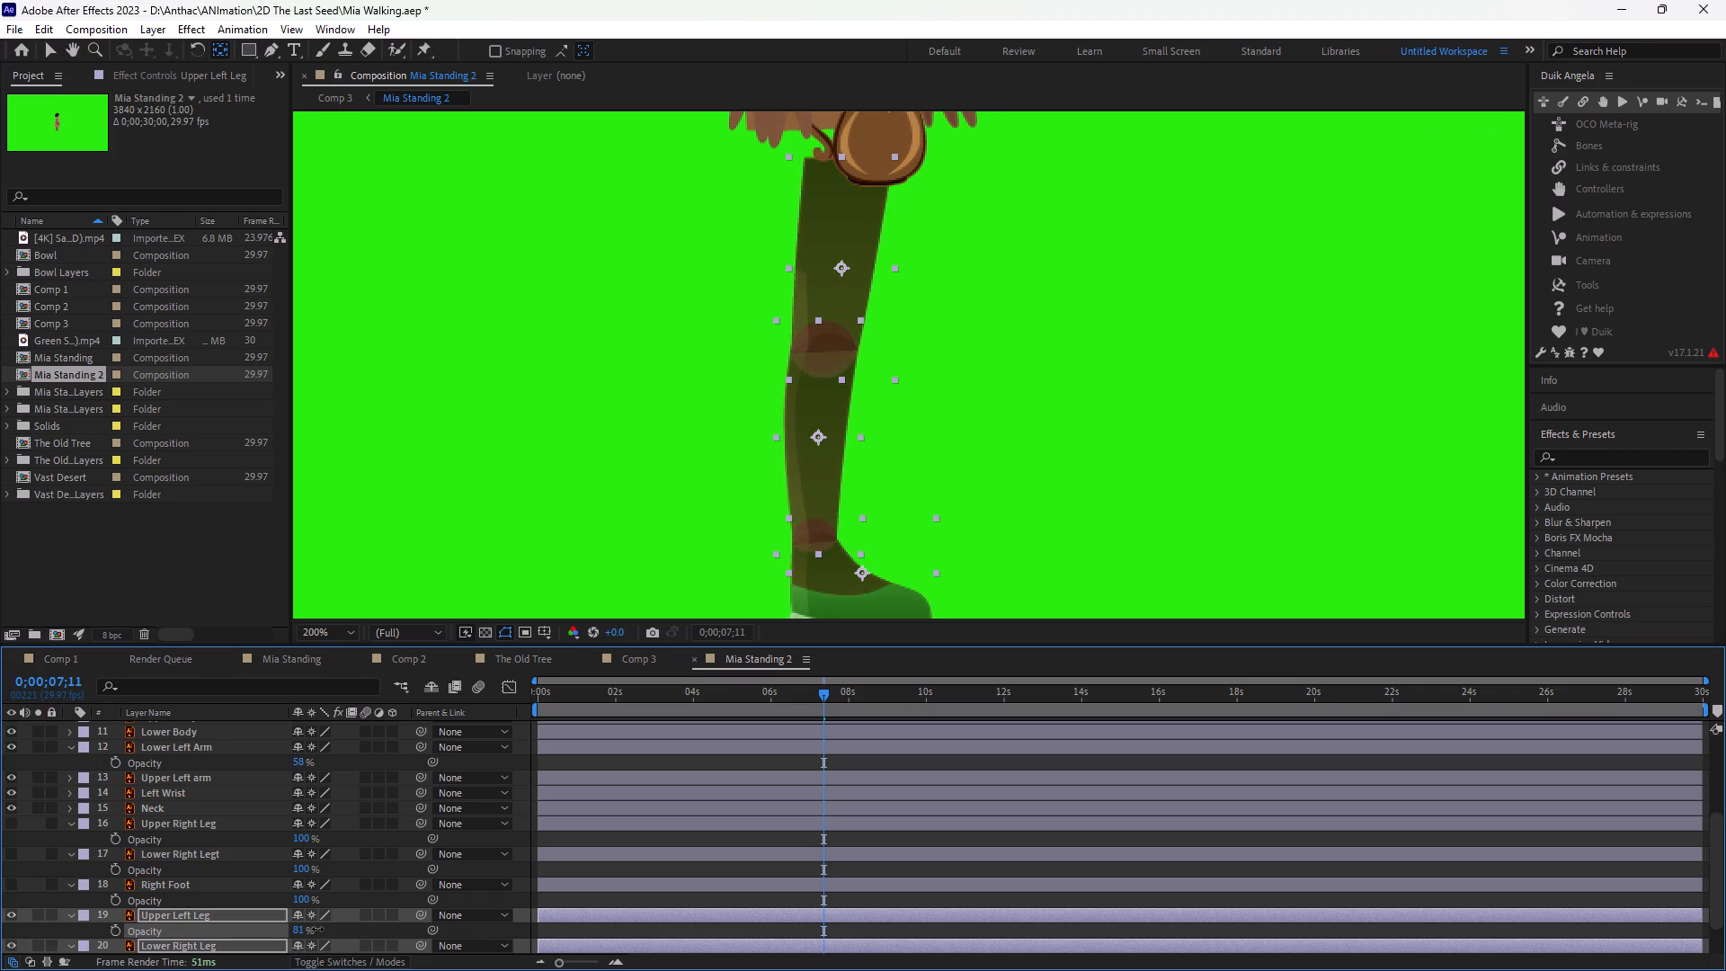
pyautogui.moveTo(317, 929); pyautogui.dragTo(315, 927)
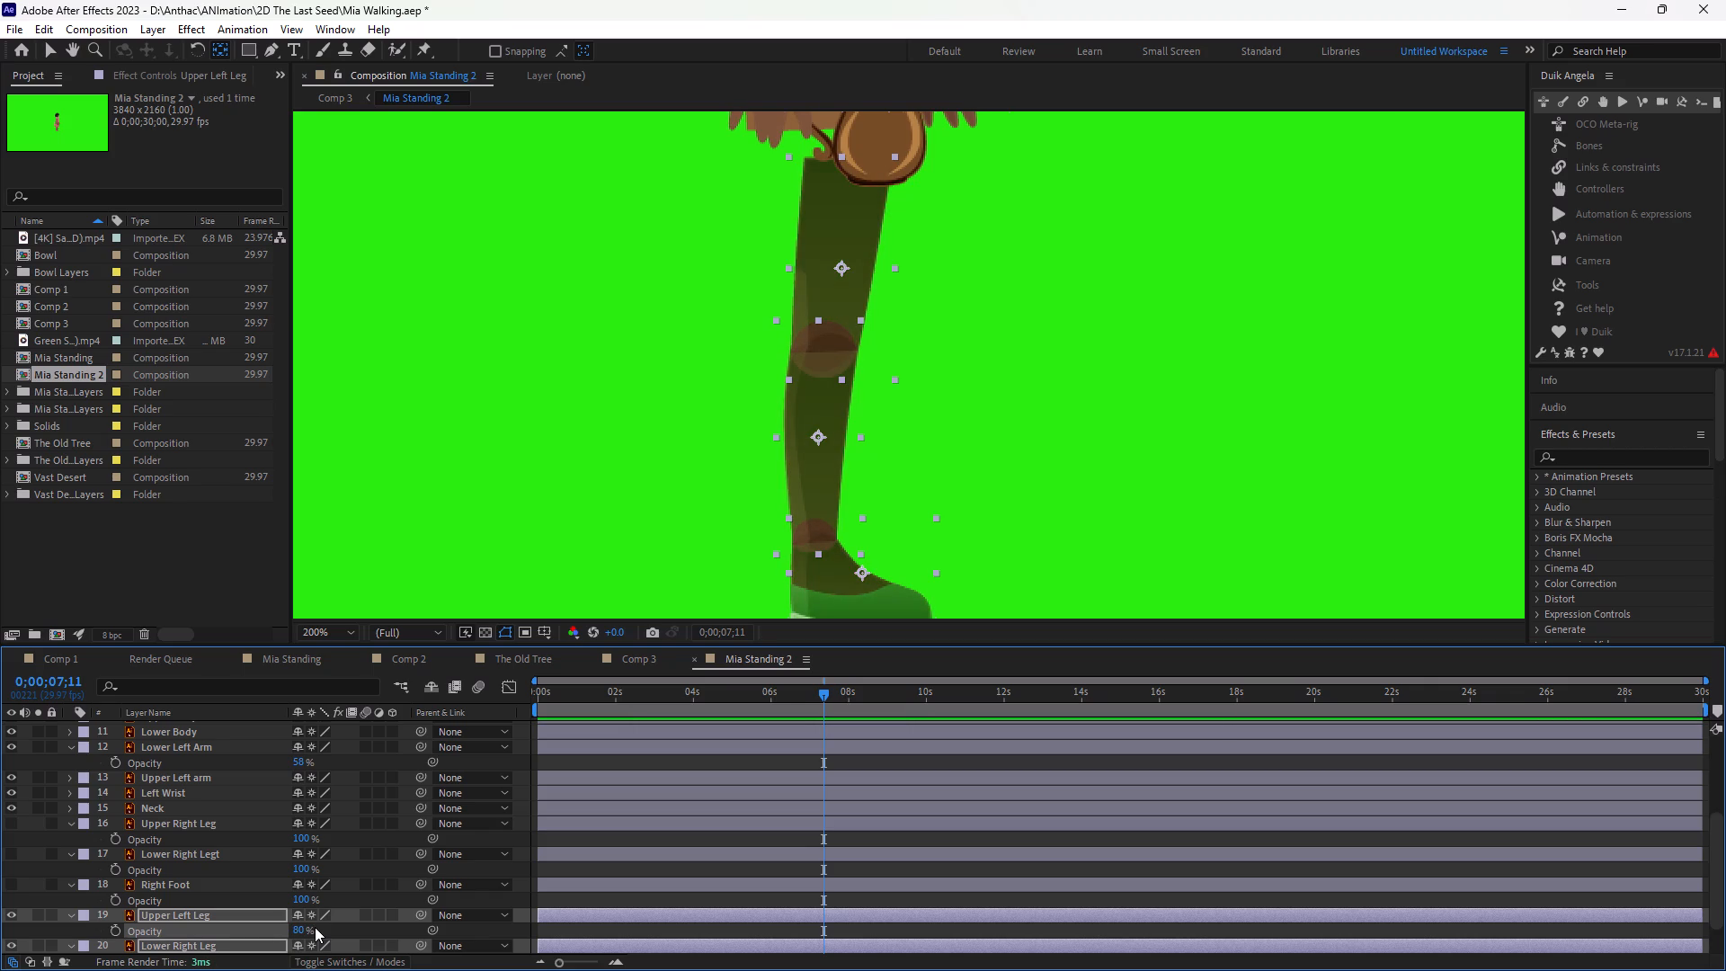
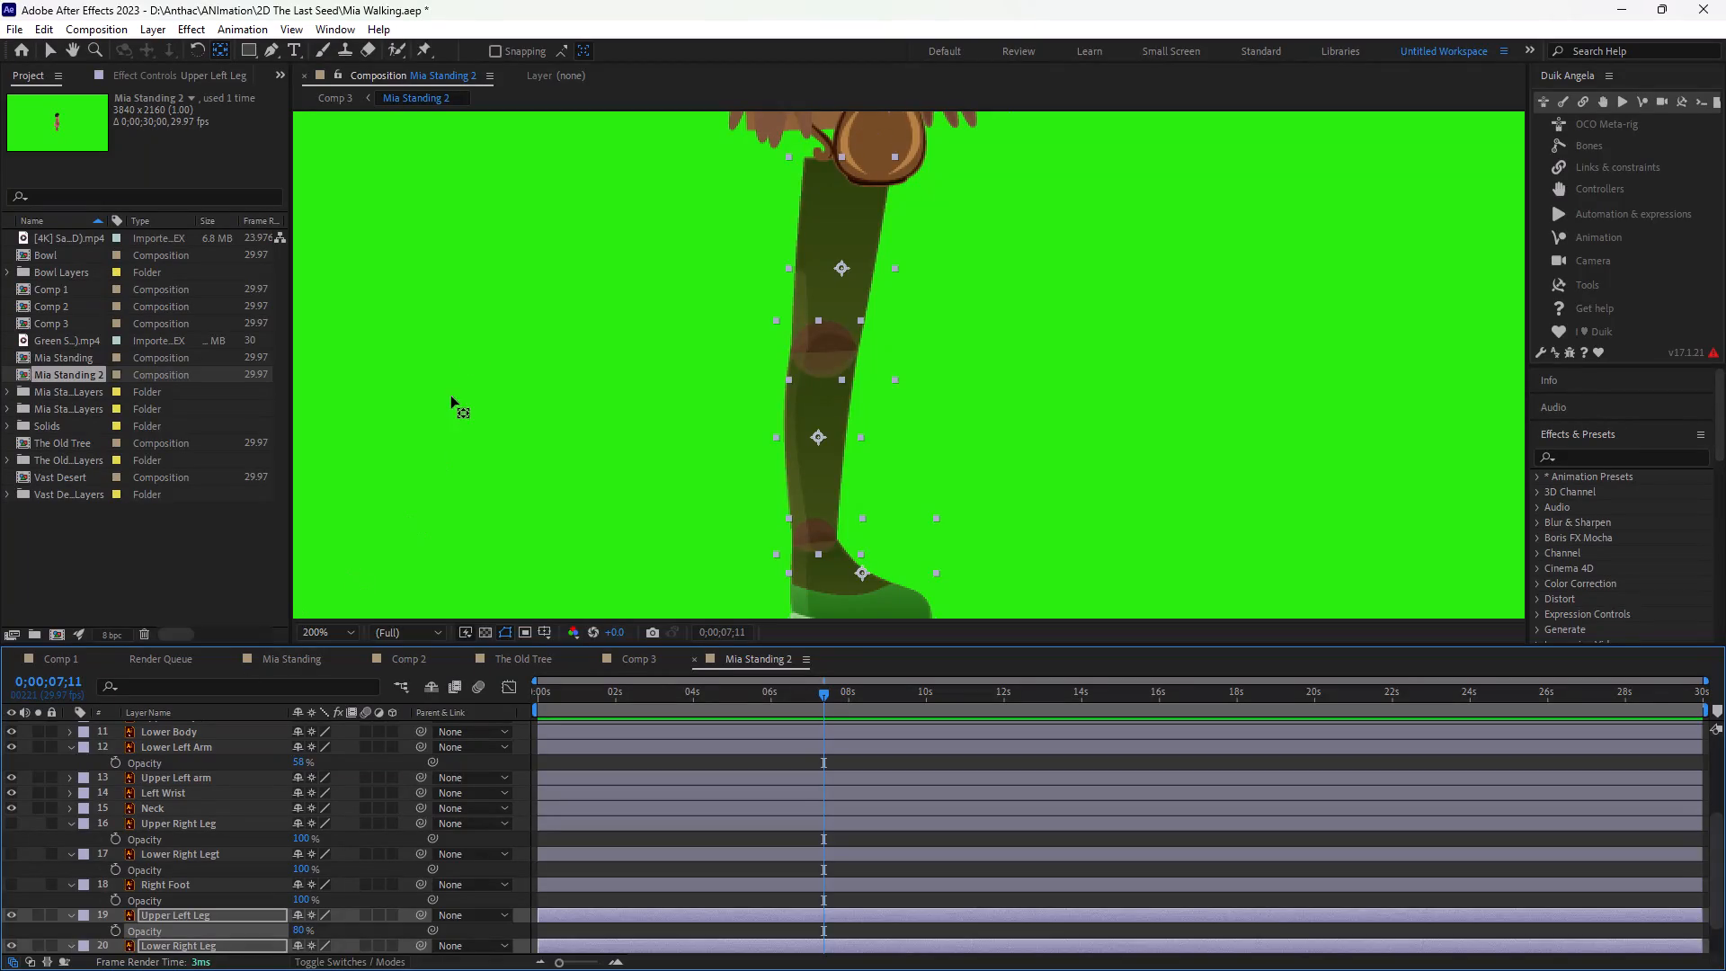
# Move the Upper Left Leg layer's anchor point up to the hip joint at the top of the thigh.
pyautogui.click(466, 346)
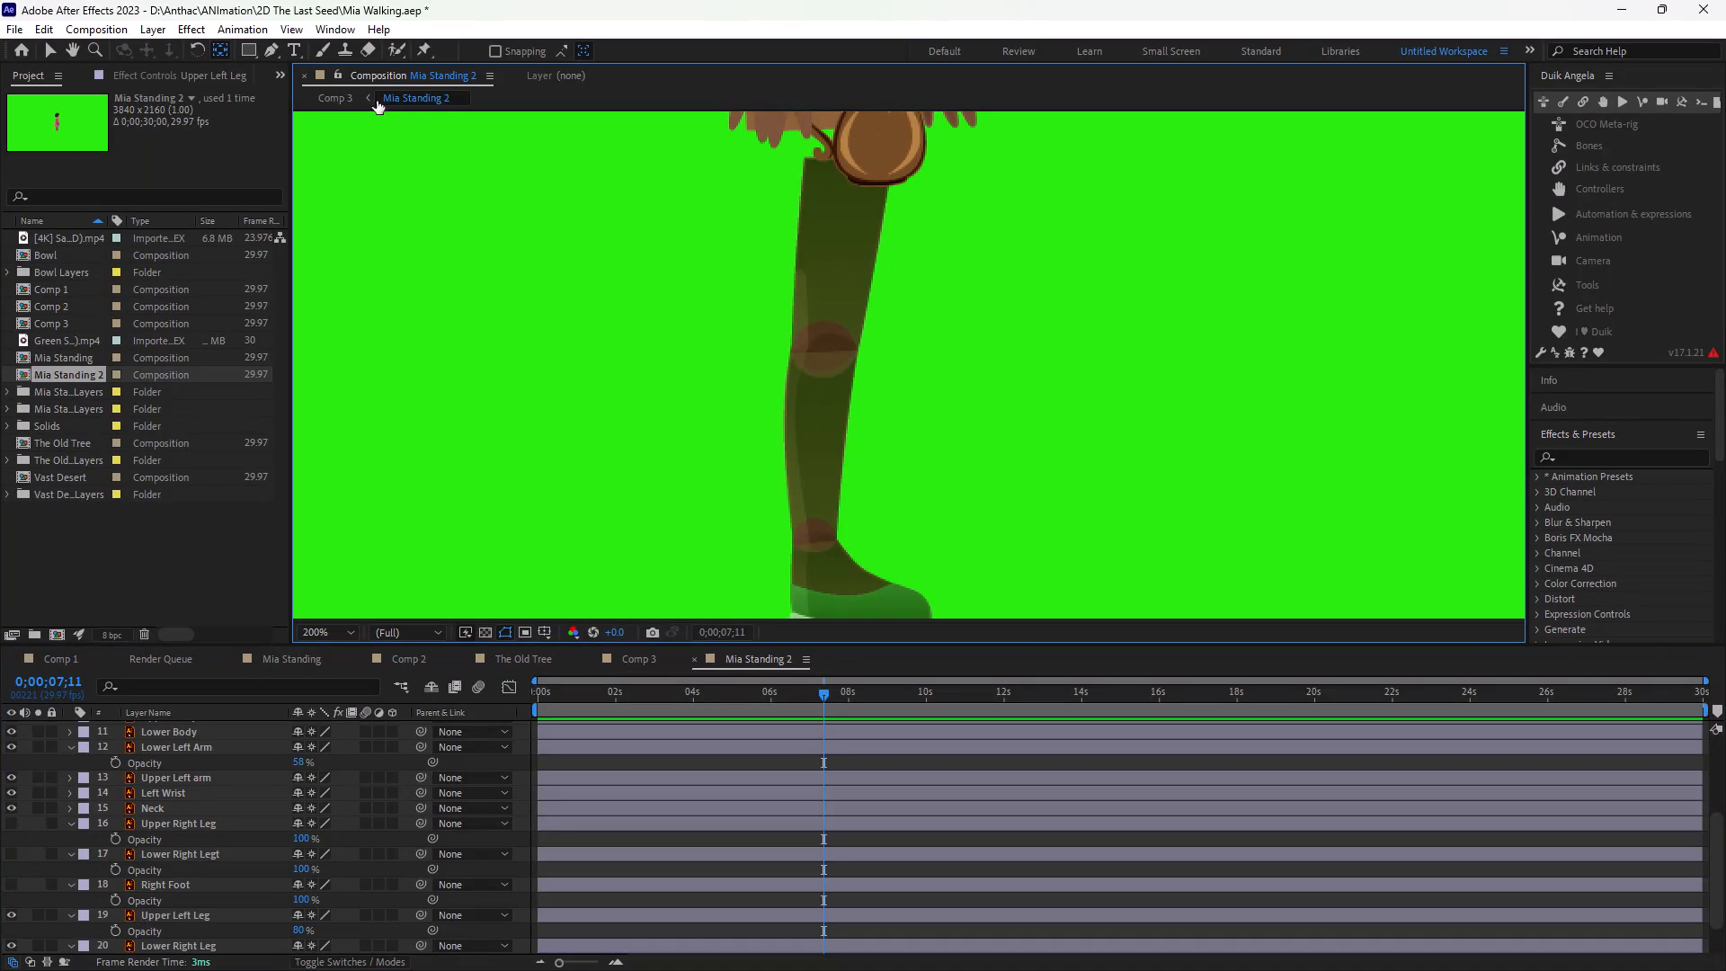
pyautogui.click(850, 247)
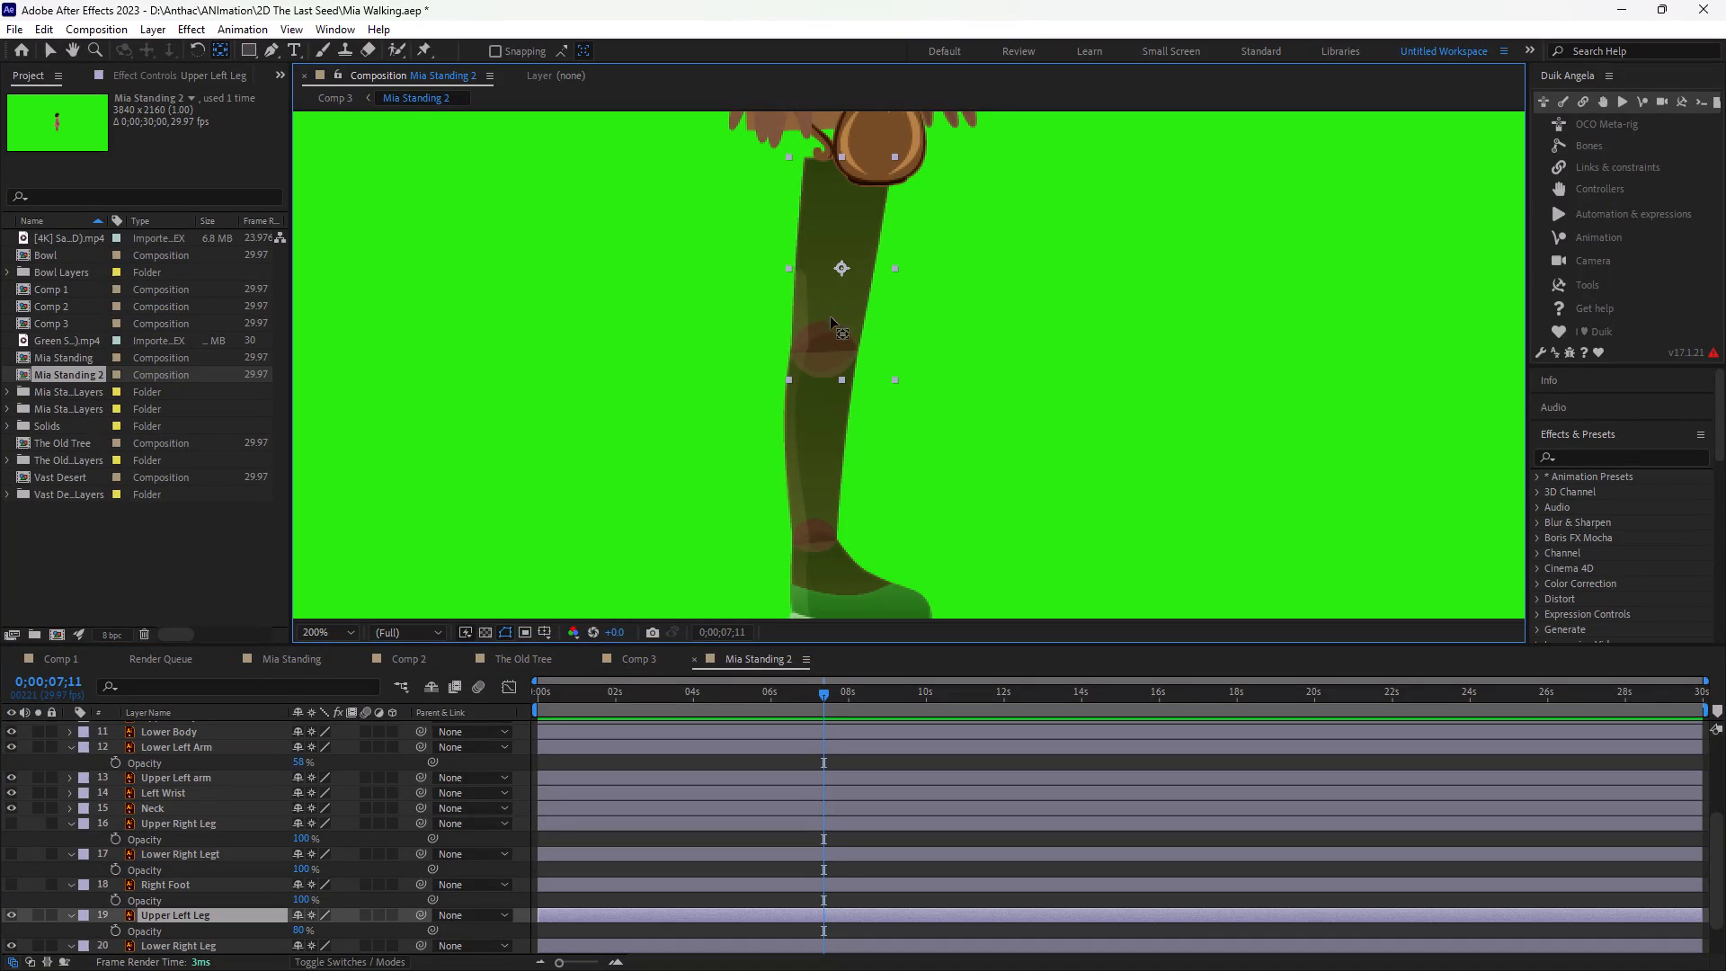
pyautogui.moveTo(841, 266); pyautogui.dragTo(842, 180)
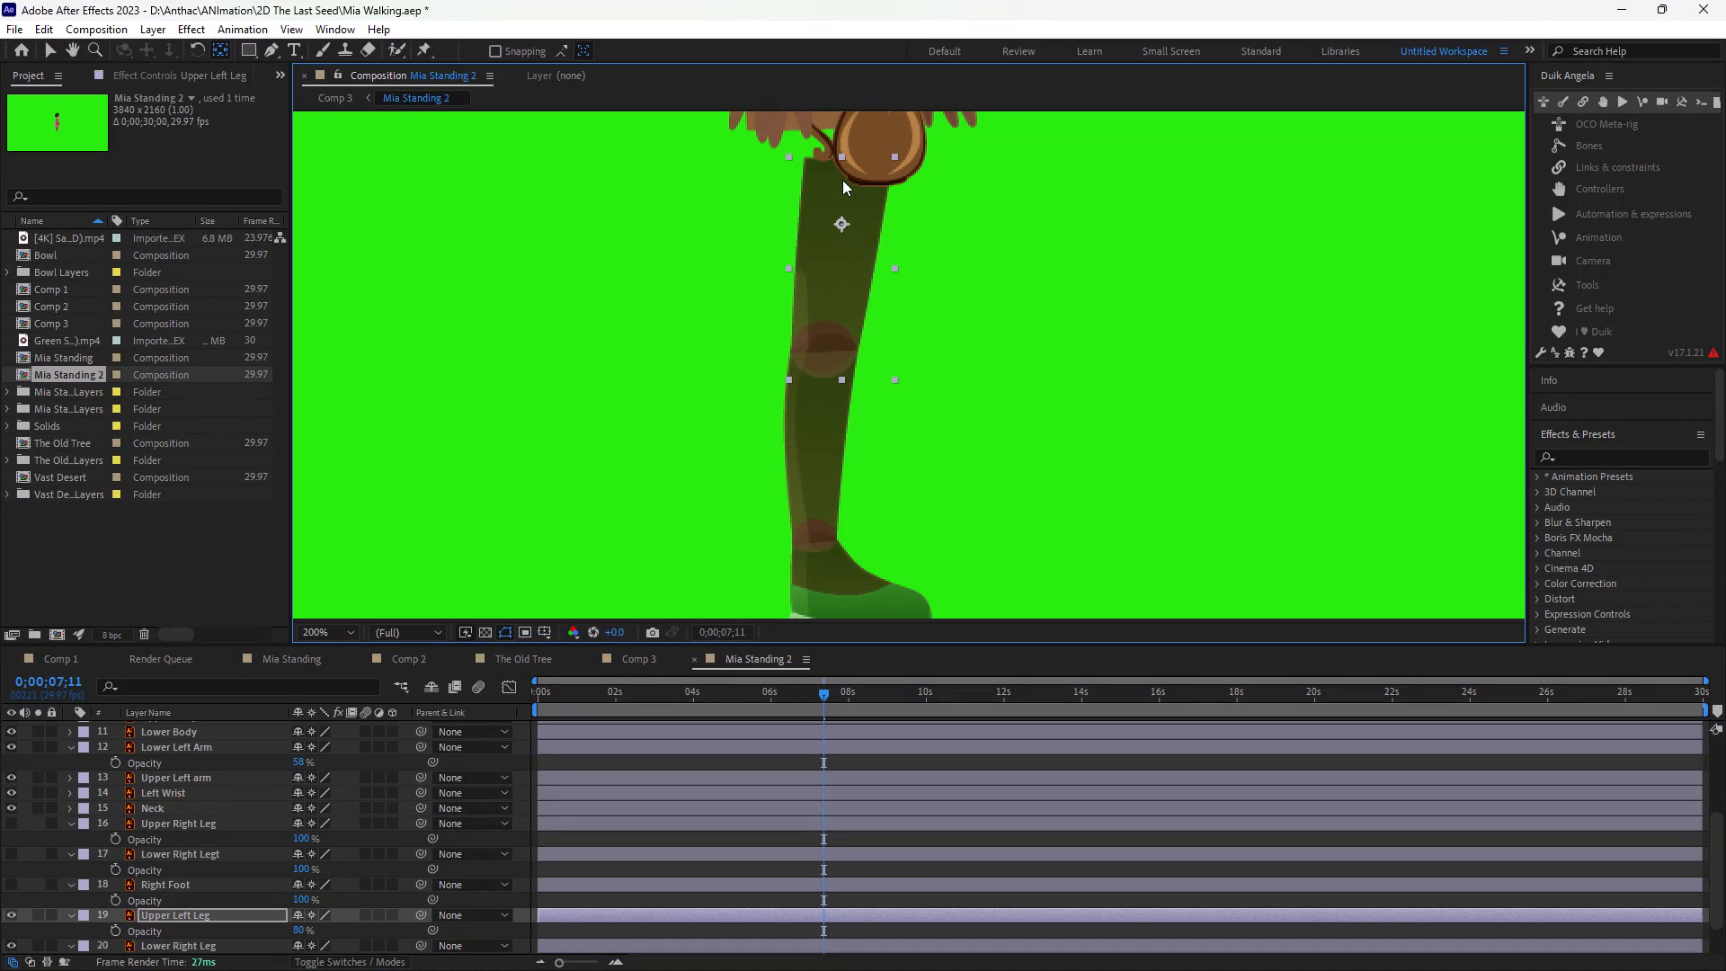
pyautogui.moveTo(842, 180); pyautogui.dragTo(842, 174)
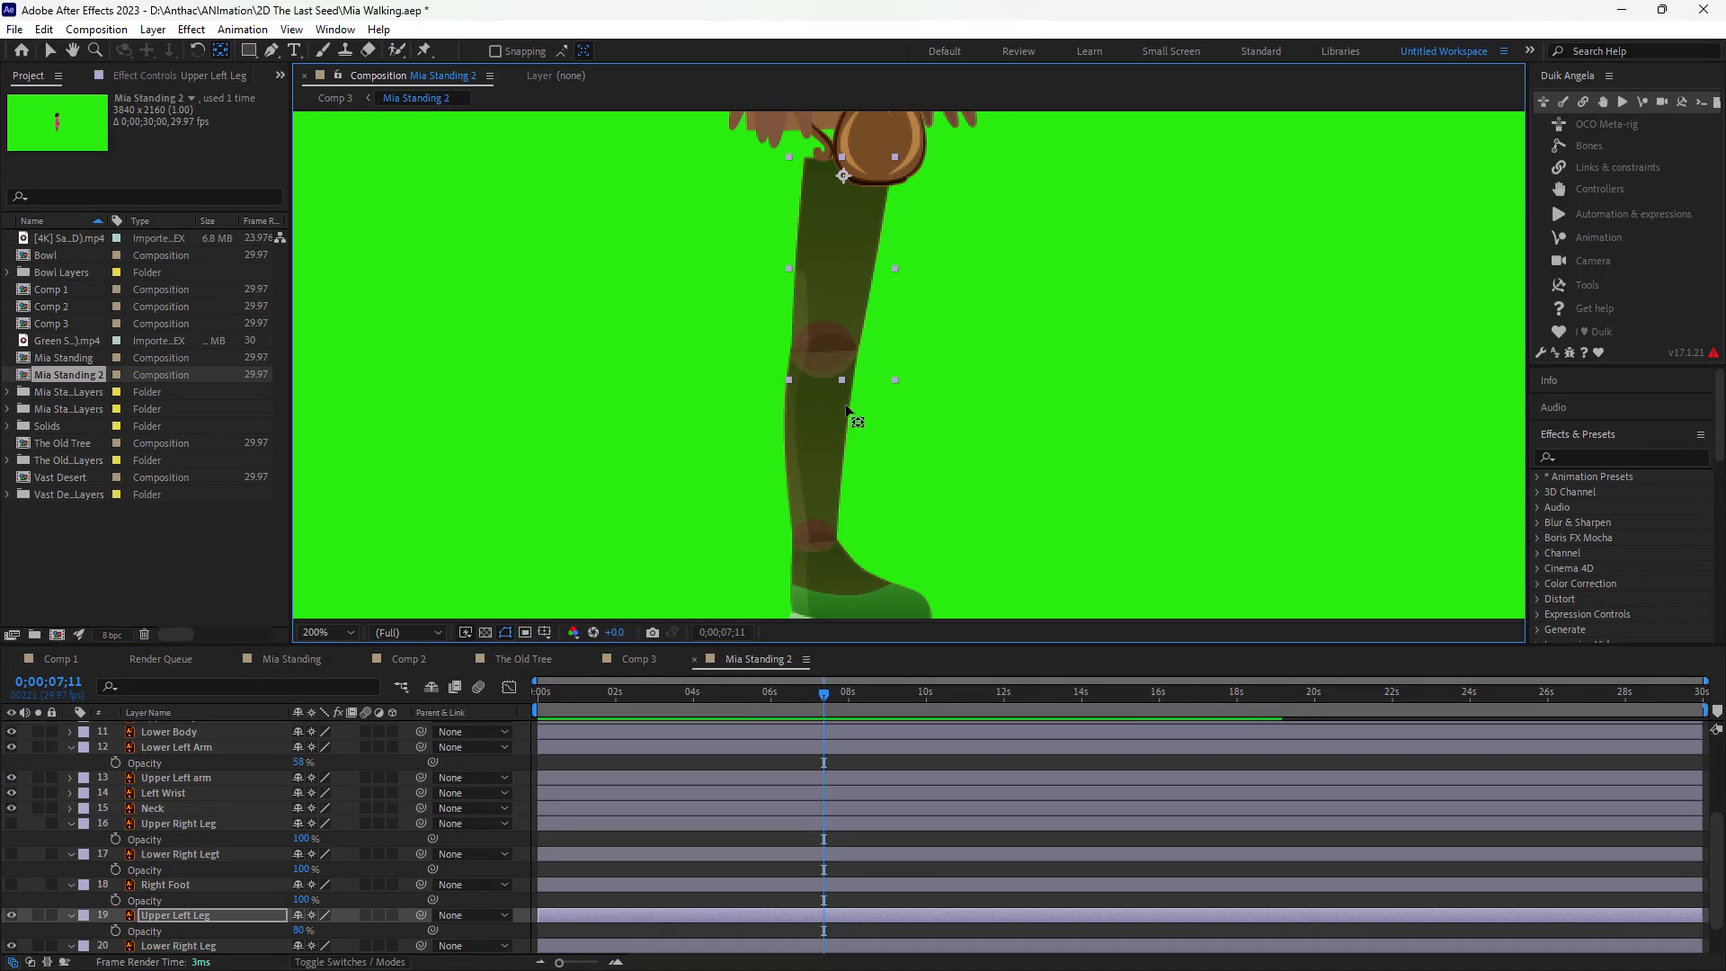
# Move the anchor point of the Lower Right Leg layer (layer 20) up to the centre of the knee overlap.
pyautogui.click(820, 441)
pyautogui.moveTo(814, 436); pyautogui.dragTo(813, 361)
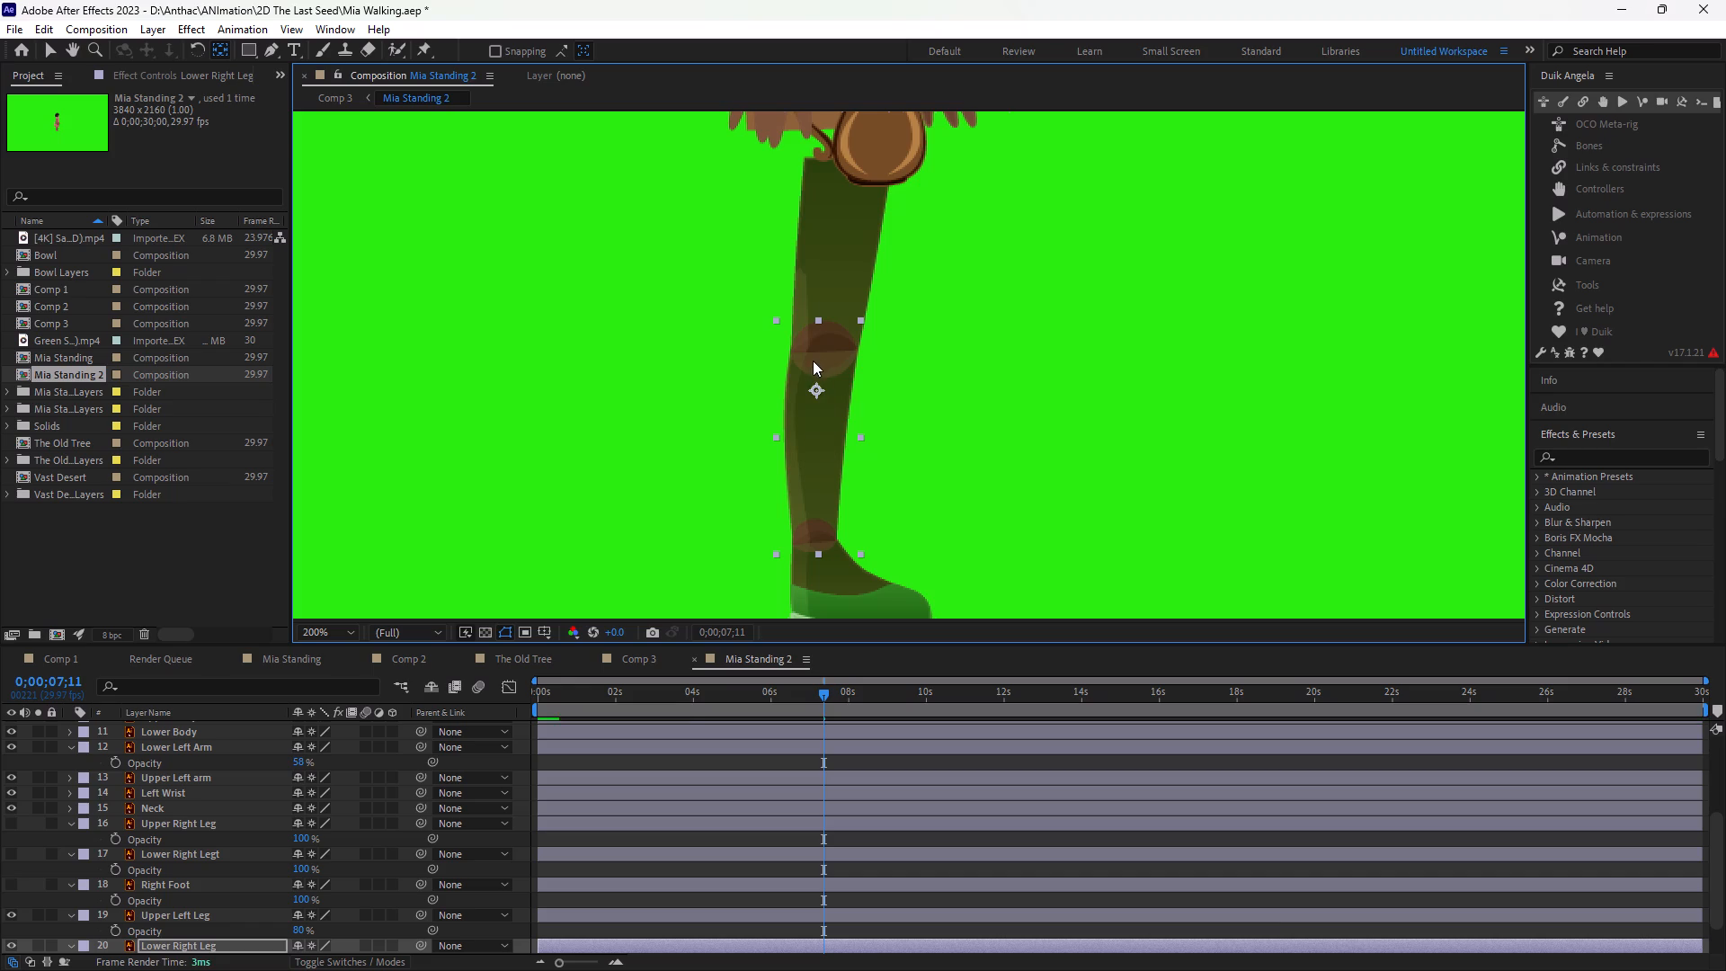
pyautogui.moveTo(813, 361); pyautogui.dragTo(821, 348)
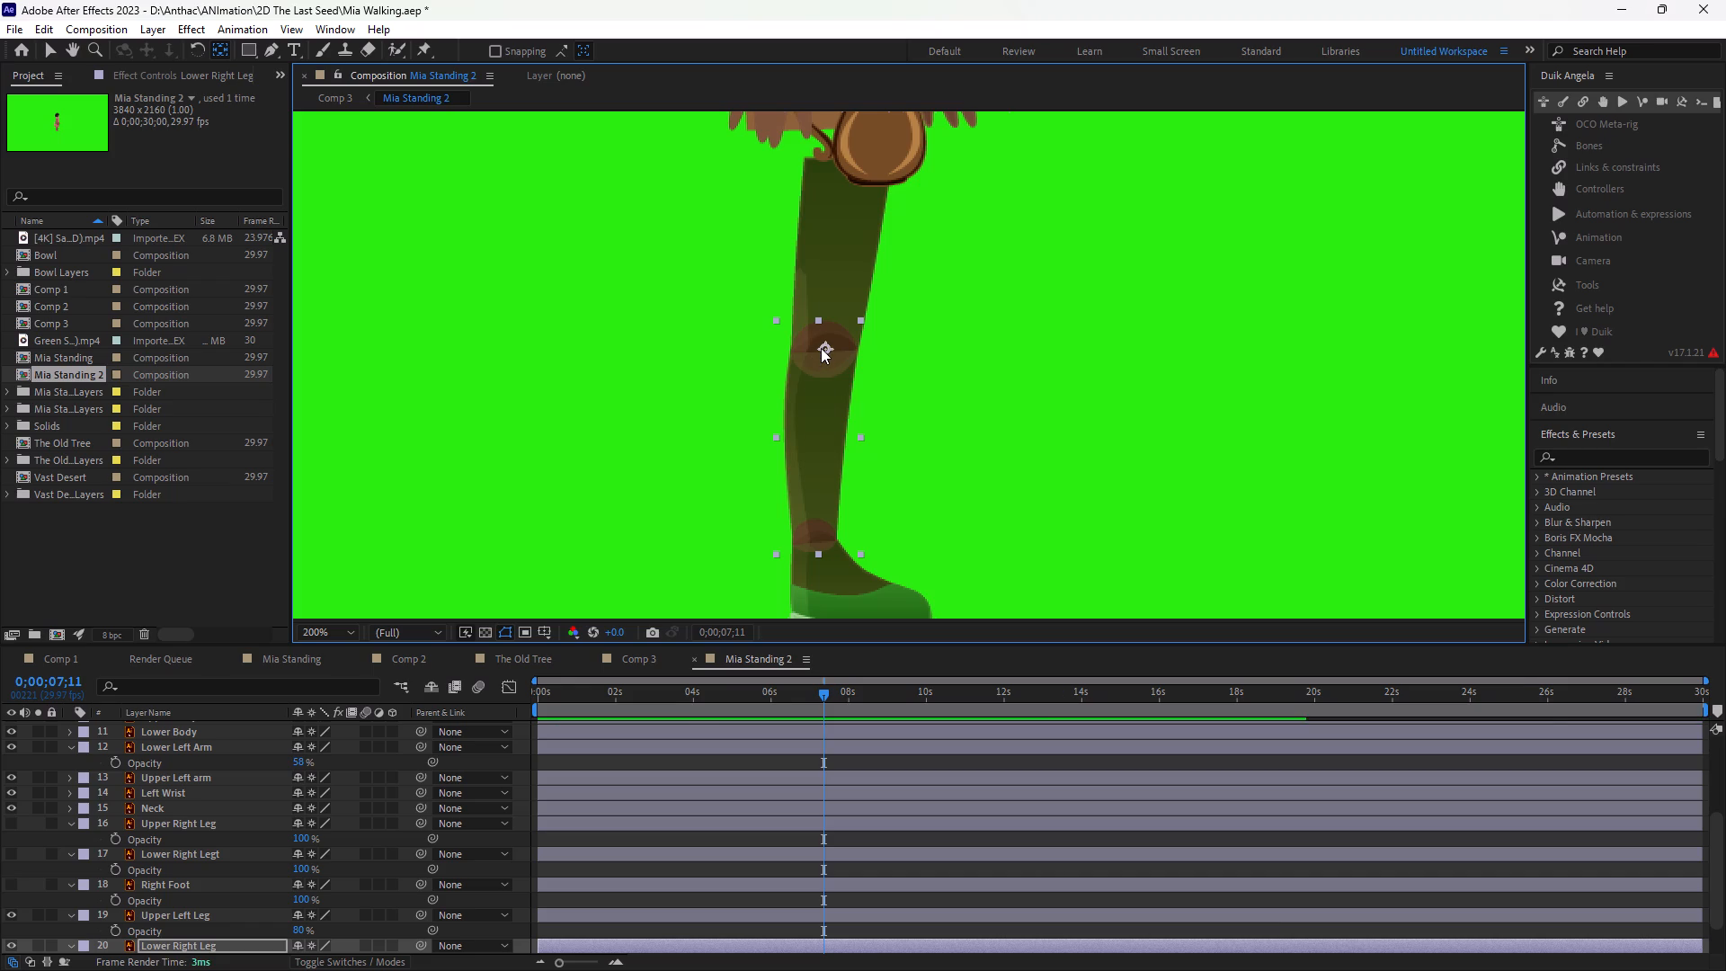
pyautogui.moveTo(821, 348); pyautogui.dragTo(820, 349)
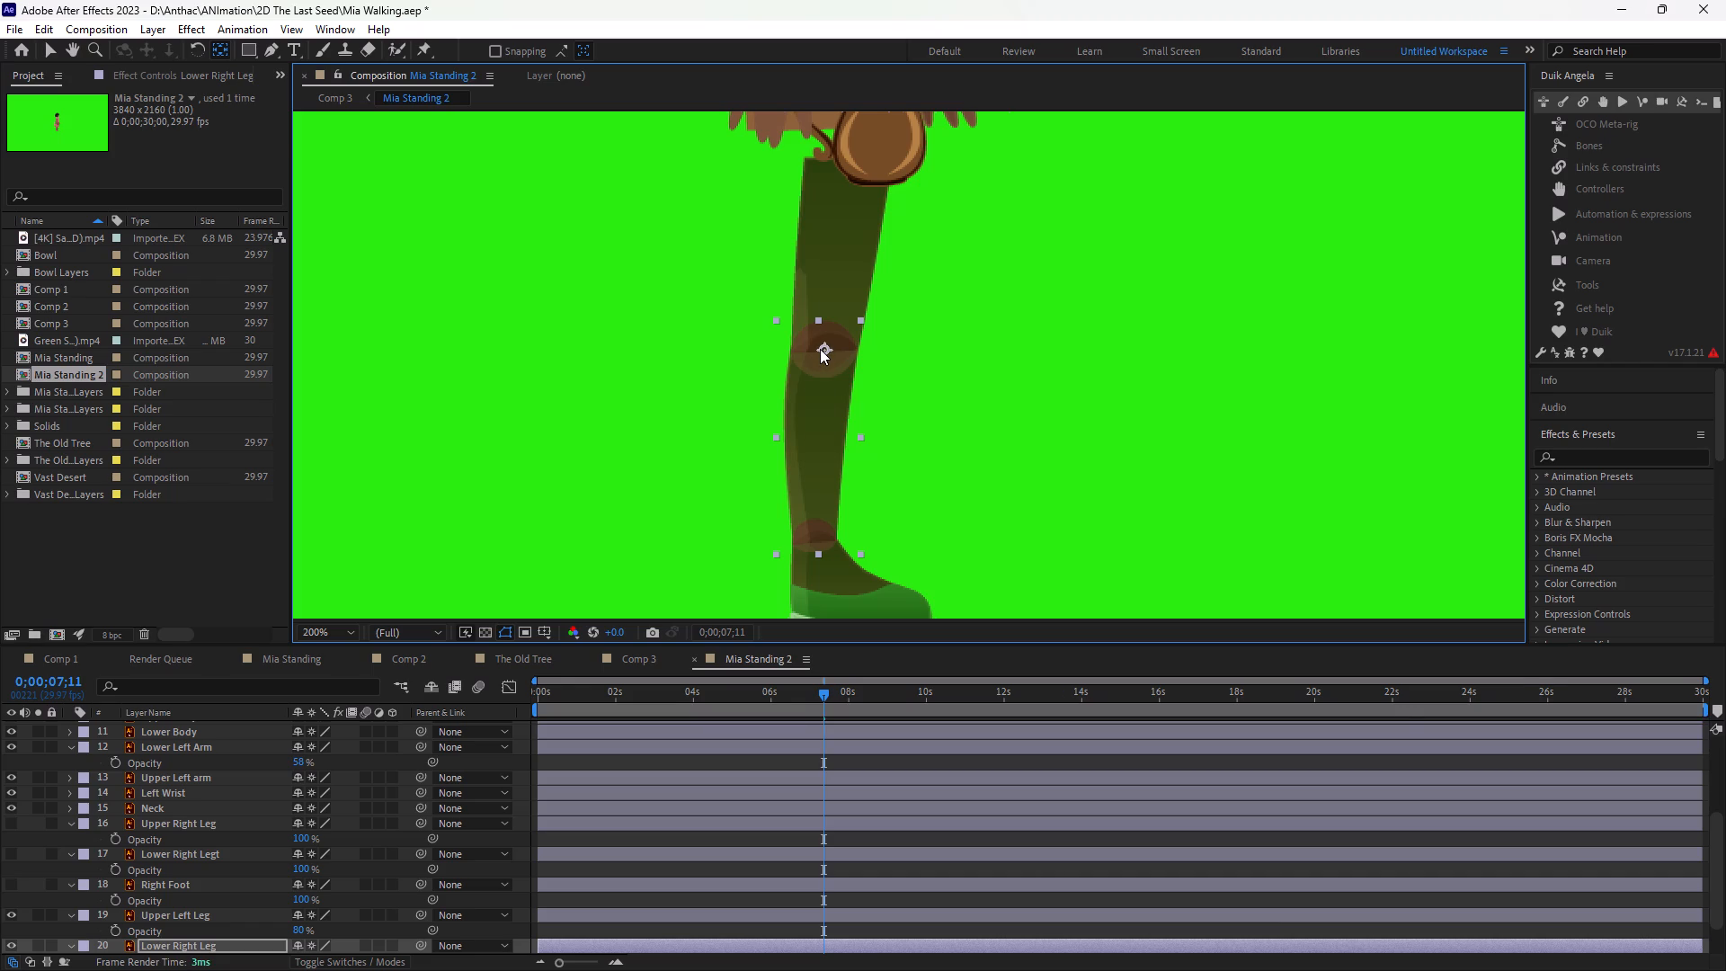
pyautogui.moveTo(820, 349); pyautogui.dragTo(817, 349)
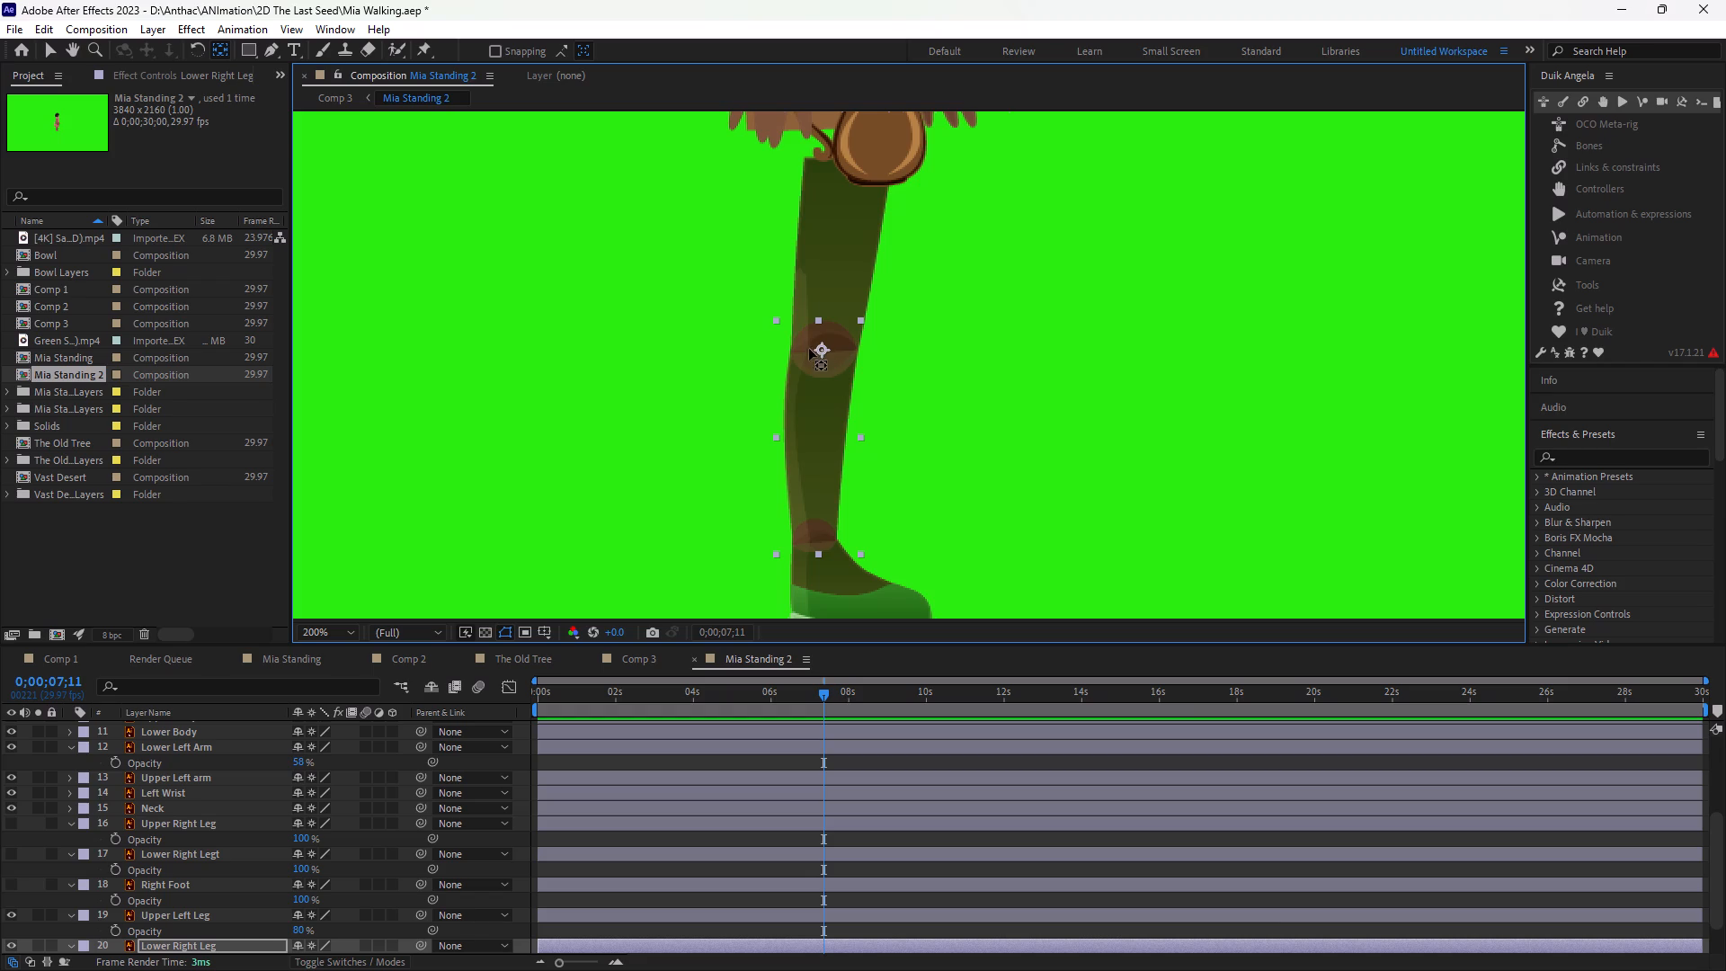
# Move the Left Foot layer's anchor point to the centre of the ankle overlap and deselect the layer.
pyautogui.click(857, 592)
pyautogui.moveTo(863, 571); pyautogui.dragTo(819, 549)
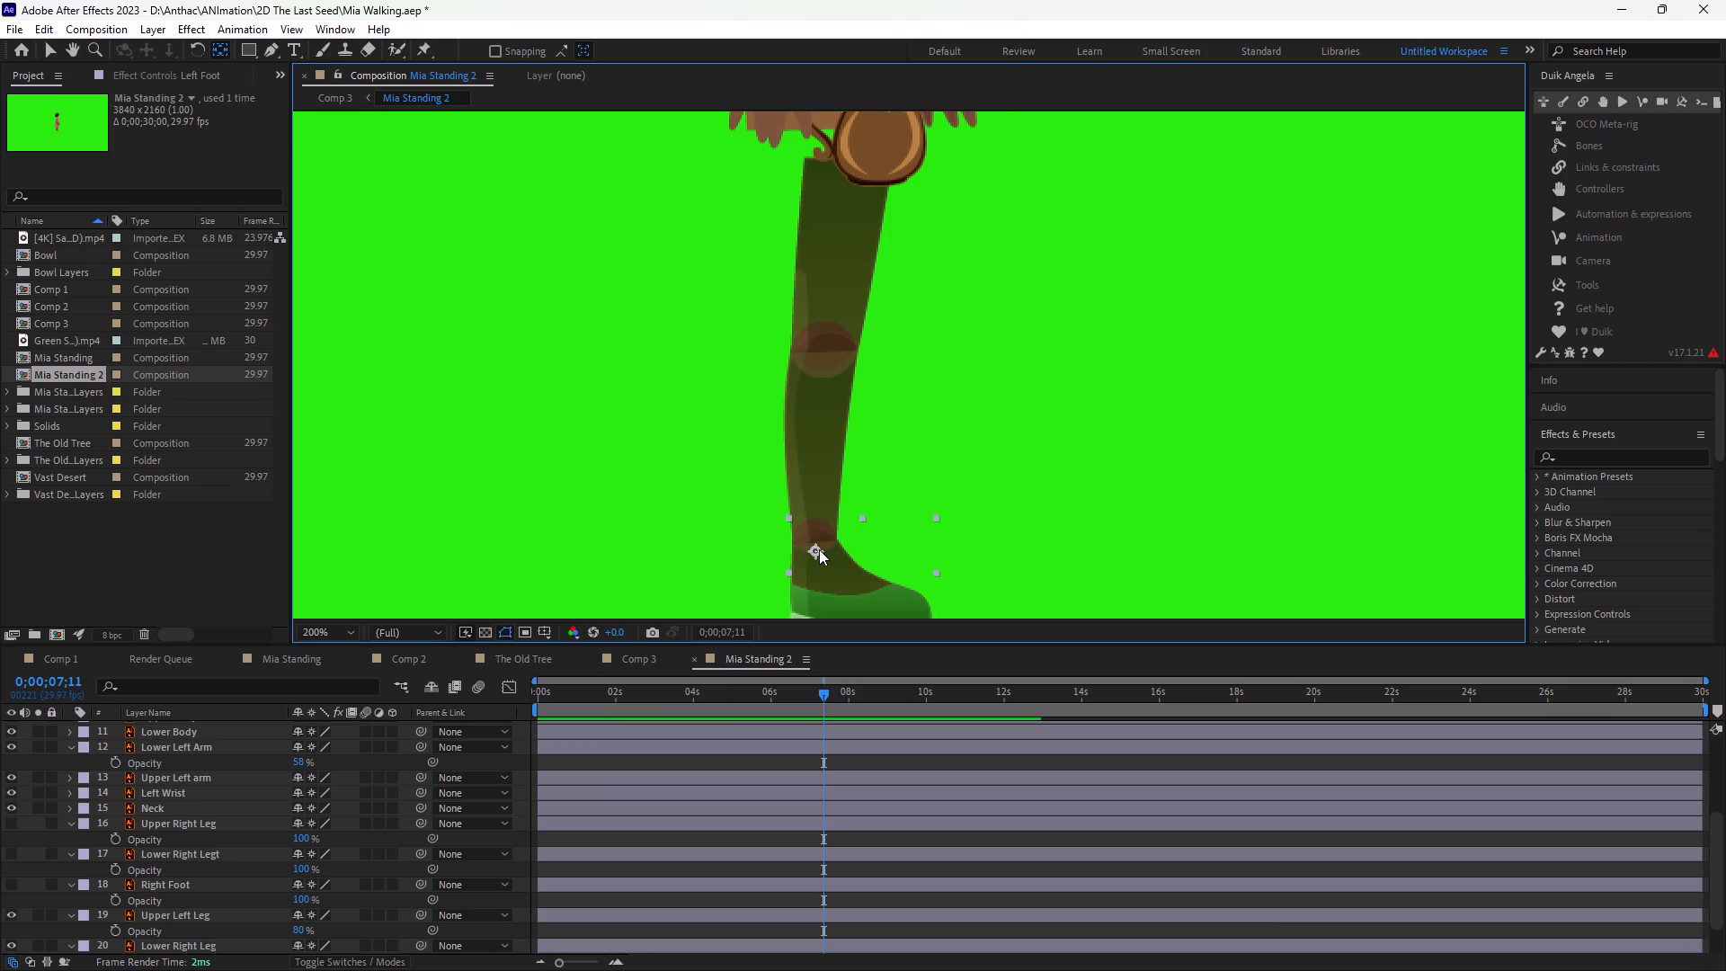
pyautogui.moveTo(819, 549); pyautogui.dragTo(818, 547)
pyautogui.moveTo(818, 547); pyautogui.dragTo(814, 545)
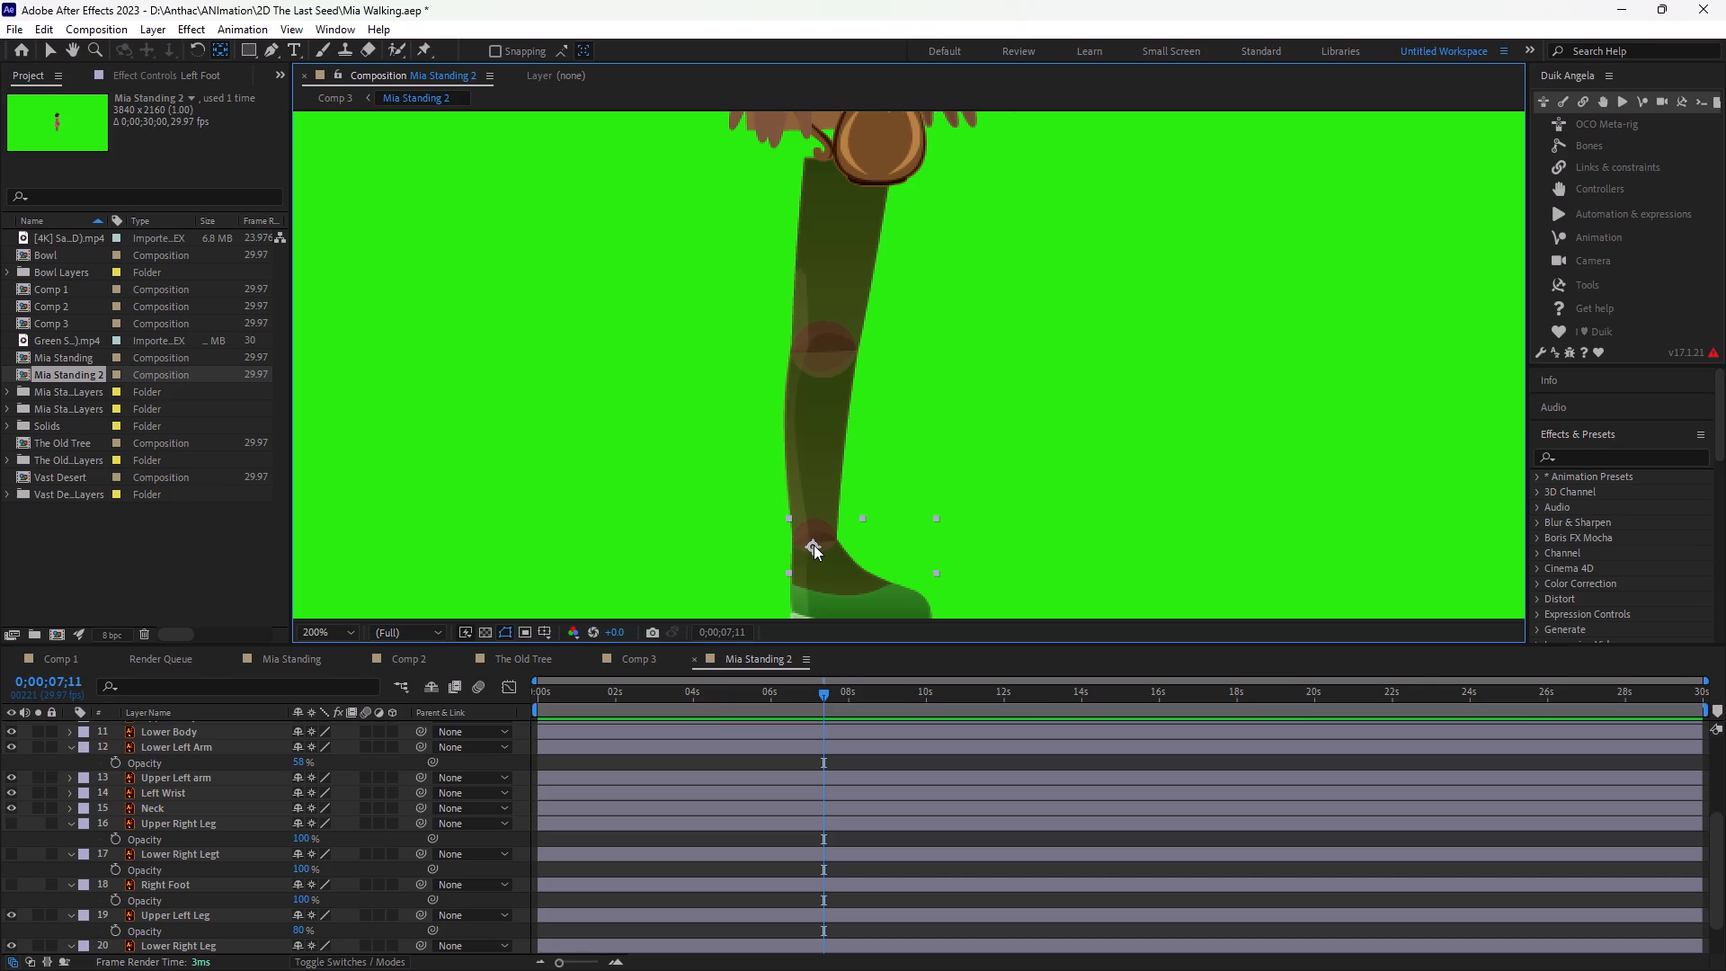
pyautogui.moveTo(814, 545); pyautogui.dragTo(814, 543)
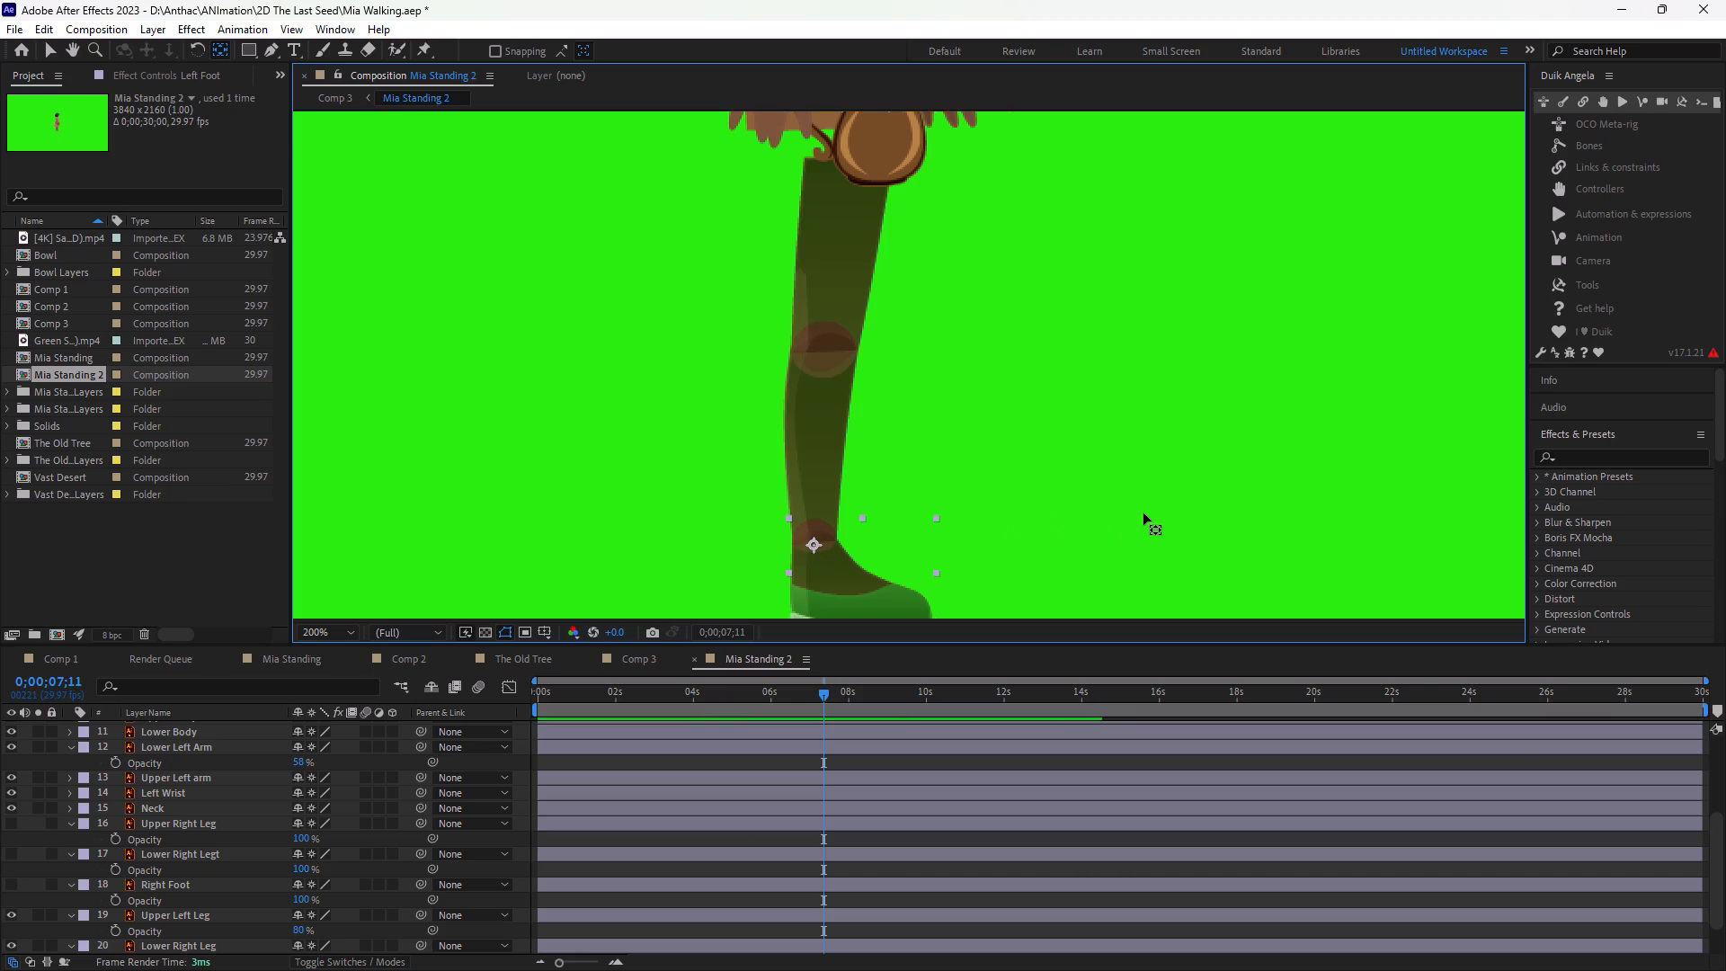
pyautogui.click(1143, 513)
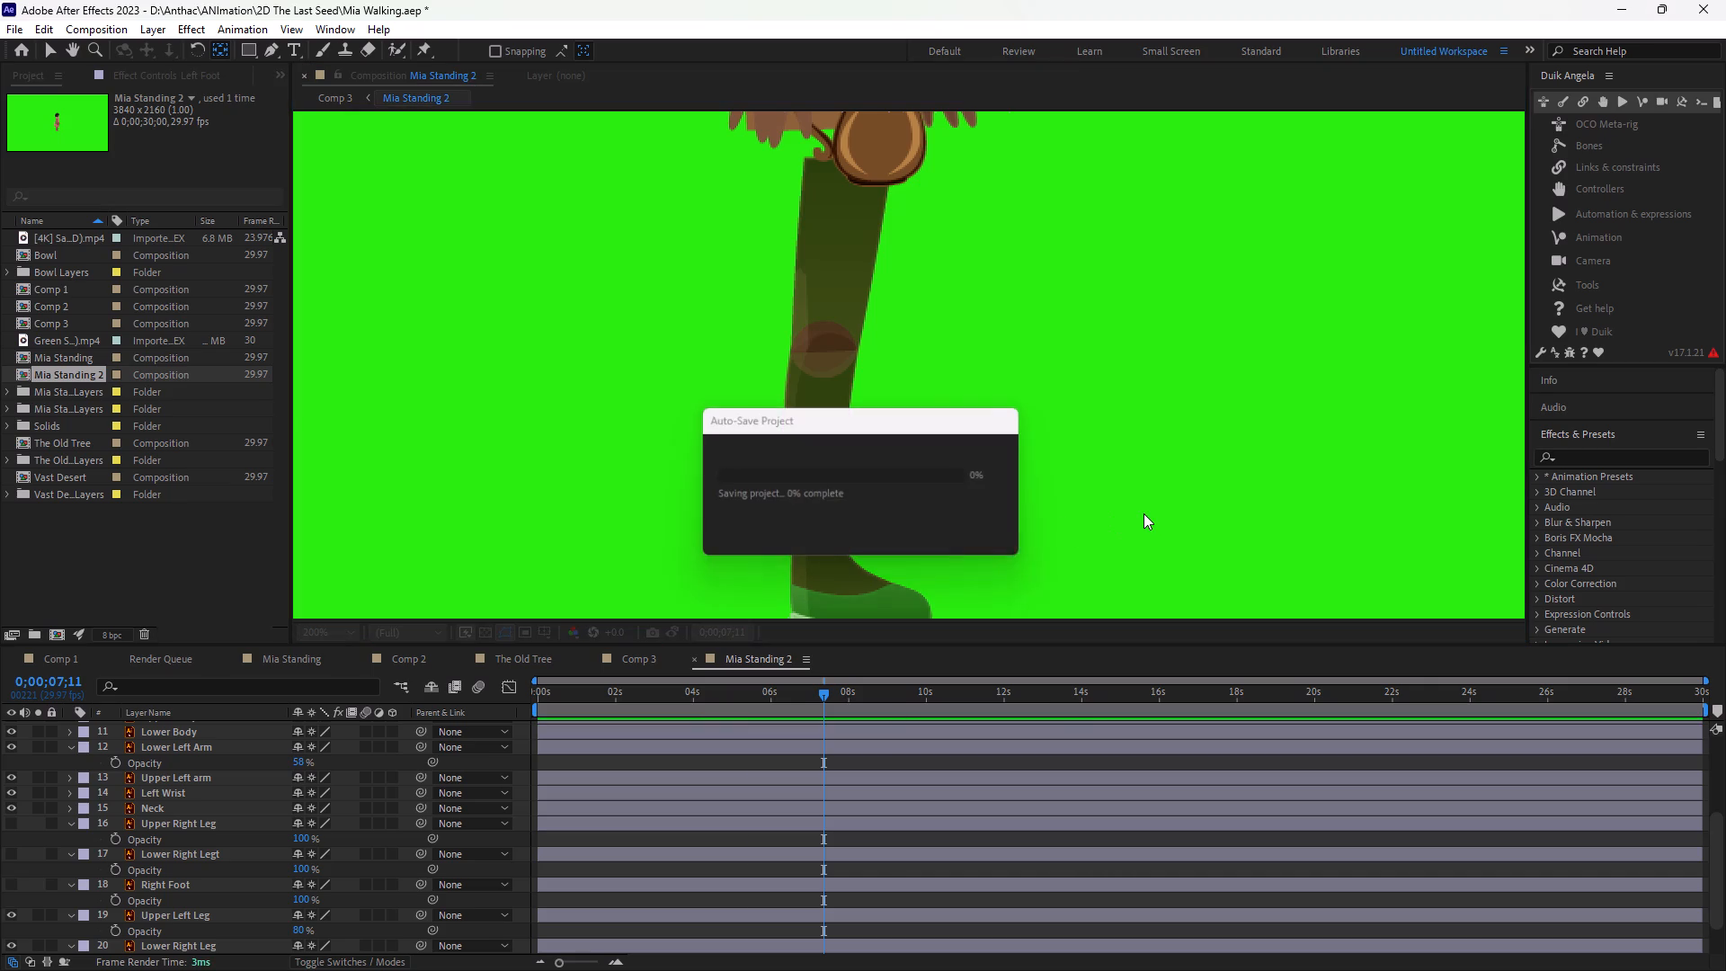
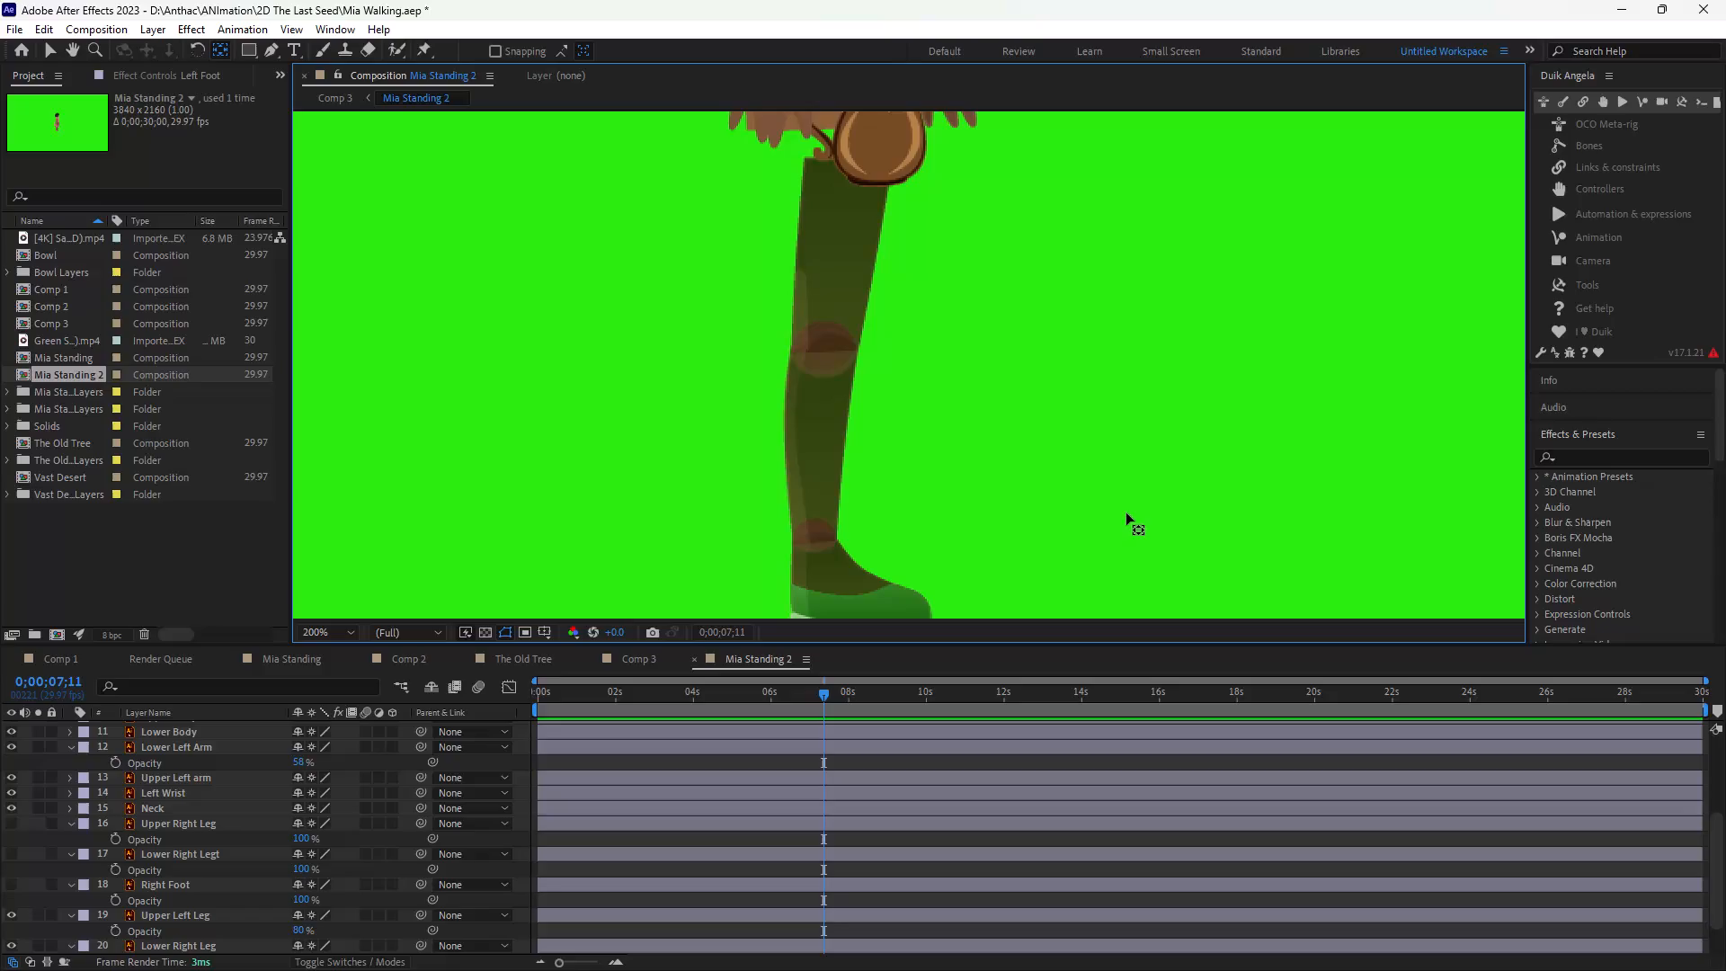
# Restore the Lower Left Arm layer's opacity to 100%.
pyautogui.hotkey('ctrl', '-')
pyautogui.hotkey('ctrl', '-')
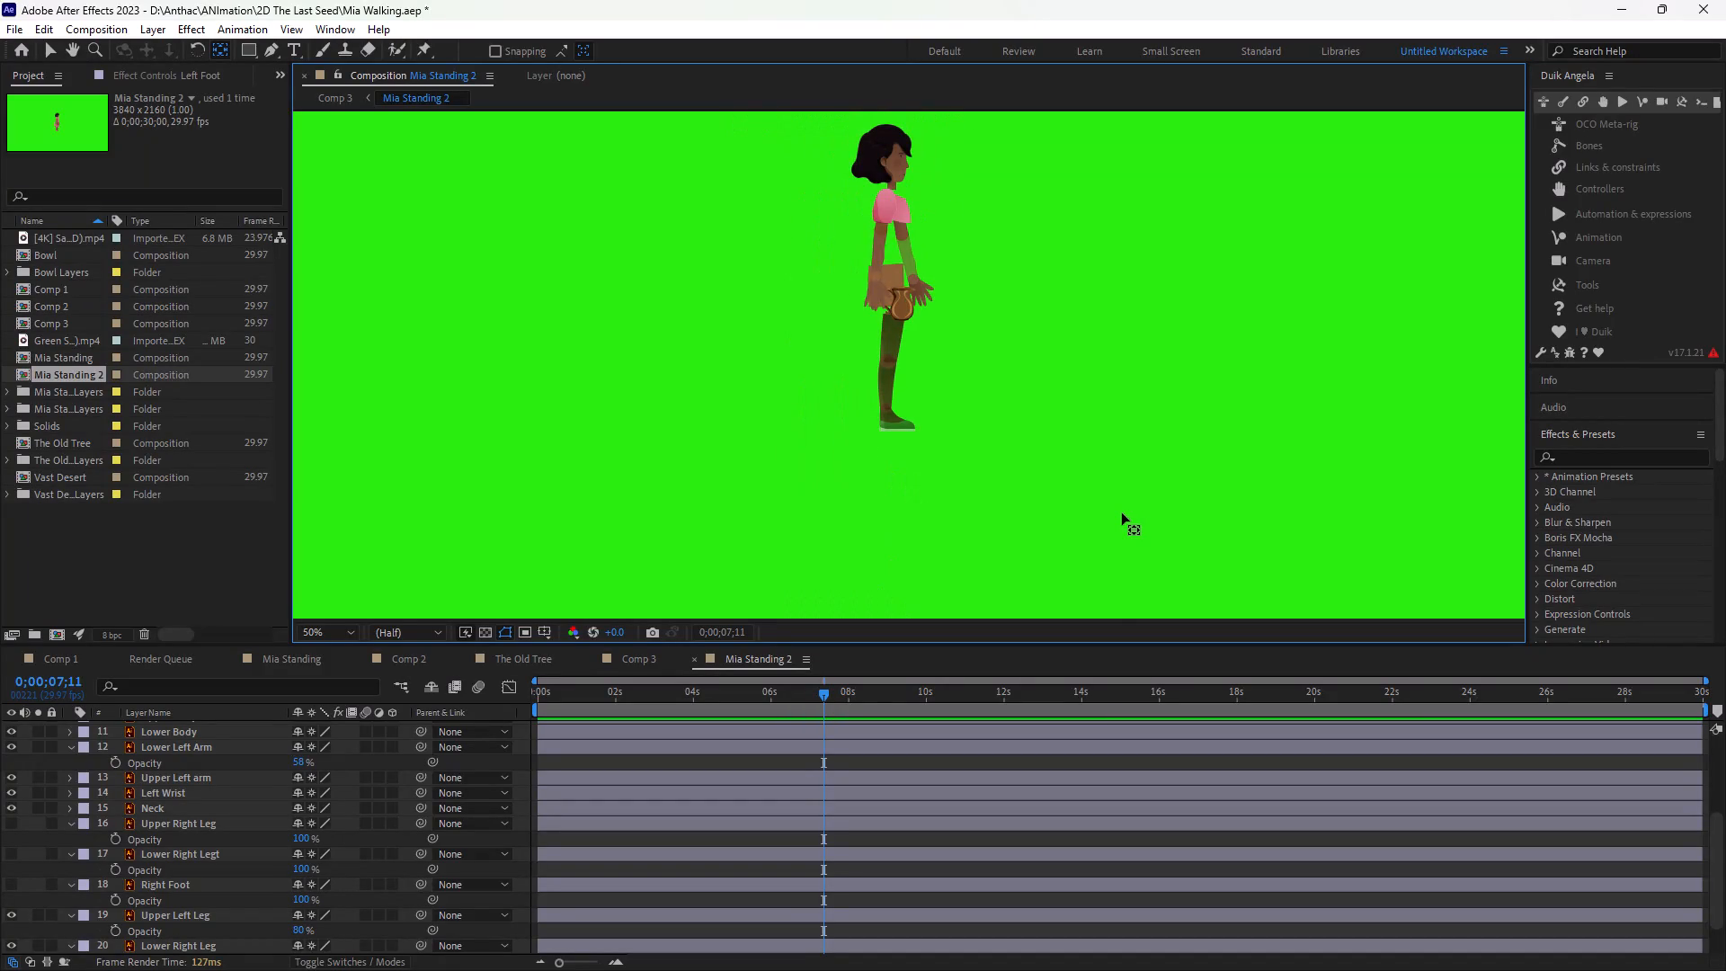
pyautogui.hotkey('ctrl', '=')
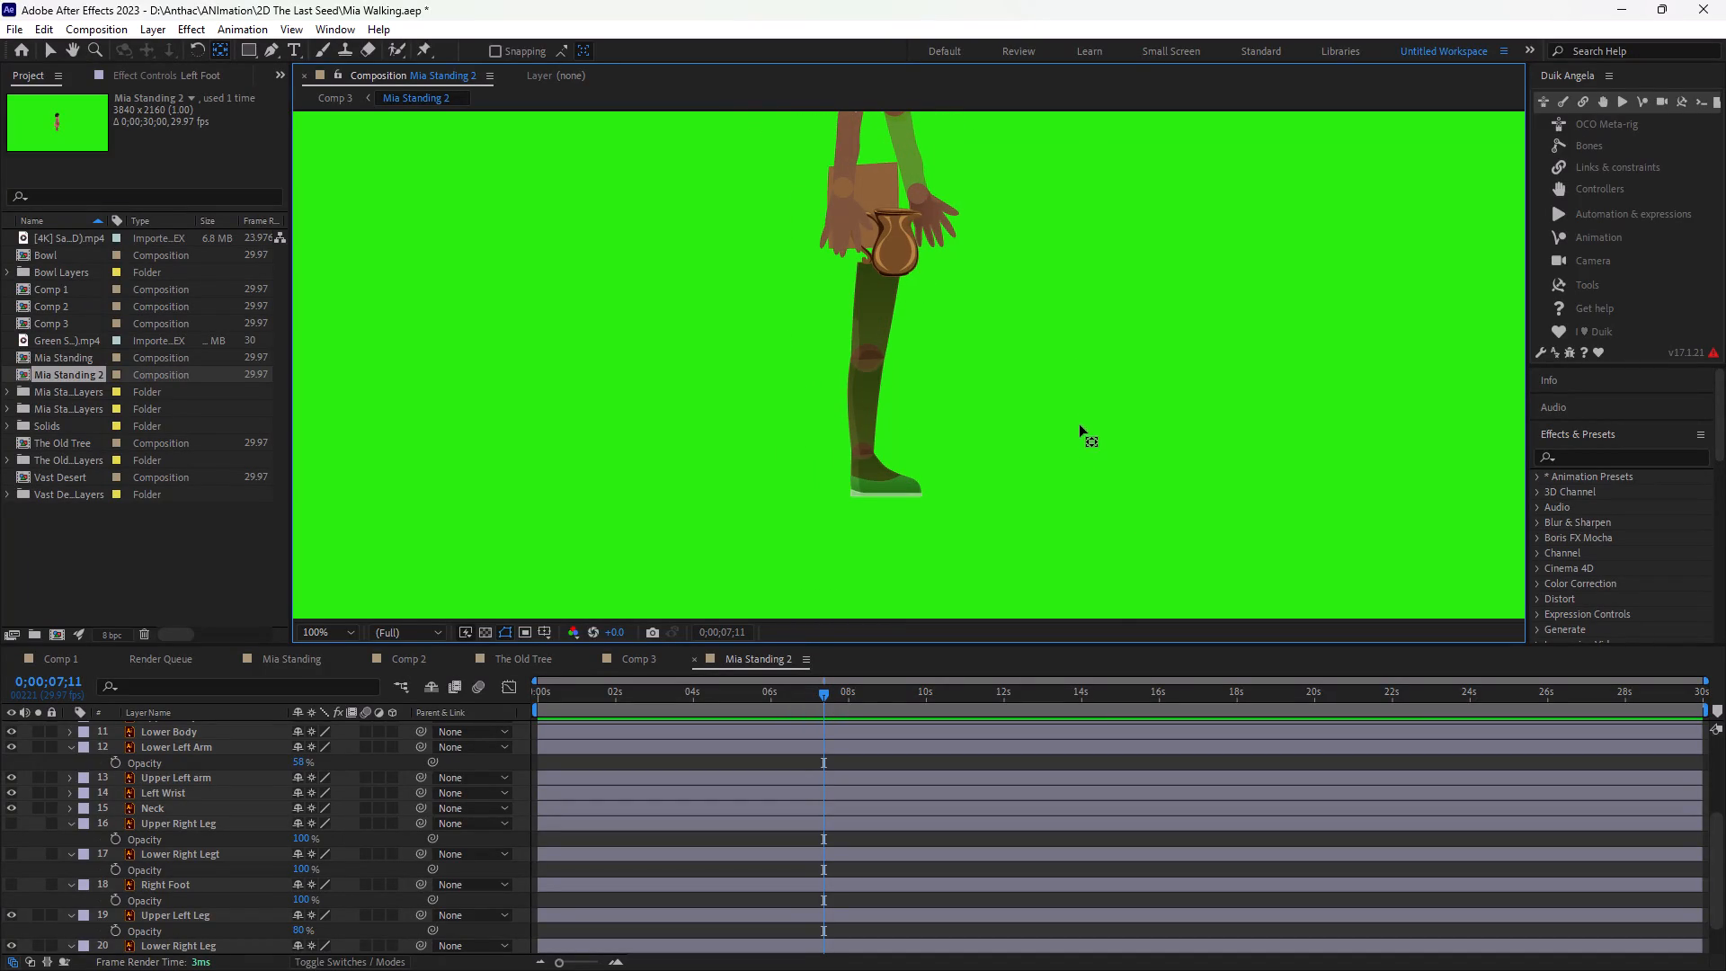
pyautogui.press('h')
pyautogui.moveTo(1153, 249); pyautogui.dragTo(1164, 371)
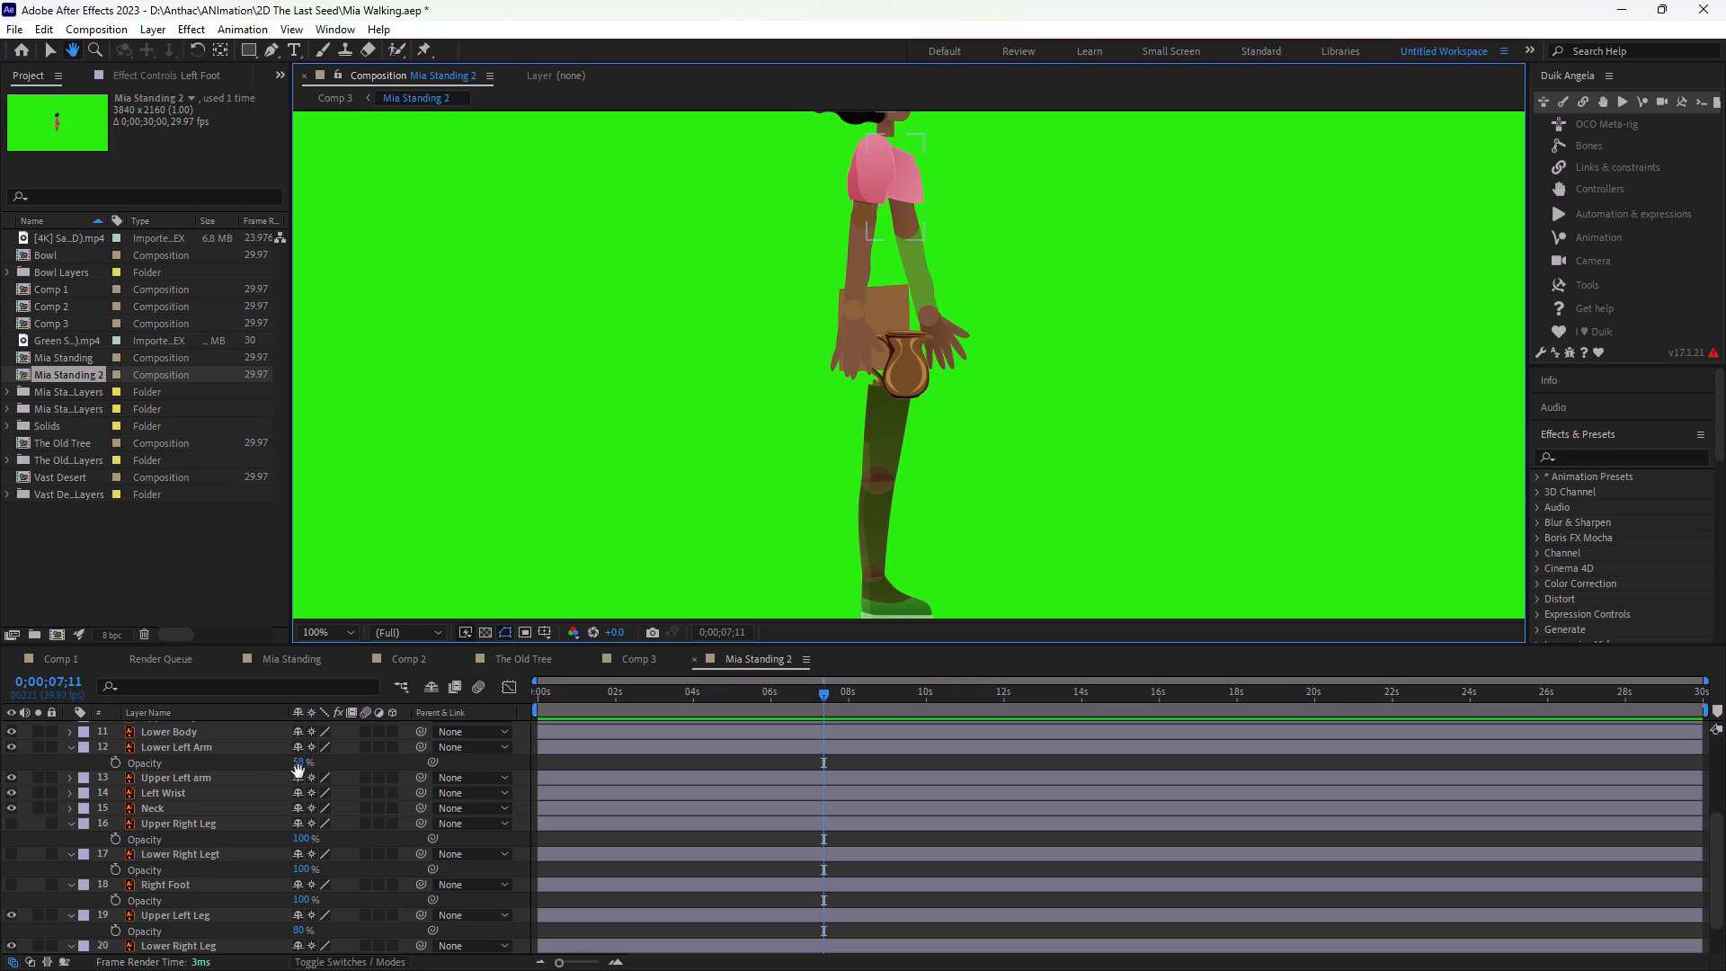
pyautogui.press('v')
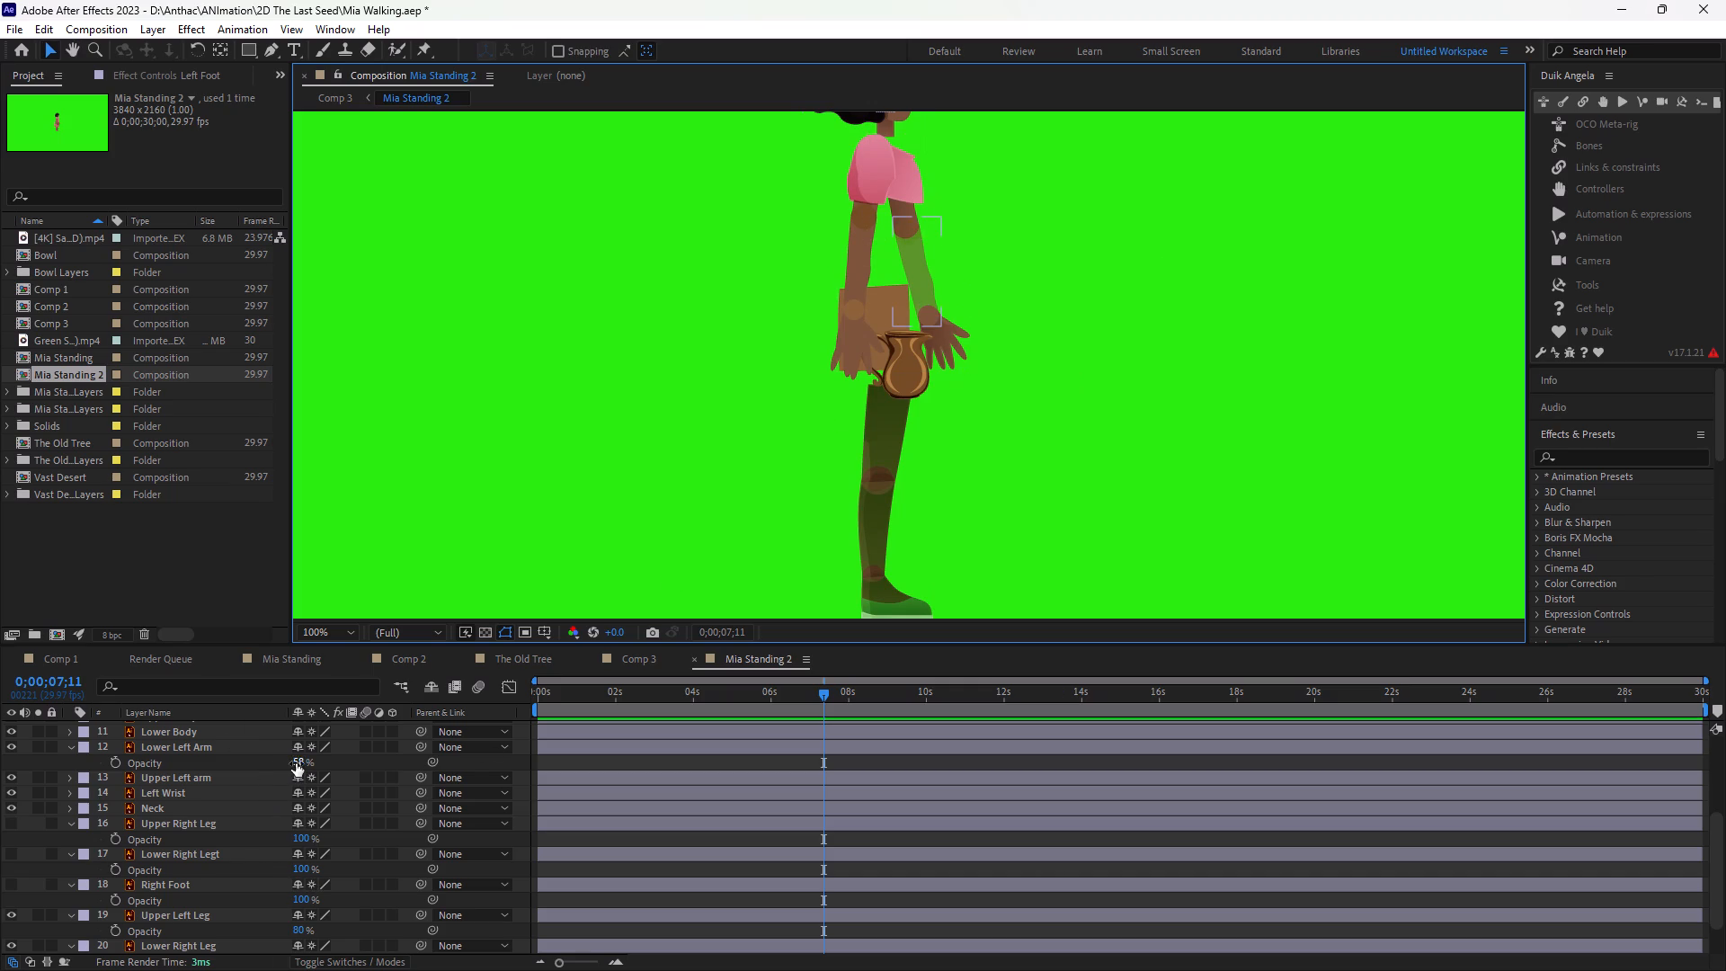
pyautogui.moveTo(302, 762); pyautogui.dragTo(456, 768)
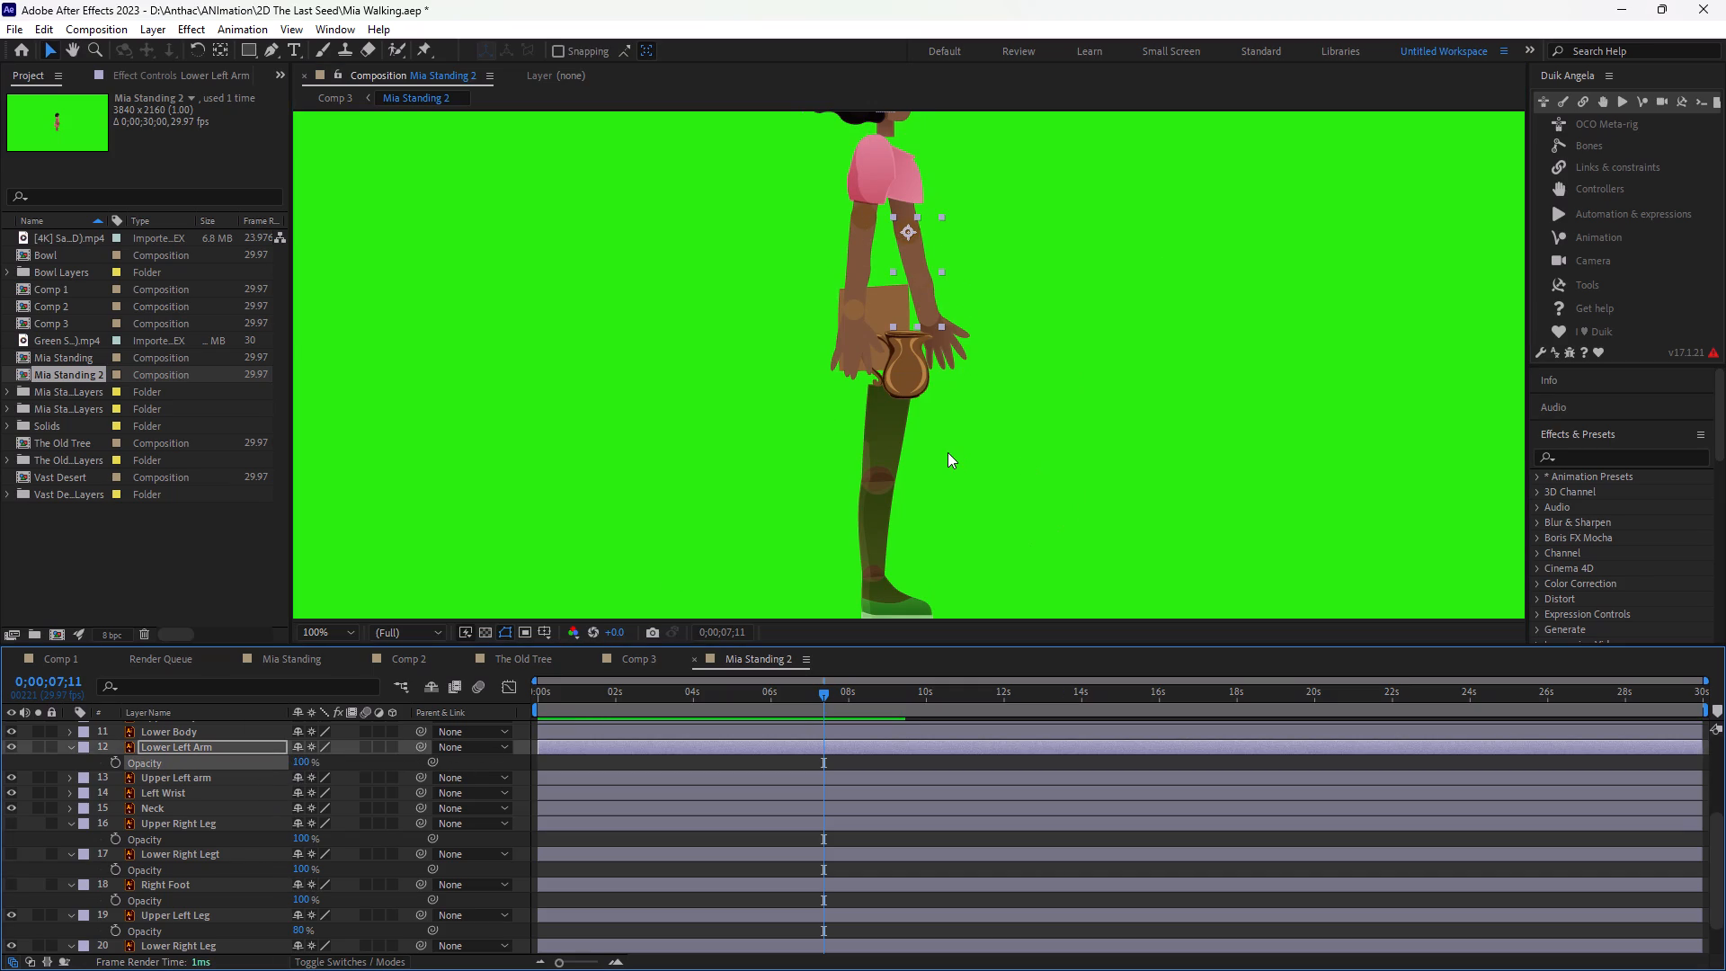
# Set the opacity of the Upper Left Leg, Lower Right Leg (layer 20) and Left Foot layers together to 100%.
pyautogui.scroll(-3, 171, 906)
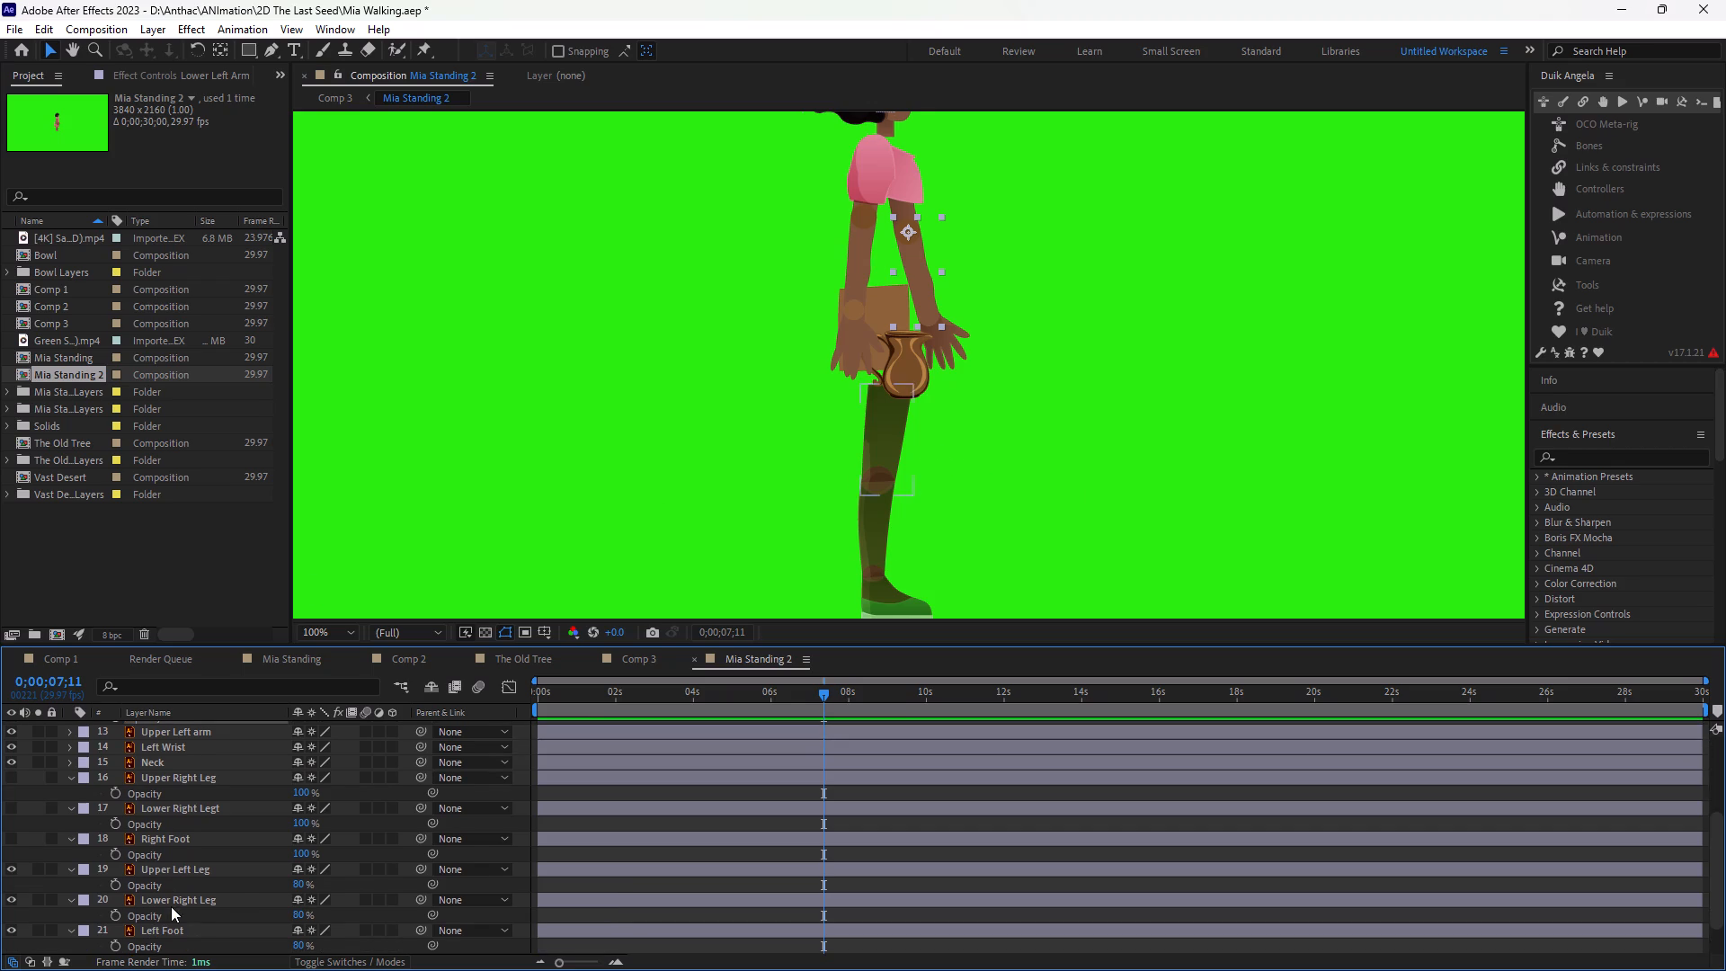
pyautogui.scroll(-2, 242, 891)
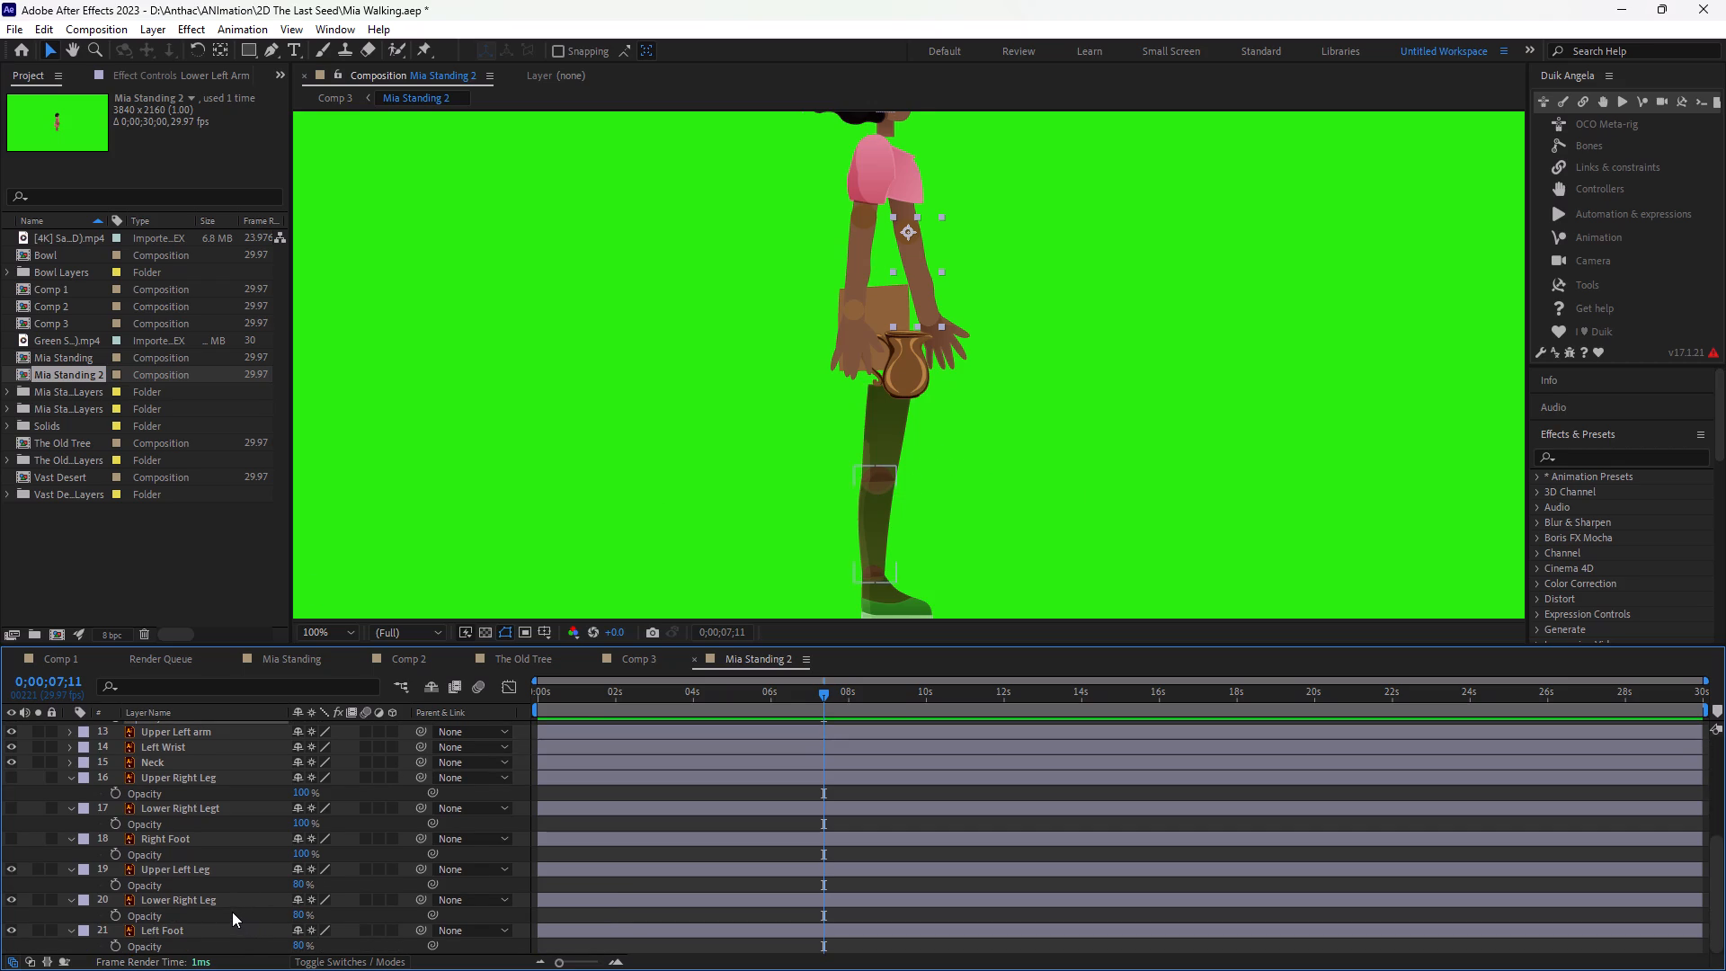
pyautogui.keyDown('ctrl'); pyautogui.click(170, 931); pyautogui.keyUp('ctrl')
pyautogui.keyDown('ctrl'); pyautogui.click(167, 900); pyautogui.keyUp('ctrl')
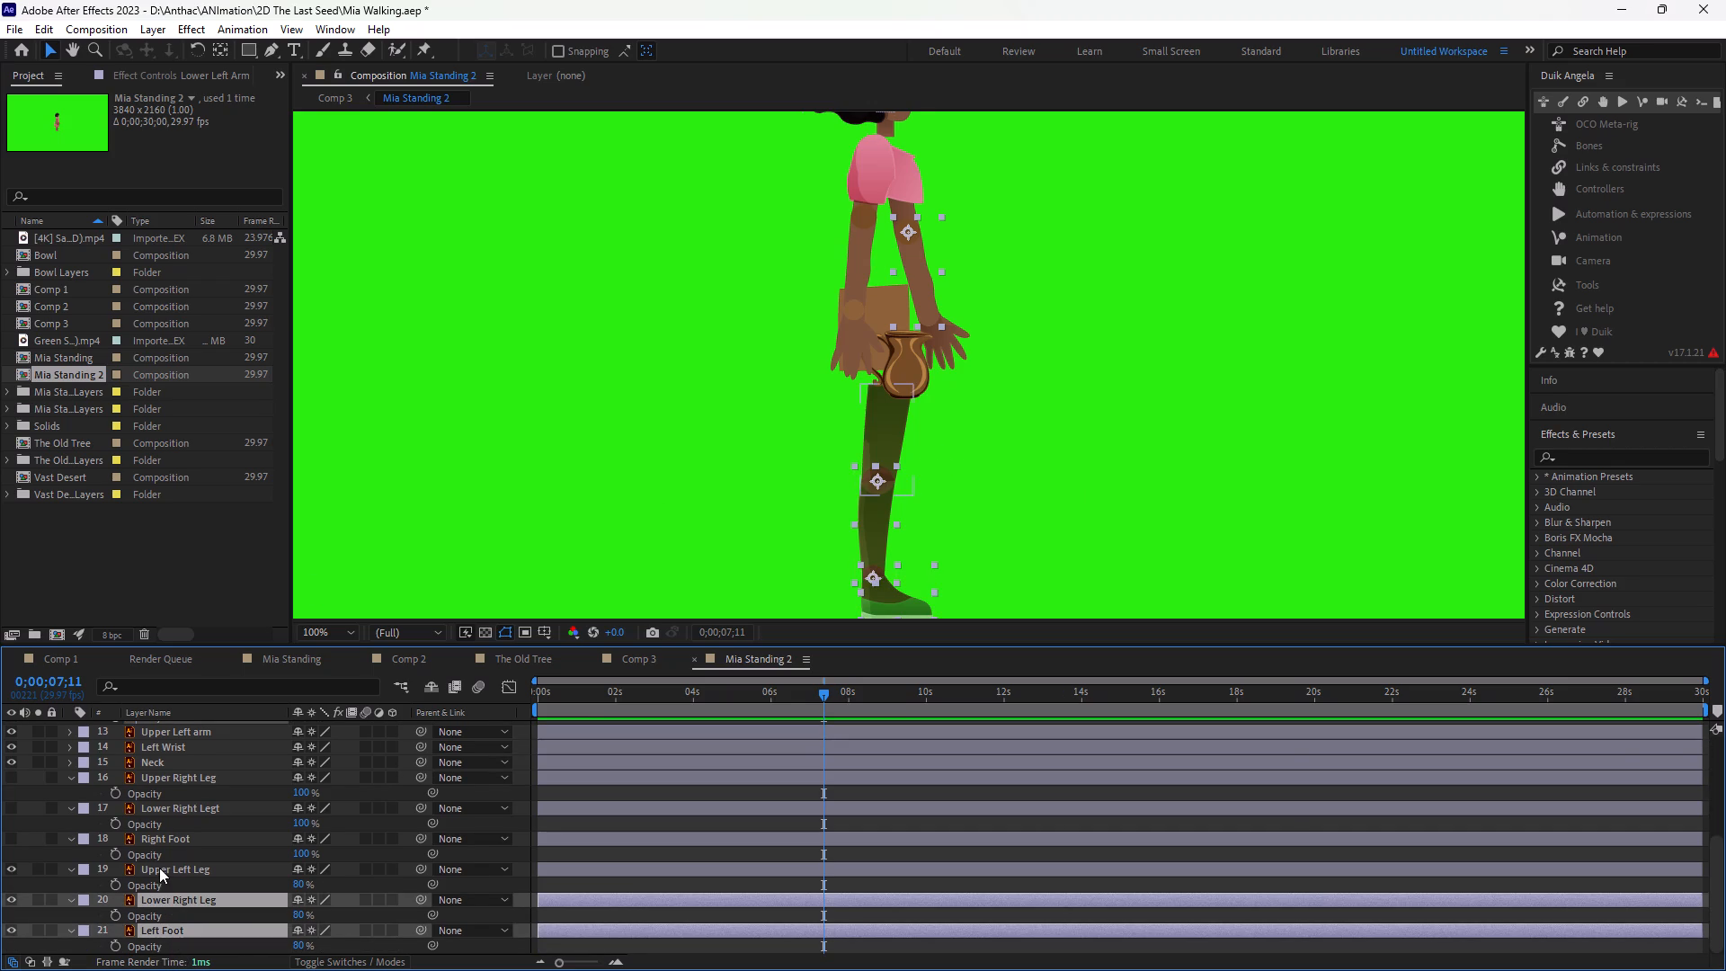
pyautogui.keyDown('ctrl'); pyautogui.click(159, 868); pyautogui.keyUp('ctrl')
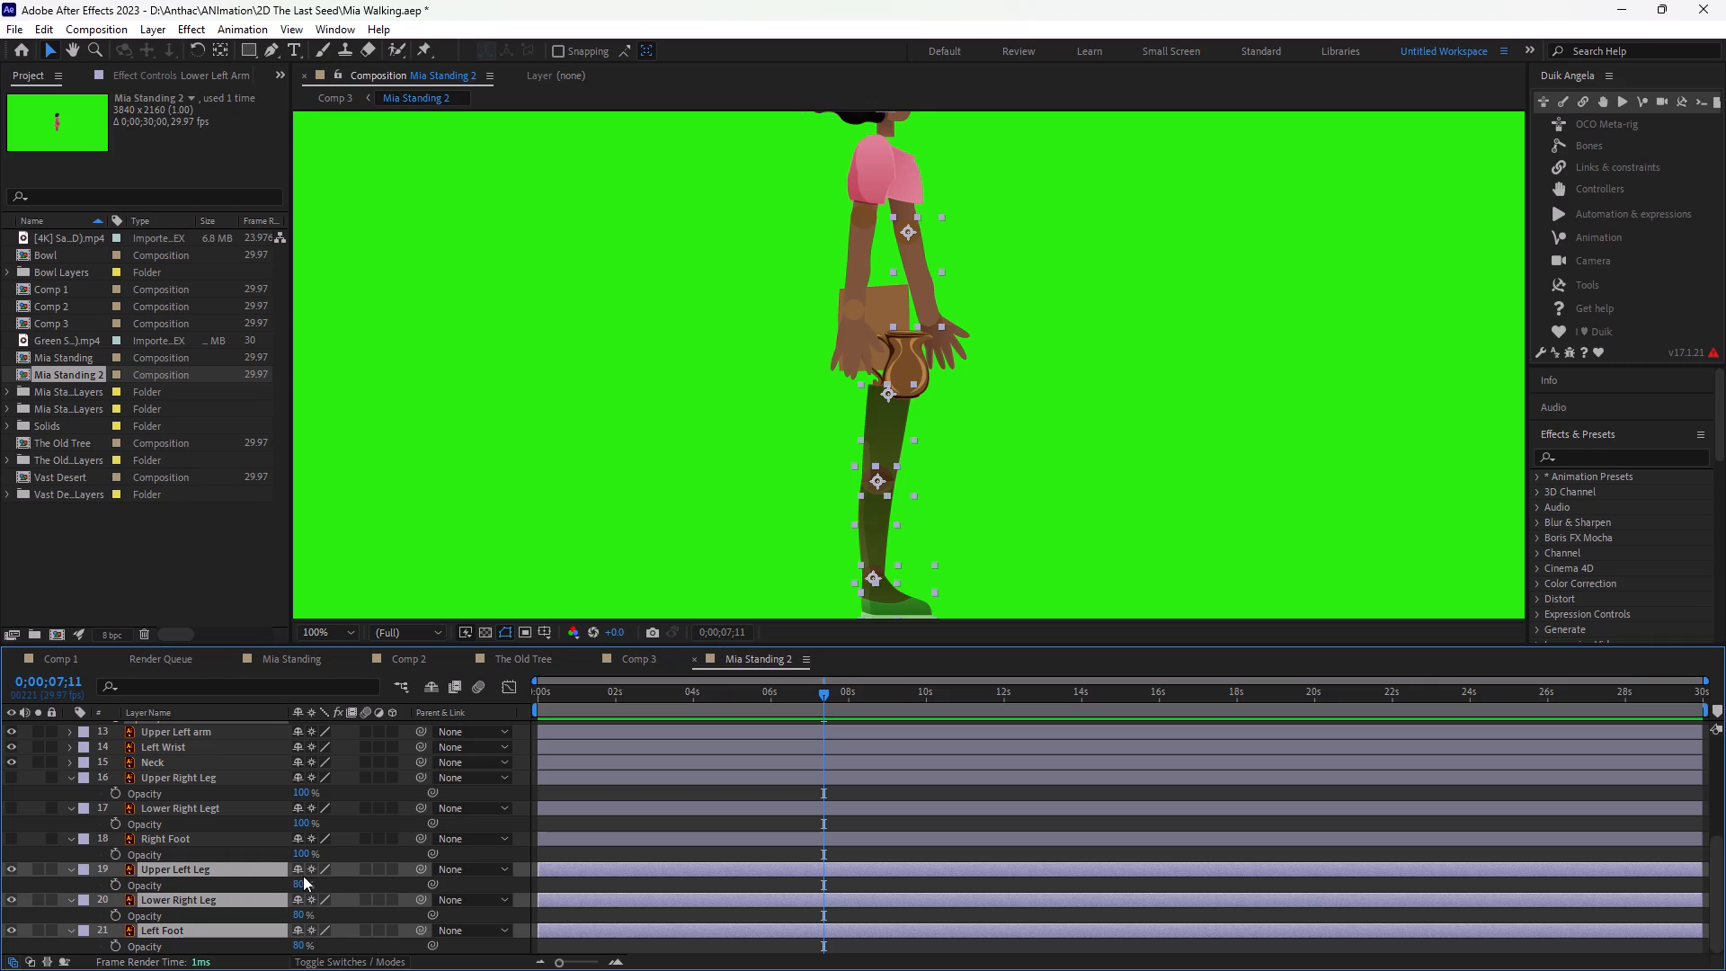
pyautogui.moveTo(296, 882); pyautogui.dragTo(382, 890)
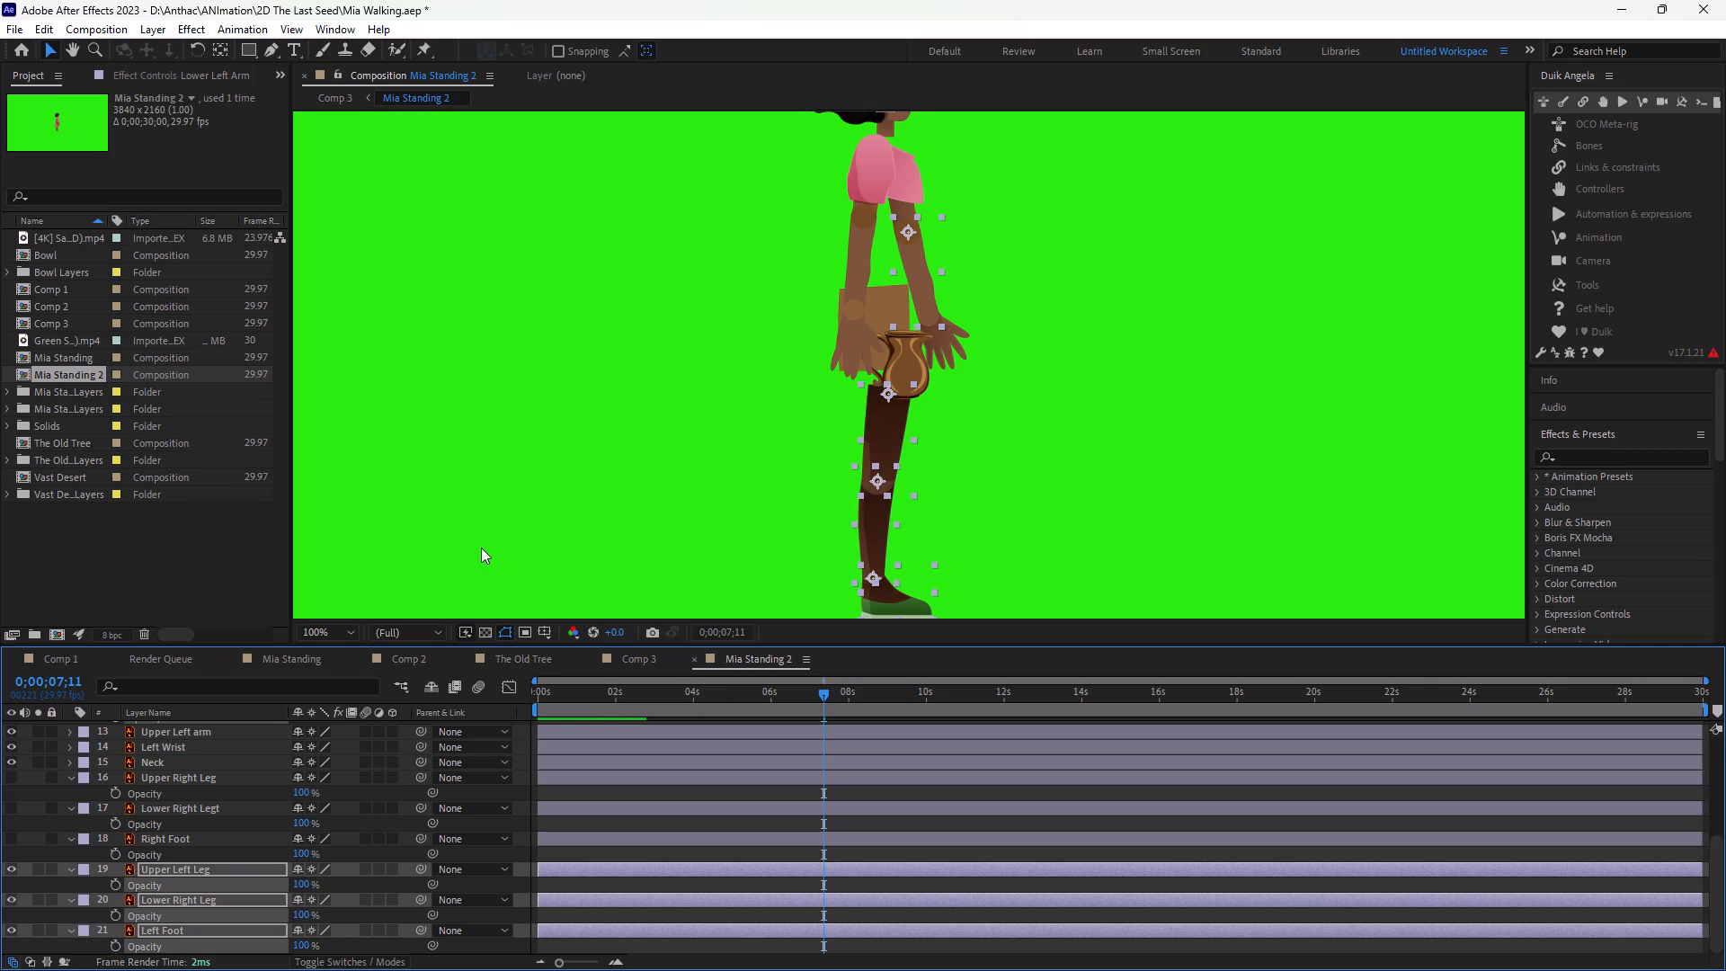
# Make the hidden Upper Right Leg, Lower Right Leg (layer 17) and Right Foot layers visible again and deselect all layers.
pyautogui.click(14, 778)
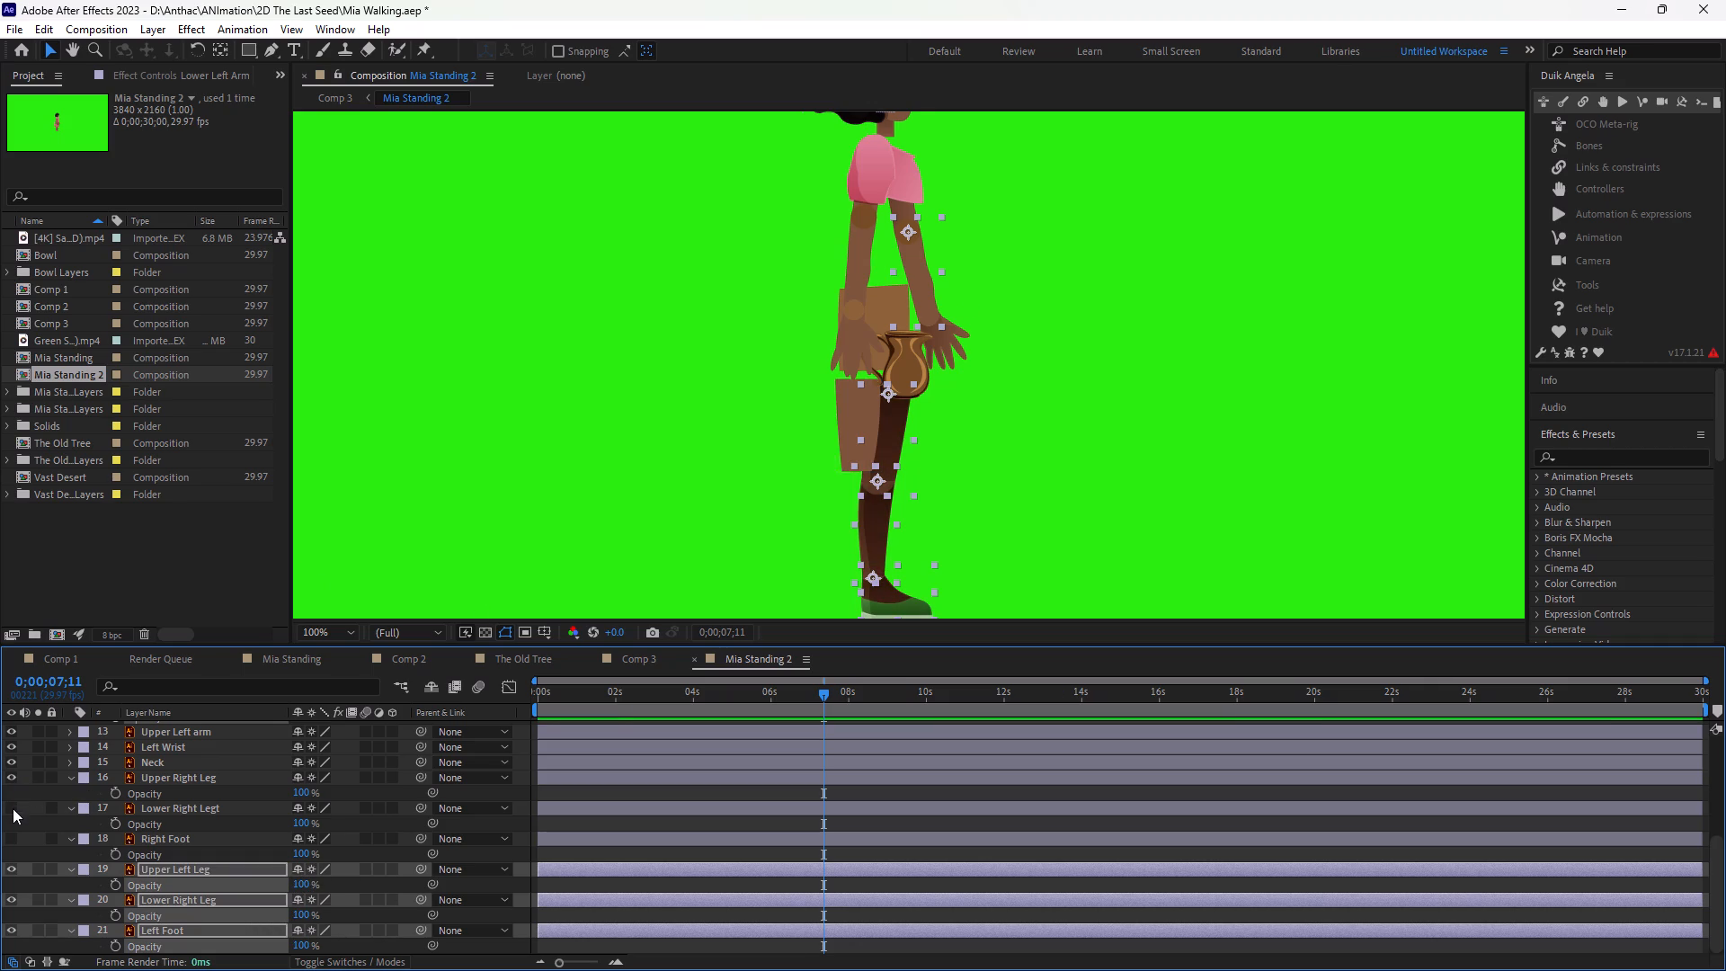
pyautogui.click(13, 808)
pyautogui.click(13, 838)
pyautogui.click(663, 463)
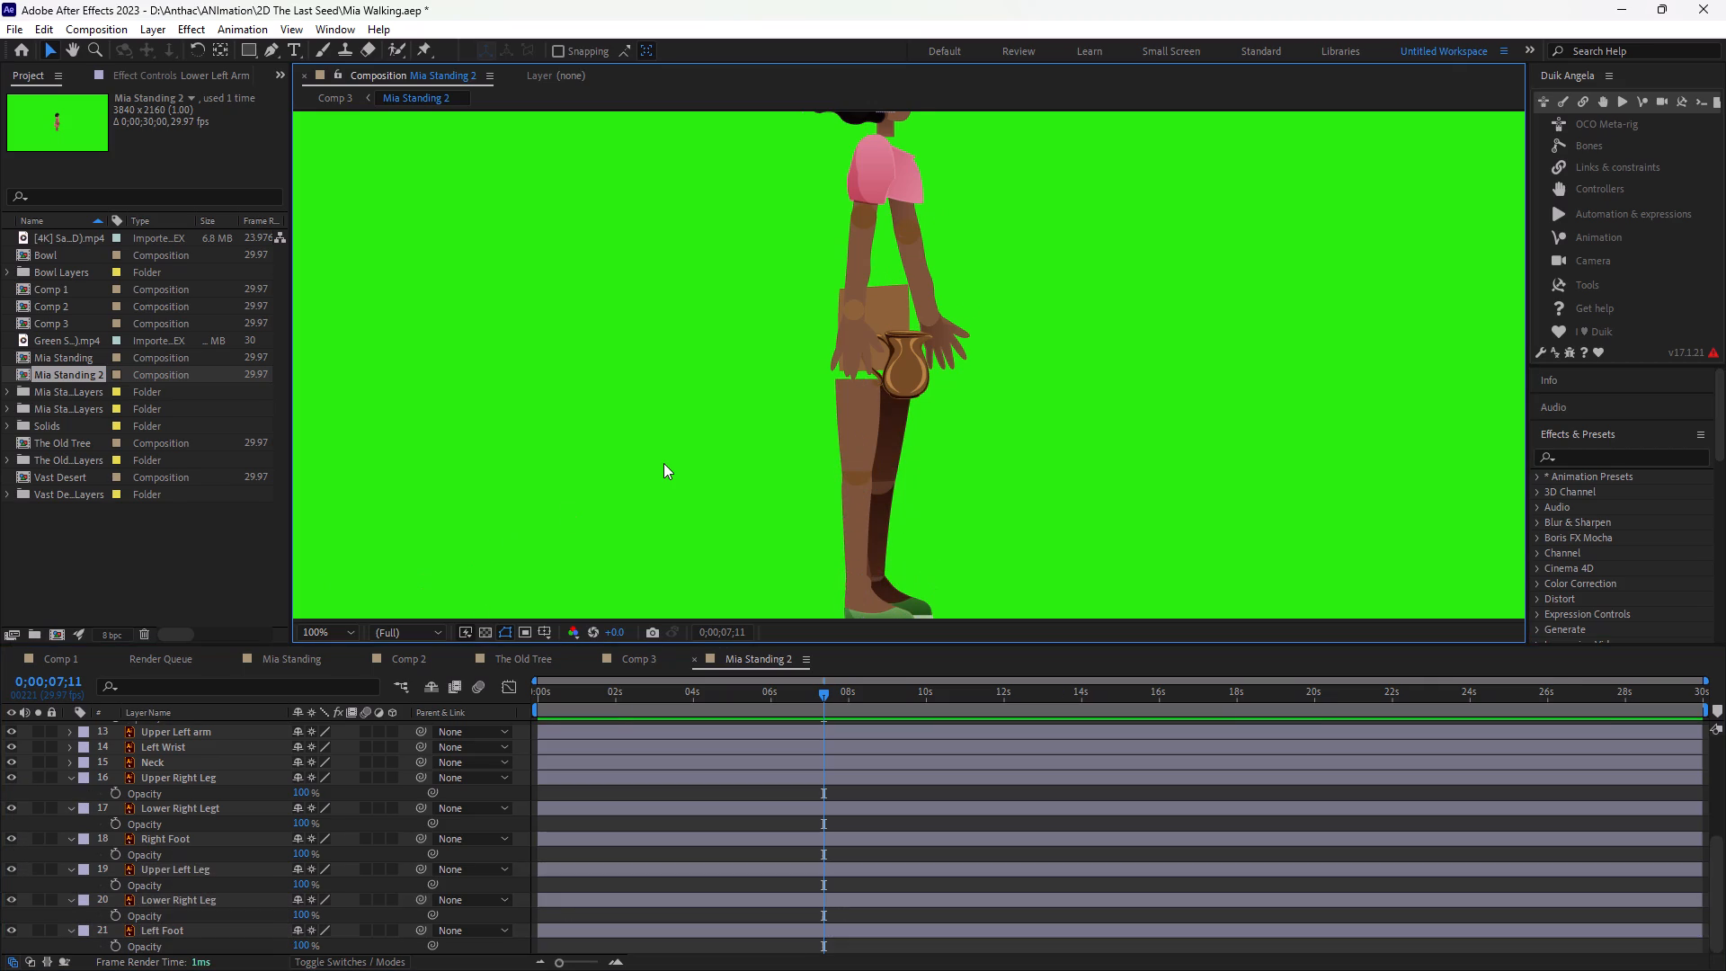
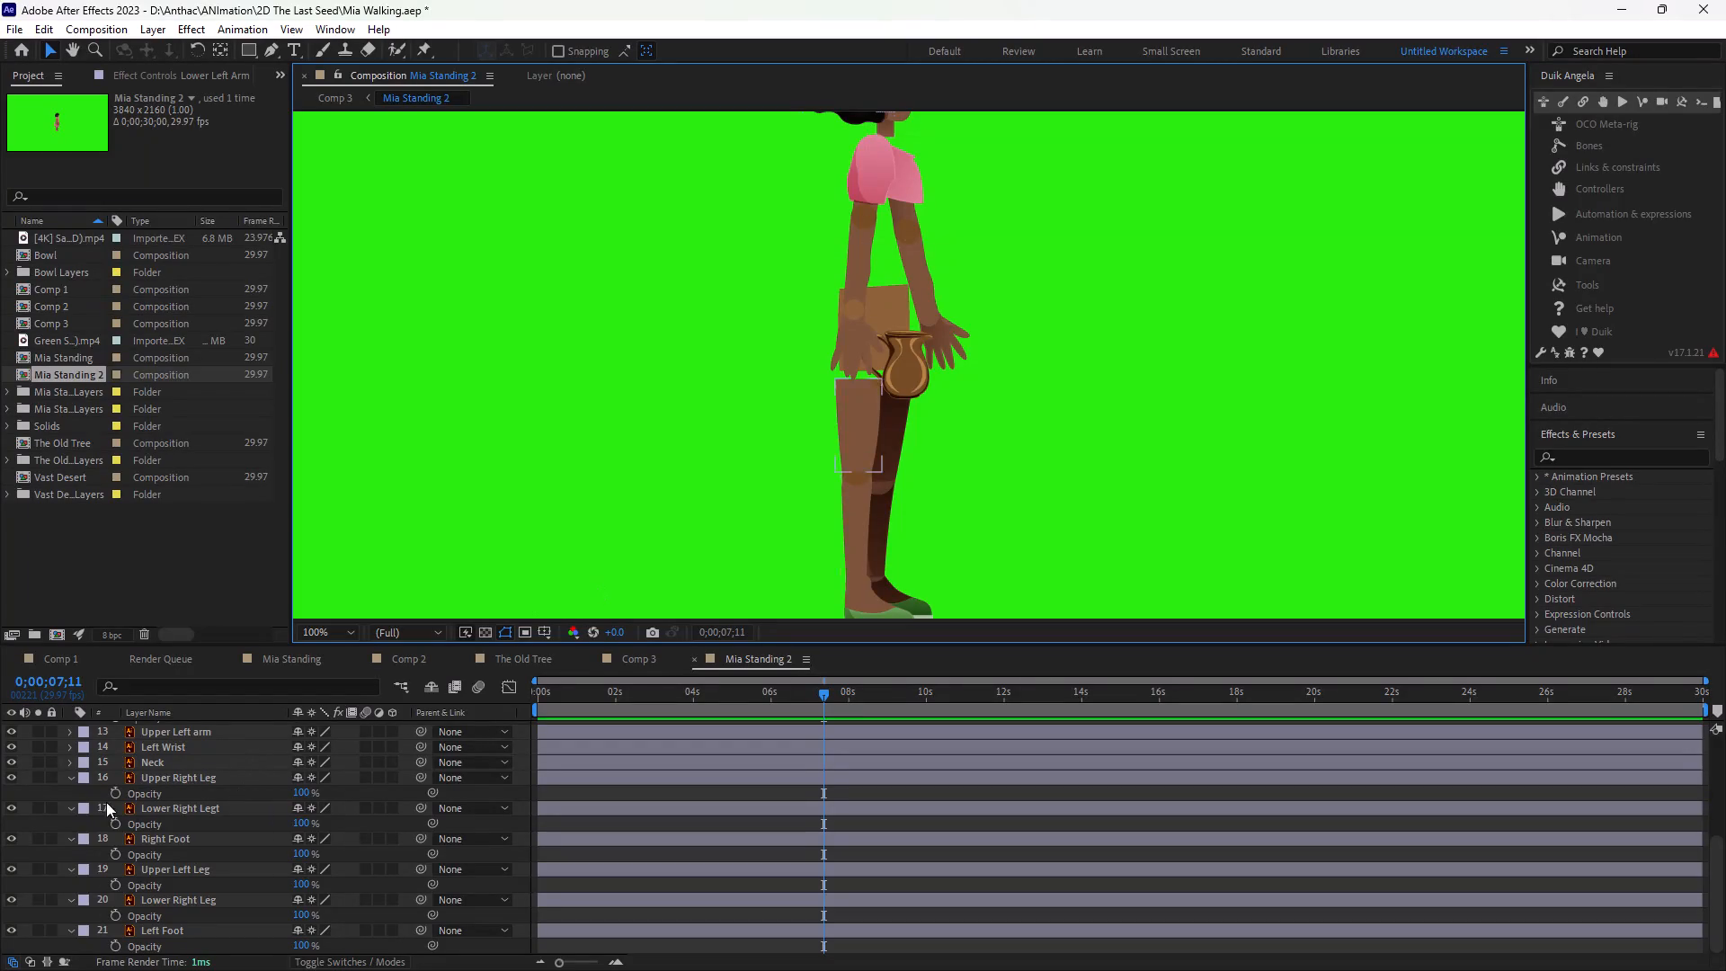
# Make the hidden Cloth Upper, Cloth Lower and Upper body layers visible.
pyautogui.scroll(-2, 33, 860)
pyautogui.scroll(3, 25, 863)
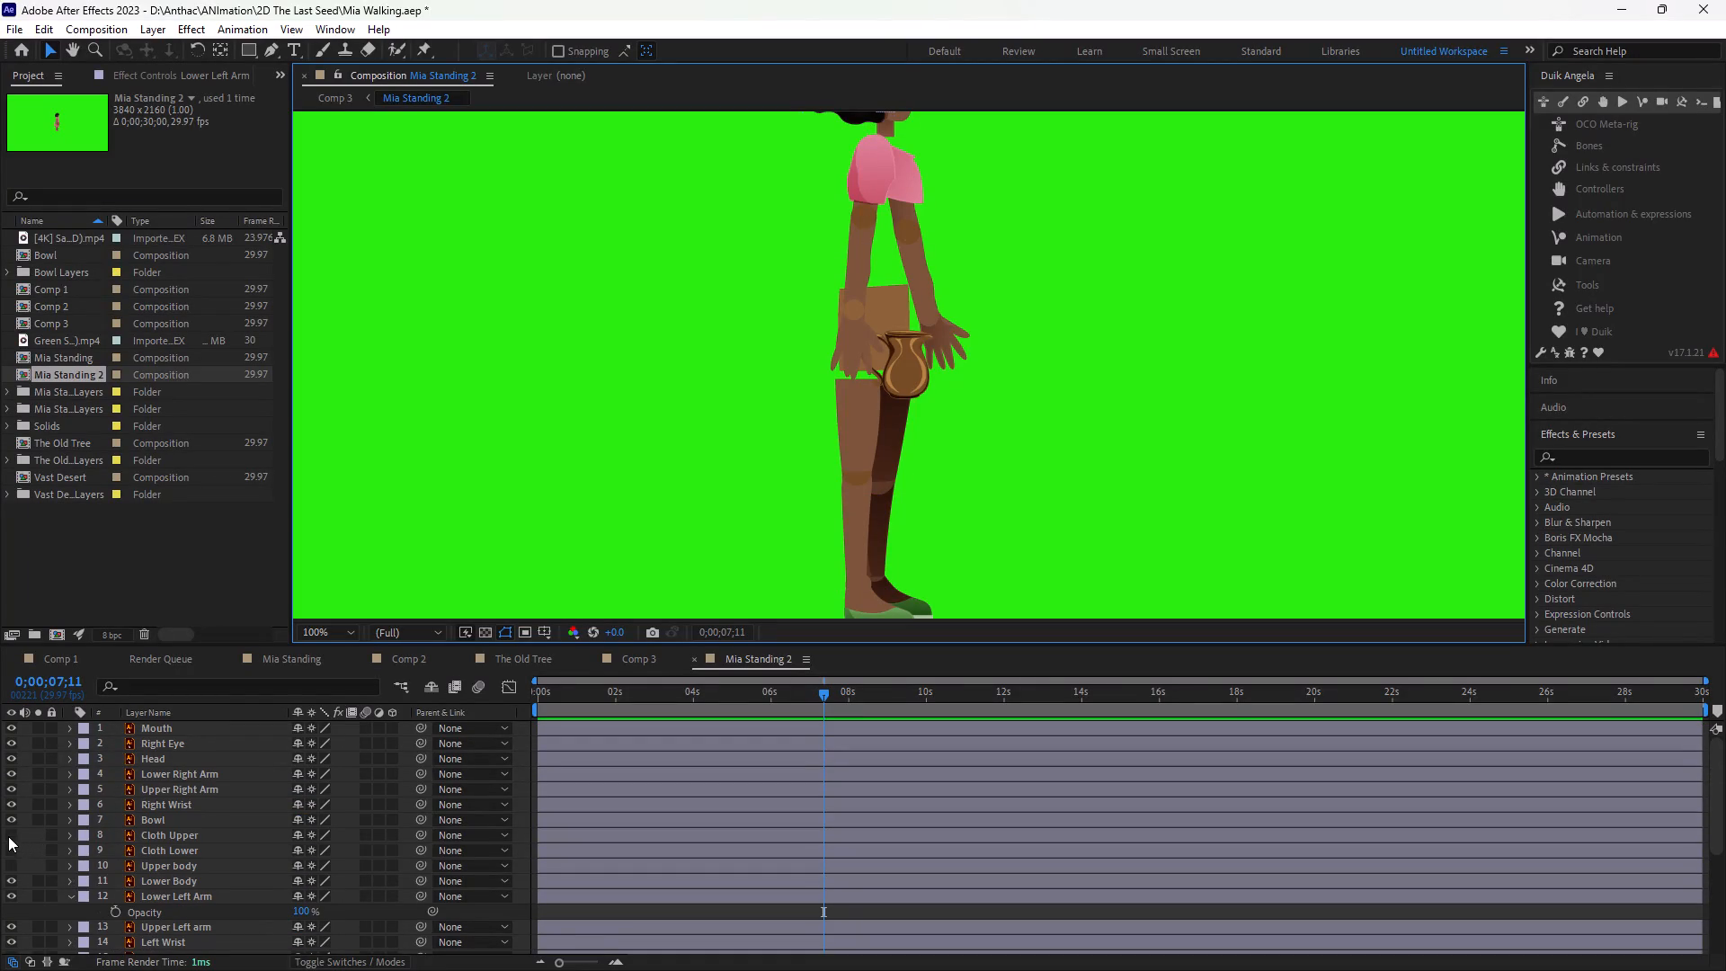
pyautogui.click(8, 836)
pyautogui.click(7, 852)
pyautogui.click(7, 867)
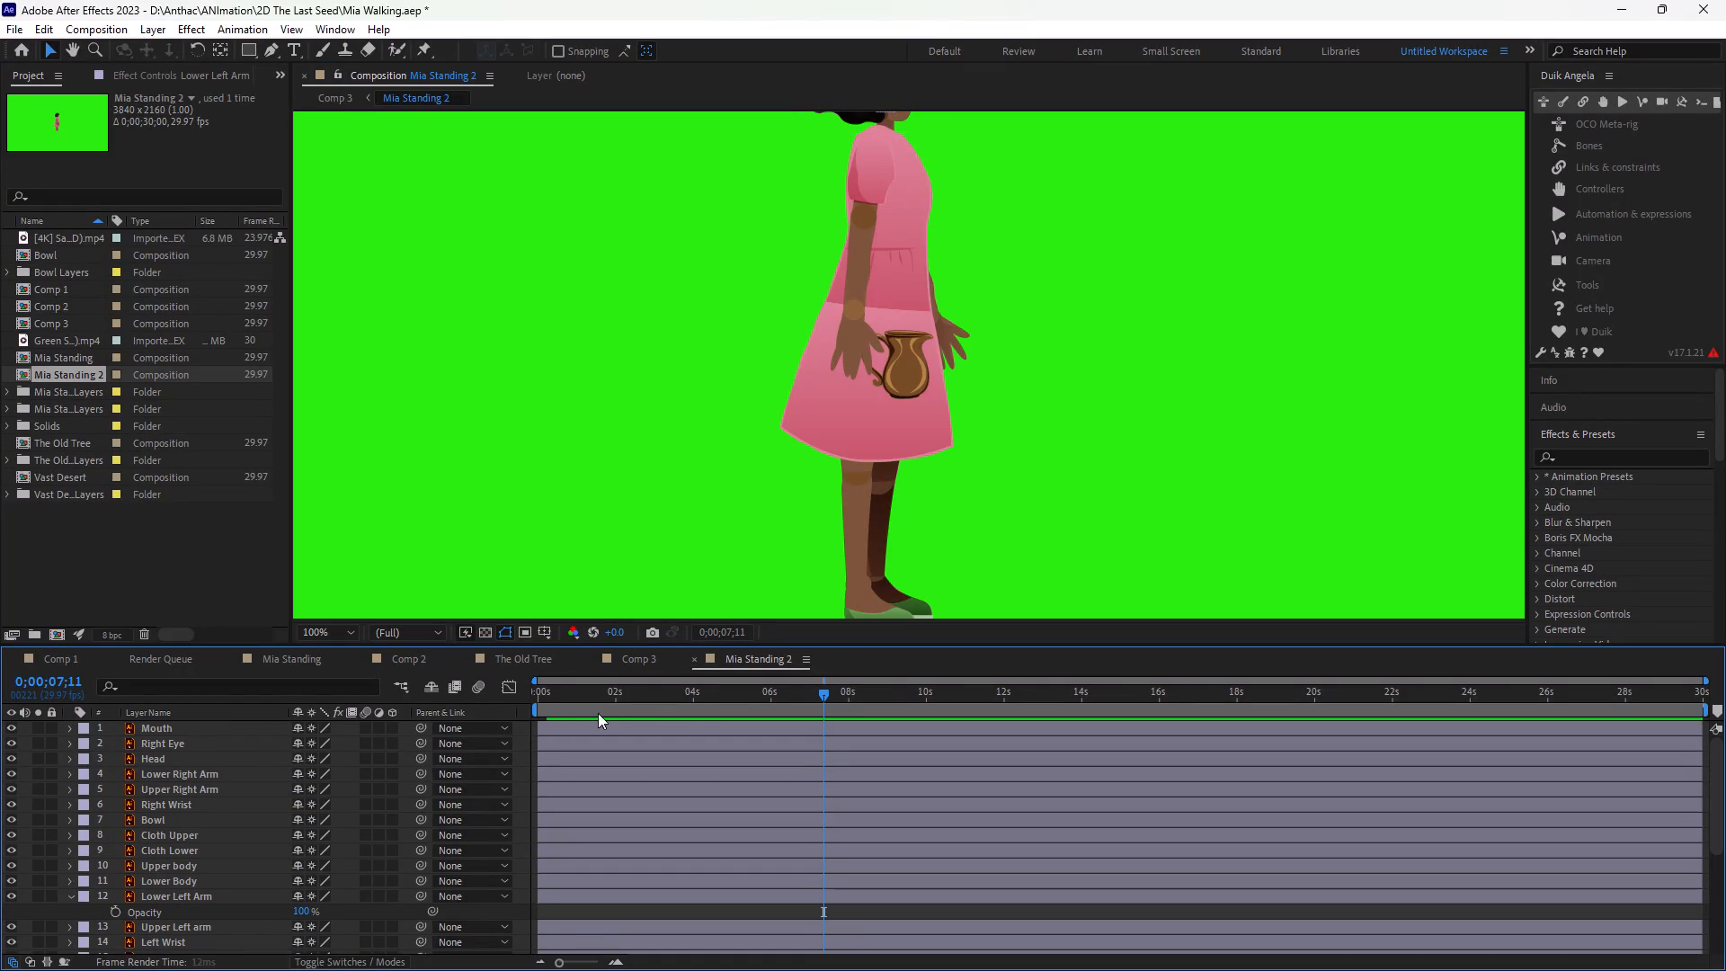
# Hide the Cloth Upper and Cloth Lower layers again to expose the body beneath the dress.
pyautogui.click(11, 839)
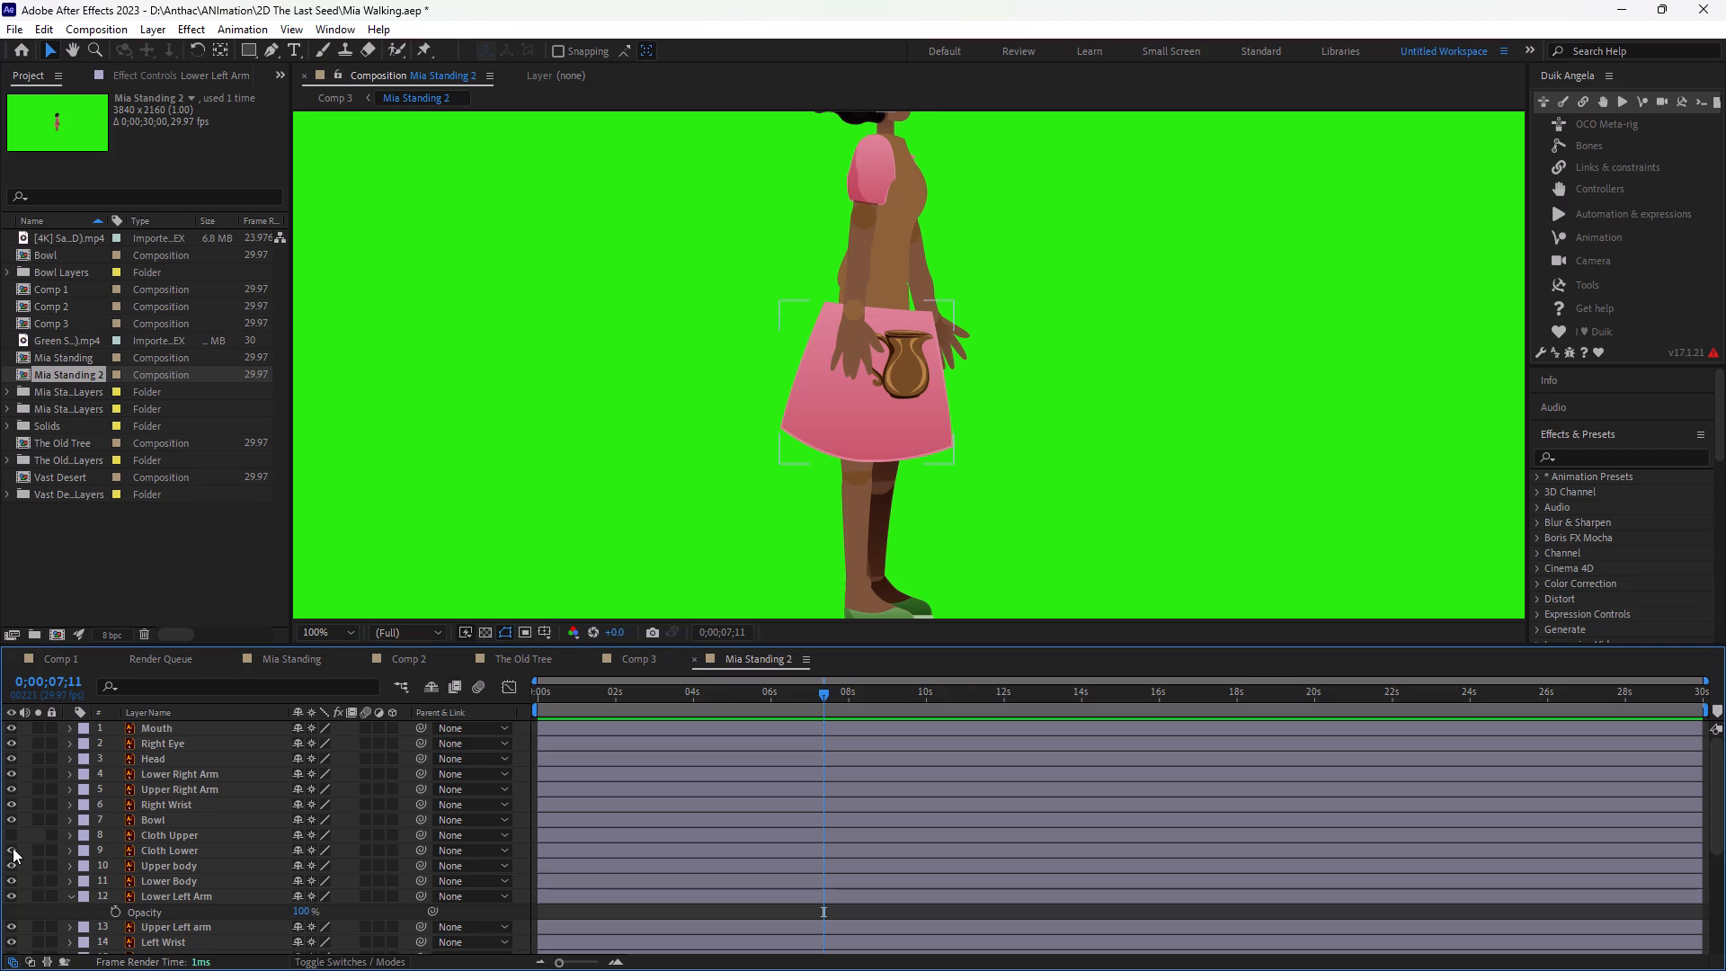
pyautogui.click(13, 848)
# Move the Upper body layer's anchor point from the torso's centre down to the waist joint, just above the layer's lower edge.
pyautogui.click(894, 195)
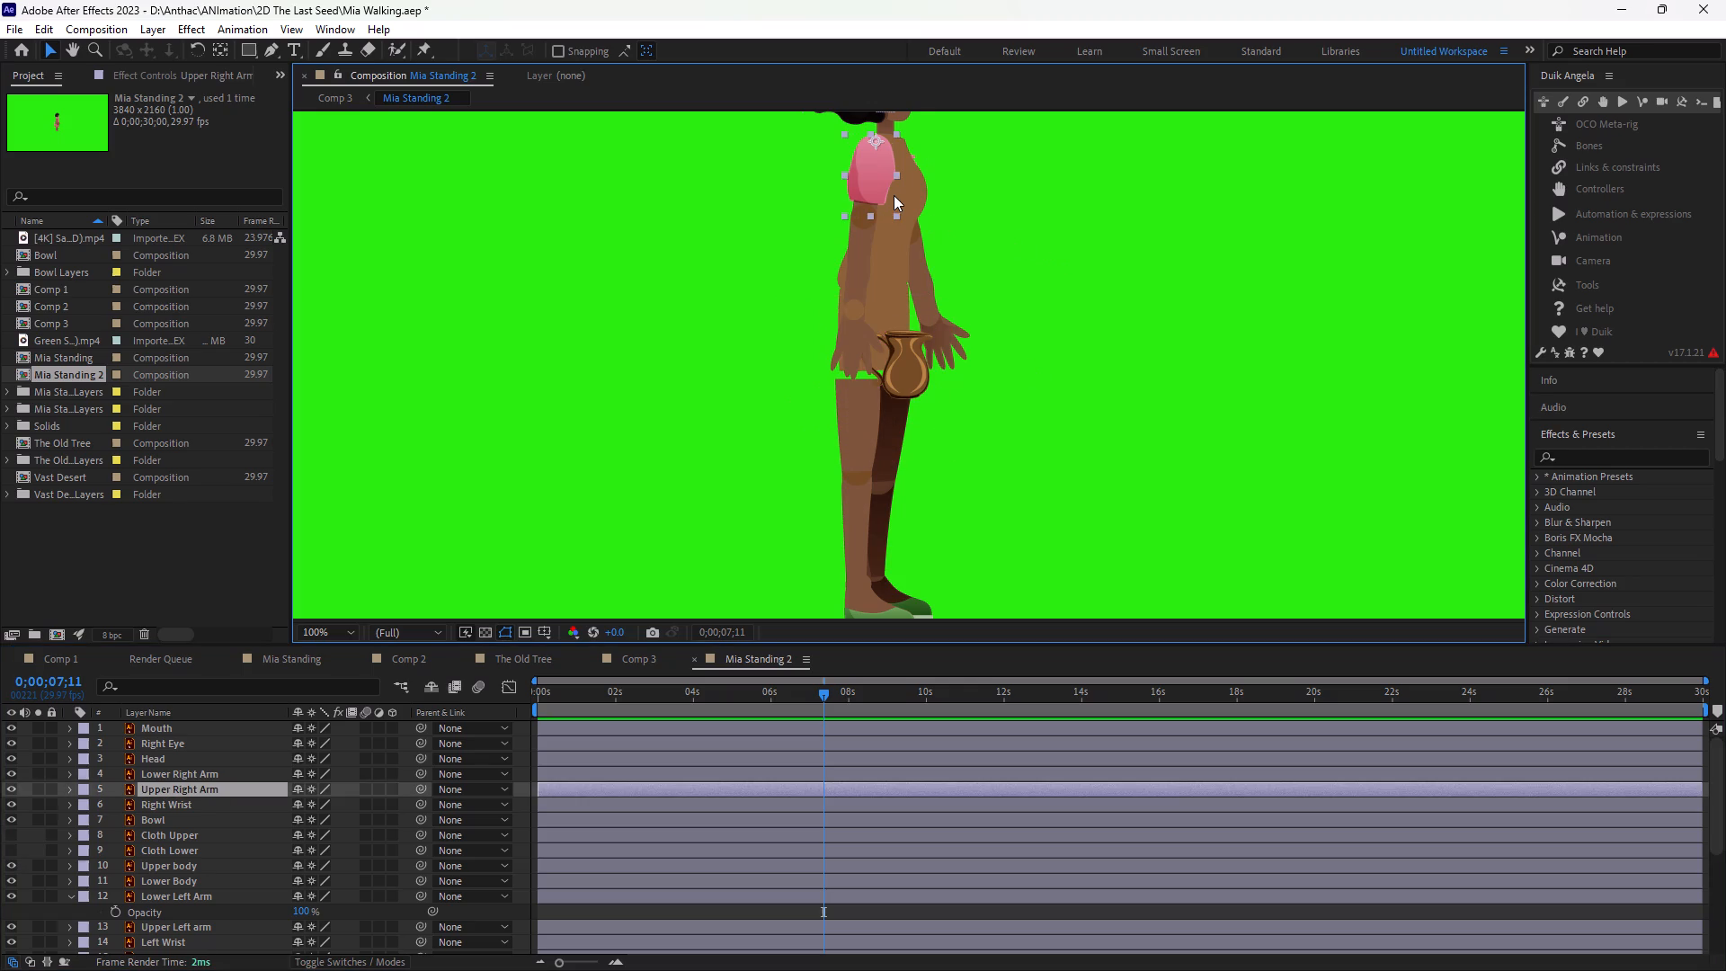
pyautogui.click(1013, 201)
pyautogui.click(921, 189)
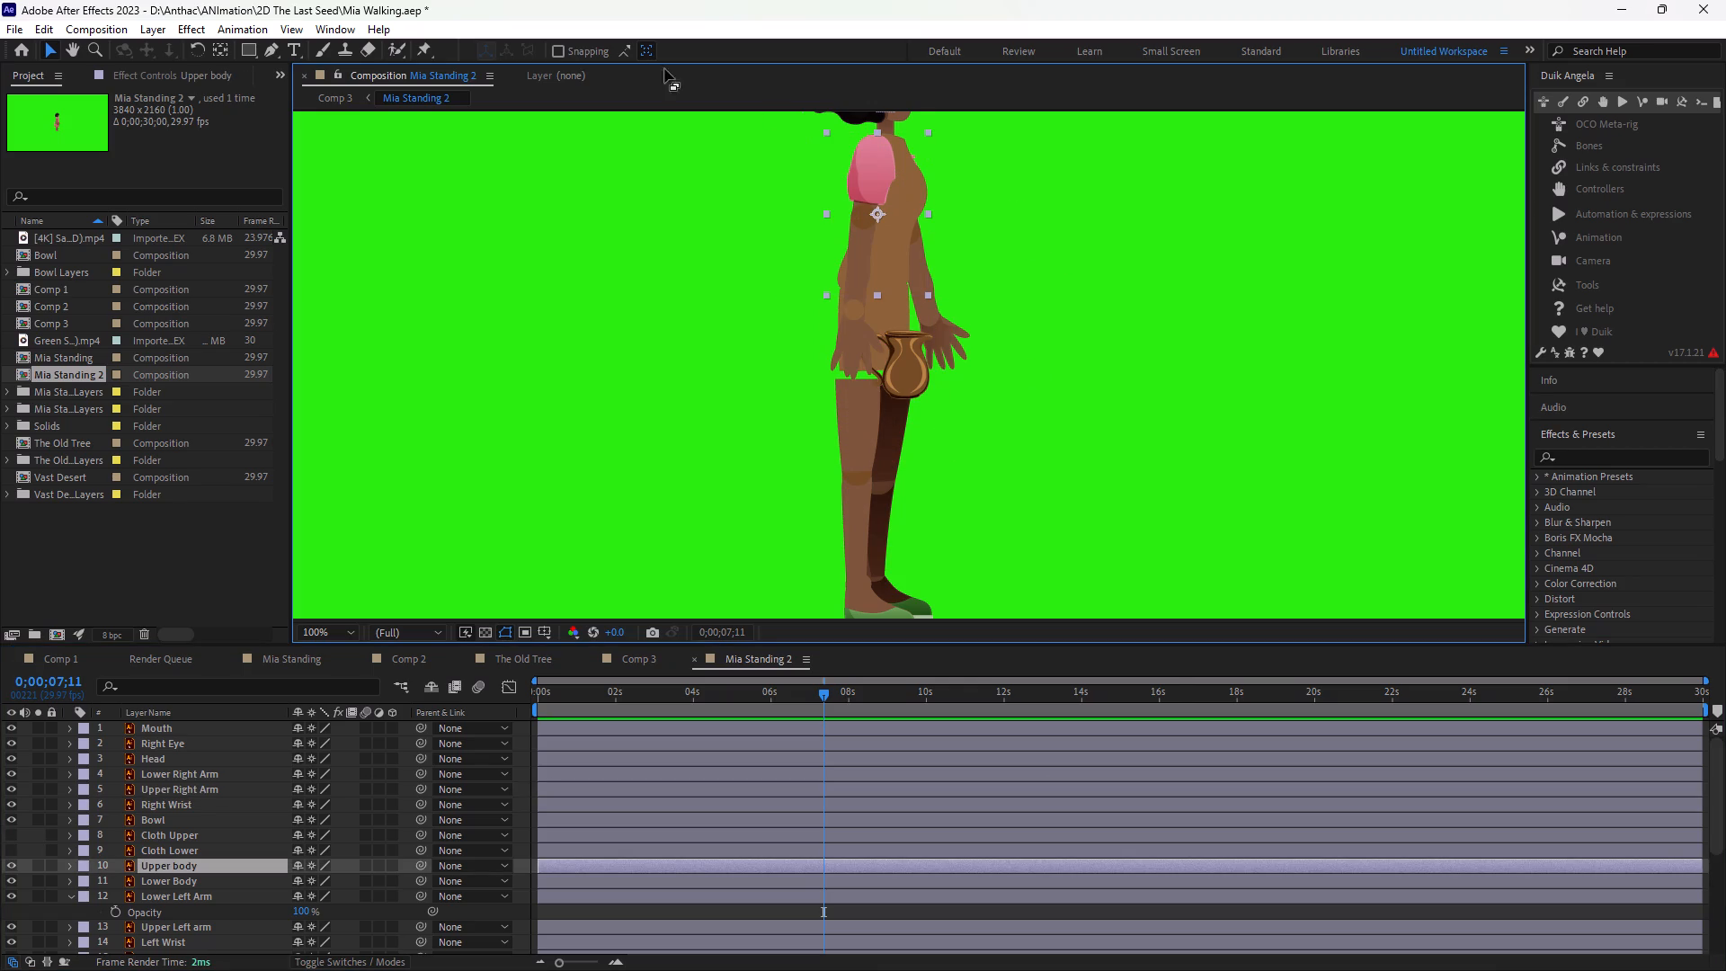
pyautogui.click(216, 50)
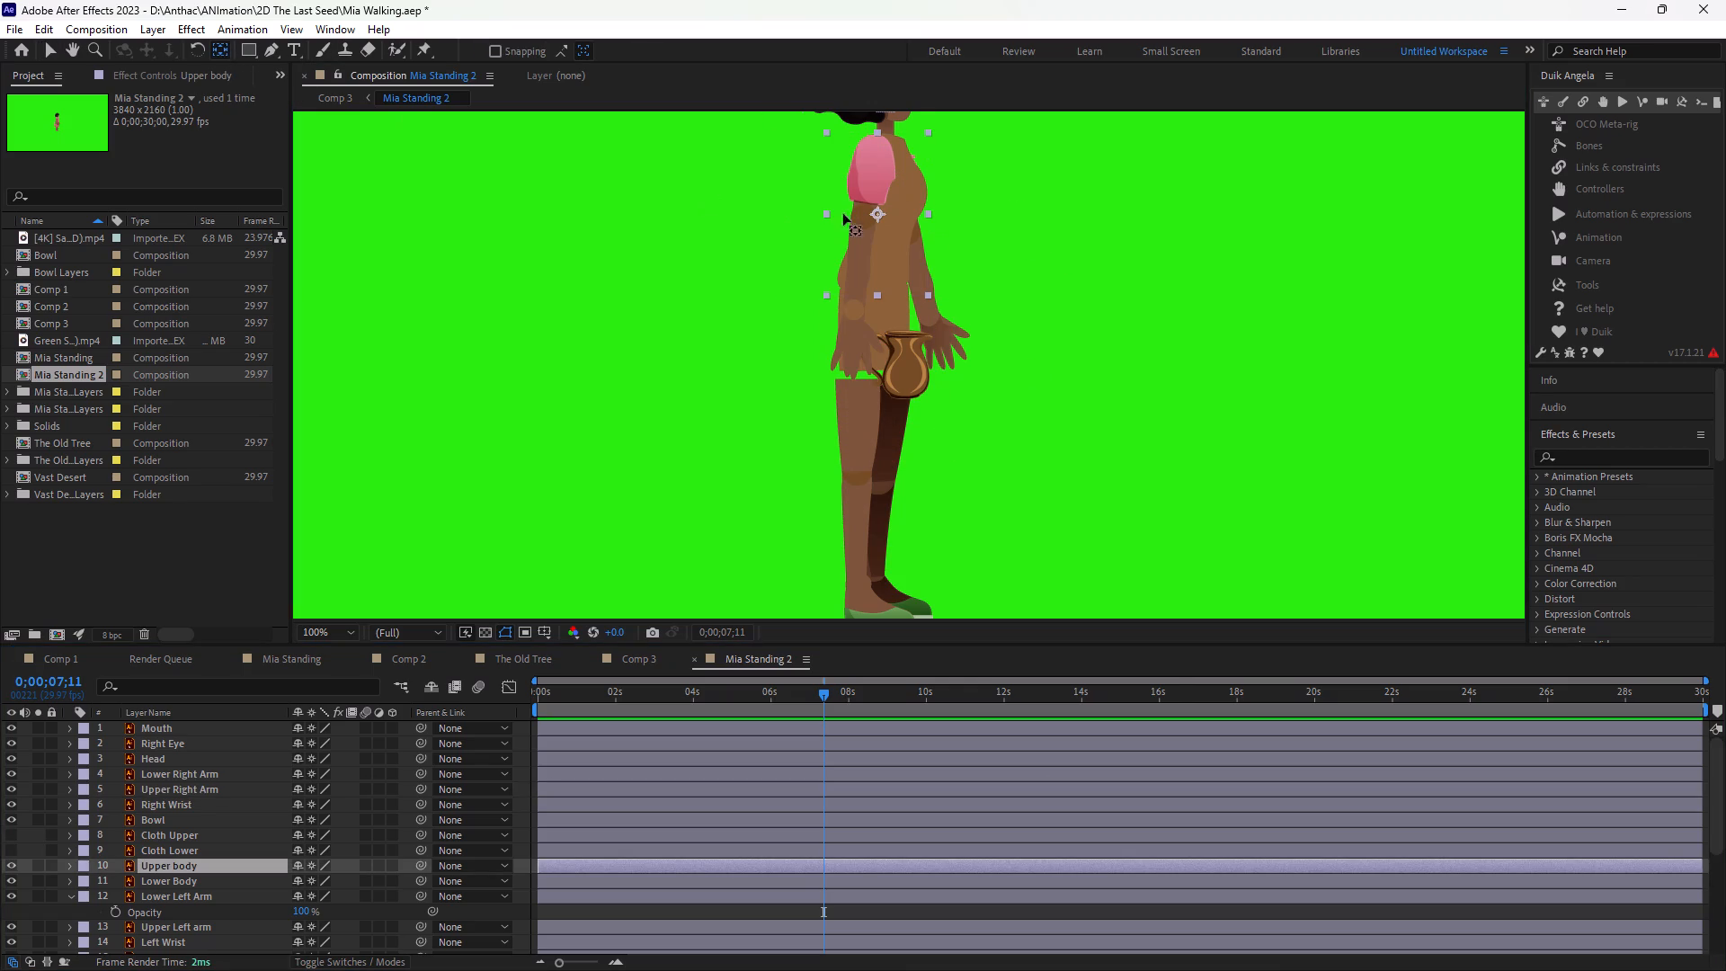
pyautogui.moveTo(877, 214); pyautogui.dragTo(885, 271)
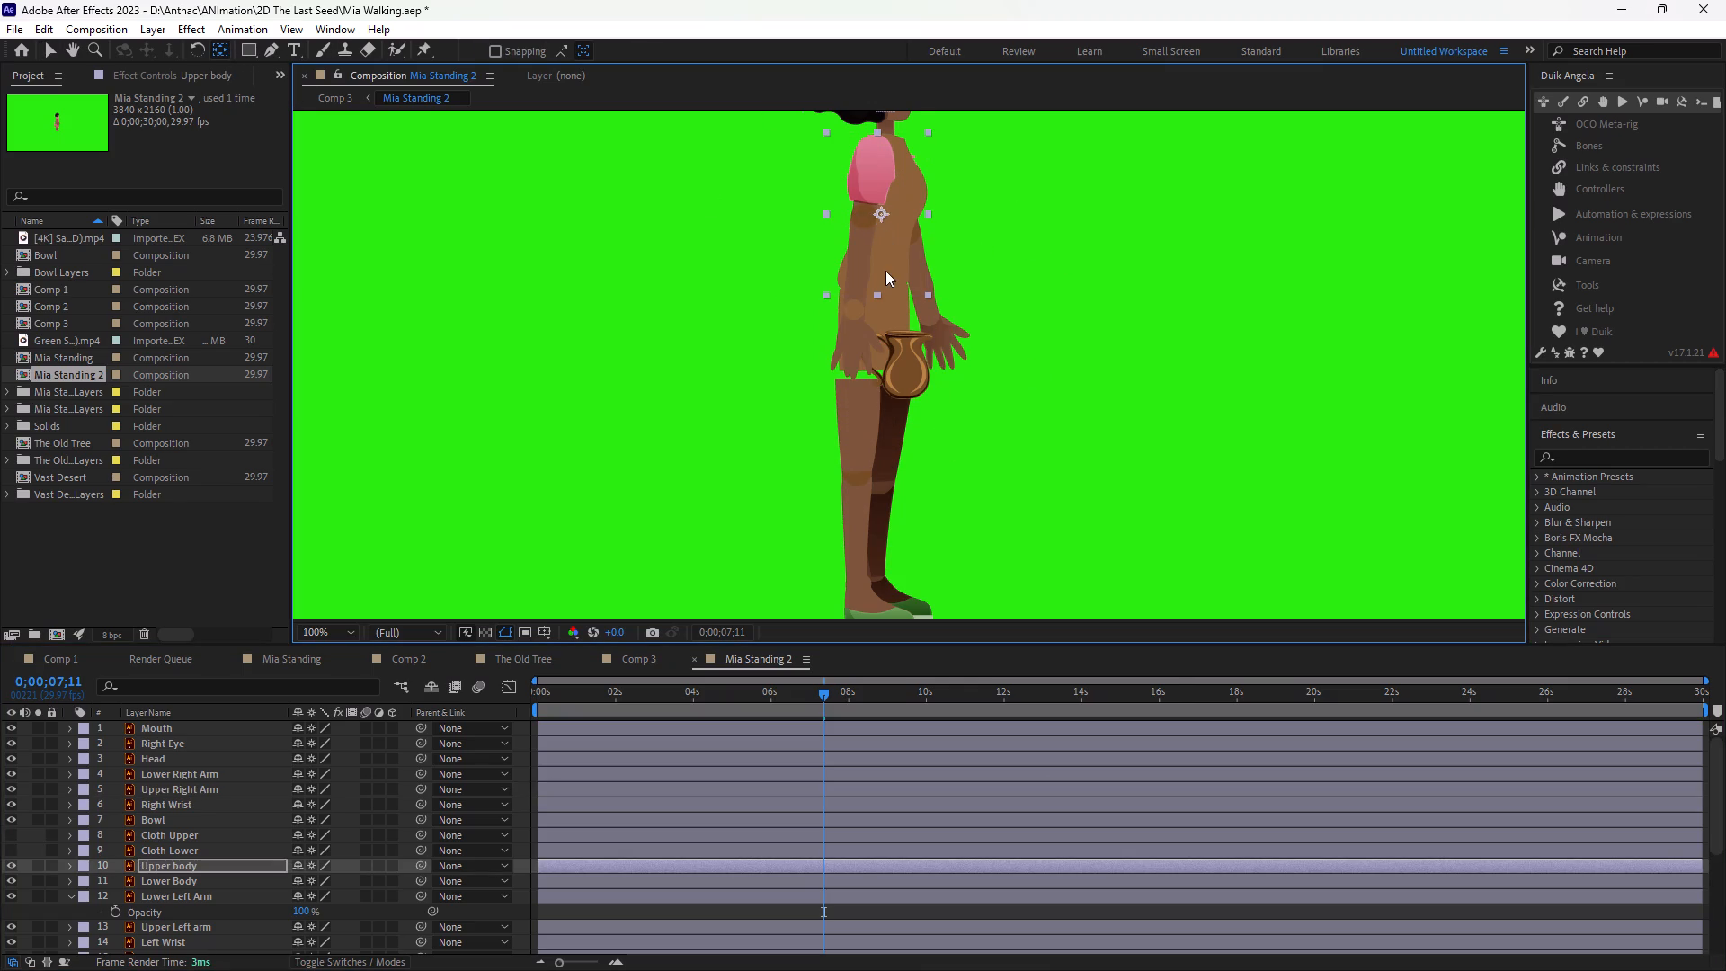
pyautogui.moveTo(885, 271); pyautogui.dragTo(875, 290)
pyautogui.moveTo(875, 290); pyautogui.dragTo(870, 285)
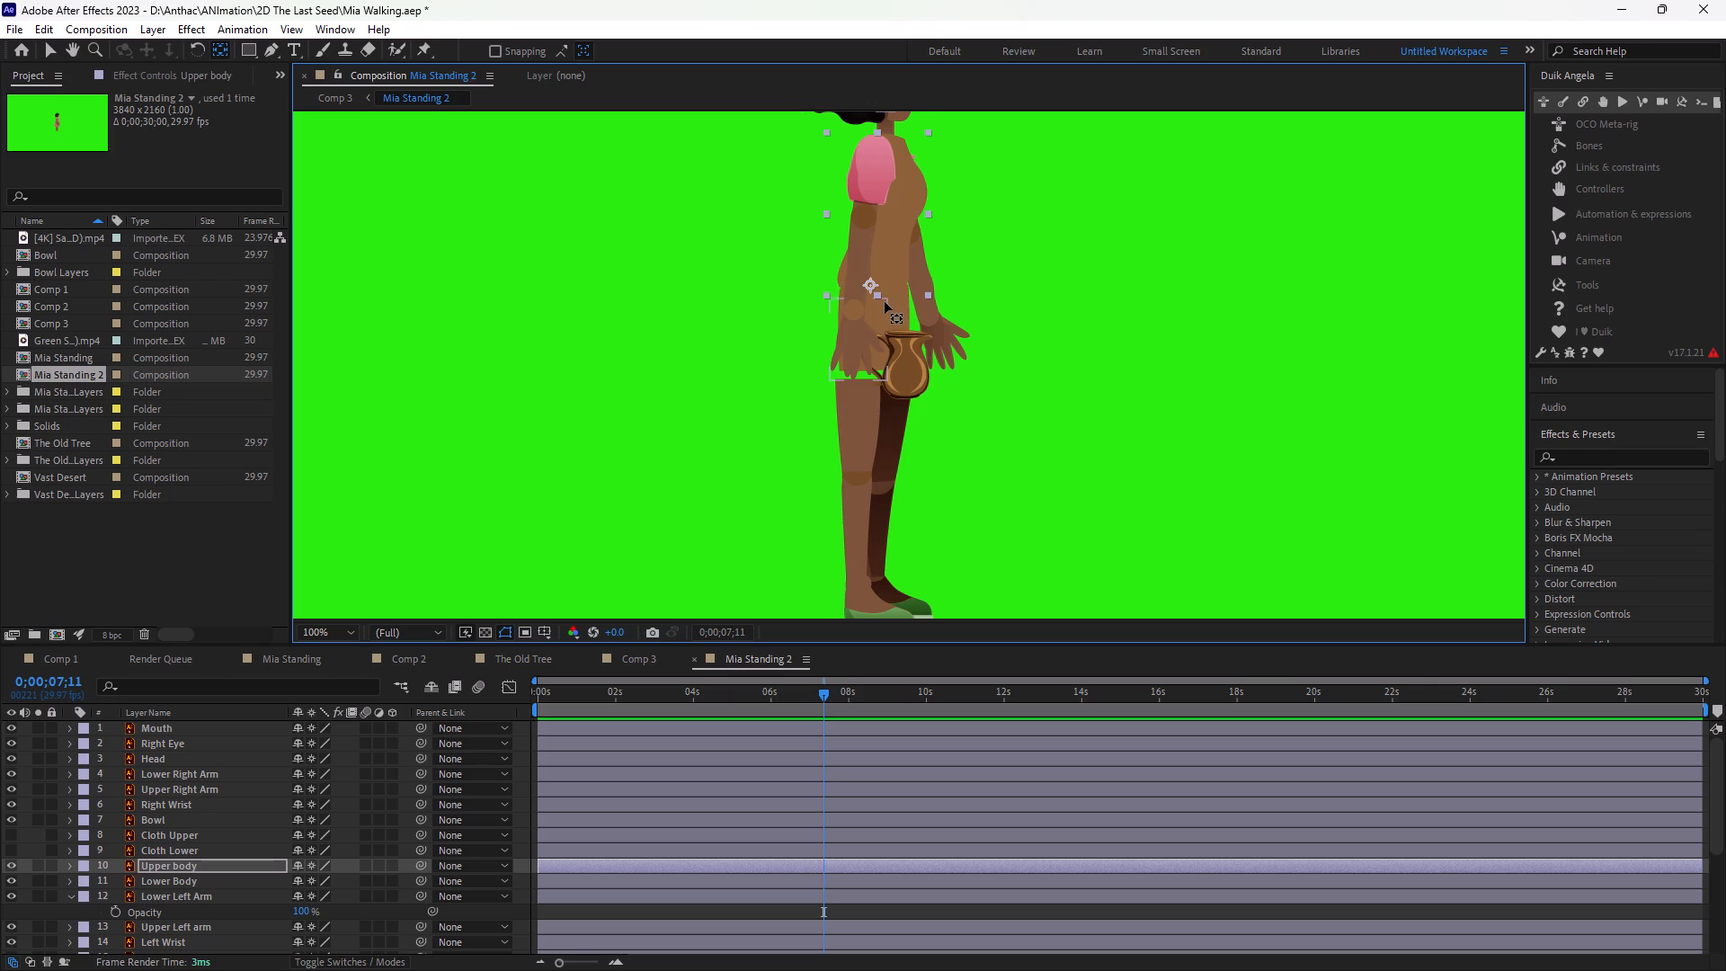
# Select the Lower Body layer in the composition with the Pan Behind (Anchor Point) tool active.
pyautogui.click(885, 302)
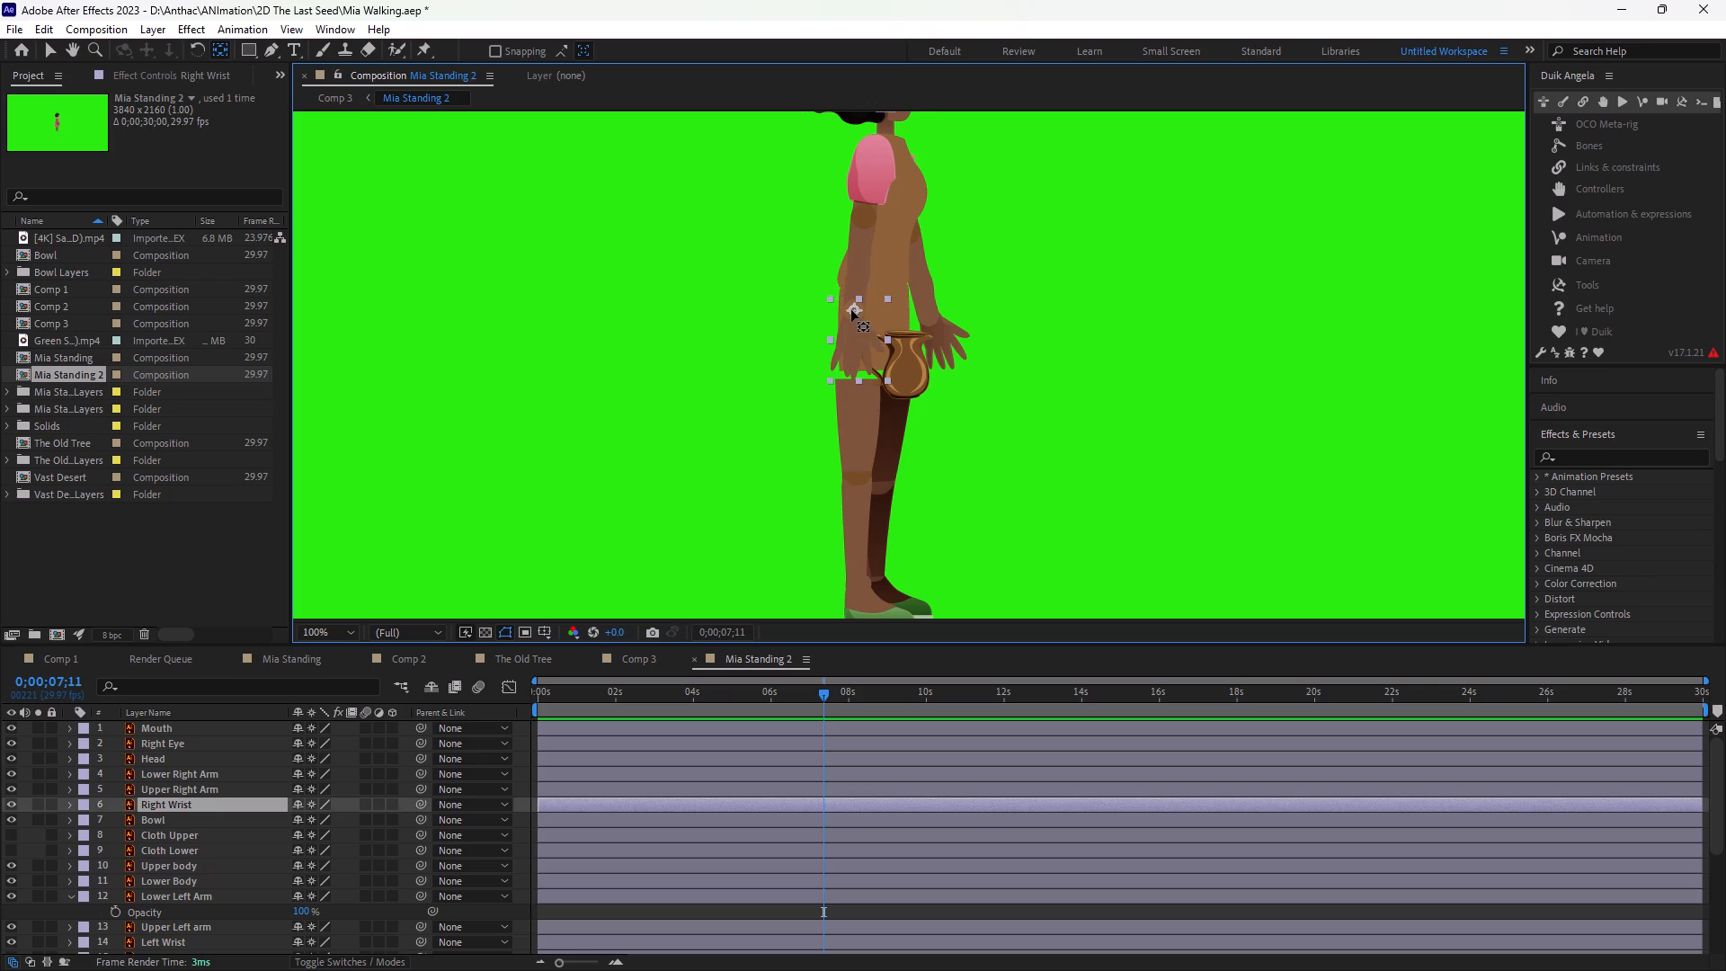
pyautogui.click(911, 313)
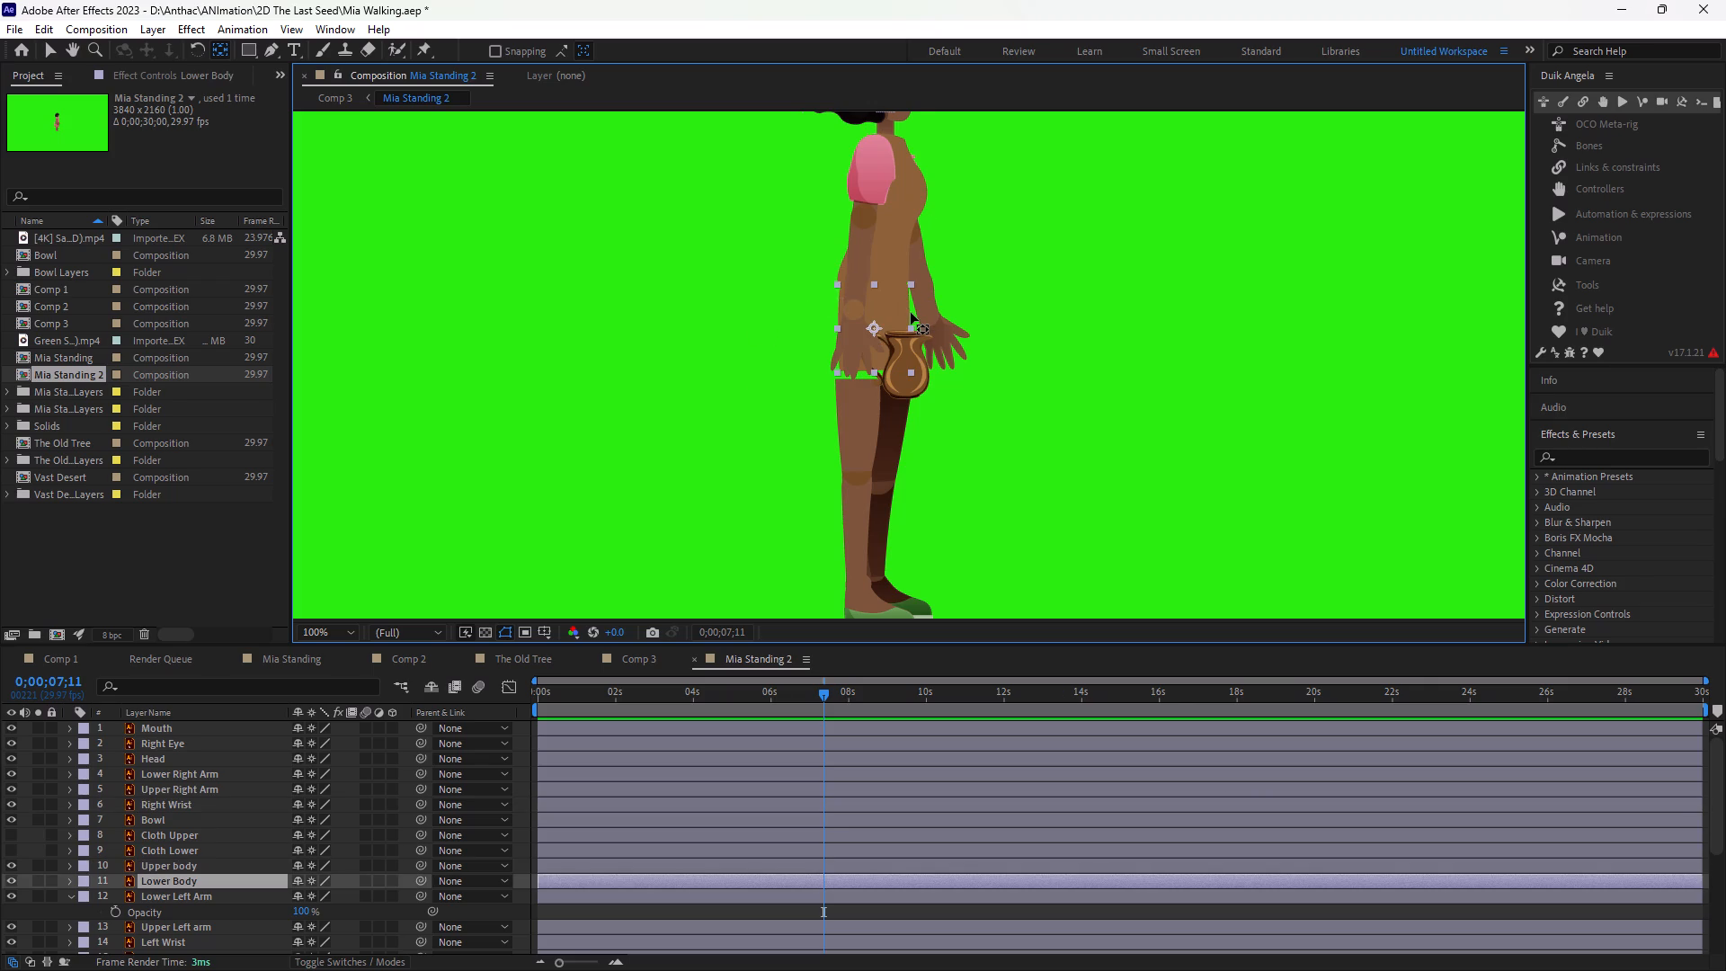
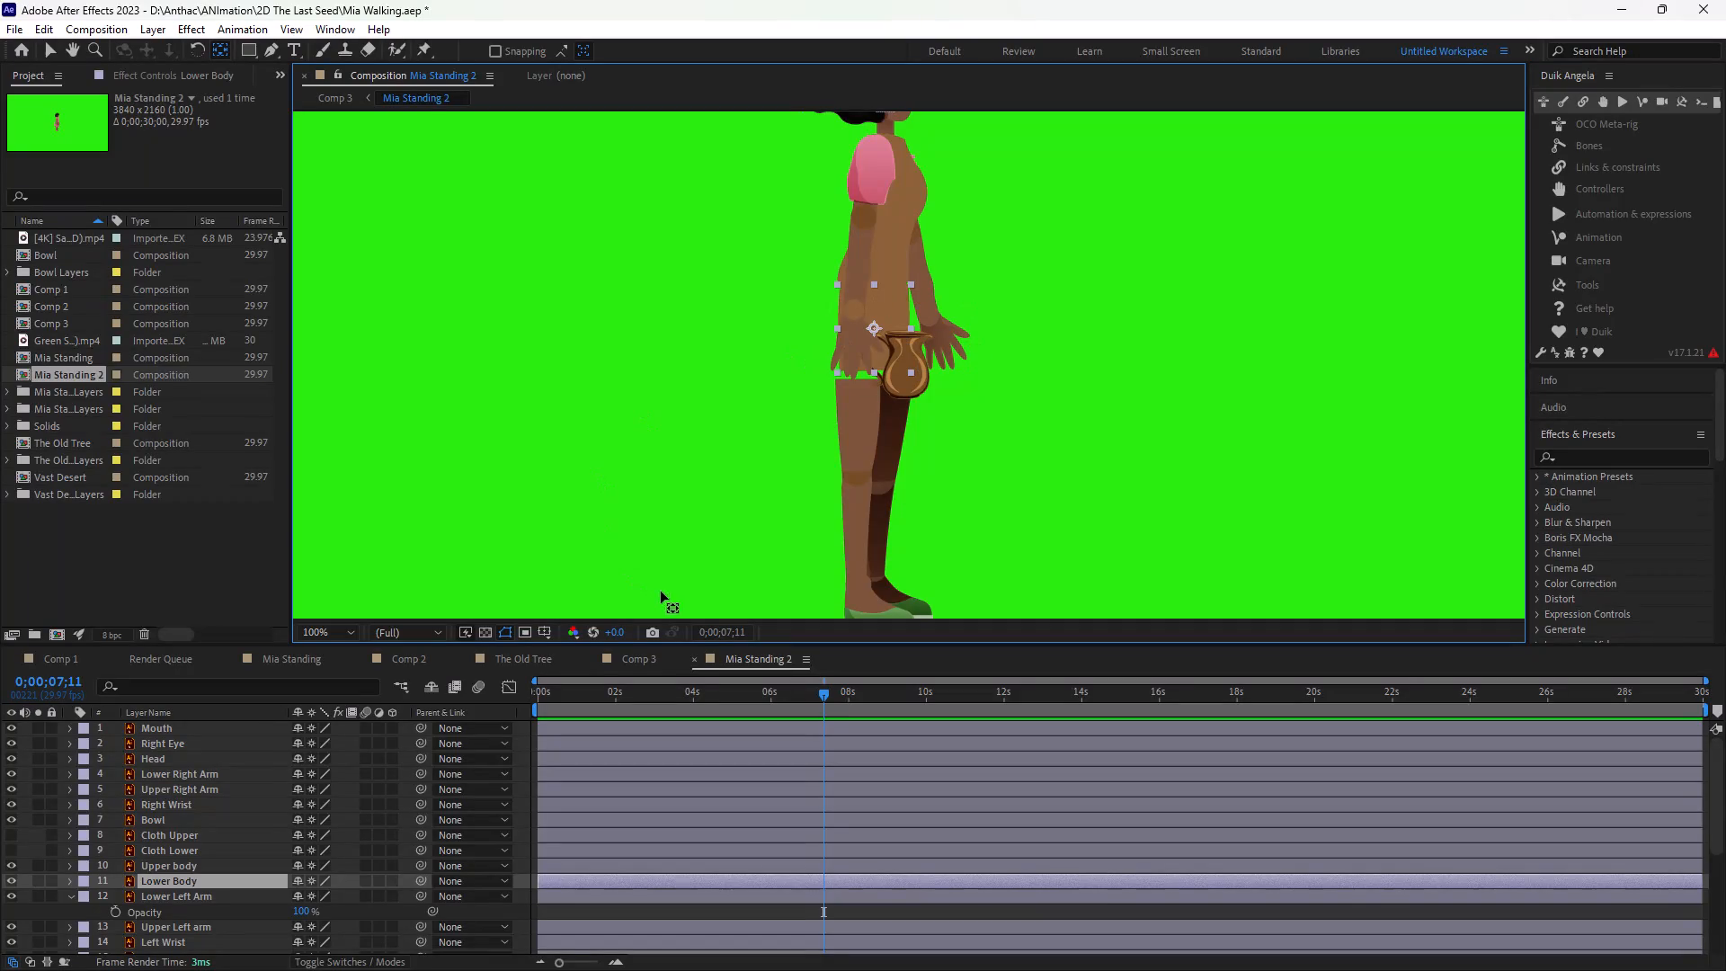
# Make the hidden Cloth Upper and Cloth Lower layers visible again over the body.
pyautogui.click(13, 828)
pyautogui.click(14, 834)
pyautogui.click(11, 859)
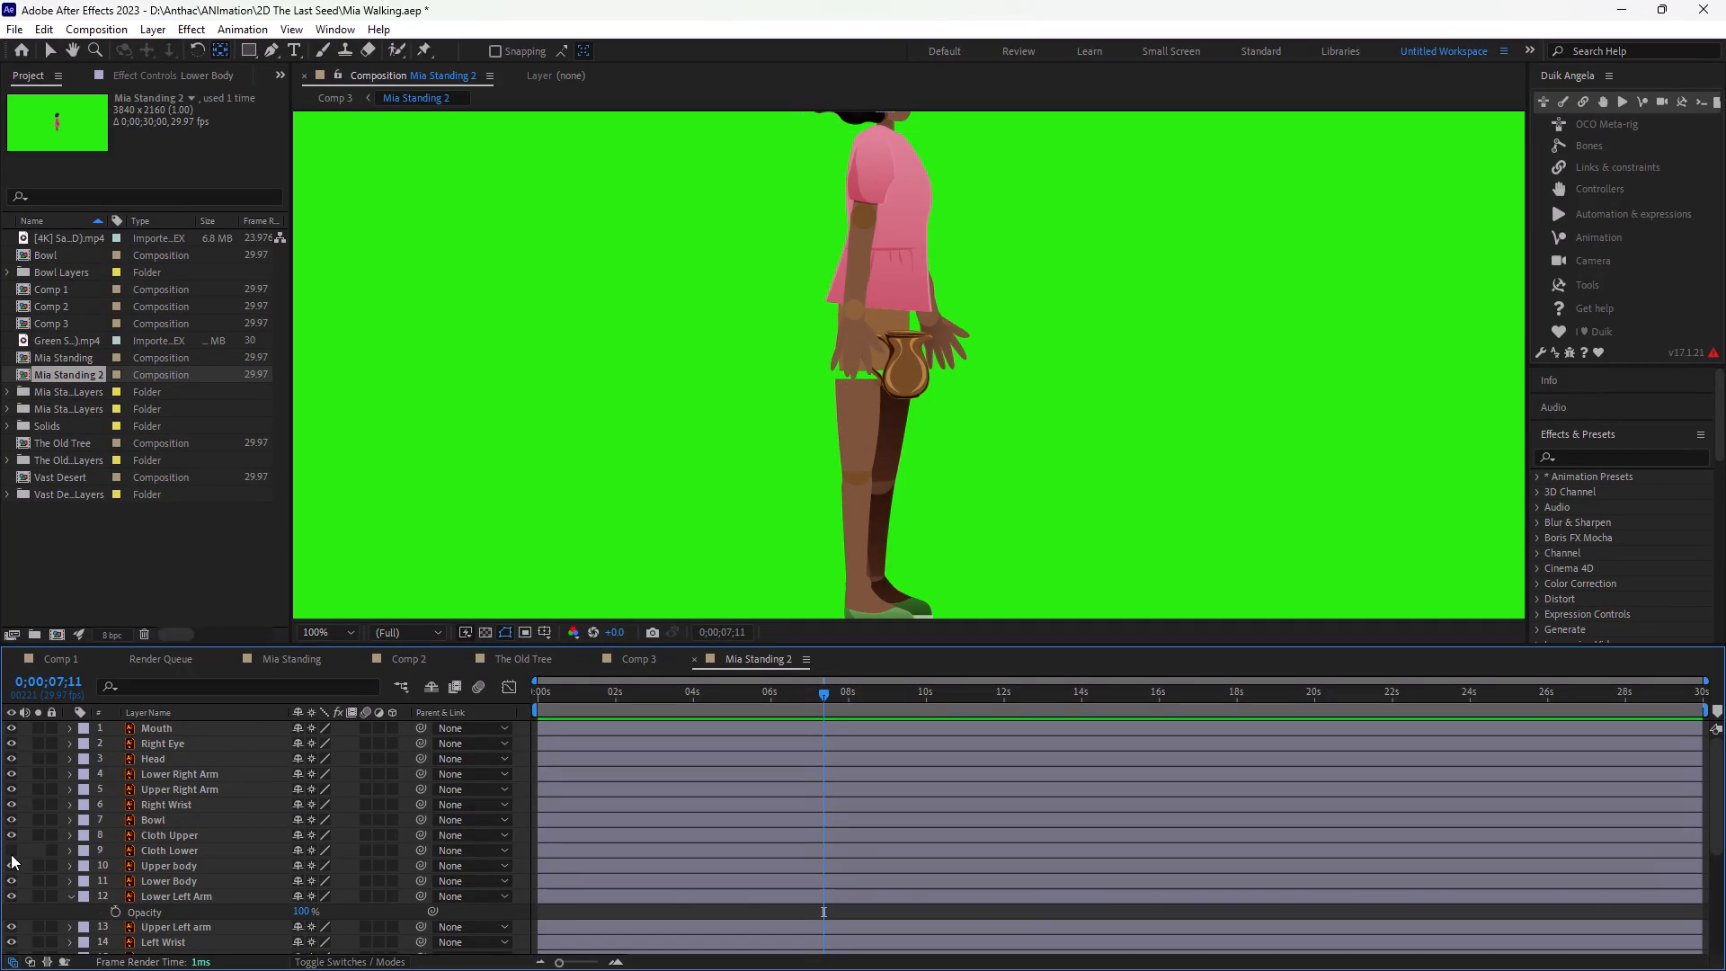
pyautogui.click(13, 854)
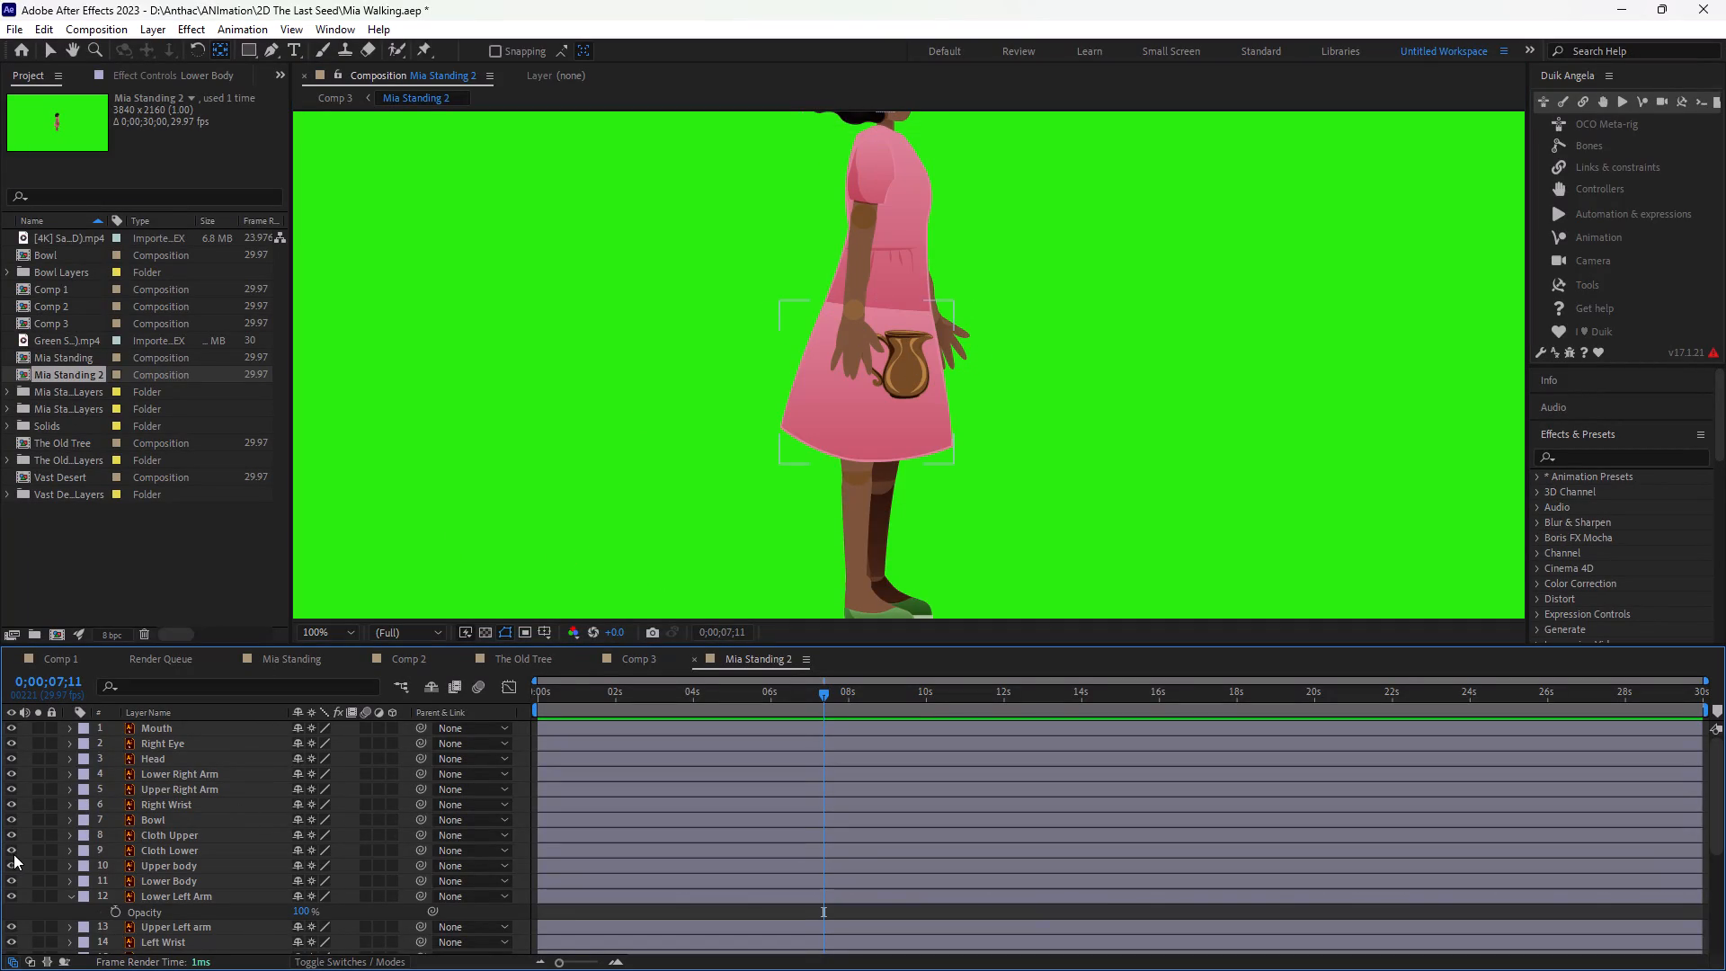
# Move the Cloth Upper layer's anchor point from its centre down to the waist, just above the layer's lower edge.
pyautogui.click(890, 274)
pyautogui.moveTo(878, 220); pyautogui.dragTo(875, 254)
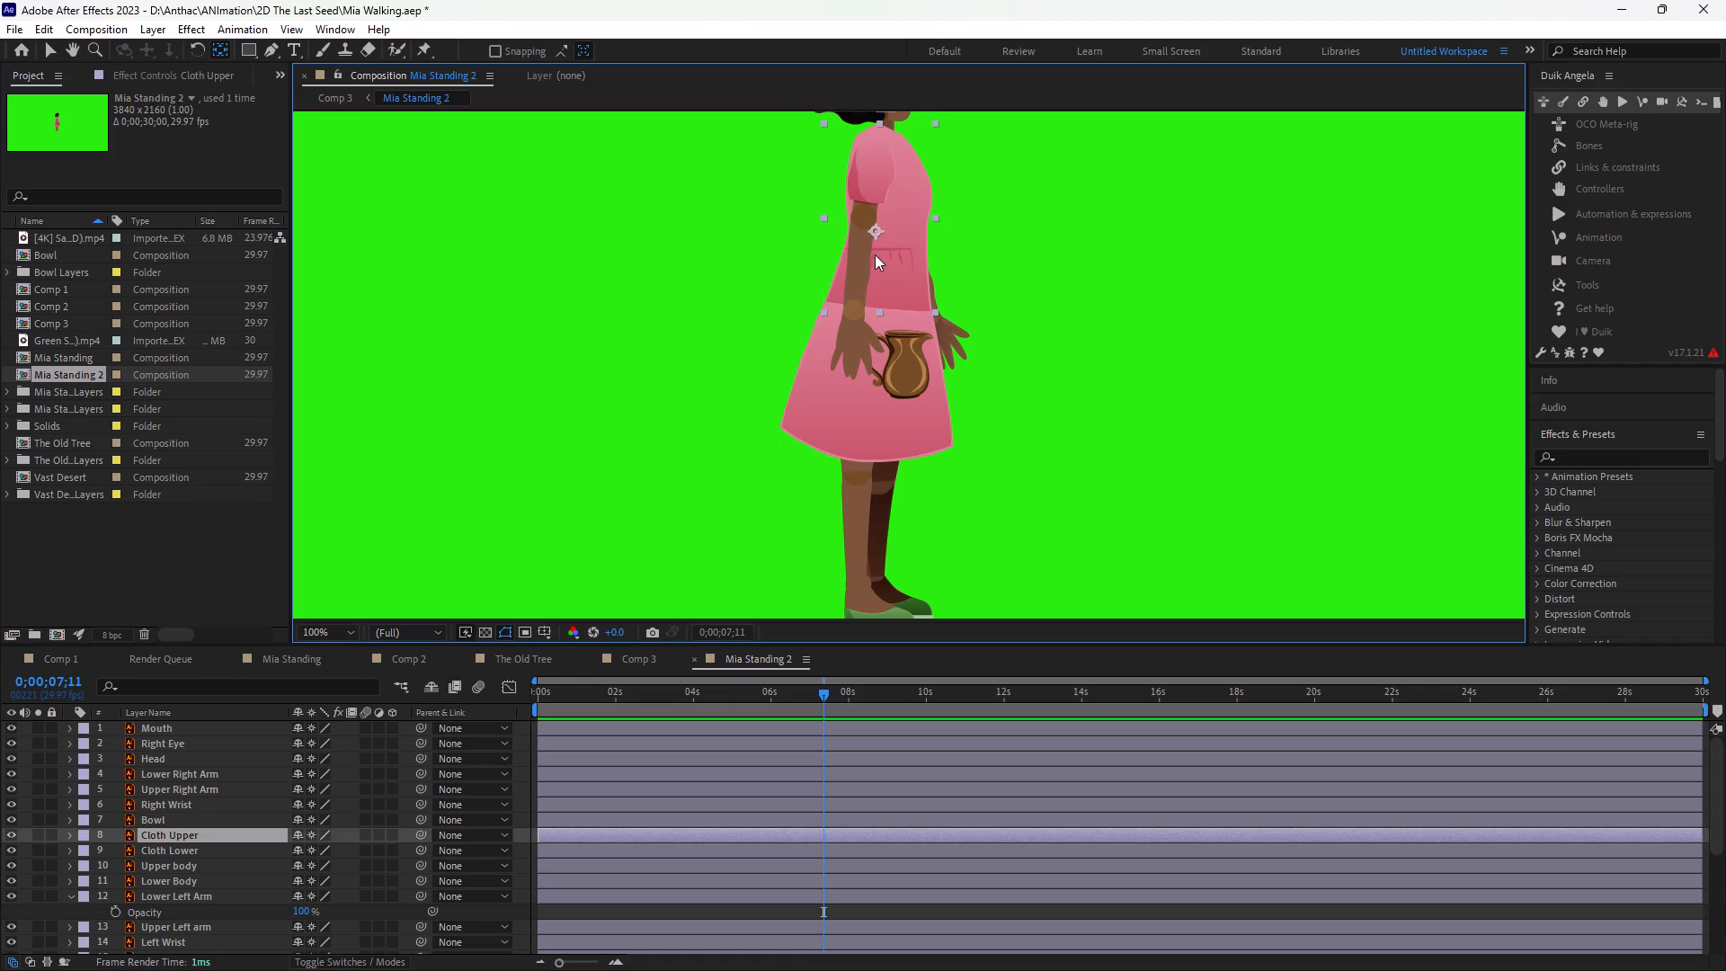
pyautogui.moveTo(875, 254); pyautogui.dragTo(872, 290)
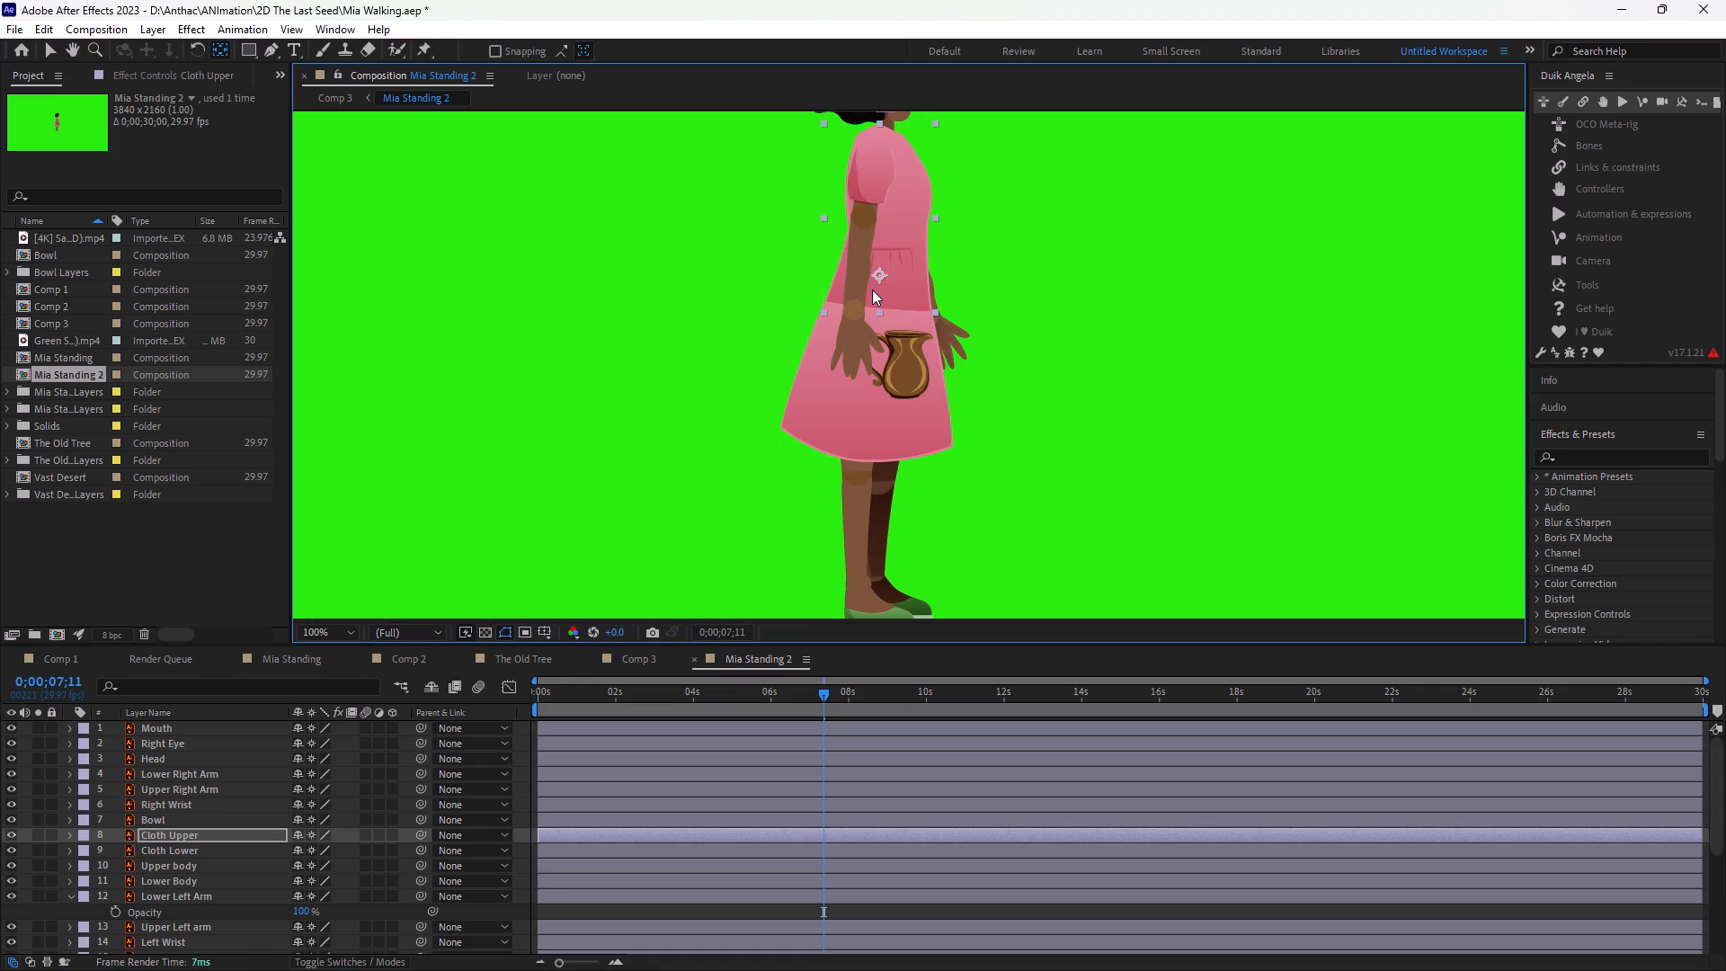
pyautogui.moveTo(872, 290); pyautogui.dragTo(869, 294)
pyautogui.moveTo(869, 294); pyautogui.dragTo(867, 296)
pyautogui.moveTo(867, 296); pyautogui.dragTo(871, 296)
# Move the Cloth Lower layer's anchor point from the skirt's centre up to the waist, just below the layer's upper edge.
pyautogui.click(942, 432)
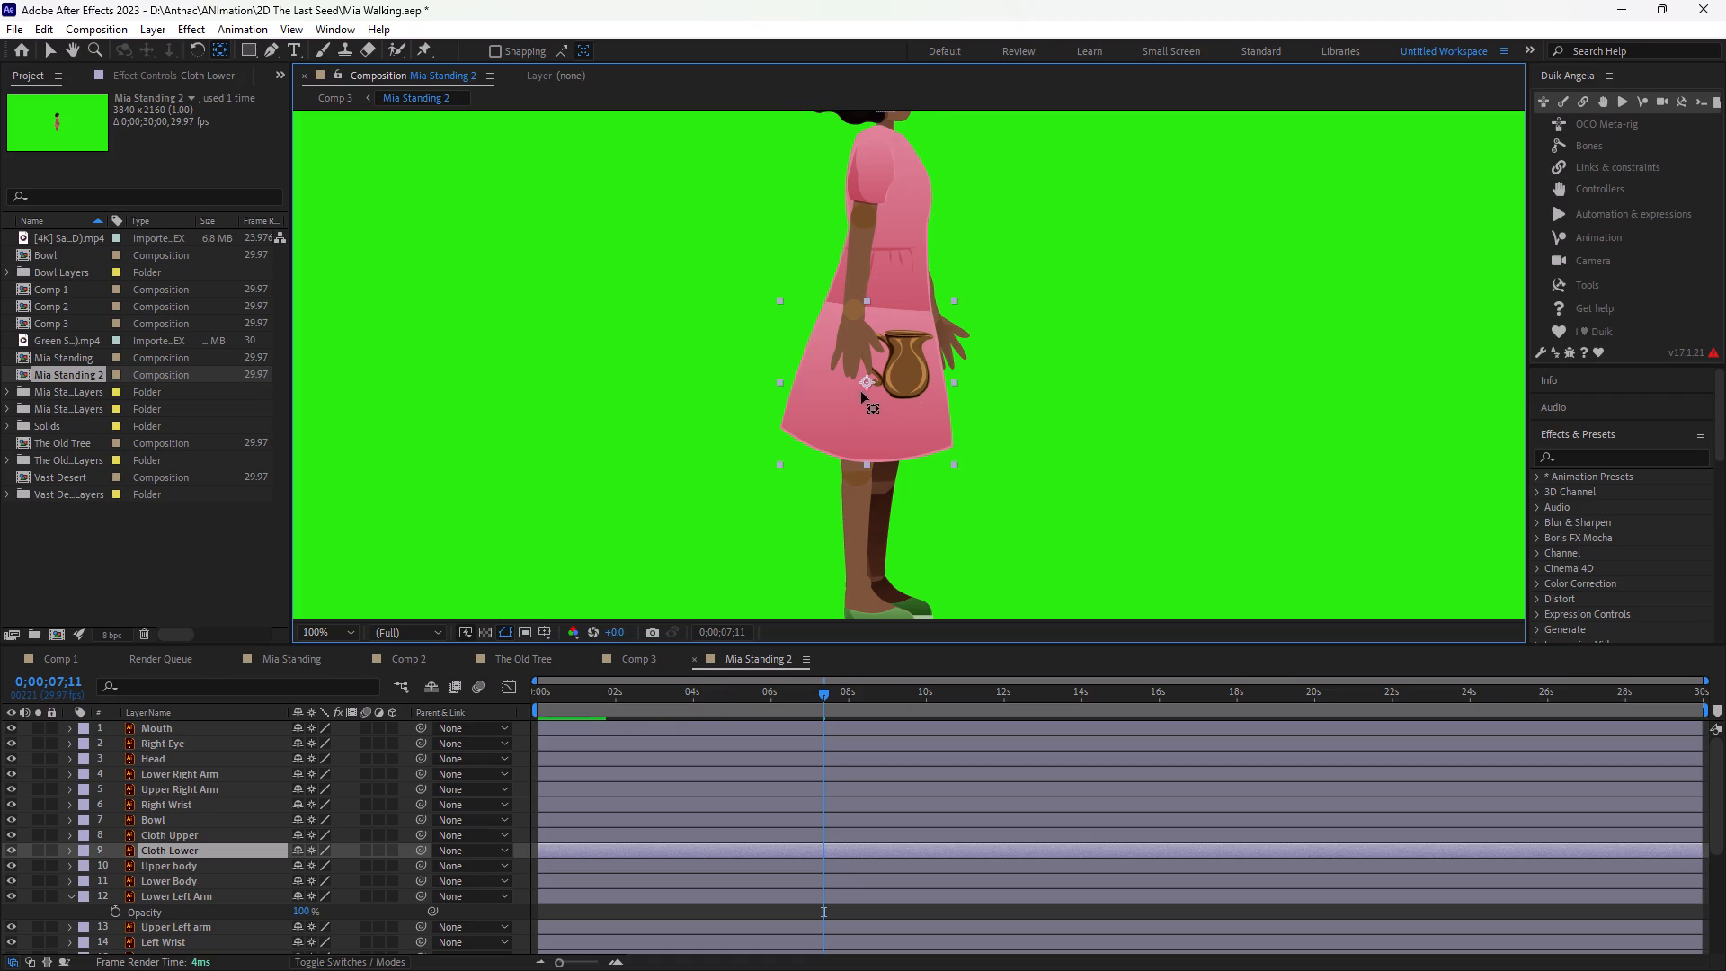
pyautogui.moveTo(867, 379); pyautogui.dragTo(862, 356)
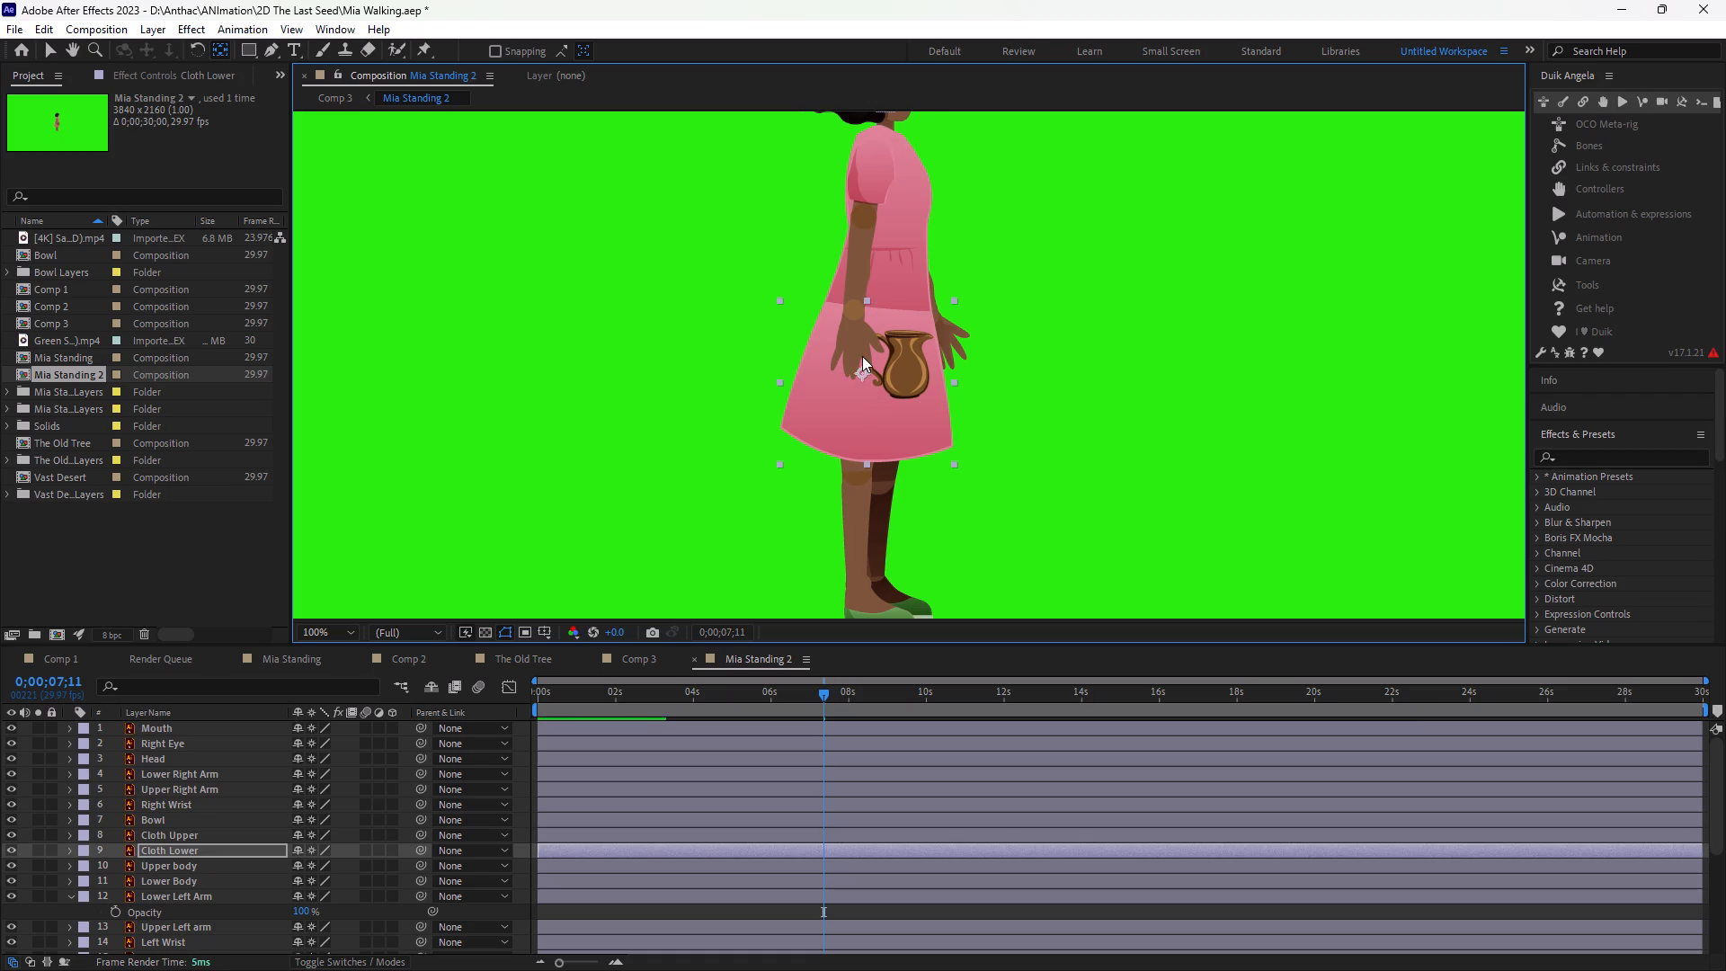
pyautogui.moveTo(862, 356); pyautogui.dragTo(867, 318)
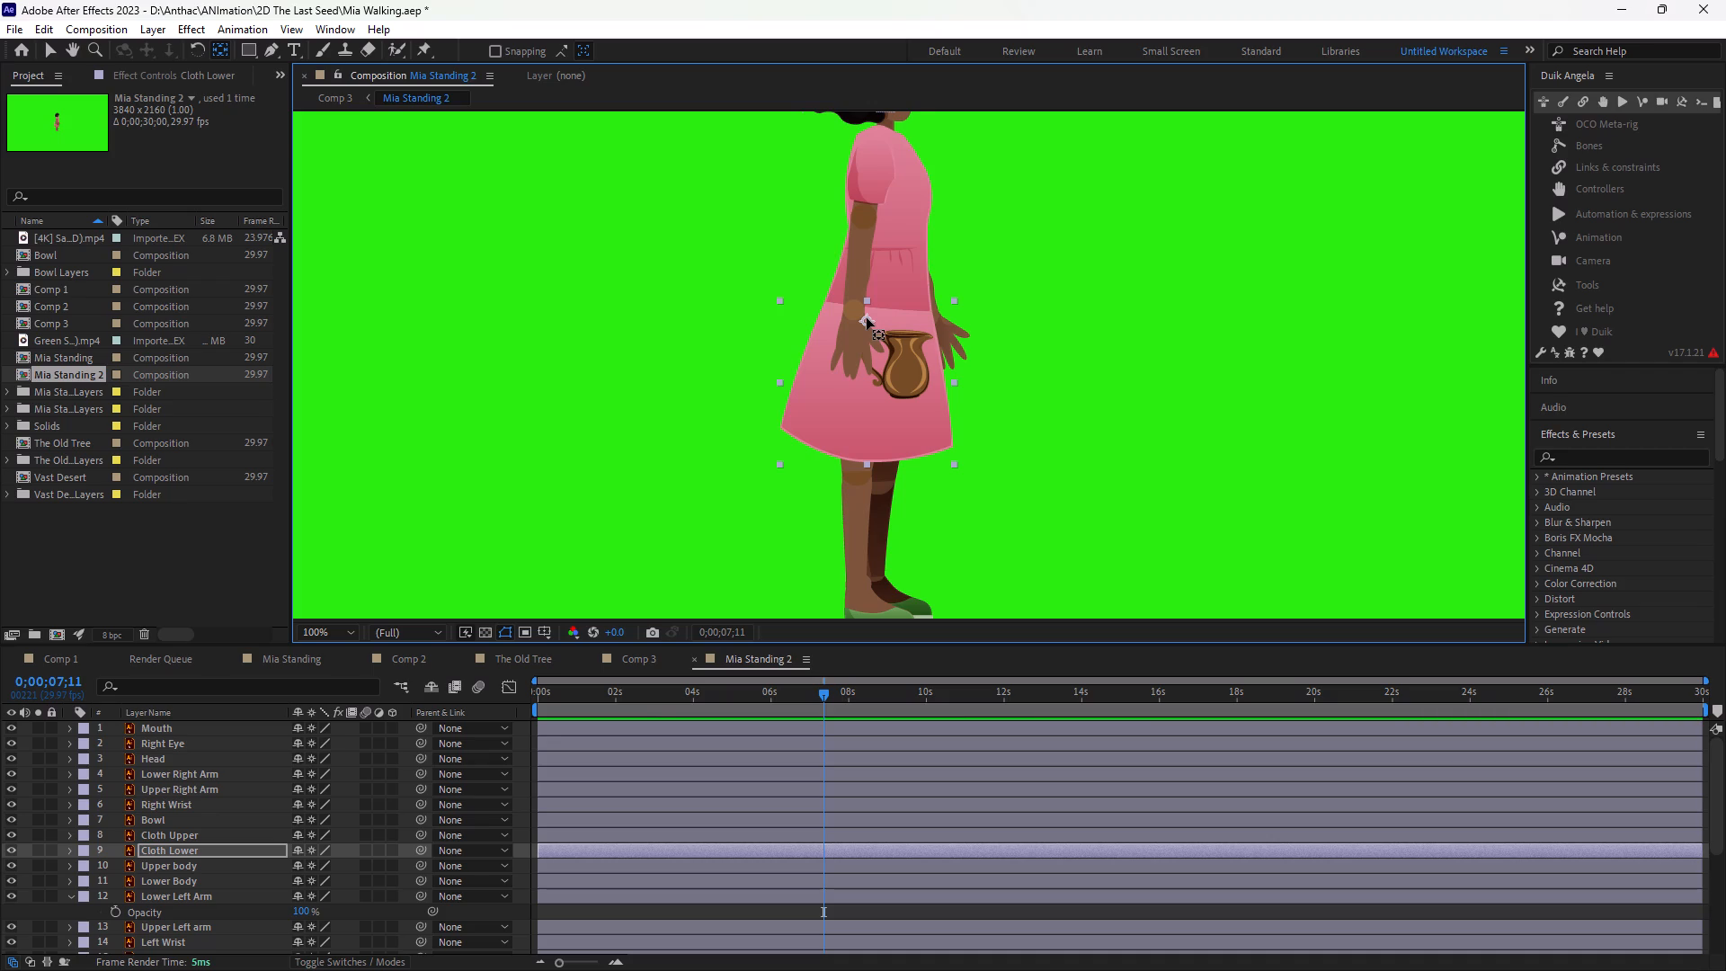
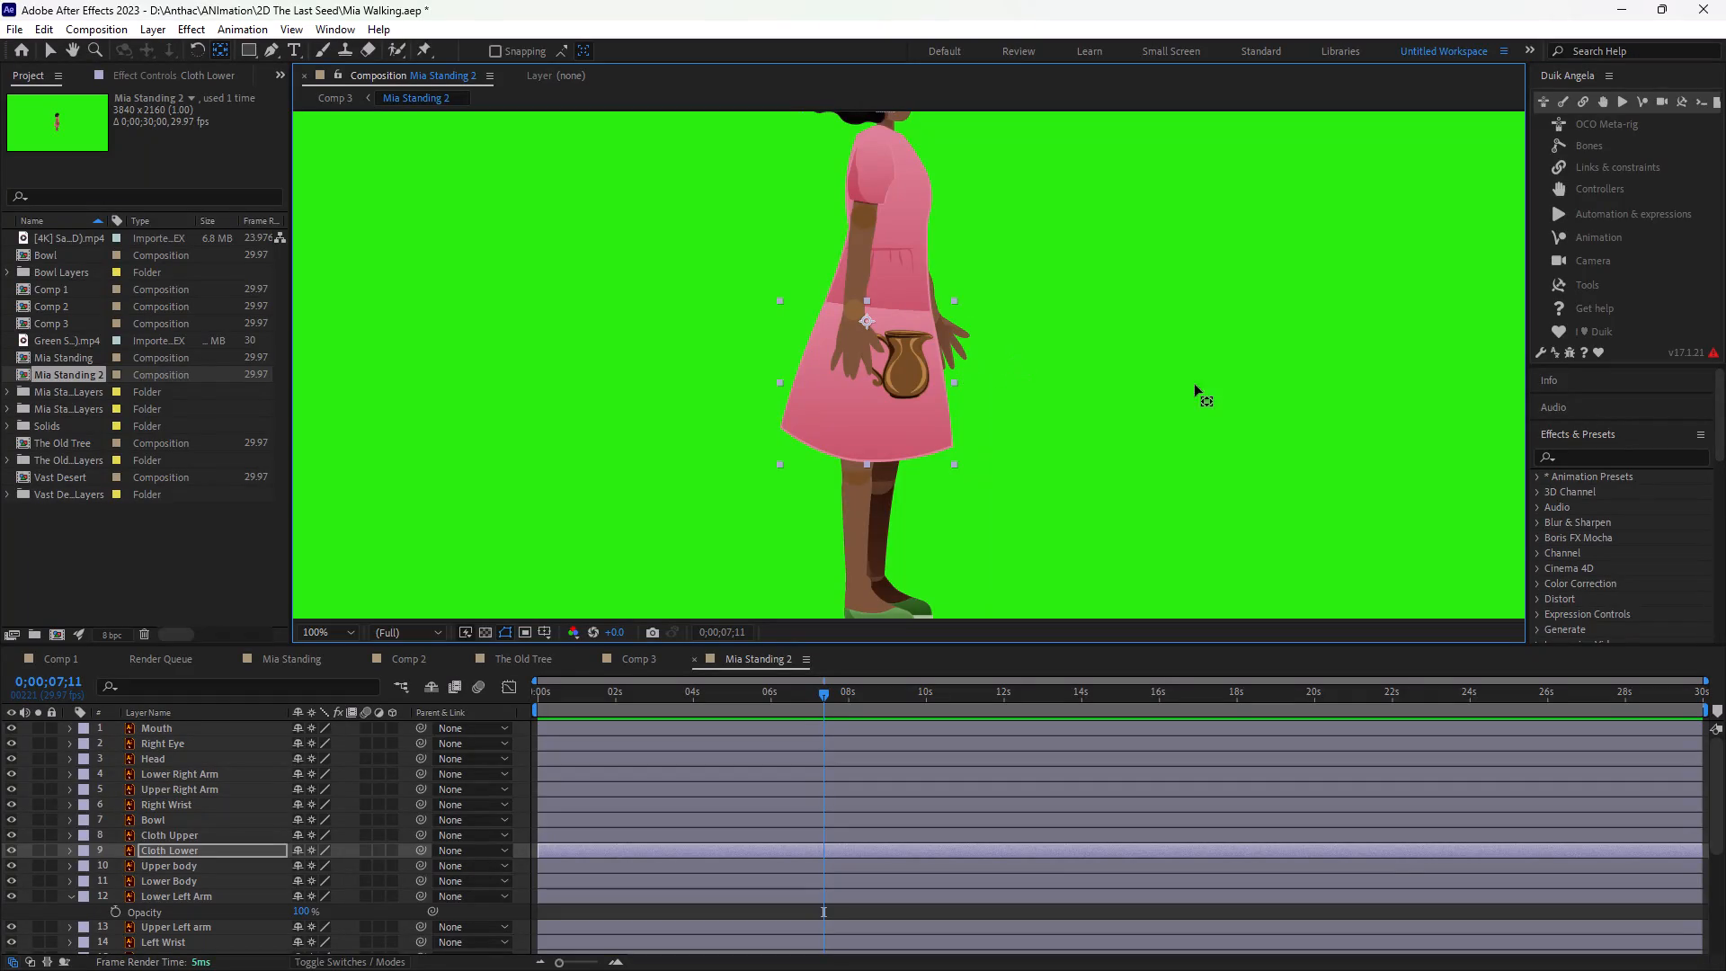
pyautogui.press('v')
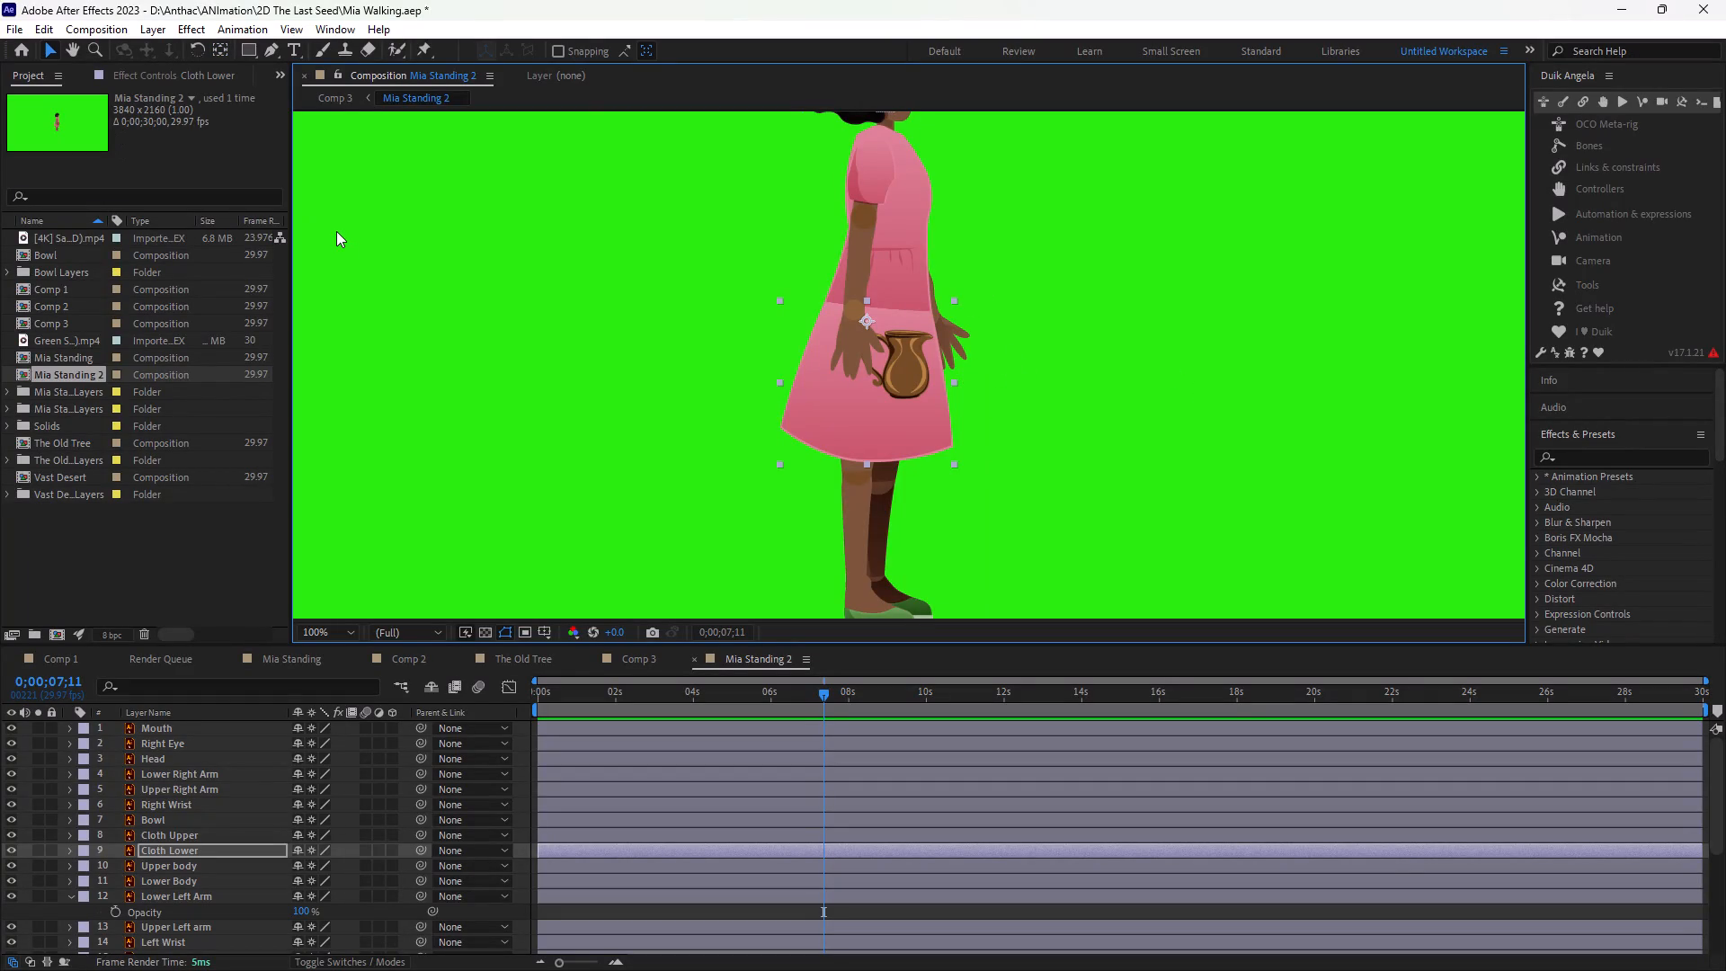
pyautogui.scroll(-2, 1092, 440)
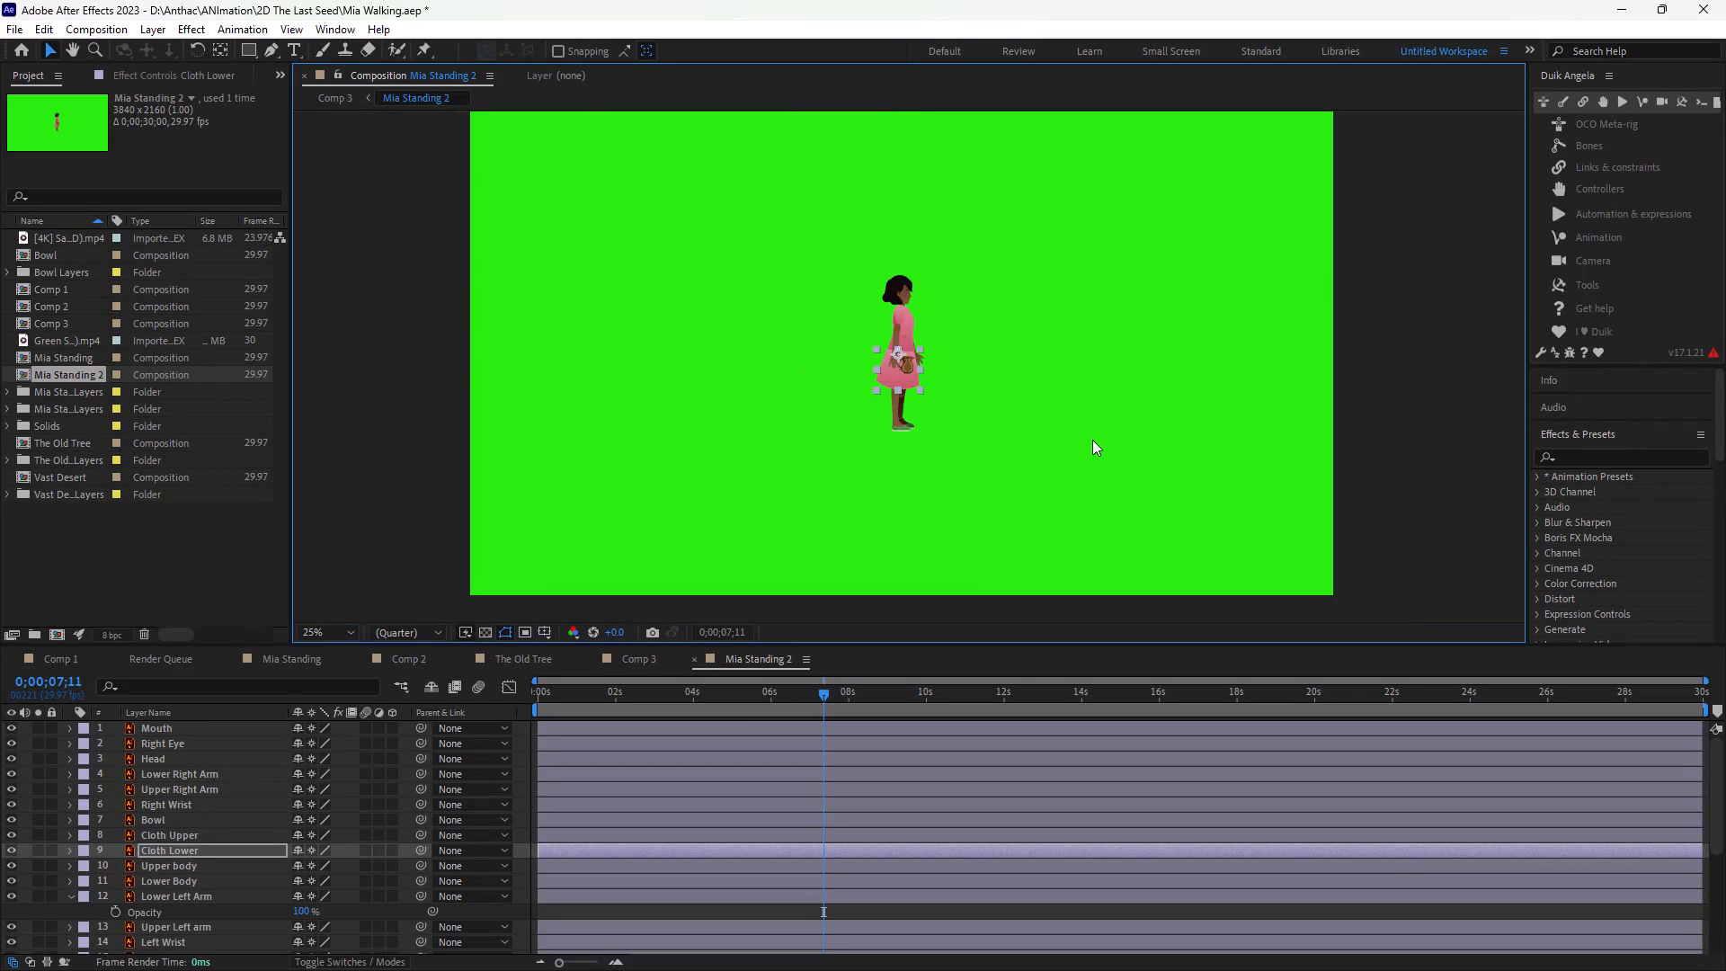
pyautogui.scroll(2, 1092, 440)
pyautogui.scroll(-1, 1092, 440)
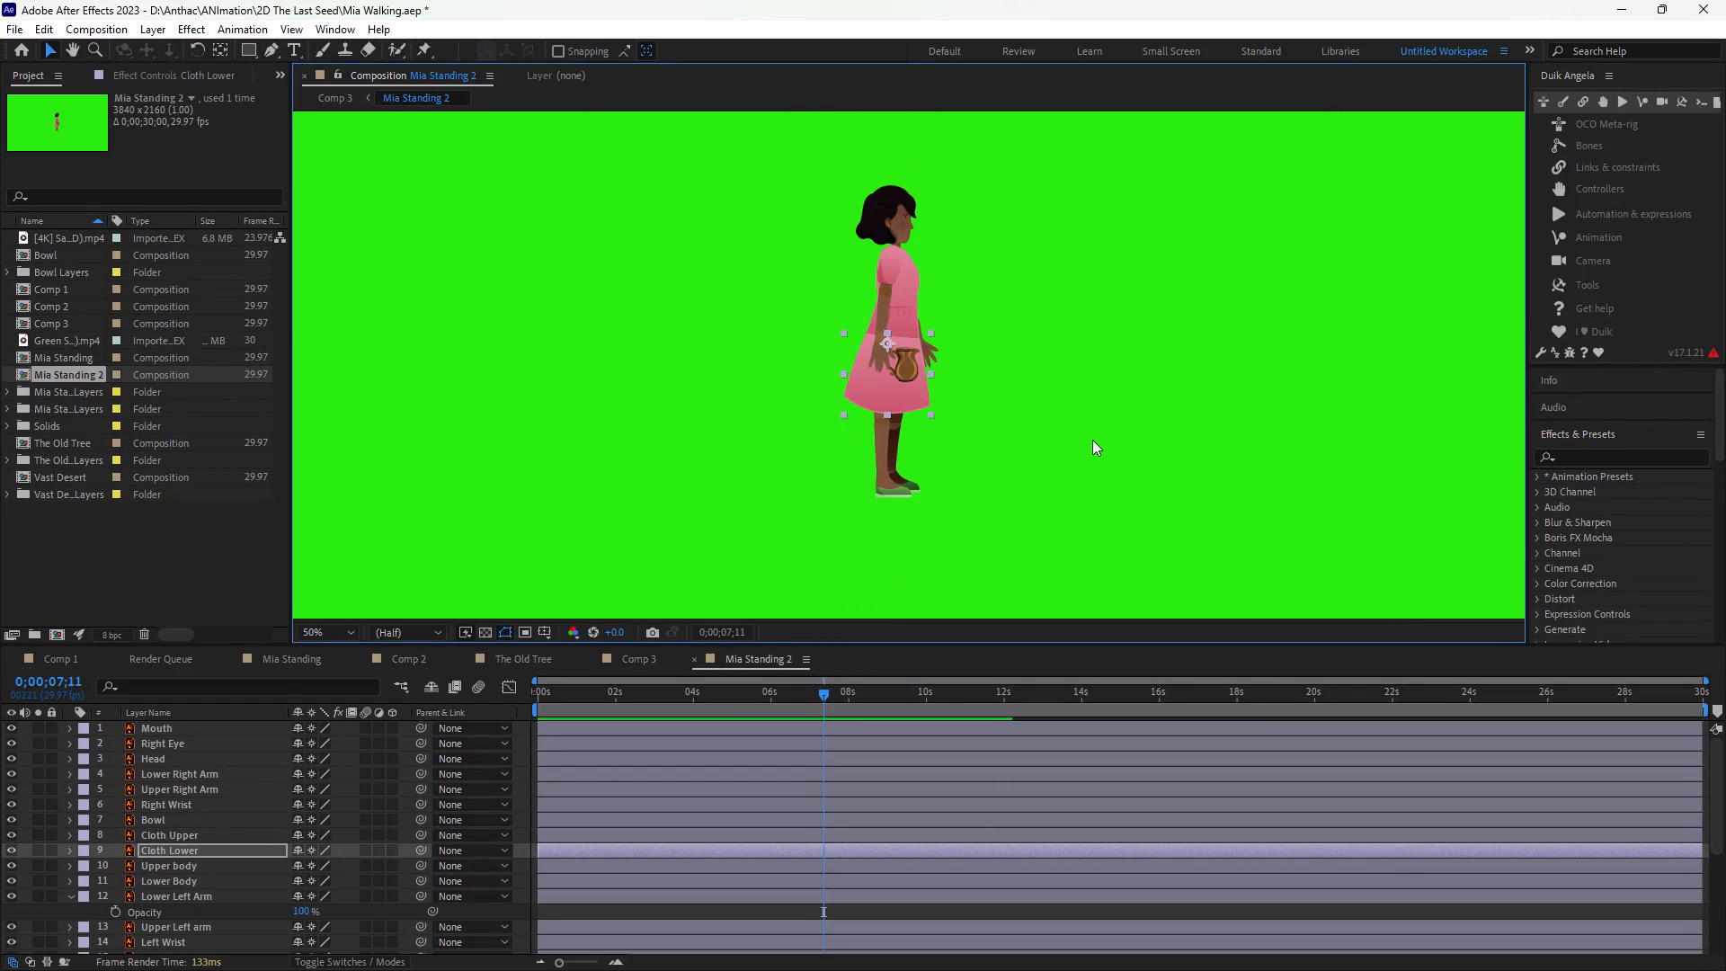
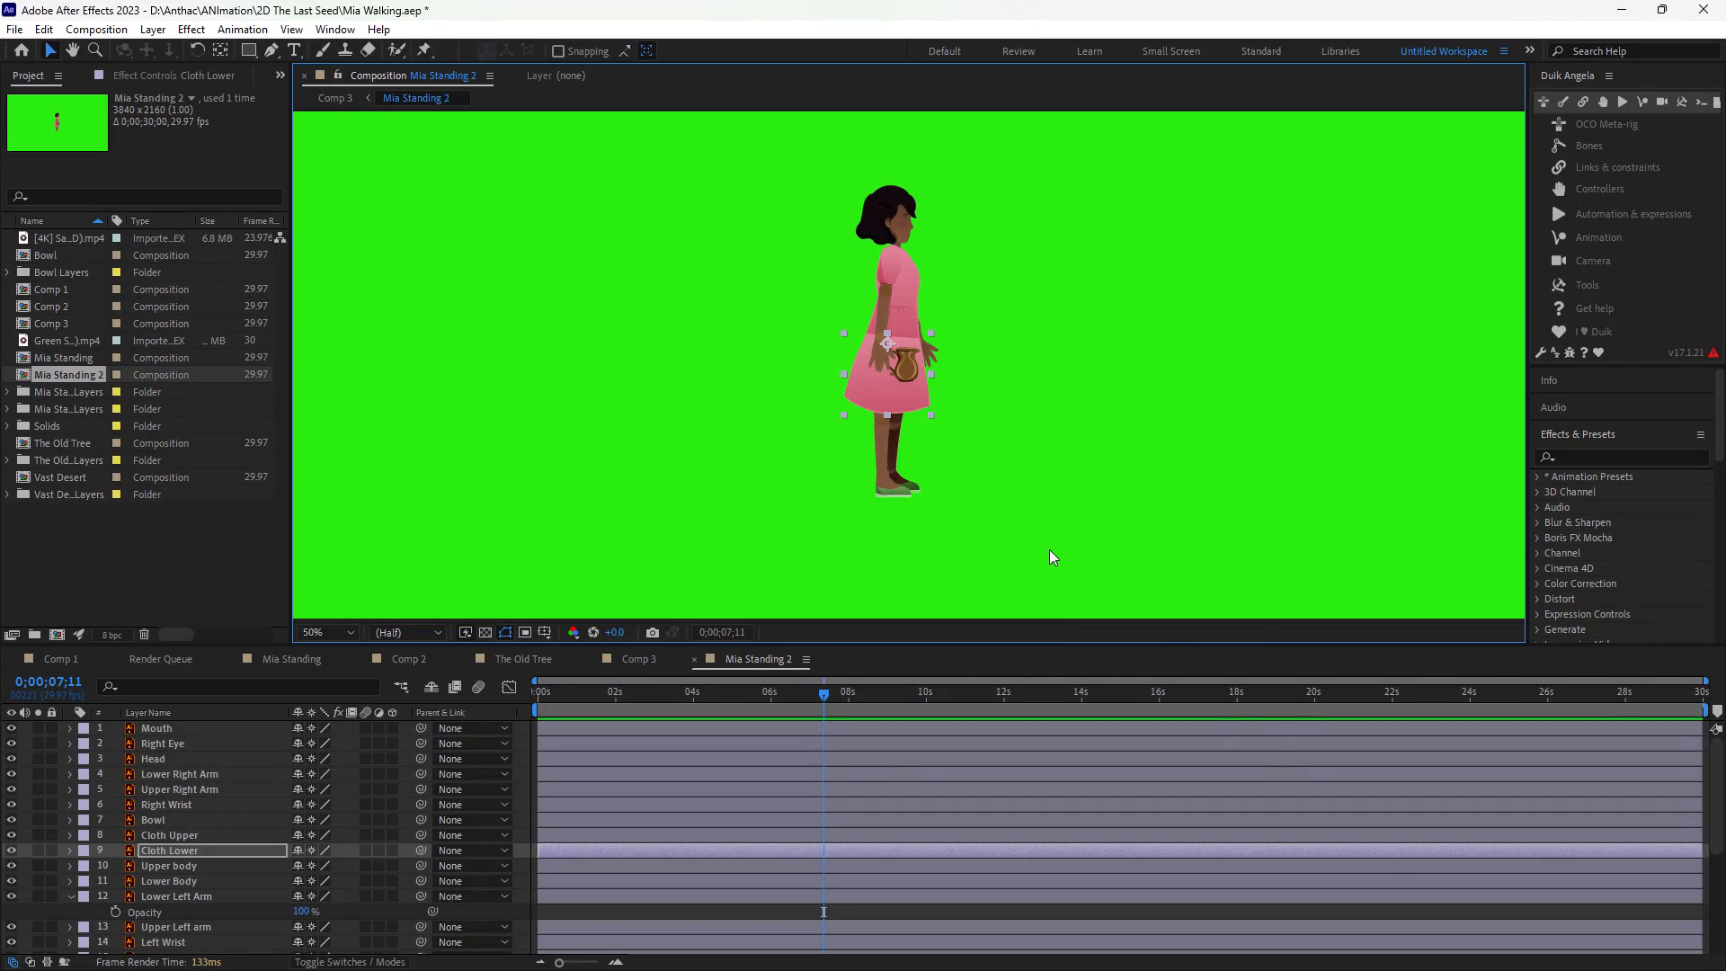
# View the rigged Mia Standing composition for reference, and return to the Mia Standing 2 composition.
pyautogui.click(271, 661)
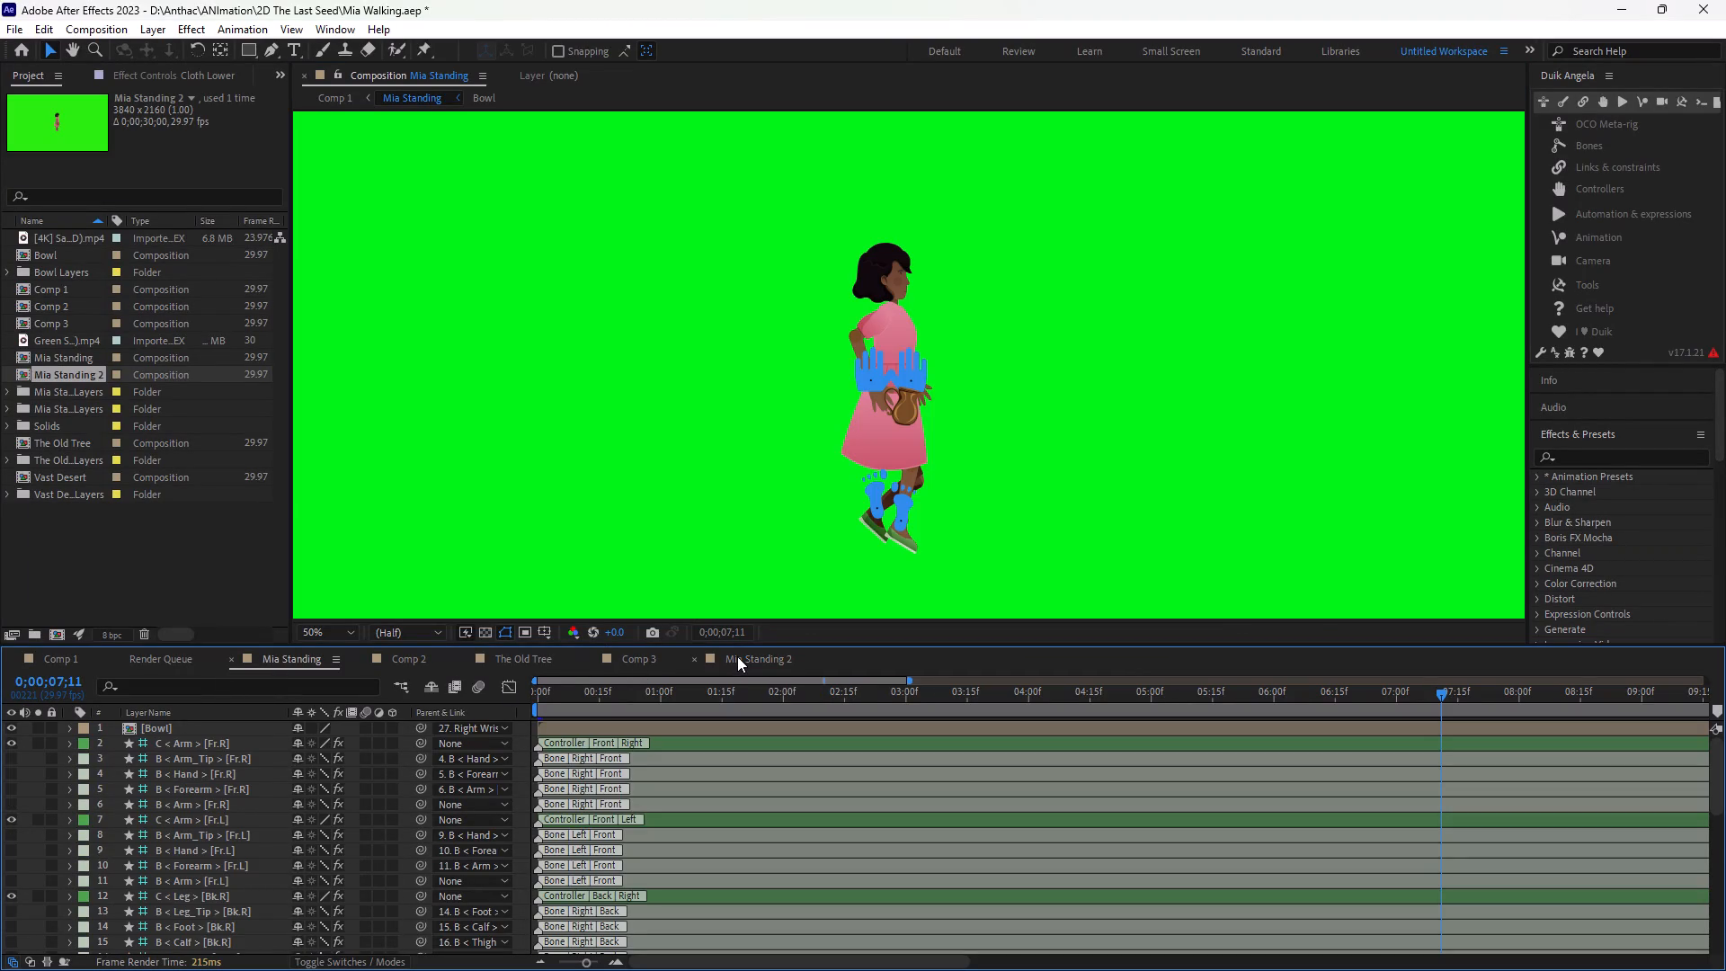
pyautogui.click(737, 656)
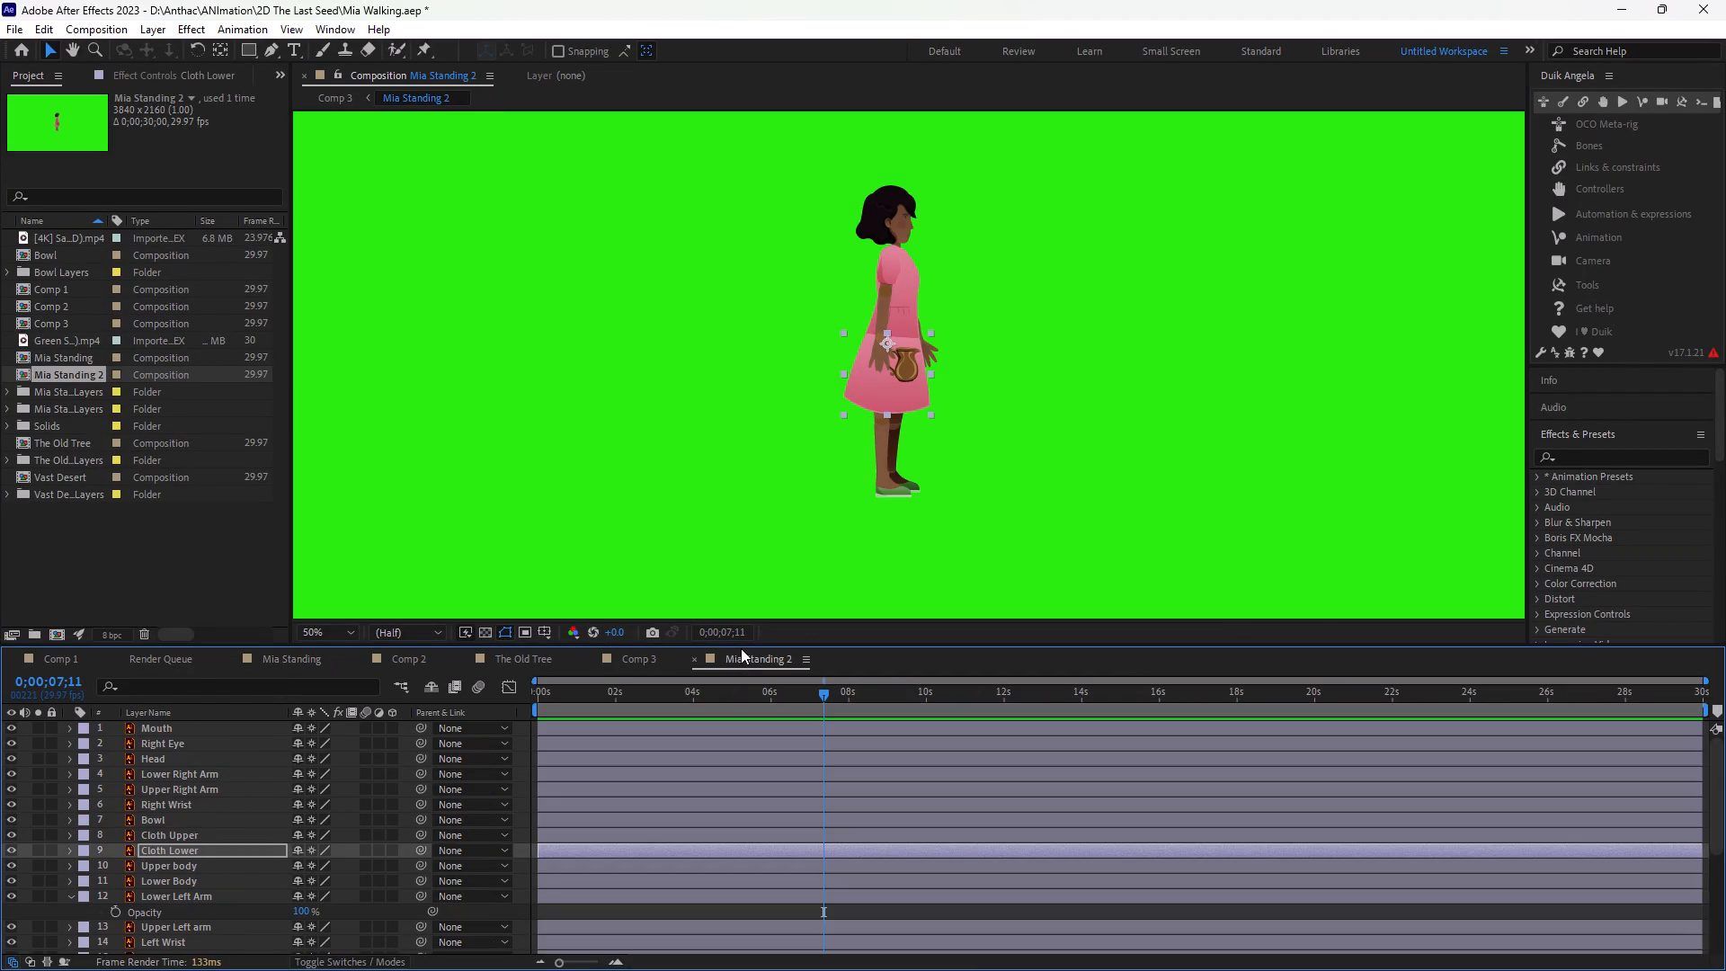
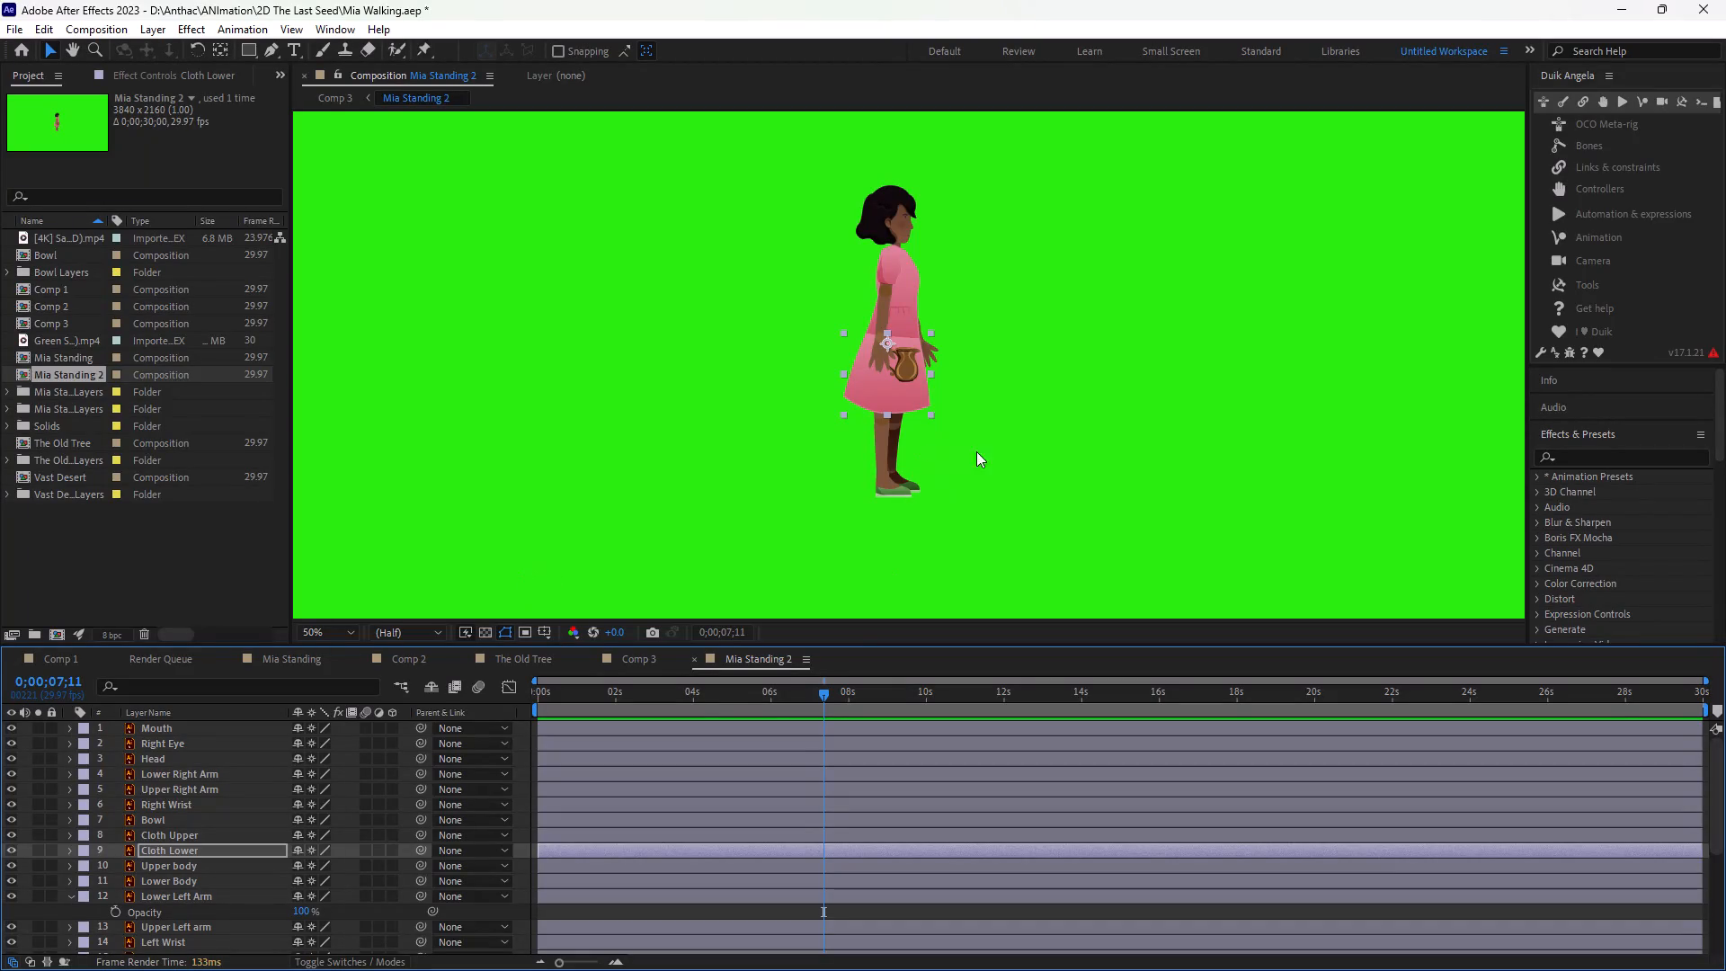
# Deselect the Cloth Lower layer and collapse the open Opacity properties of the Lower Left Arm, leg and foot layers.
pyautogui.click(1003, 454)
pyautogui.scroll(-2, 193, 851)
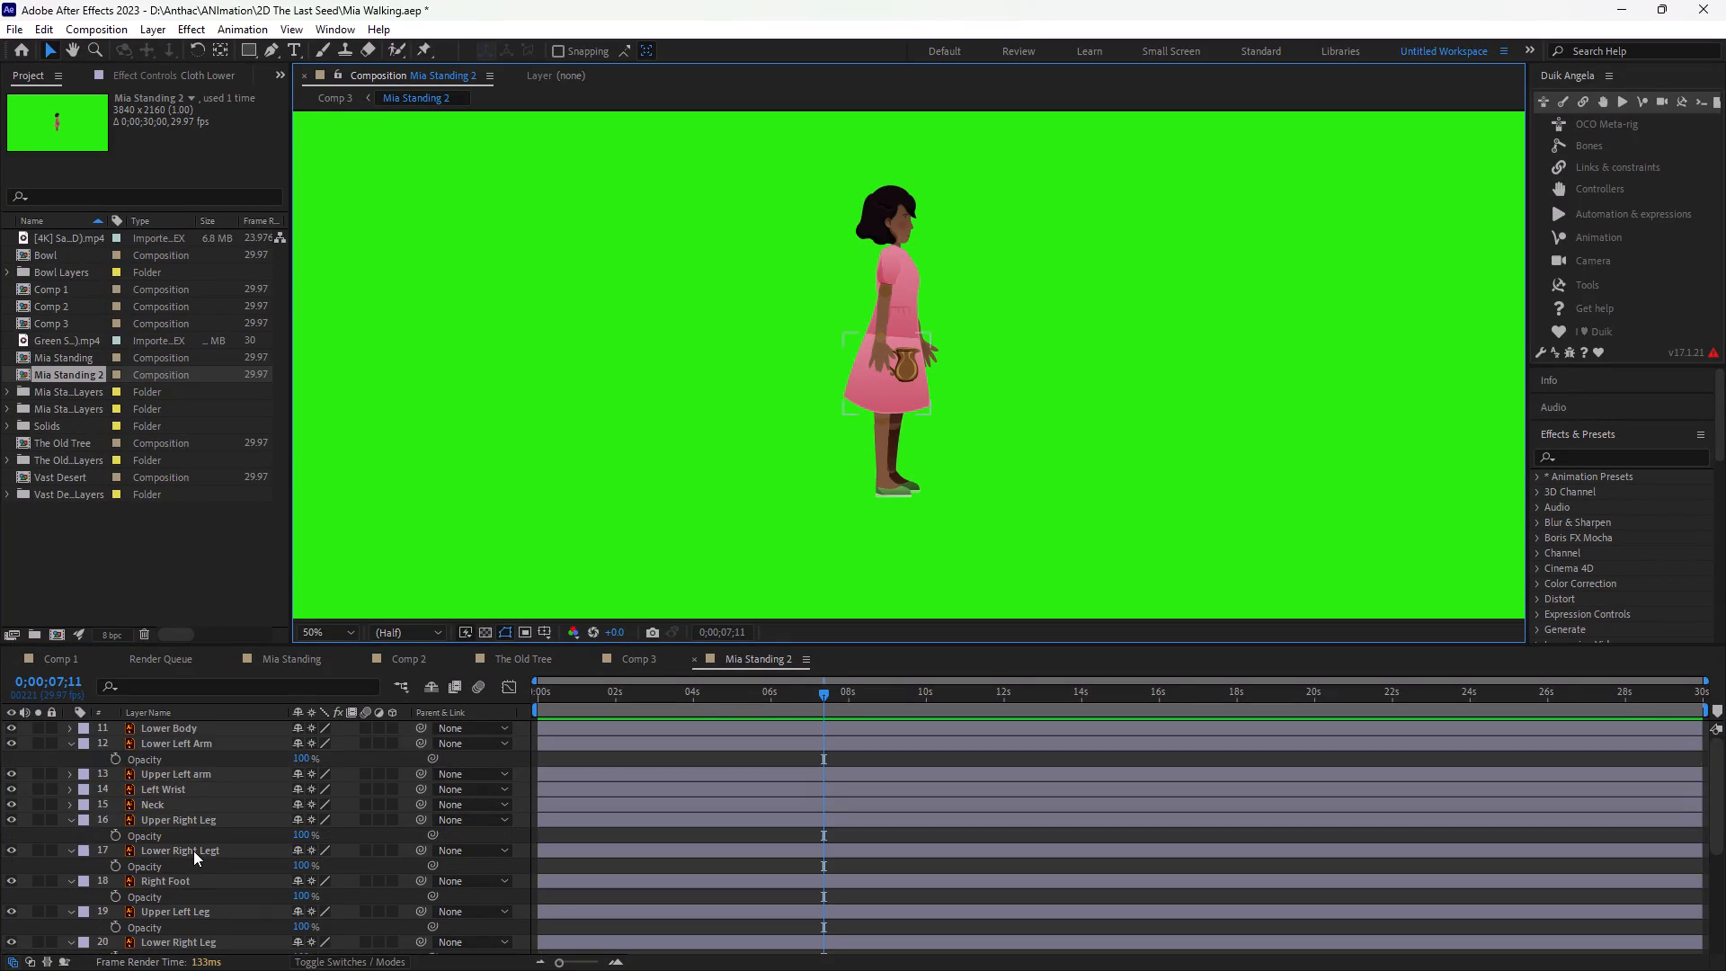
pyautogui.scroll(-3, 193, 851)
pyautogui.scroll(2, 193, 851)
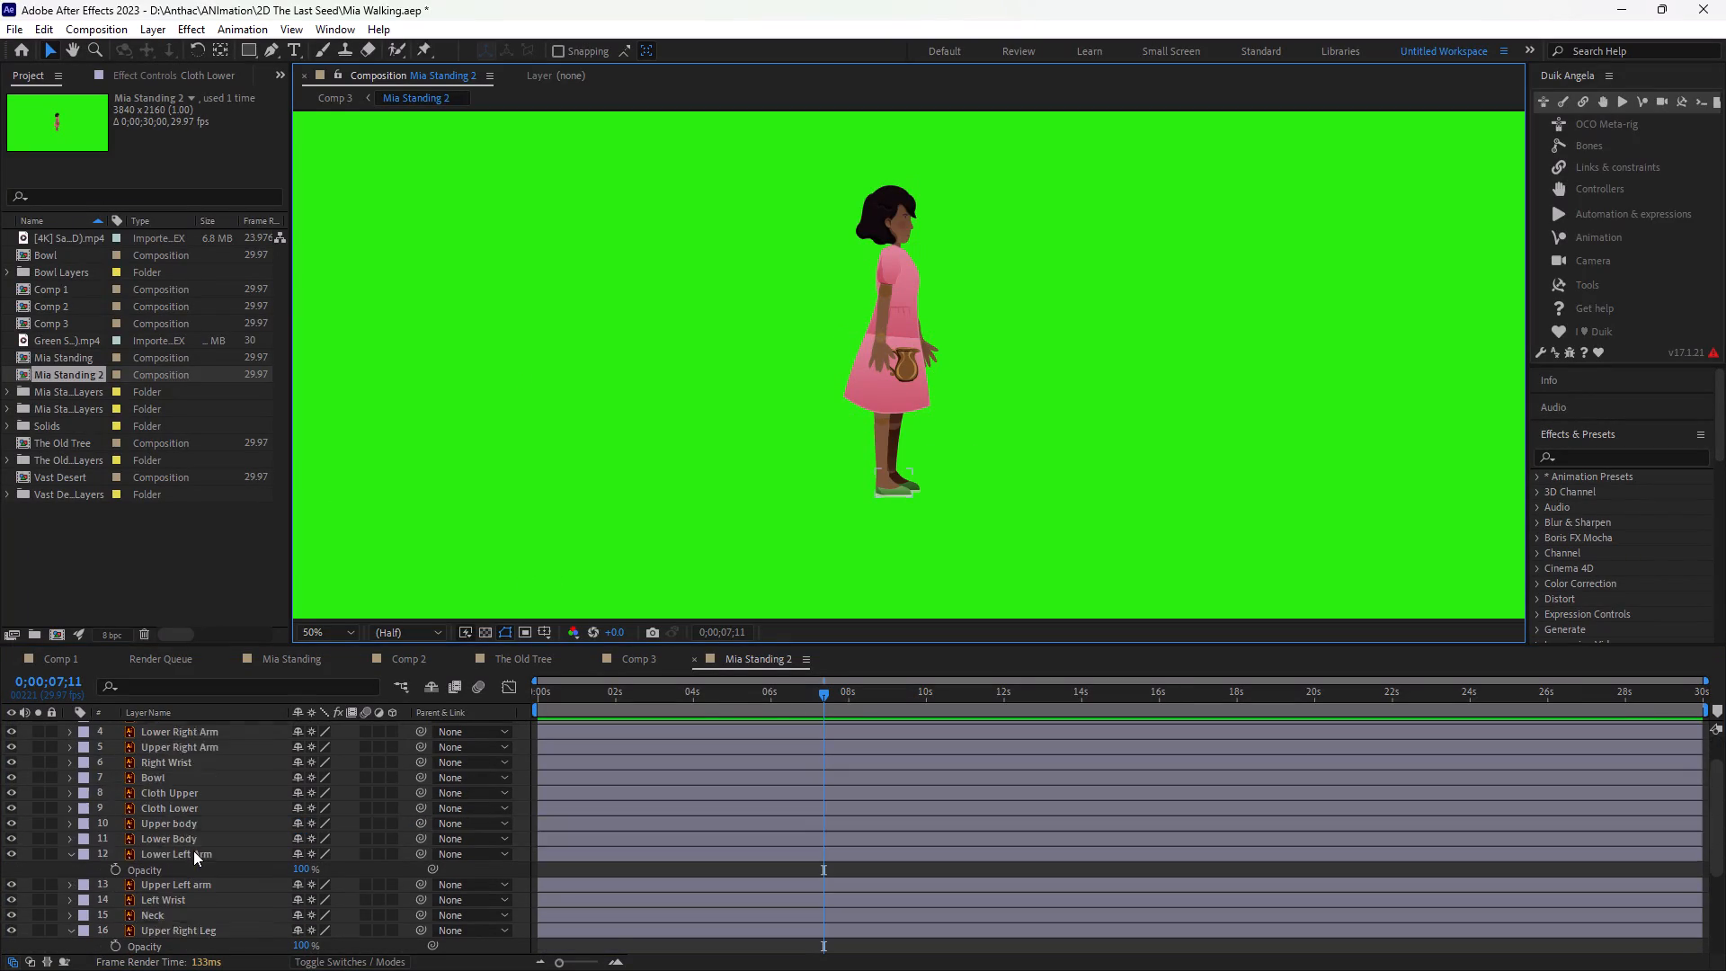
pyautogui.scroll(-2, 193, 851)
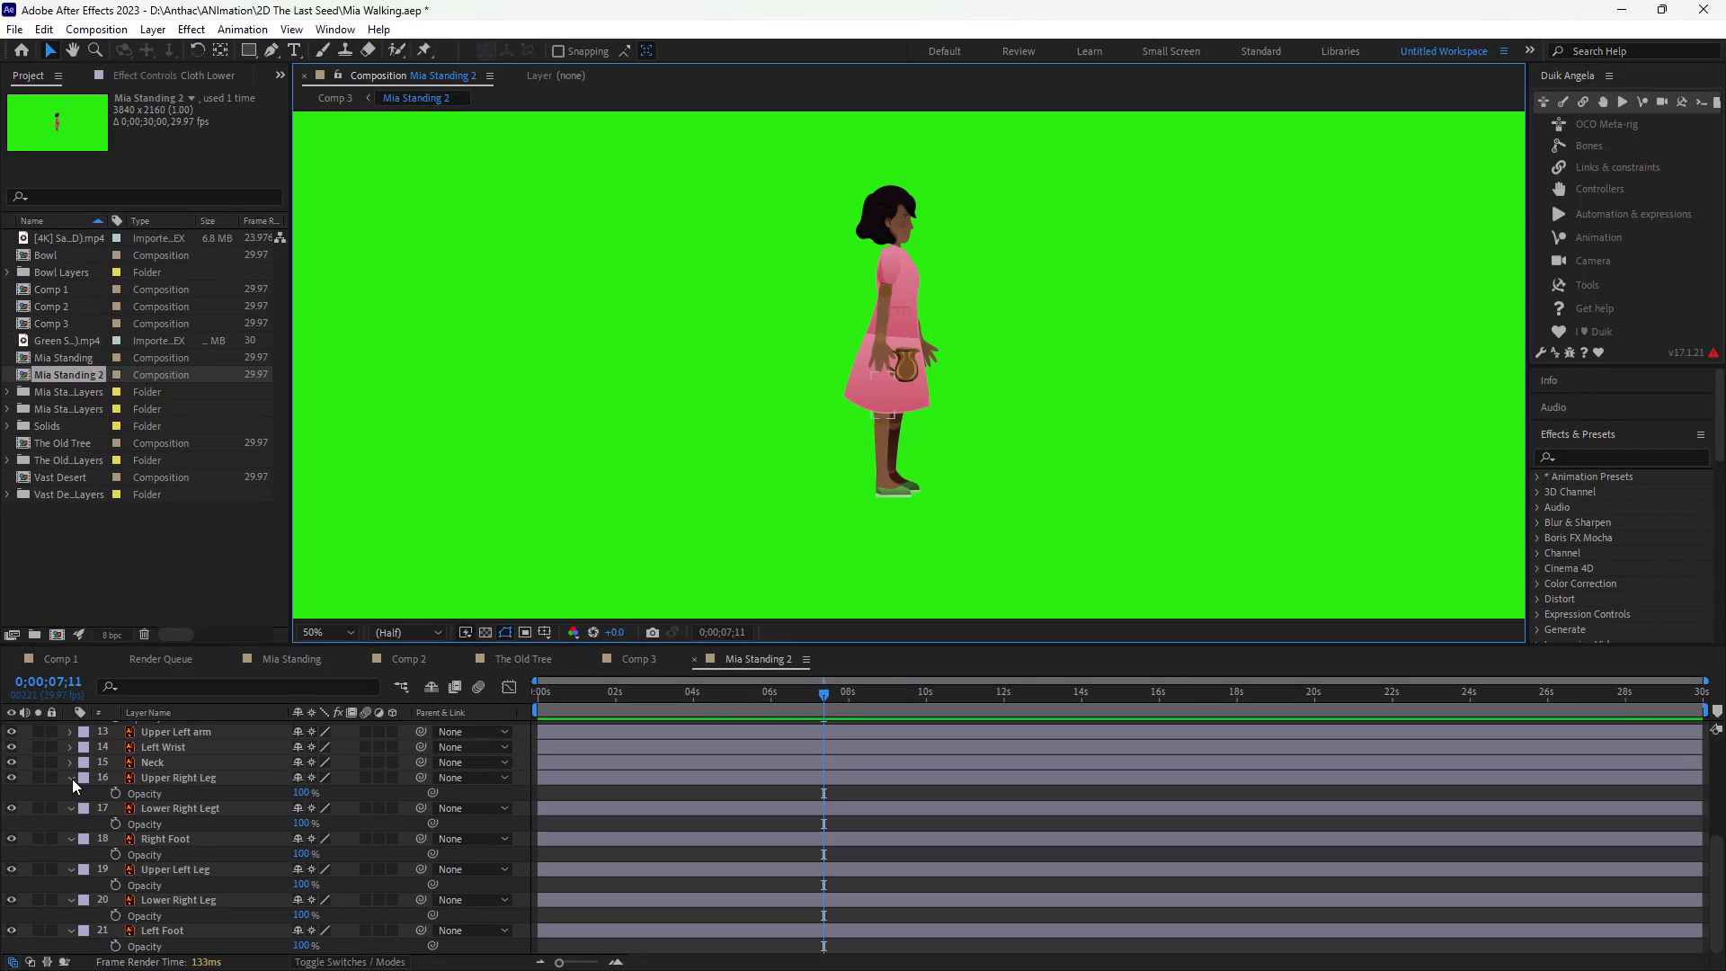
pyautogui.click(72, 779)
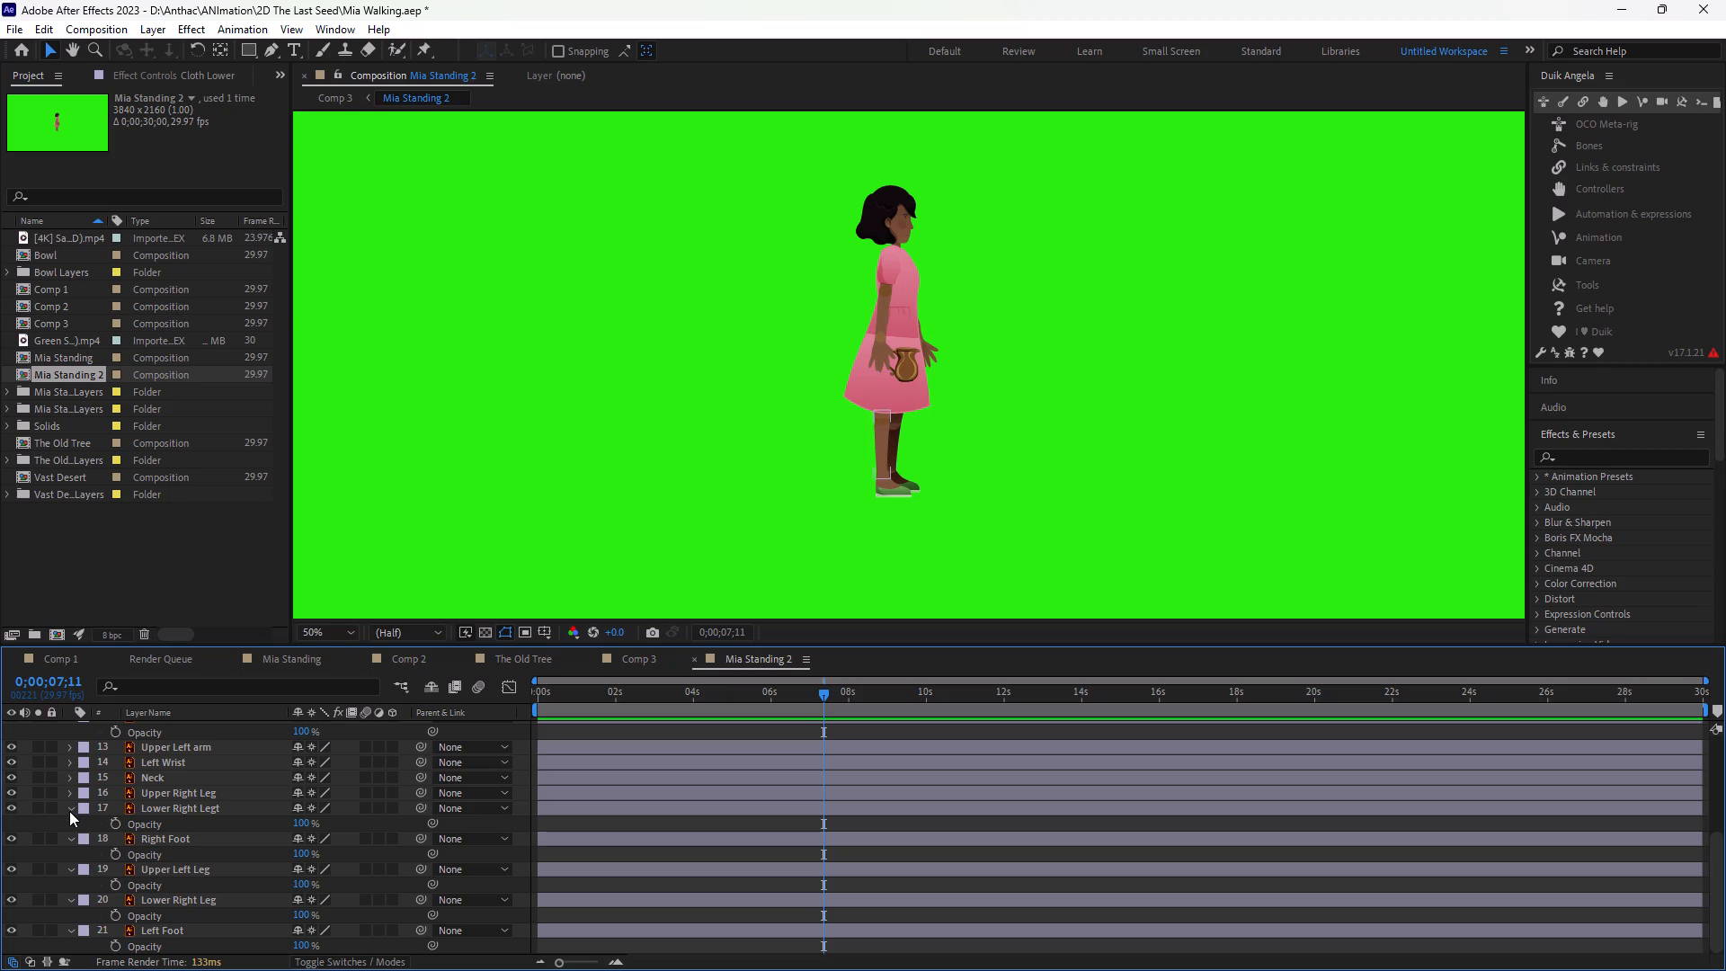
pyautogui.click(69, 811)
pyautogui.click(67, 838)
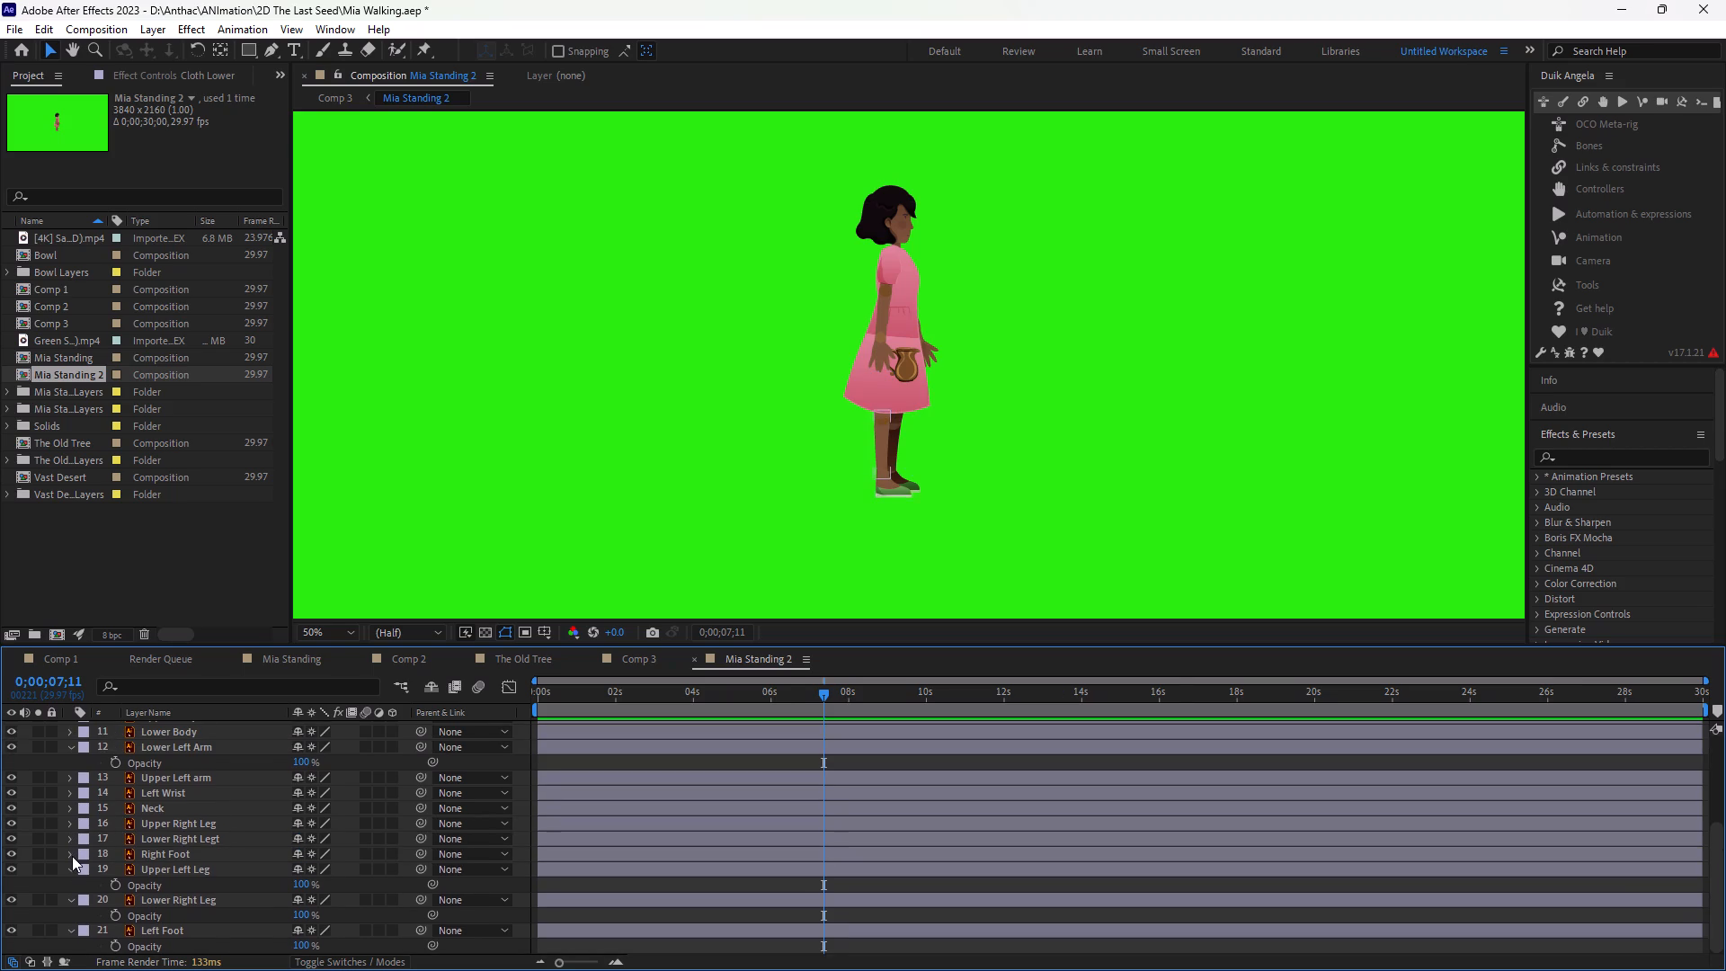
pyautogui.click(69, 748)
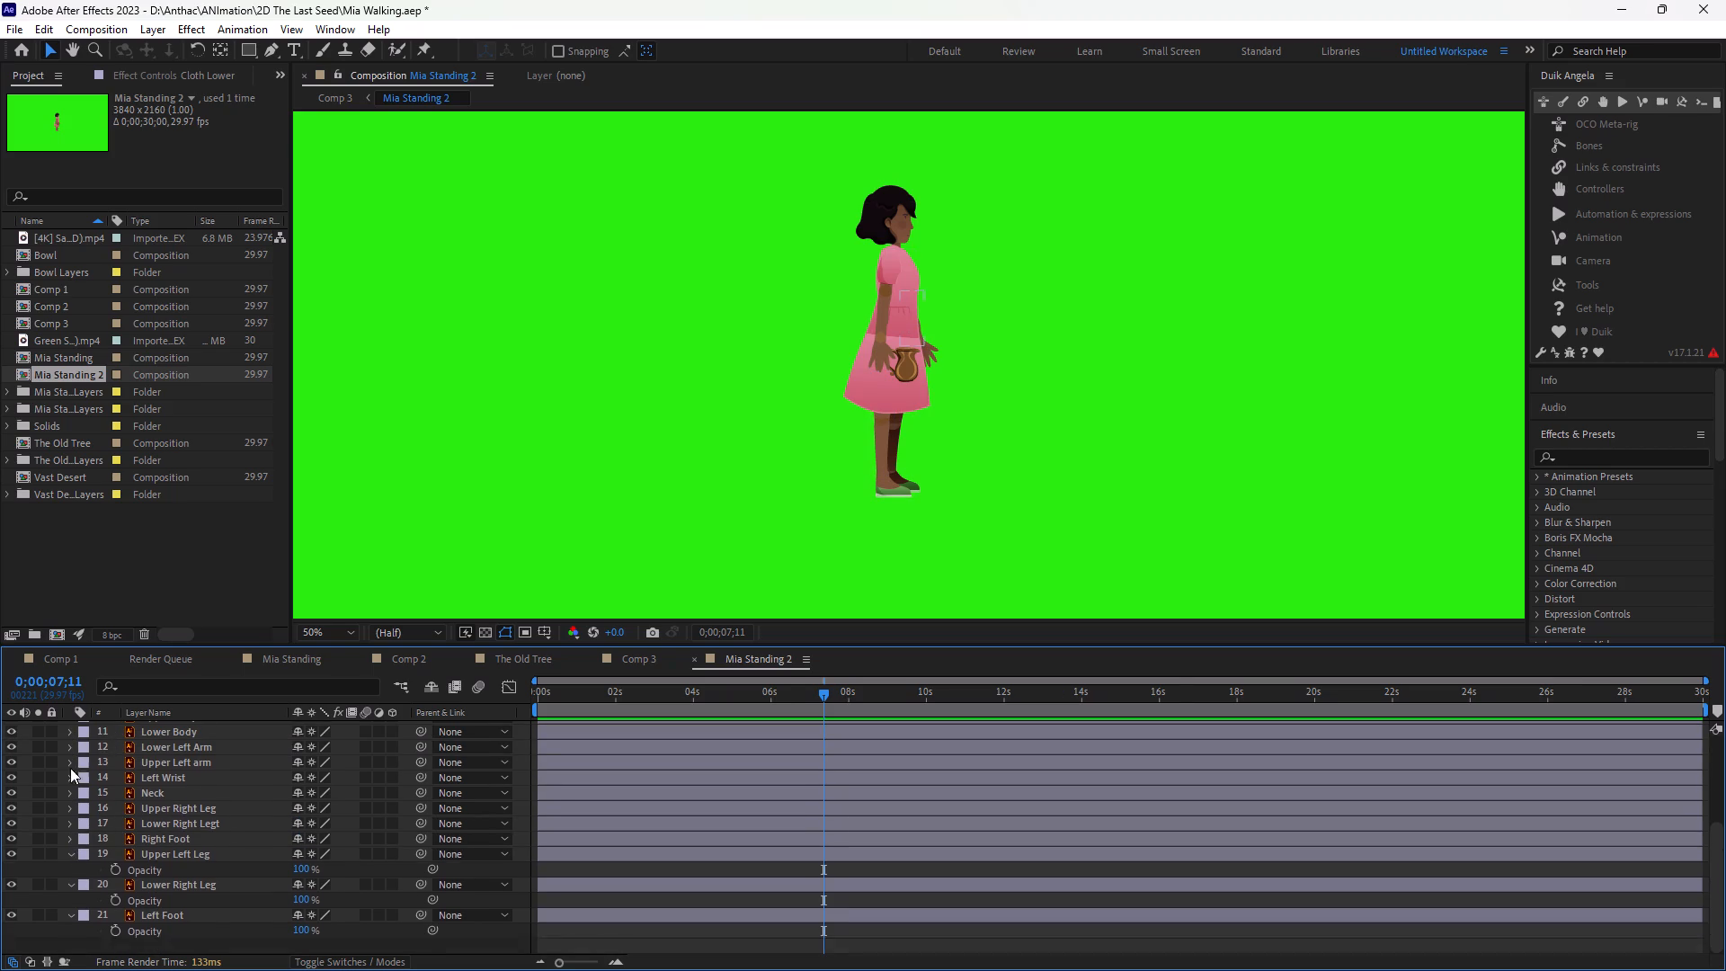
pyautogui.click(71, 870)
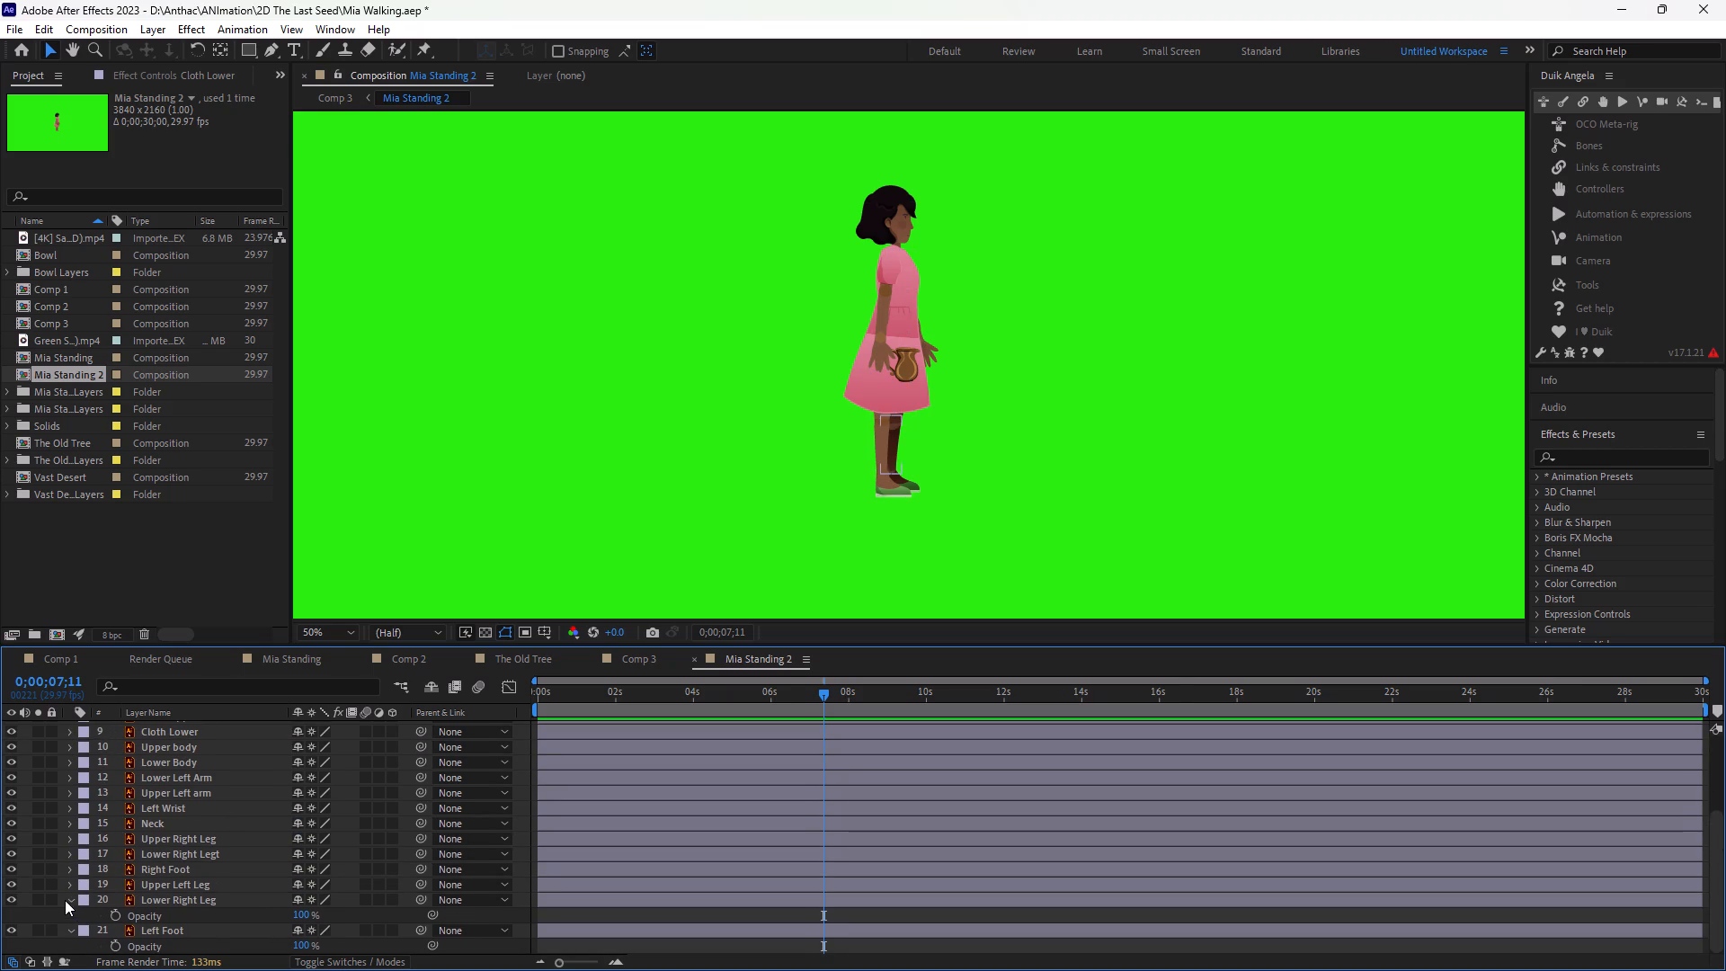
pyautogui.click(70, 901)
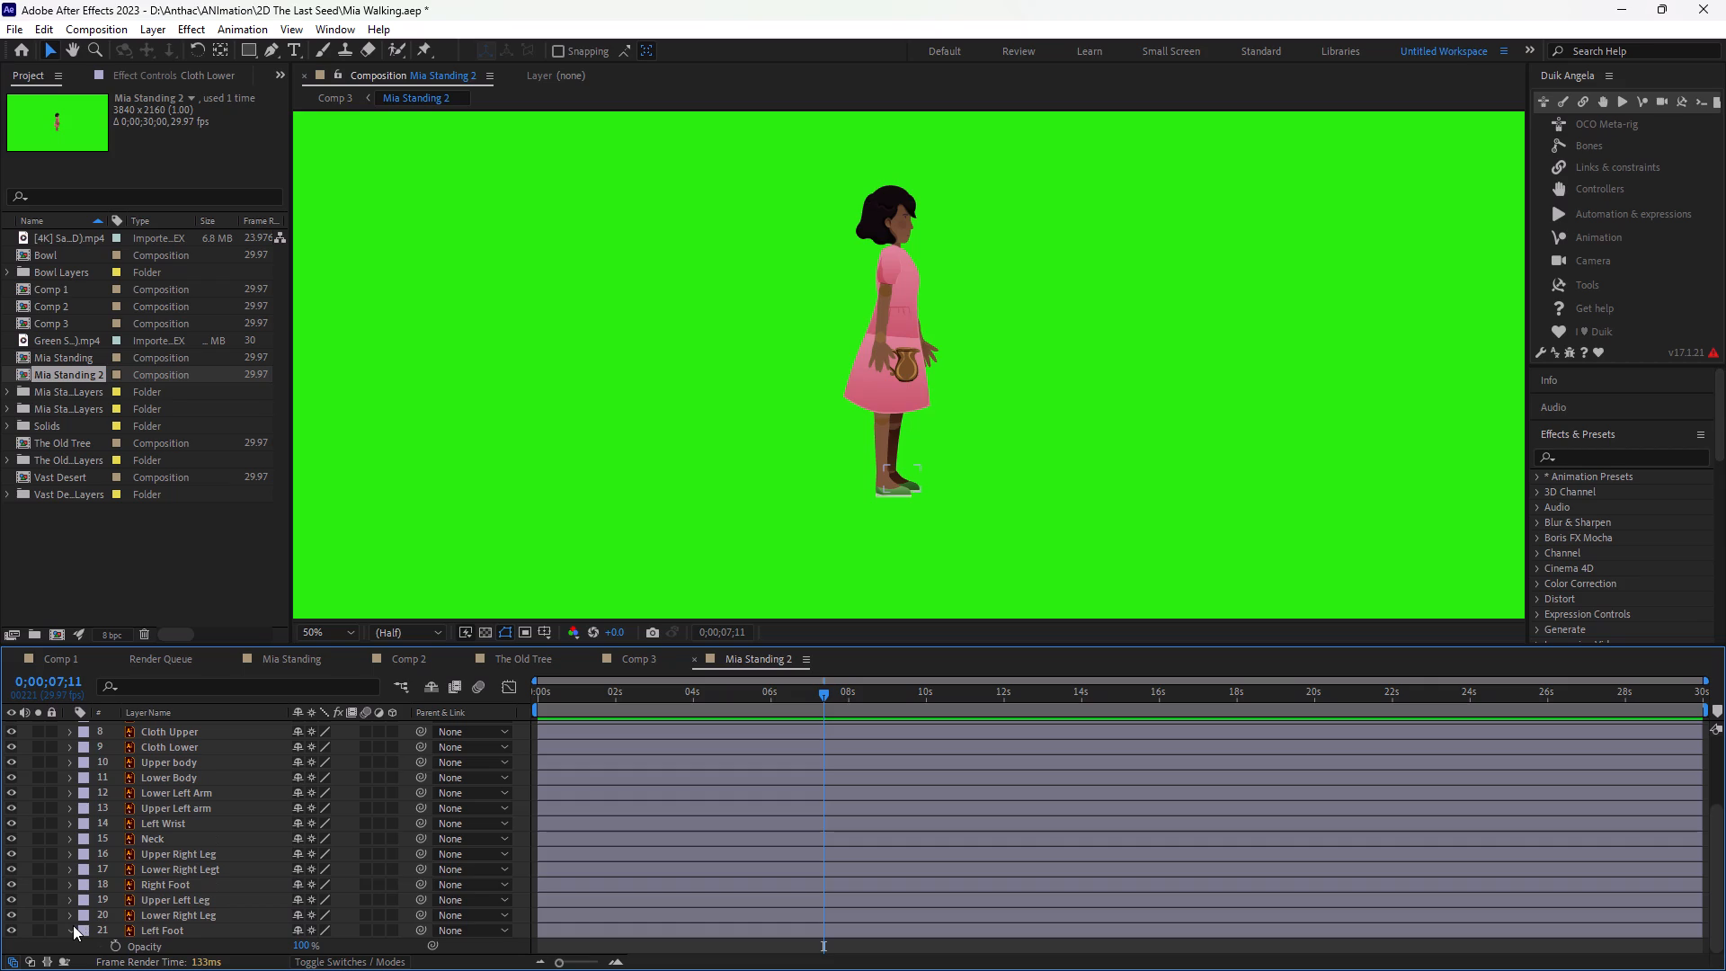
pyautogui.click(73, 925)
pyautogui.scroll(-4, 232, 855)
pyautogui.scroll(4, 232, 855)
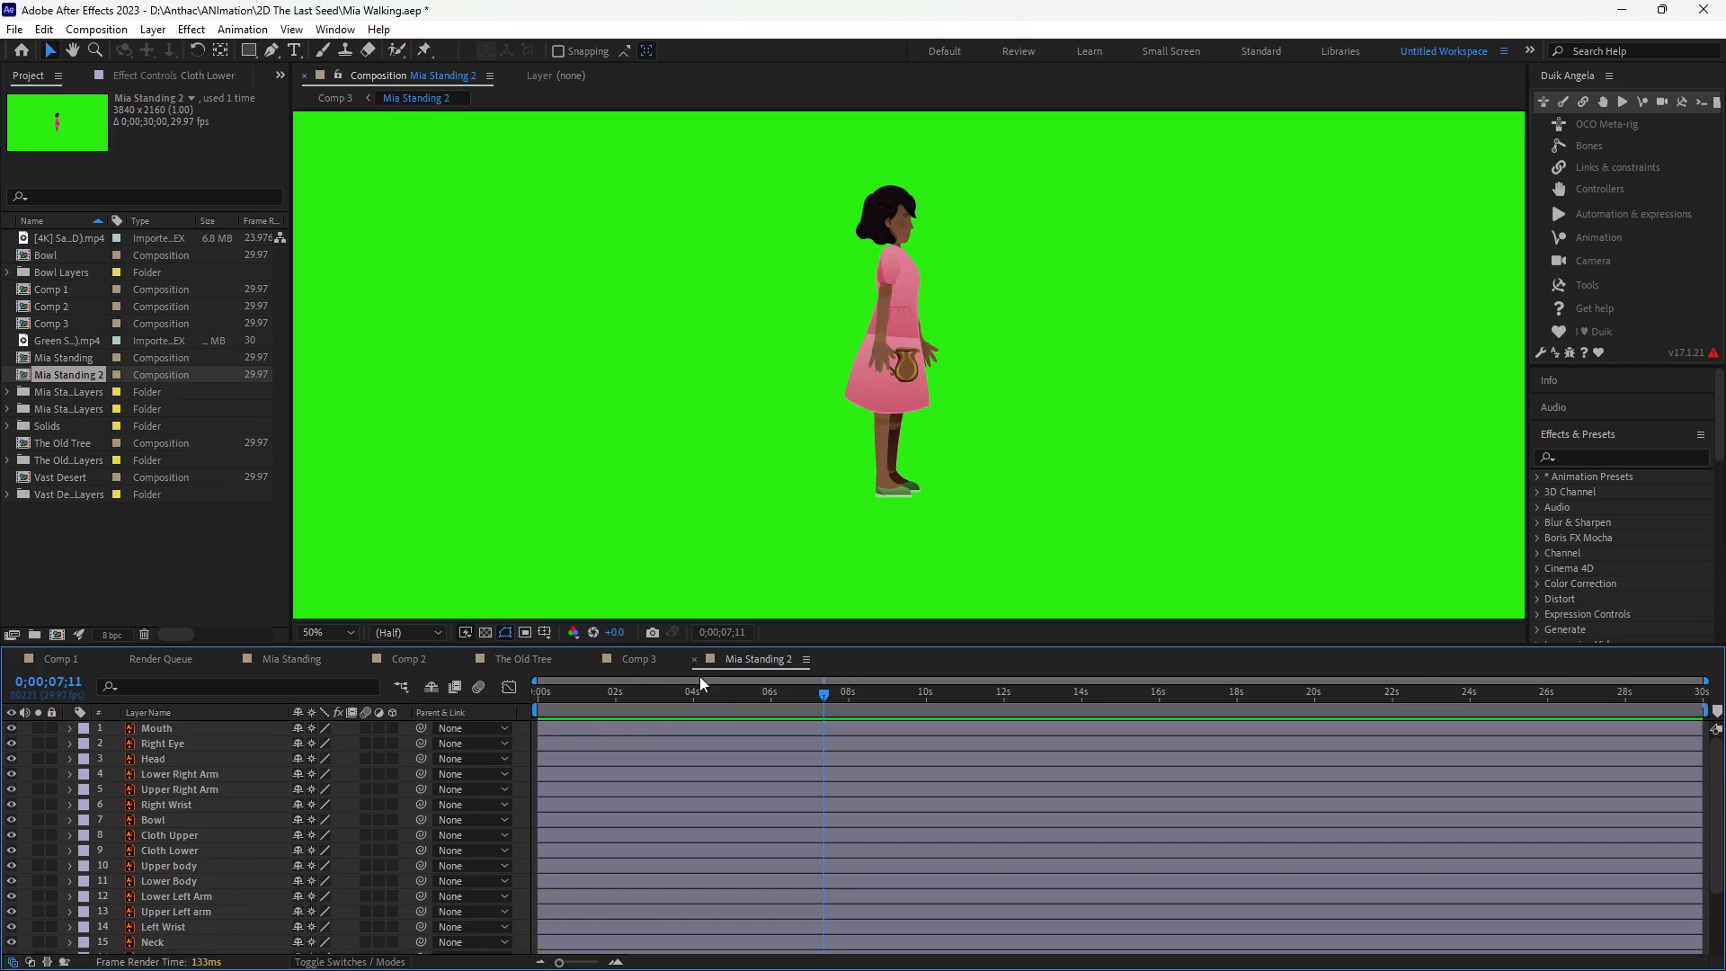
# Switch to the Comp 3 composition to view Mia in the desert scene.
pyautogui.click(648, 660)
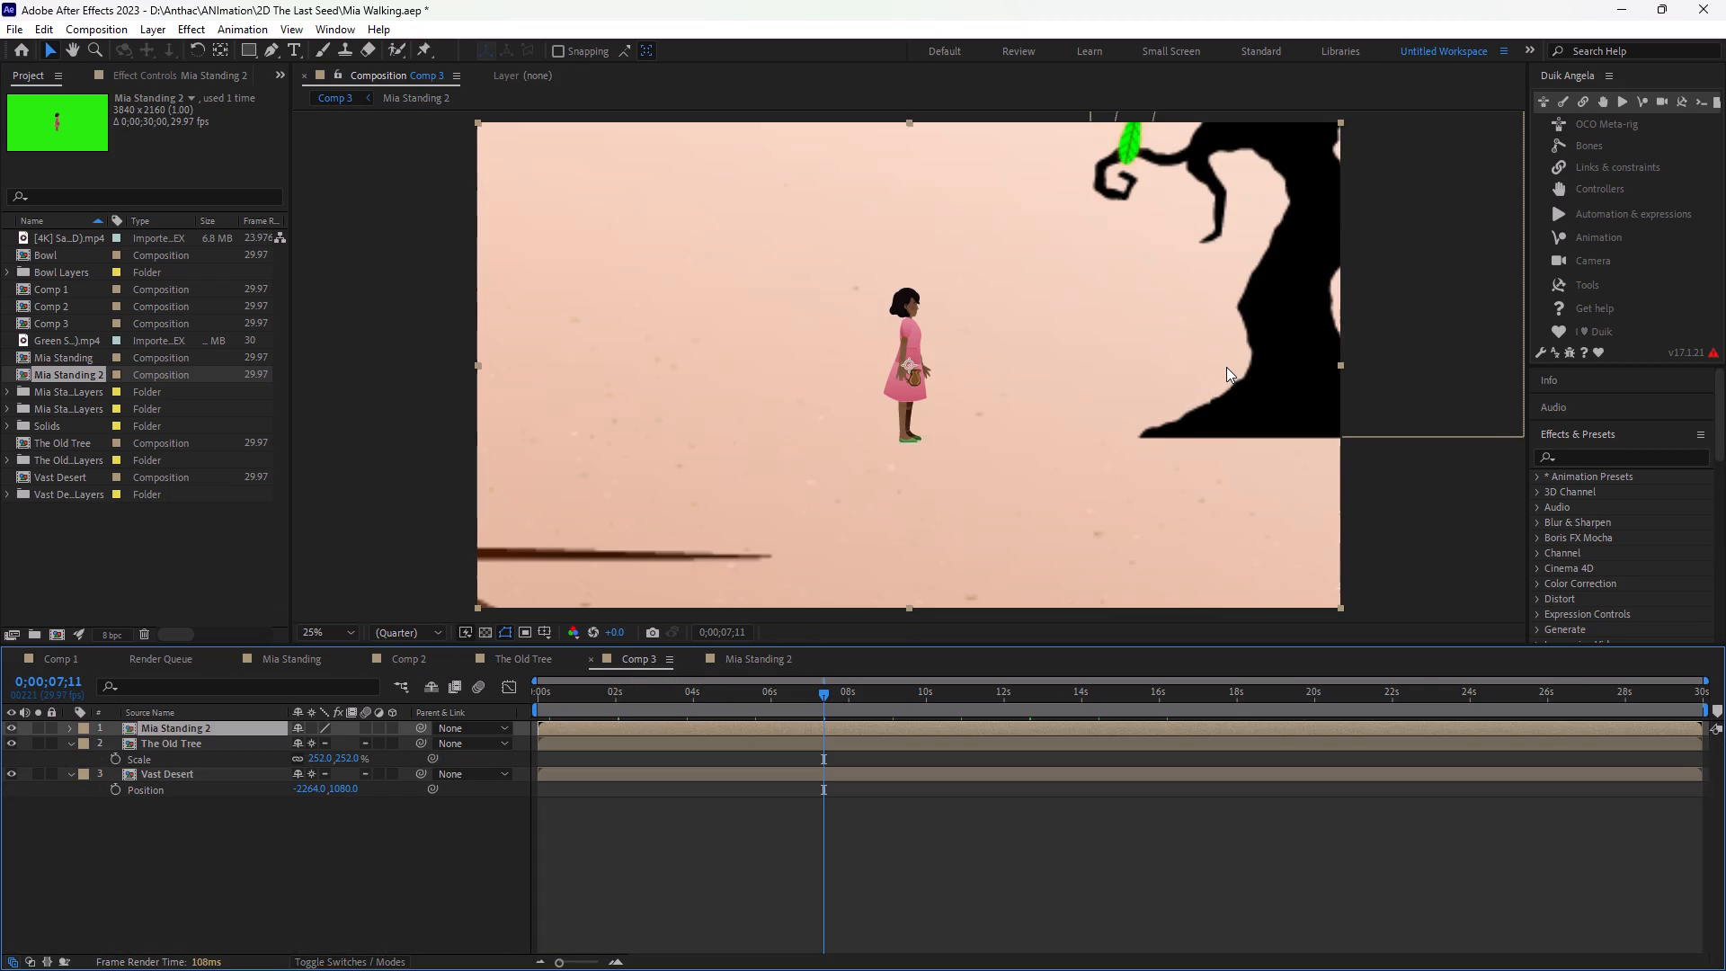
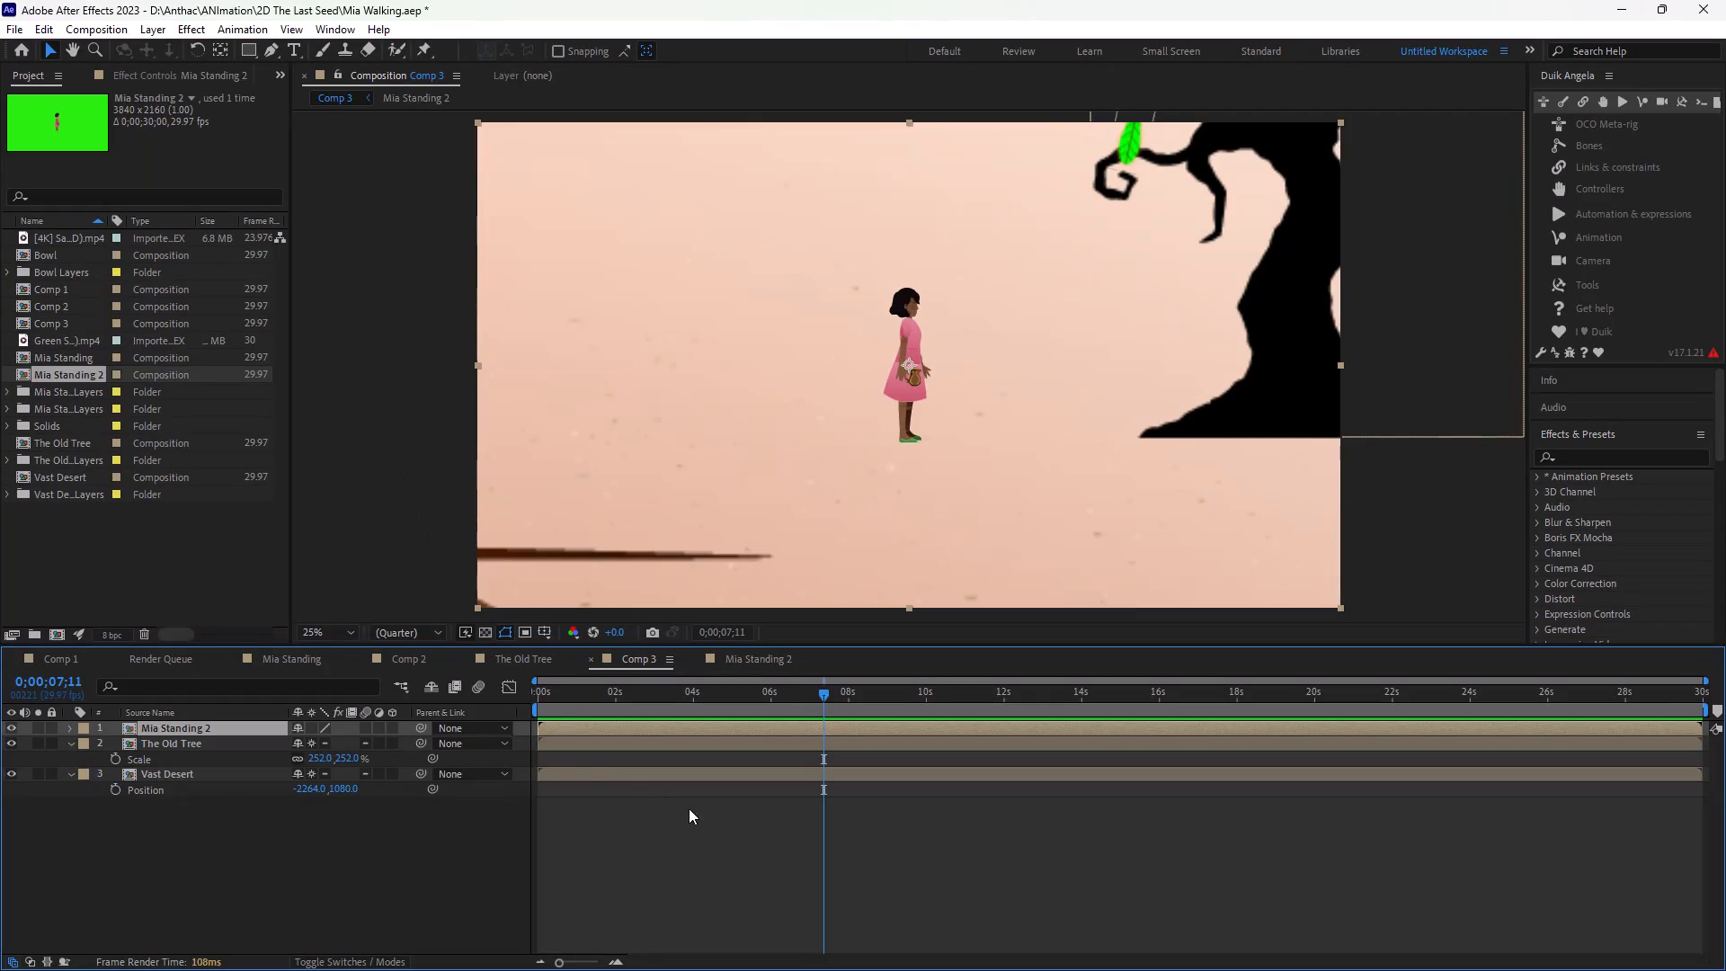
# Return the current time in Comp 3 to the start of the timeline, at 0;00;00;00.
pyautogui.moveTo(566, 691); pyautogui.dragTo(503, 690)
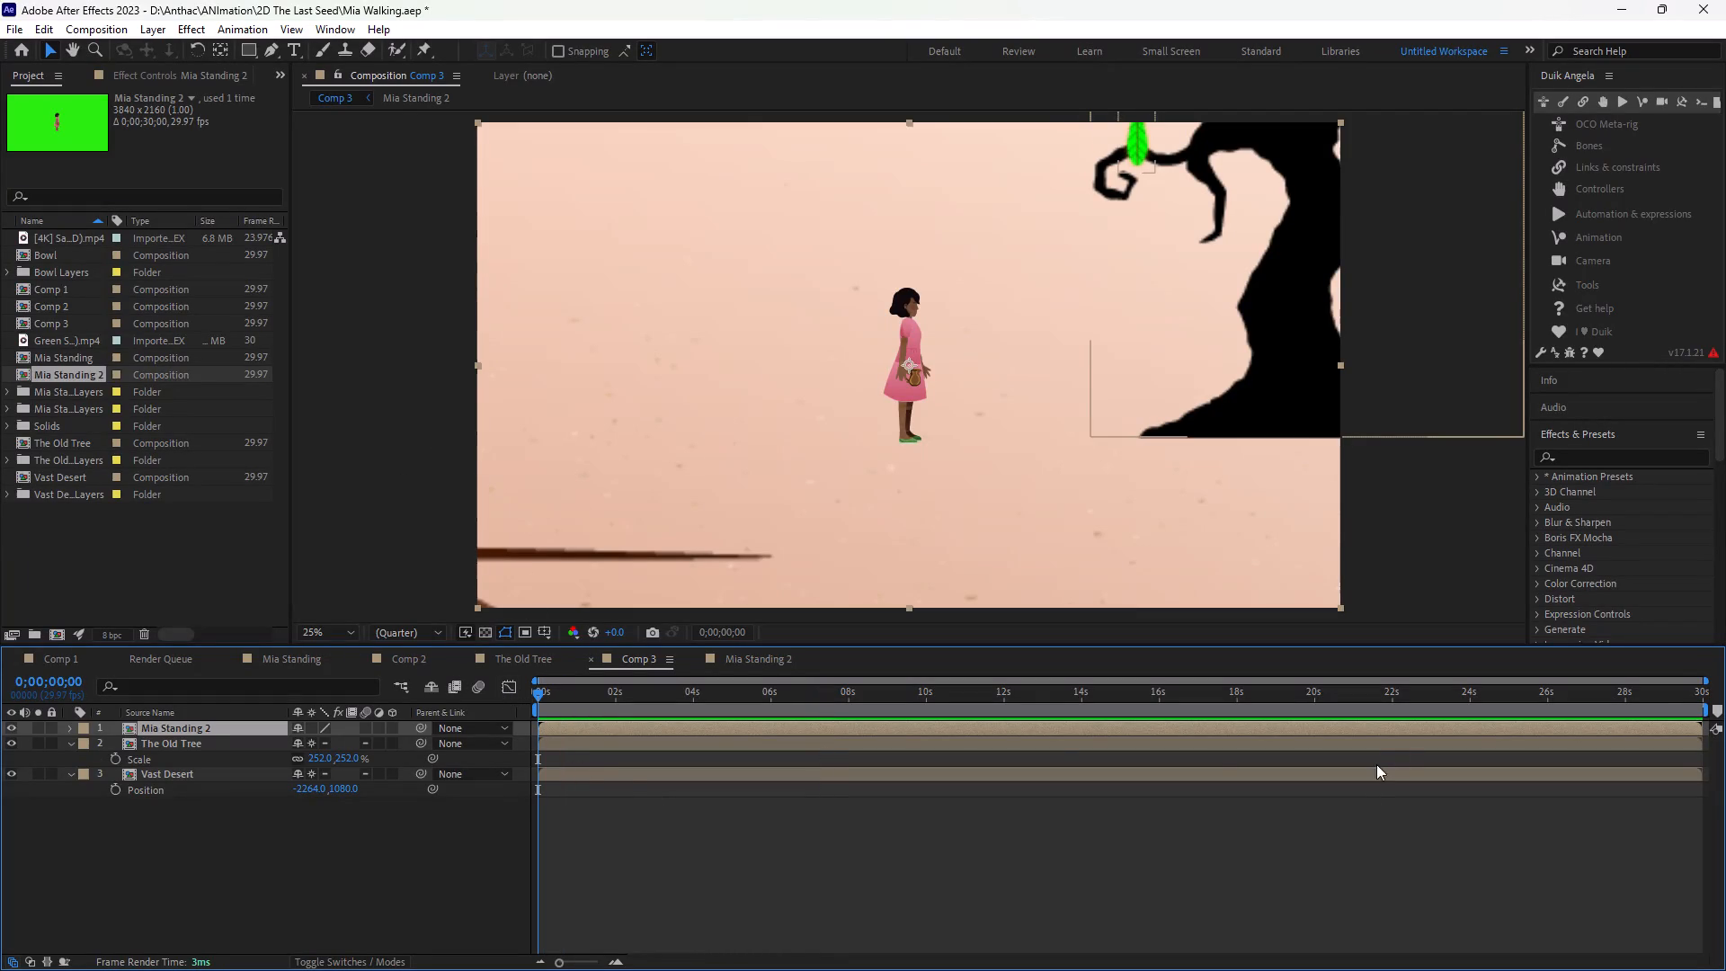